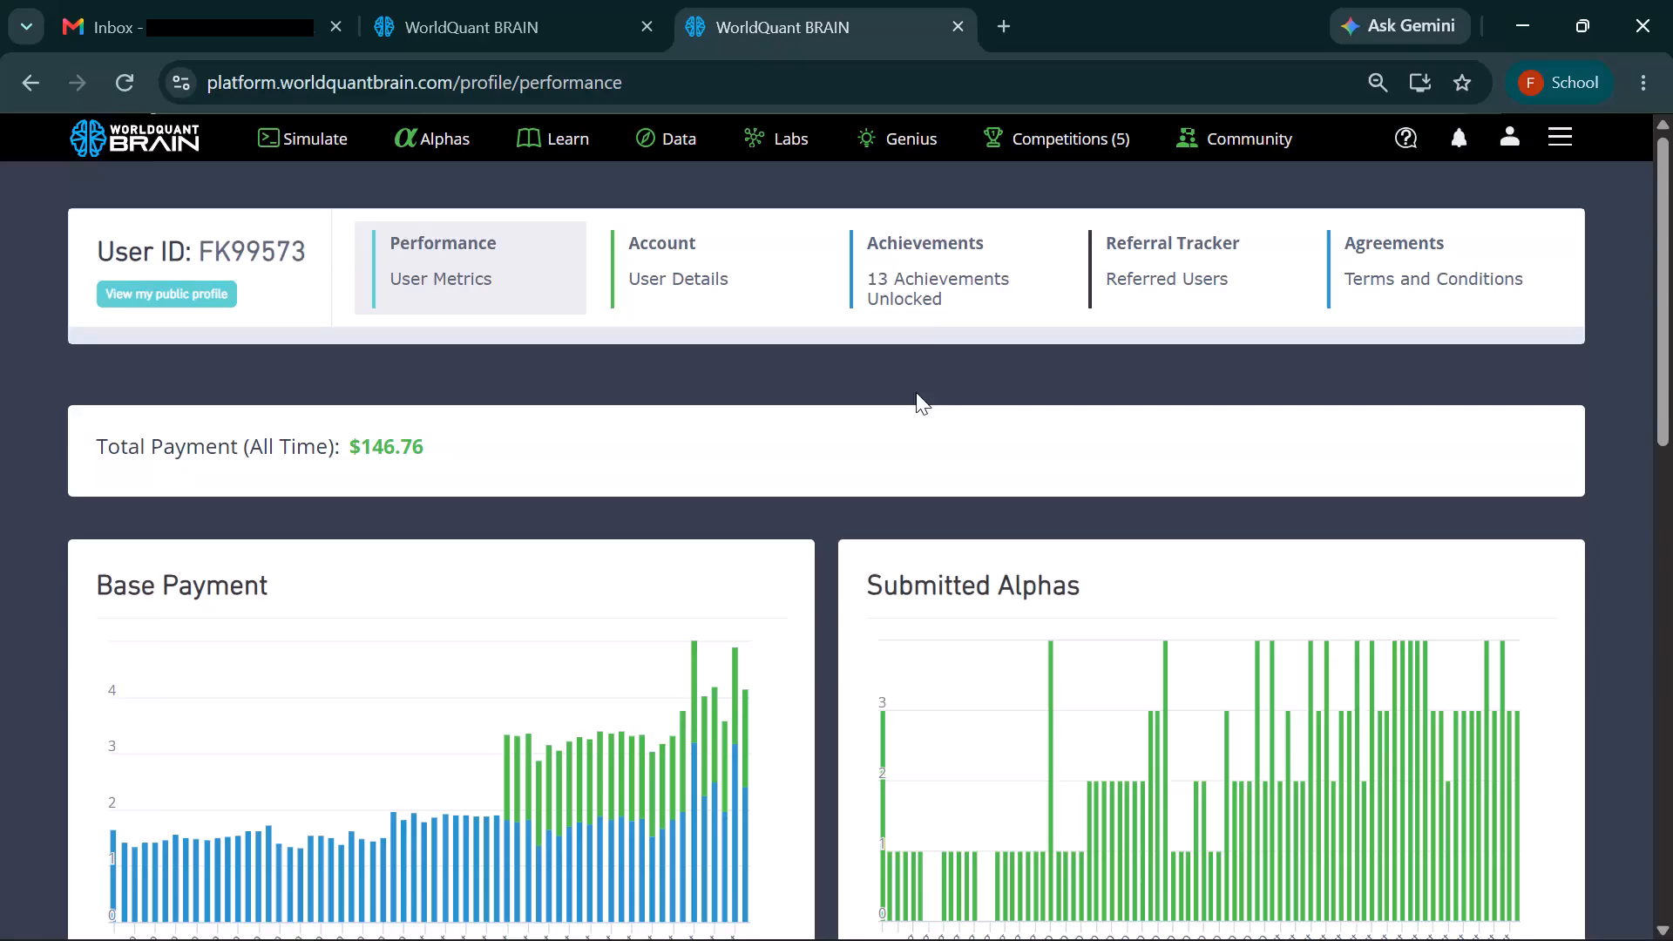
Examine the base payment and submitted alphas charts and period tables on the profile's performance page.
scroll(1094, 643, "down", 3)
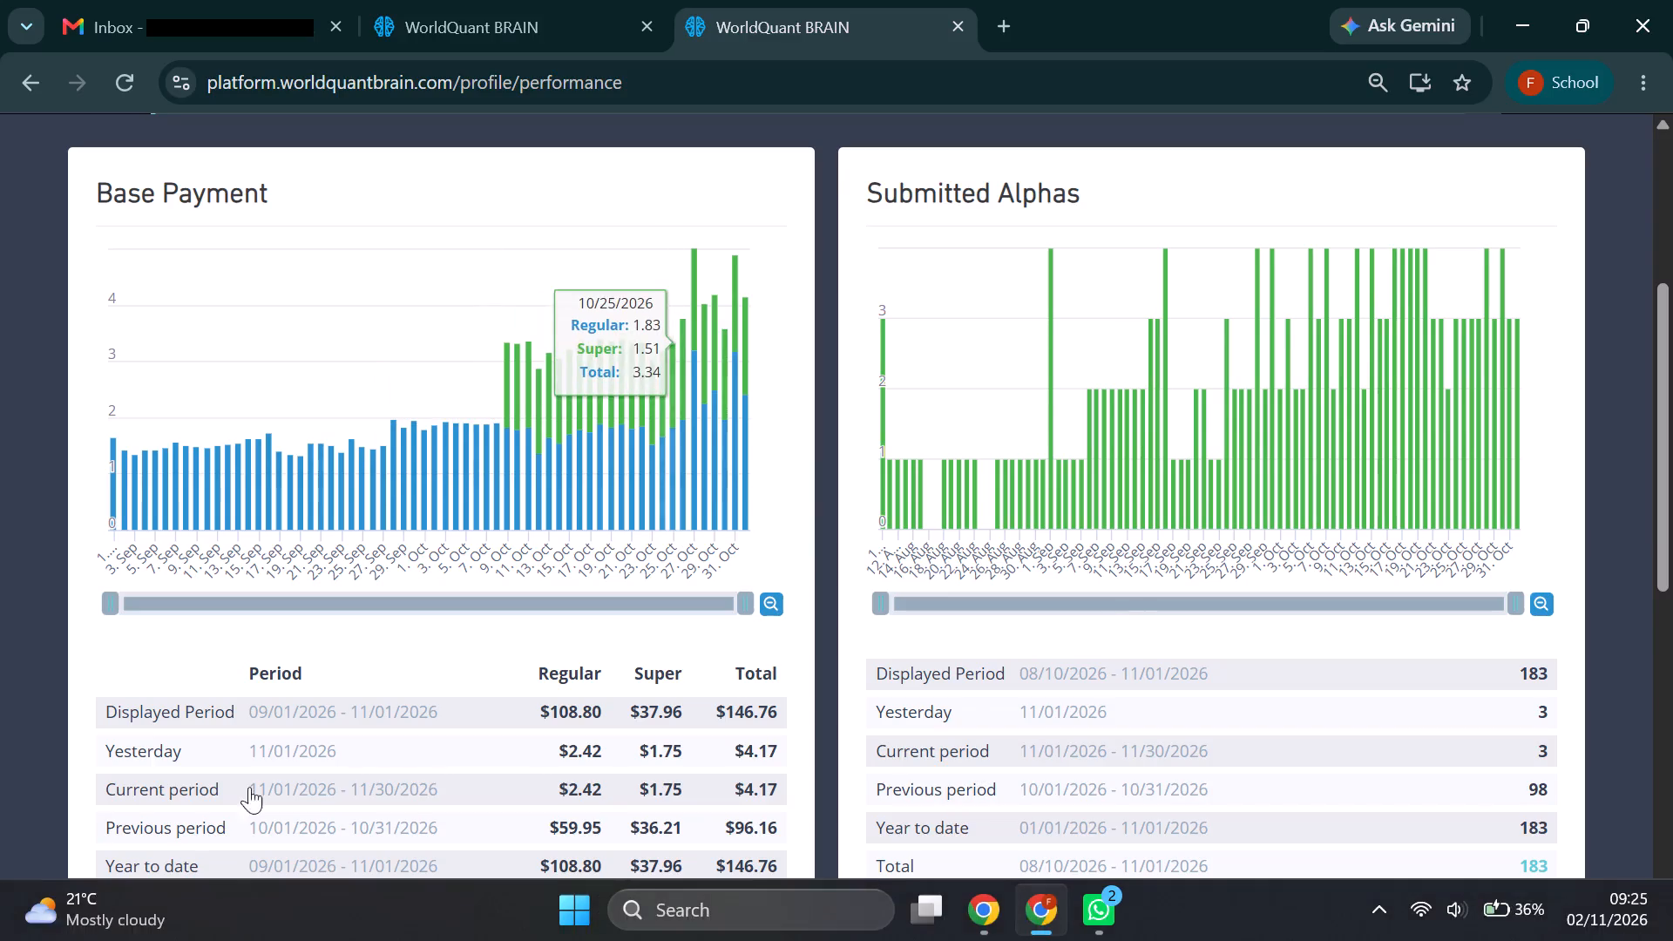
scroll(757, 439, "up", 11)
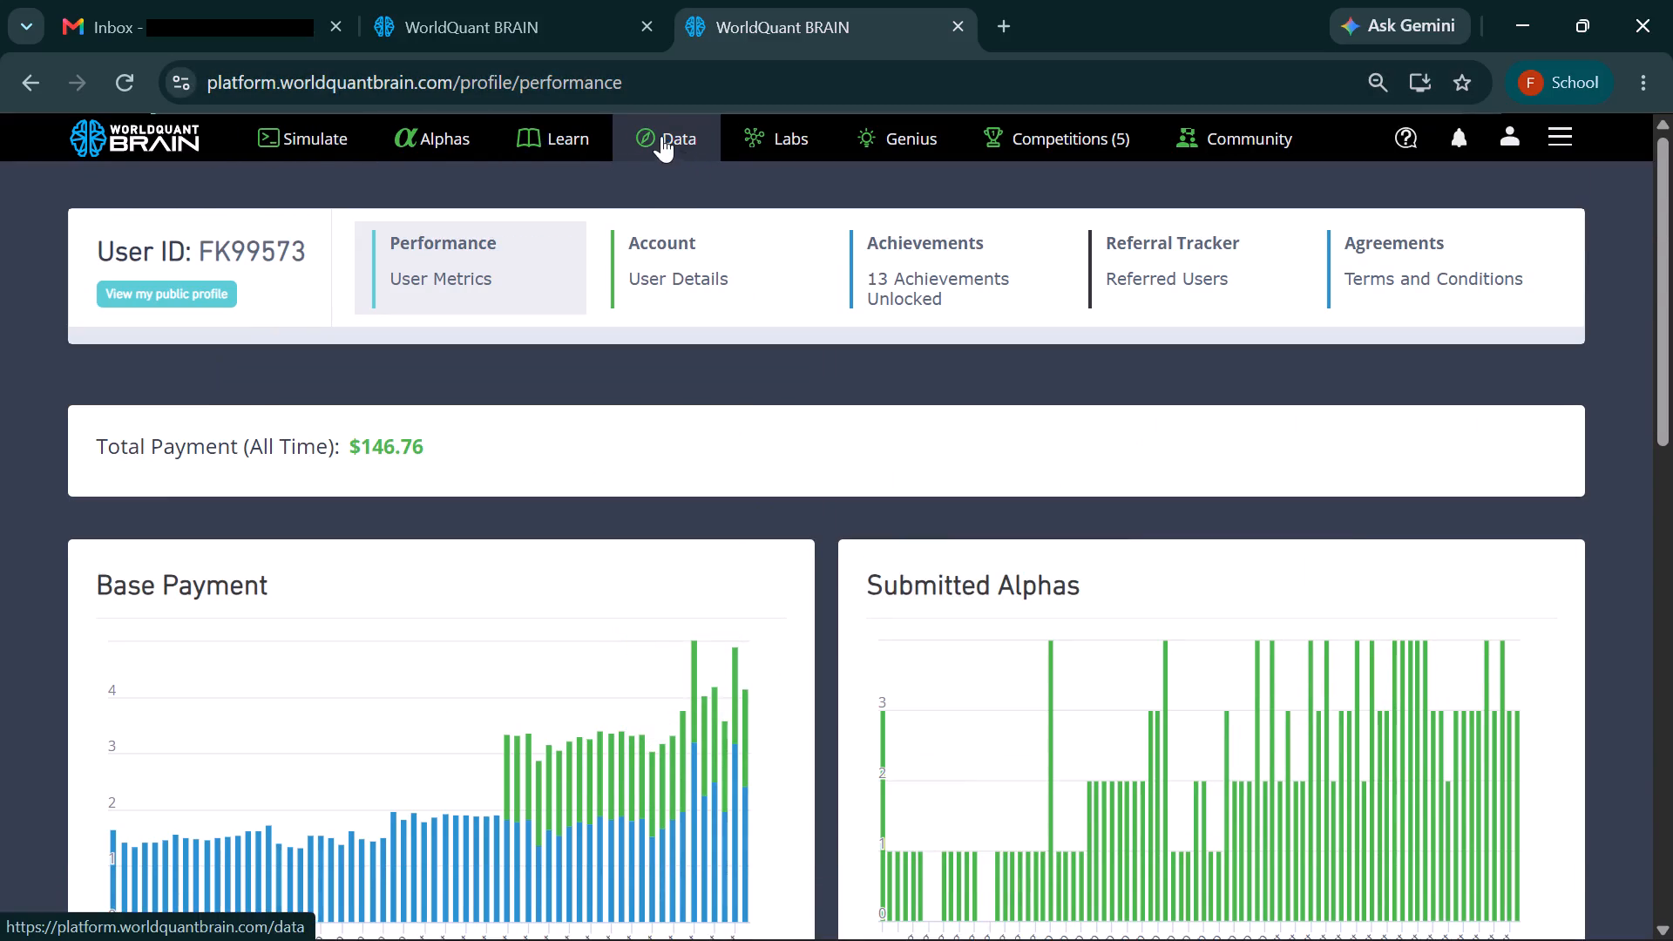
Open the Genius page and review the eligibility and tie breaker criteria for 2026-Q4.
left_click(901, 137)
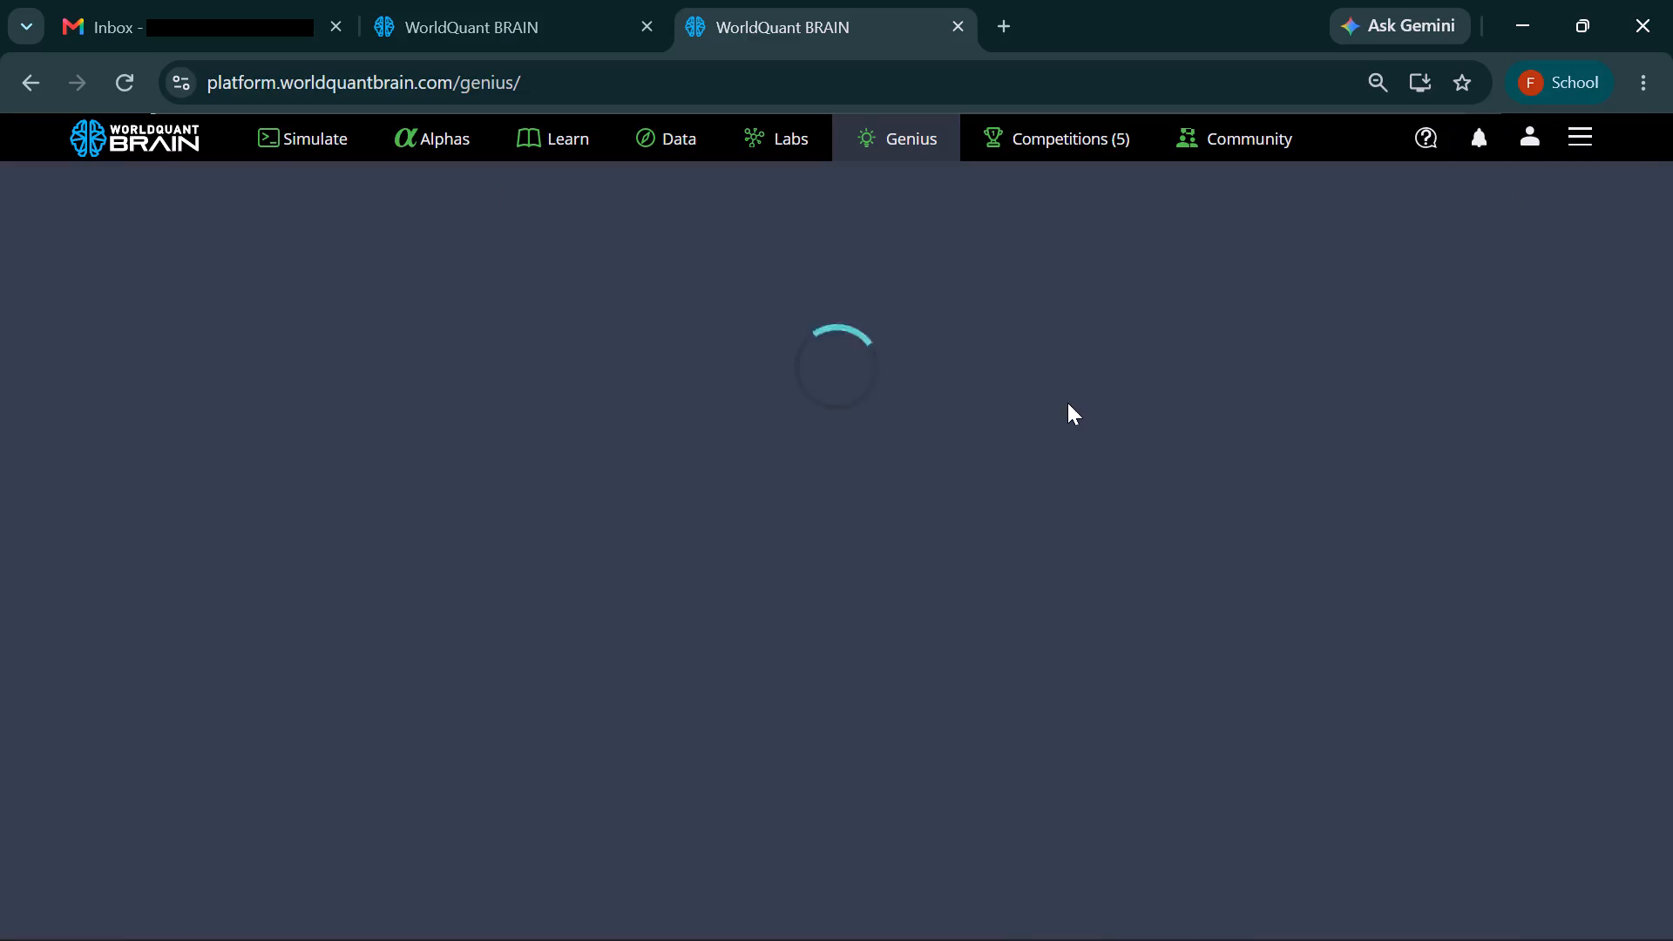
scroll(1256, 527, "down", 4)
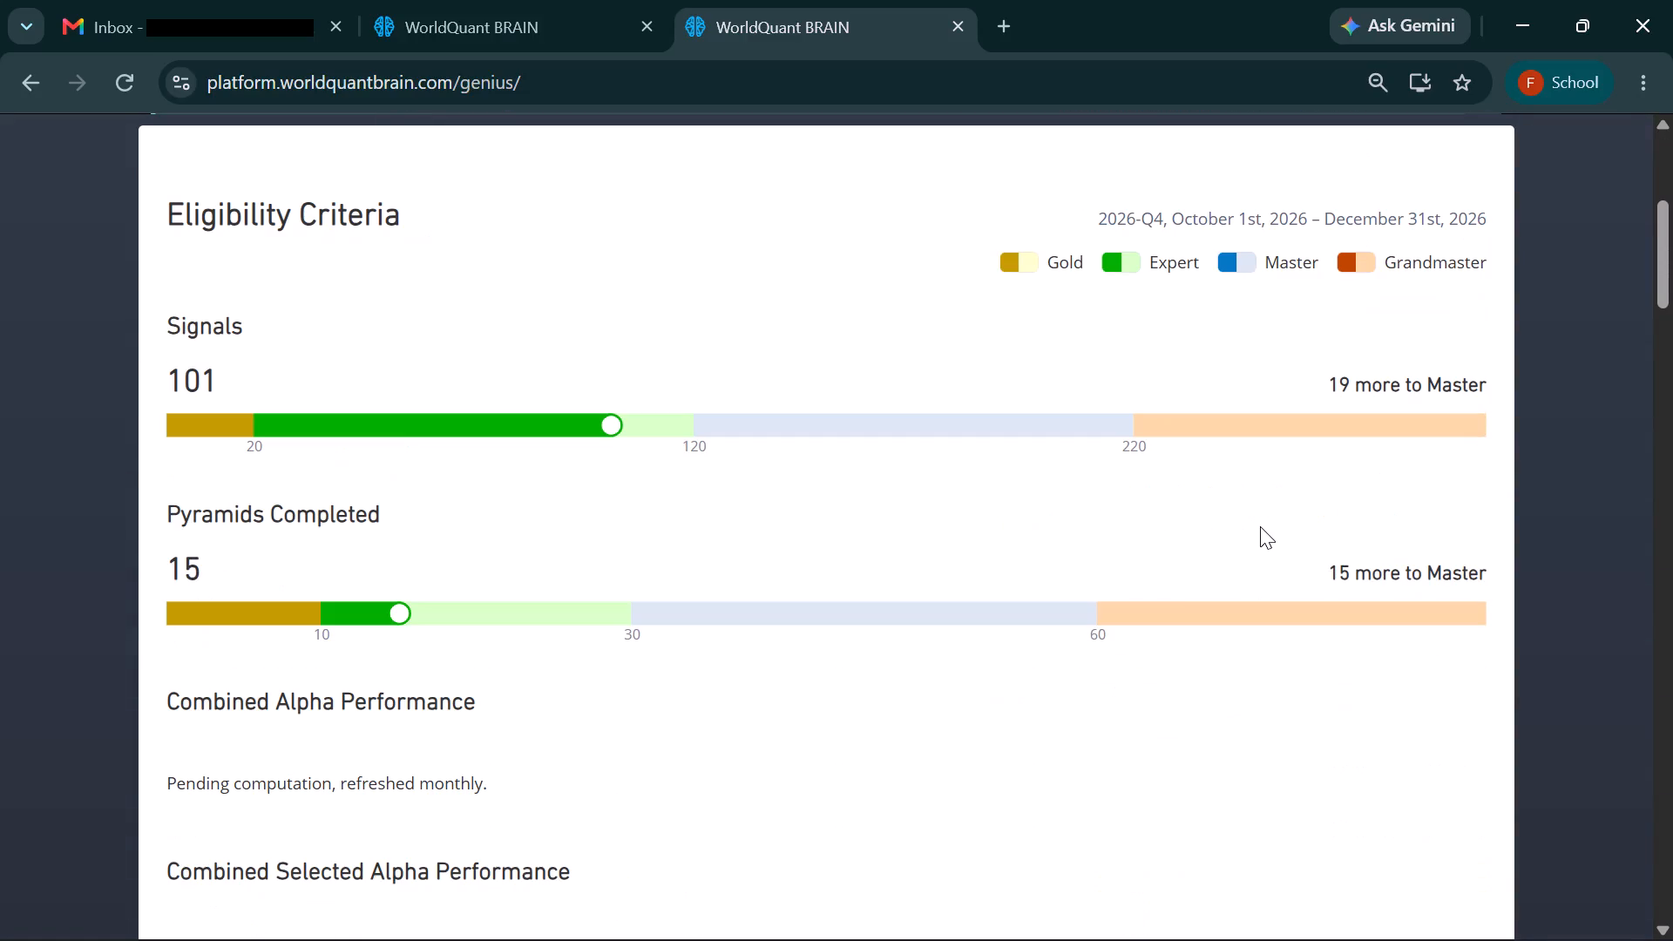
scroll(1260, 526, "down", 7)
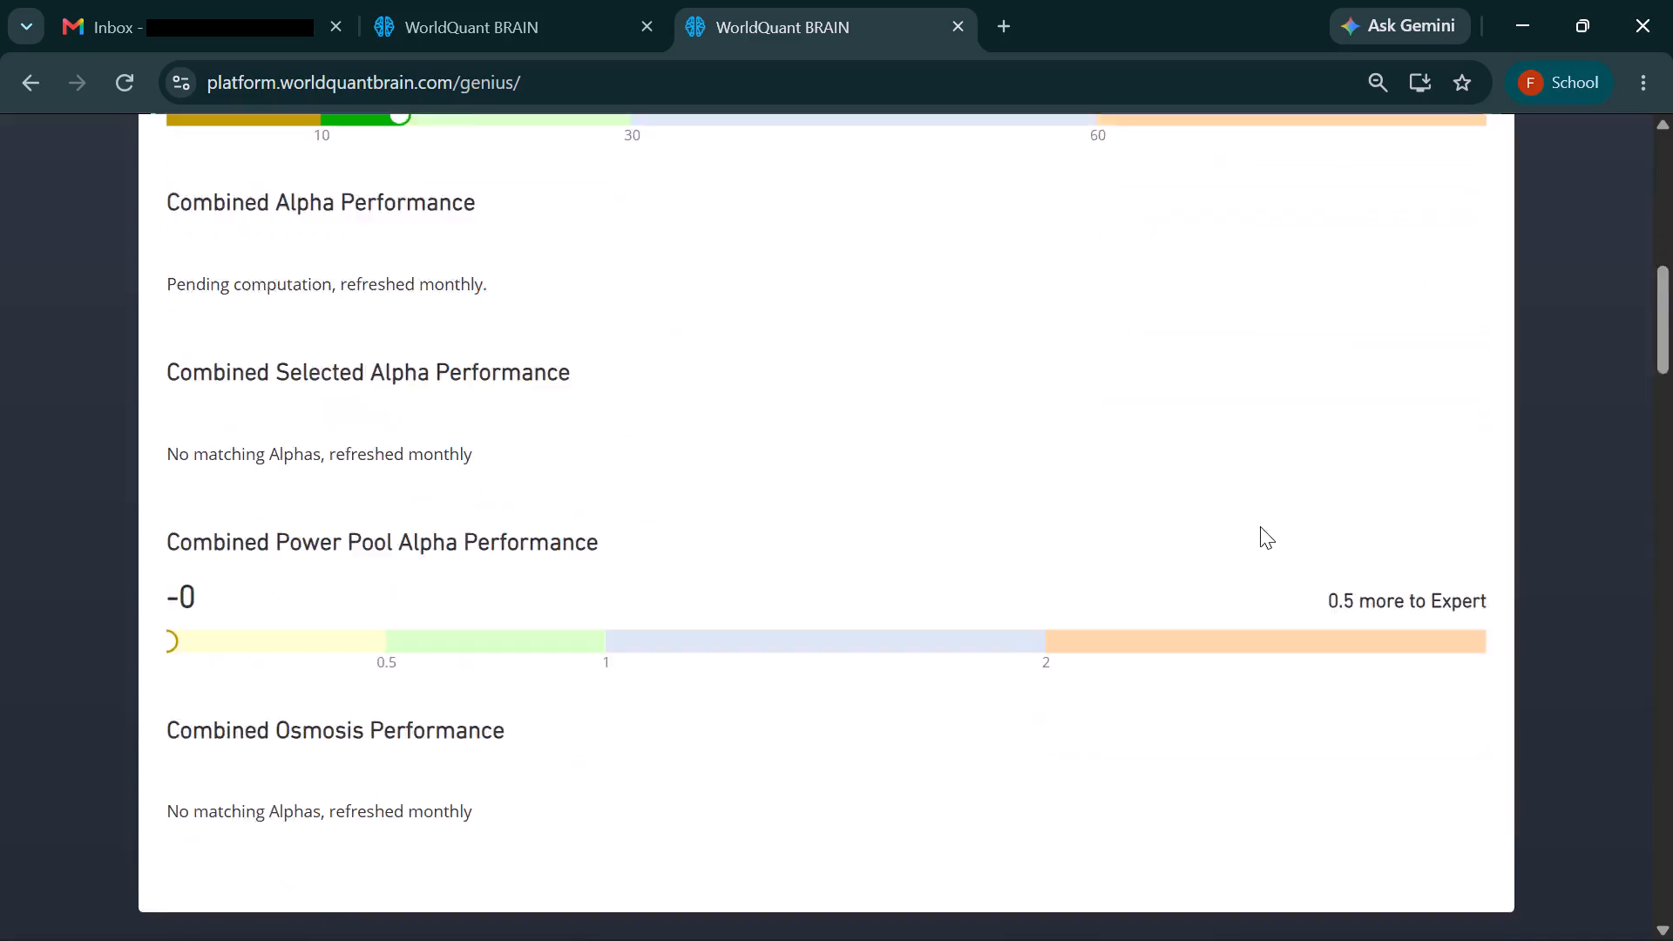
scroll(1260, 526, "down", 1)
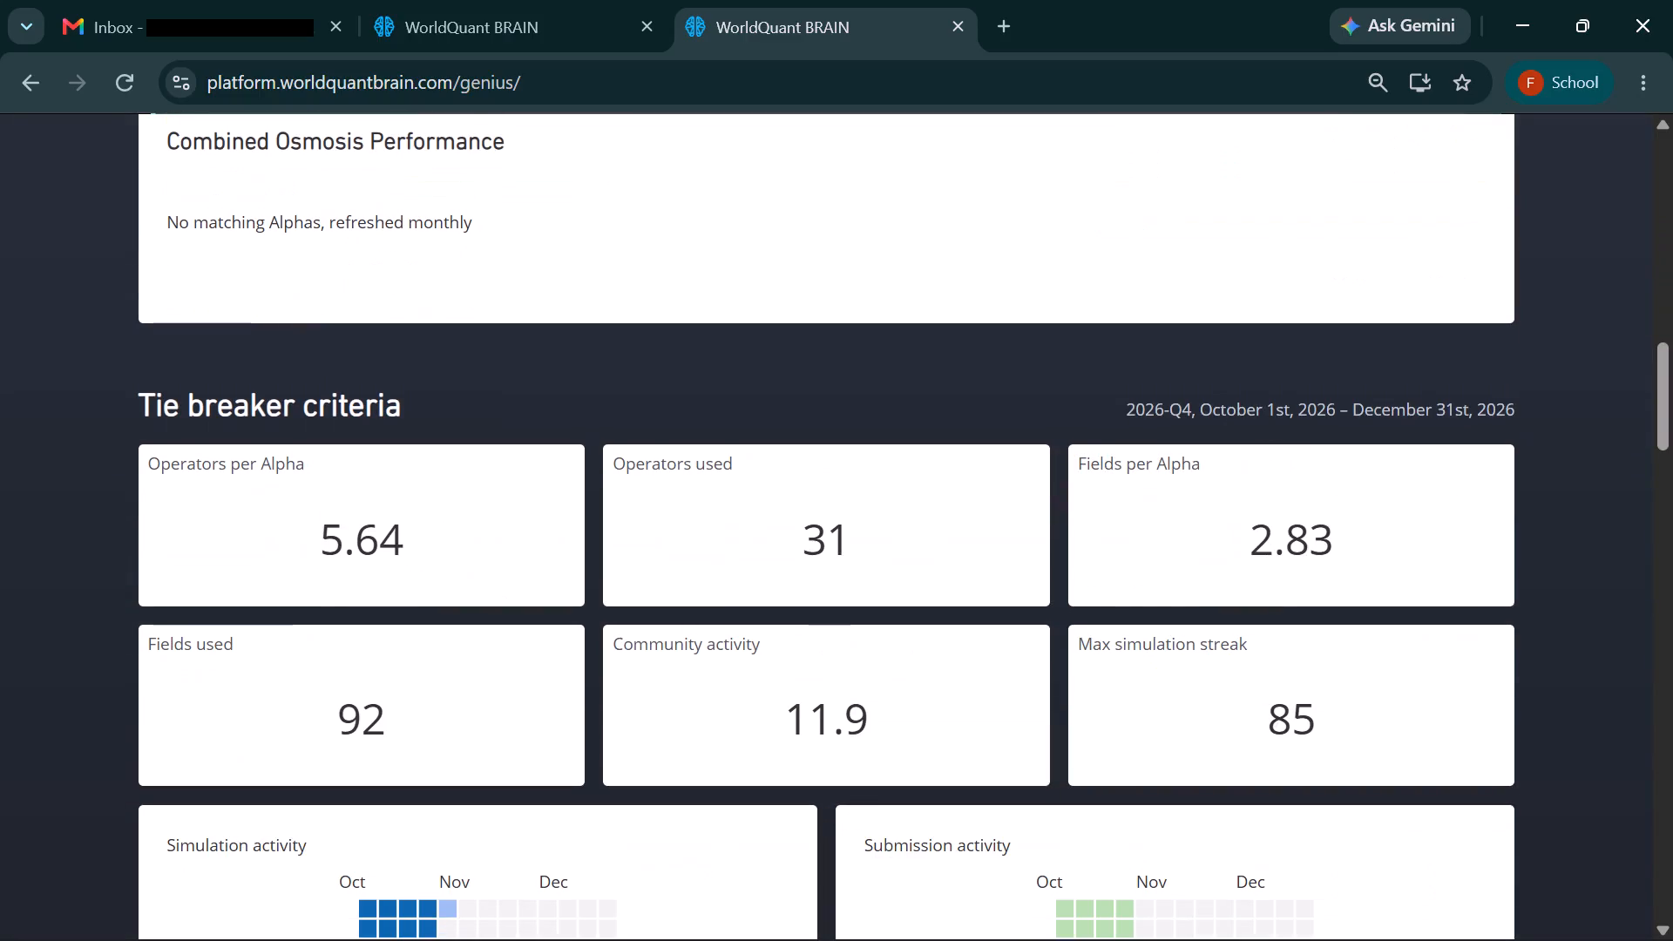
scroll(1261, 525, "up", 11)
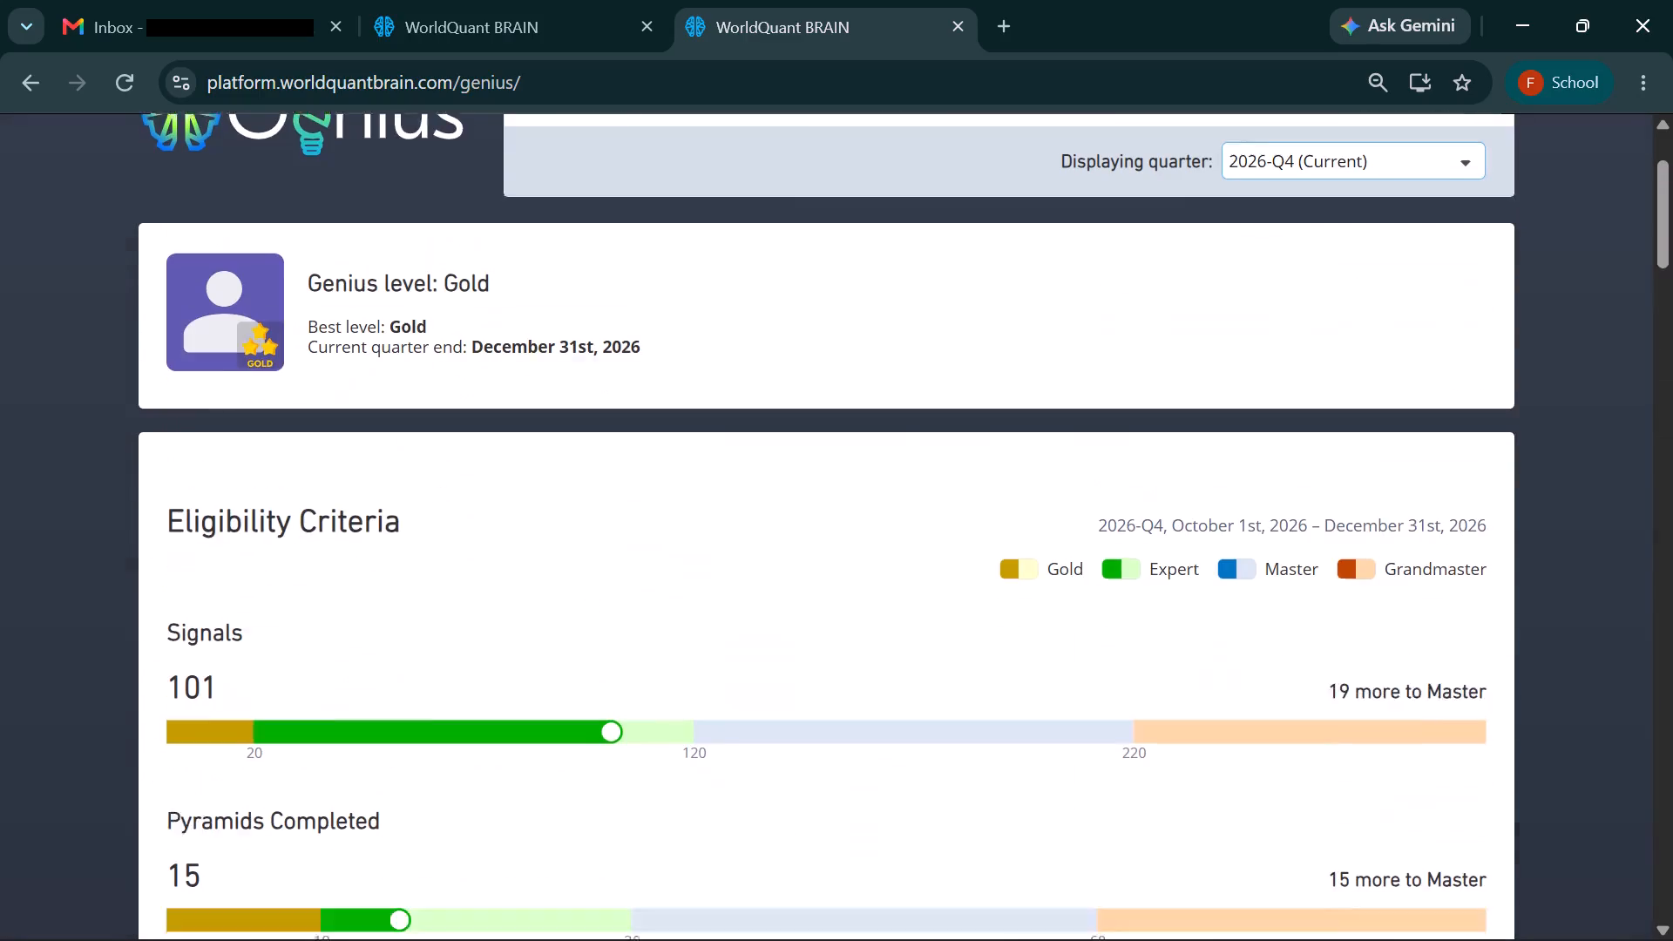
scroll(1261, 525, "up", 4)
scroll(1105, 398, "up", 5)
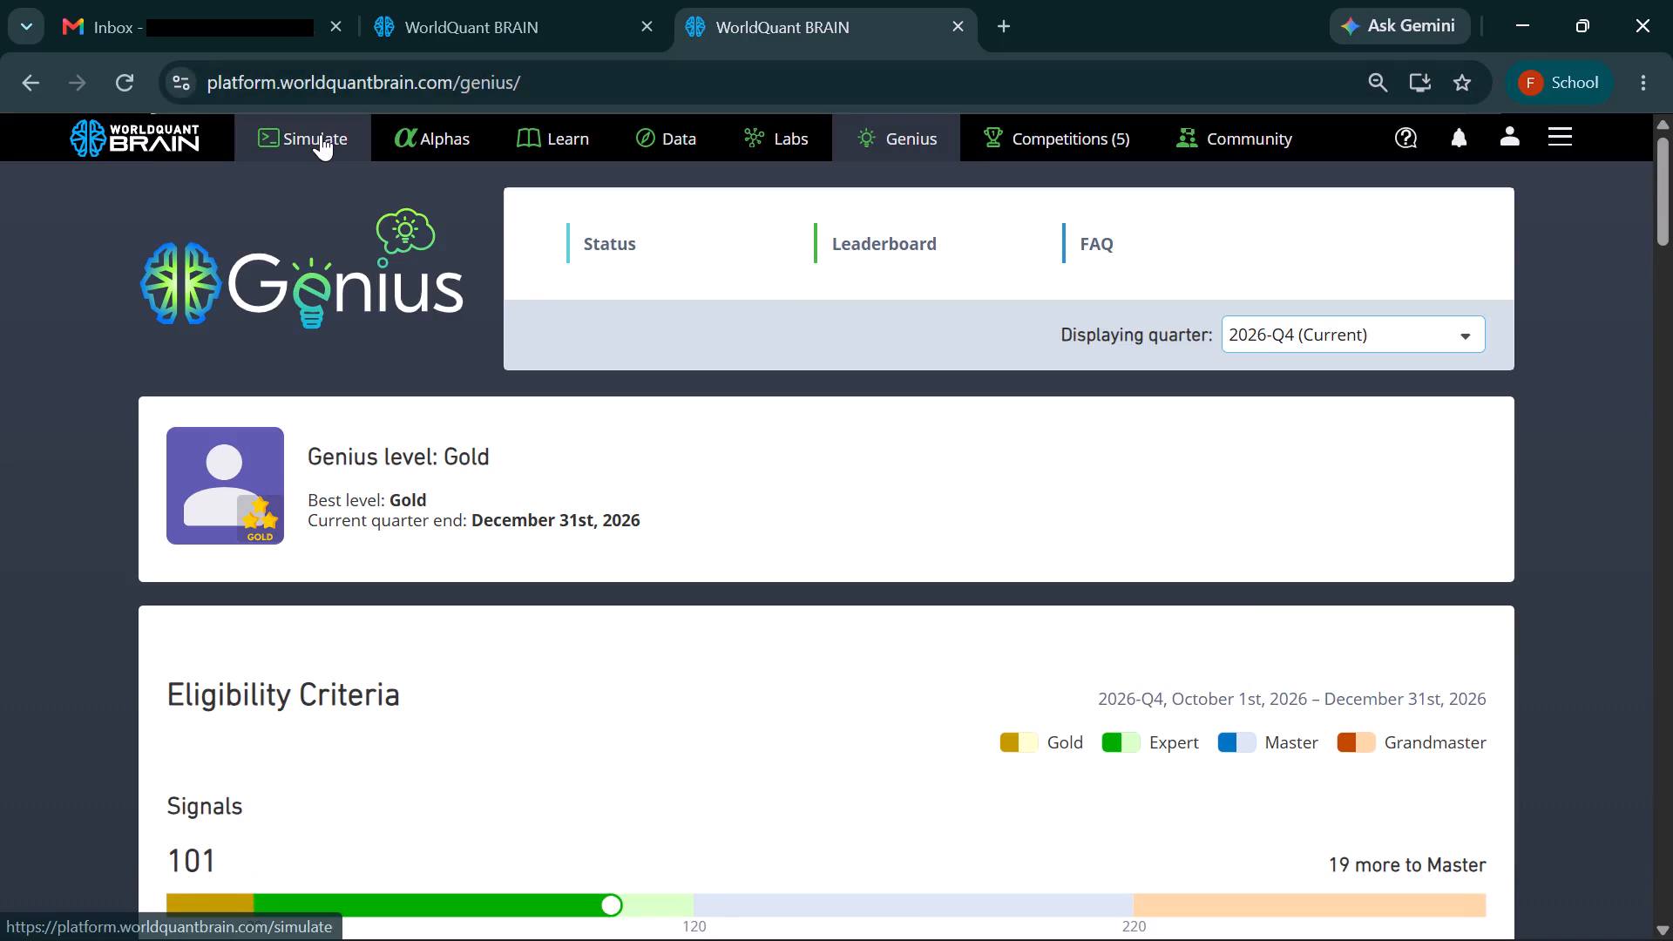
Open the Simulate page in the current browser tab.
left_click(321, 134)
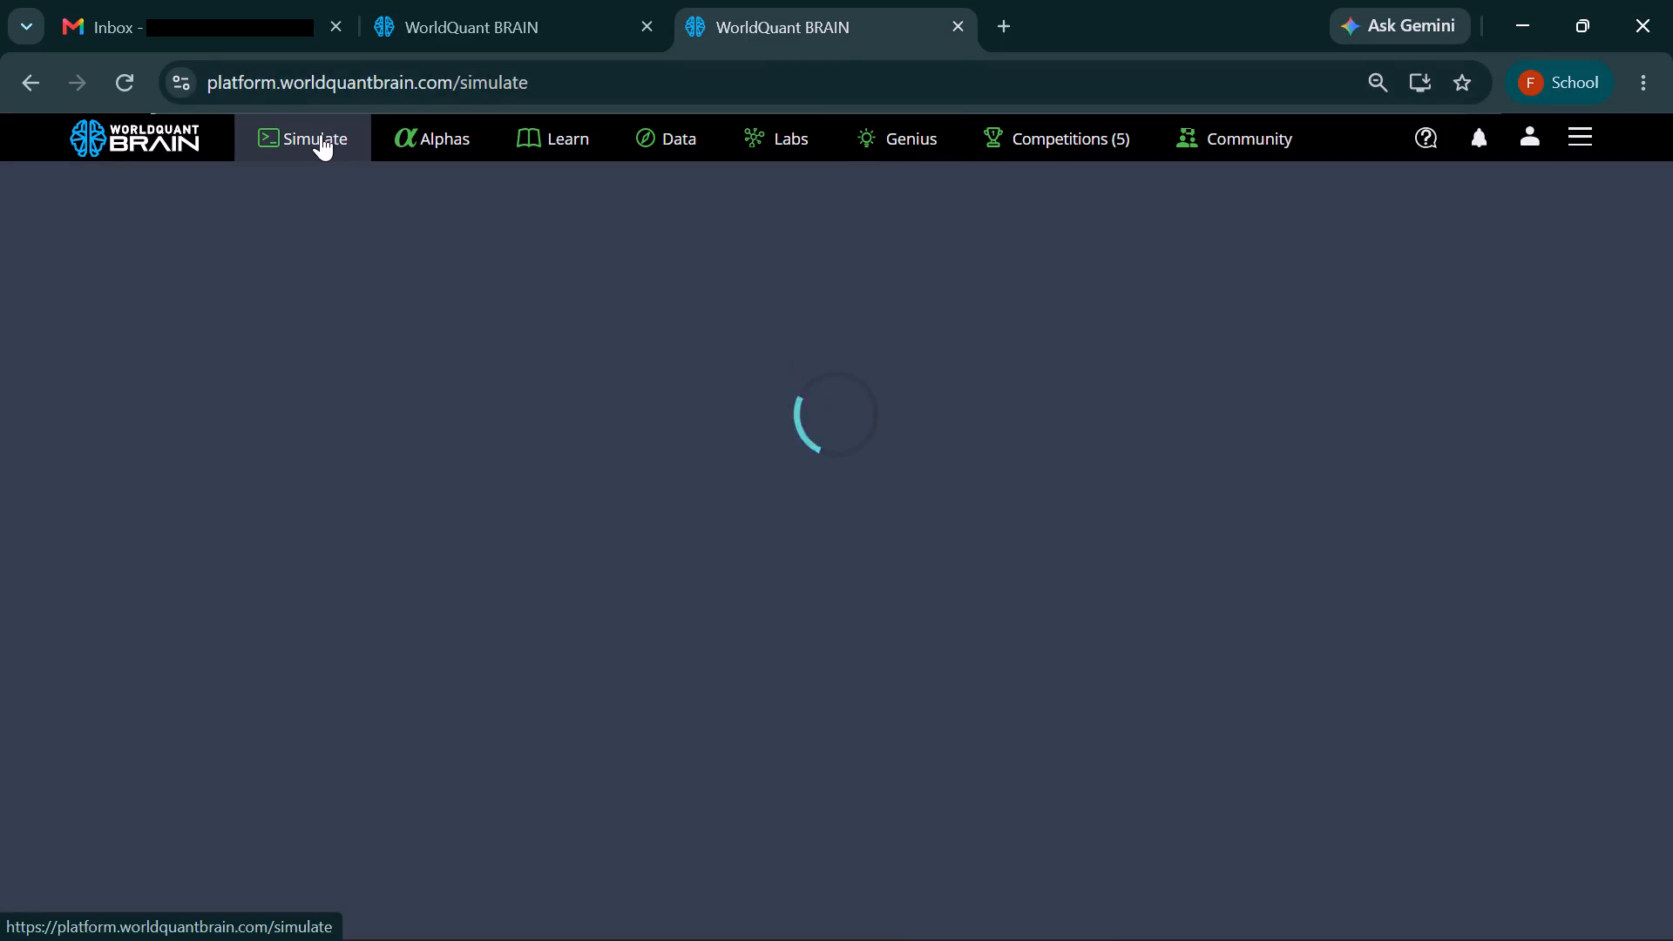
left_click(803, 0)
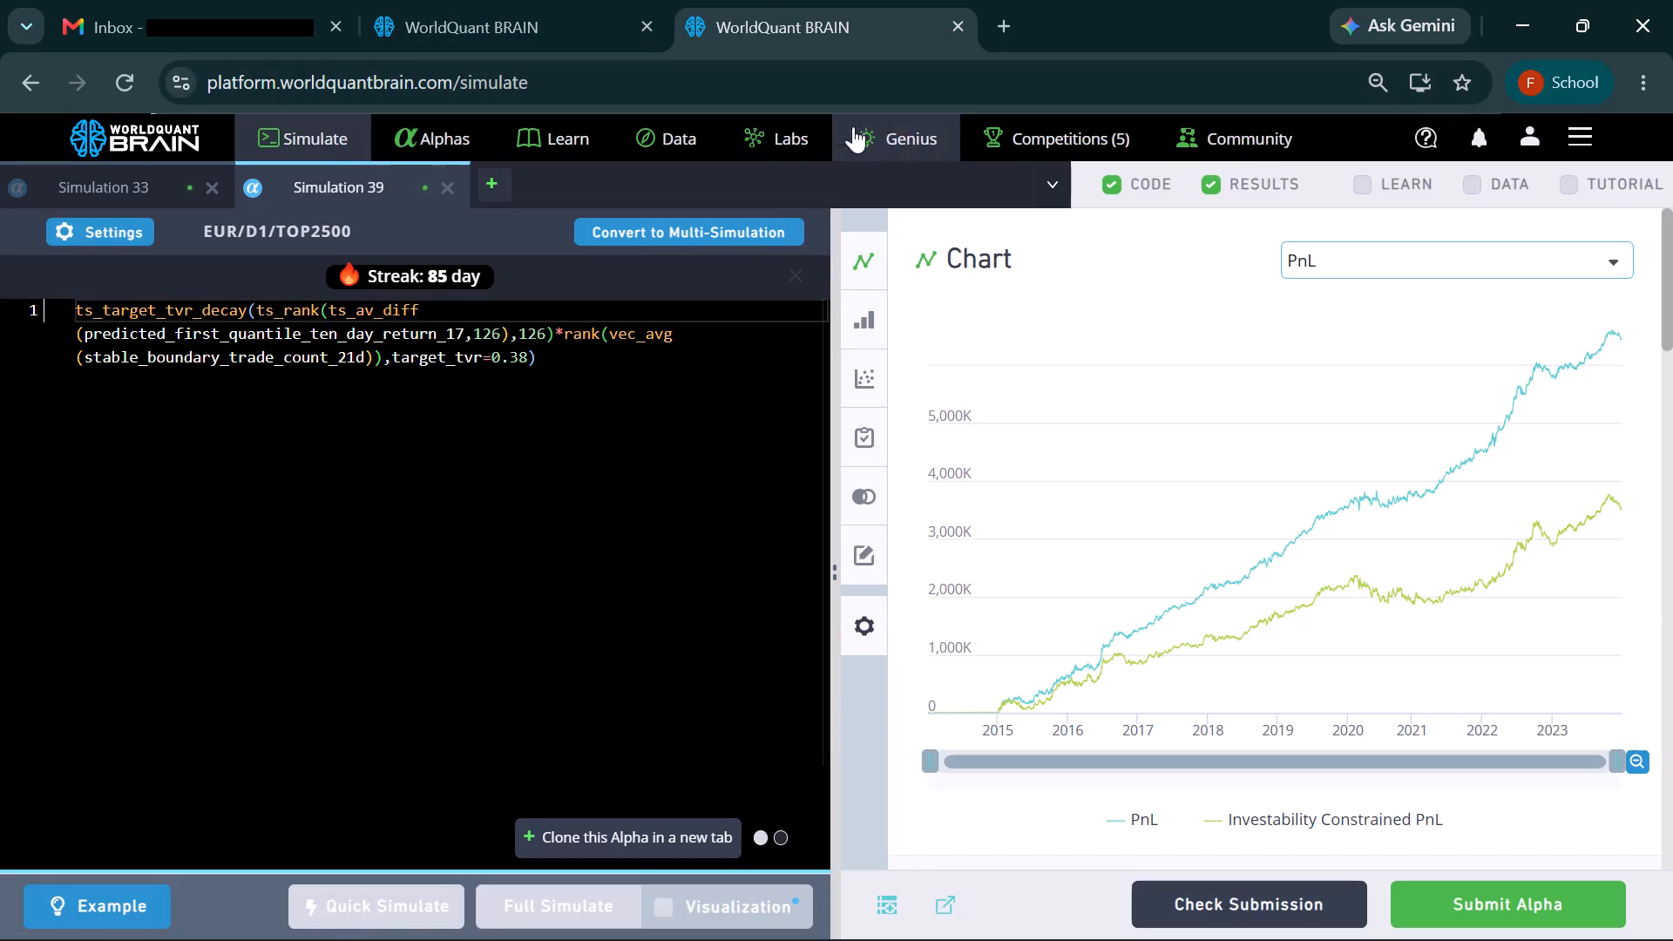
In the other WorldQuant BRAIN browser tab, open the Data page and look through the dataset categories.
left_click(550, 0)
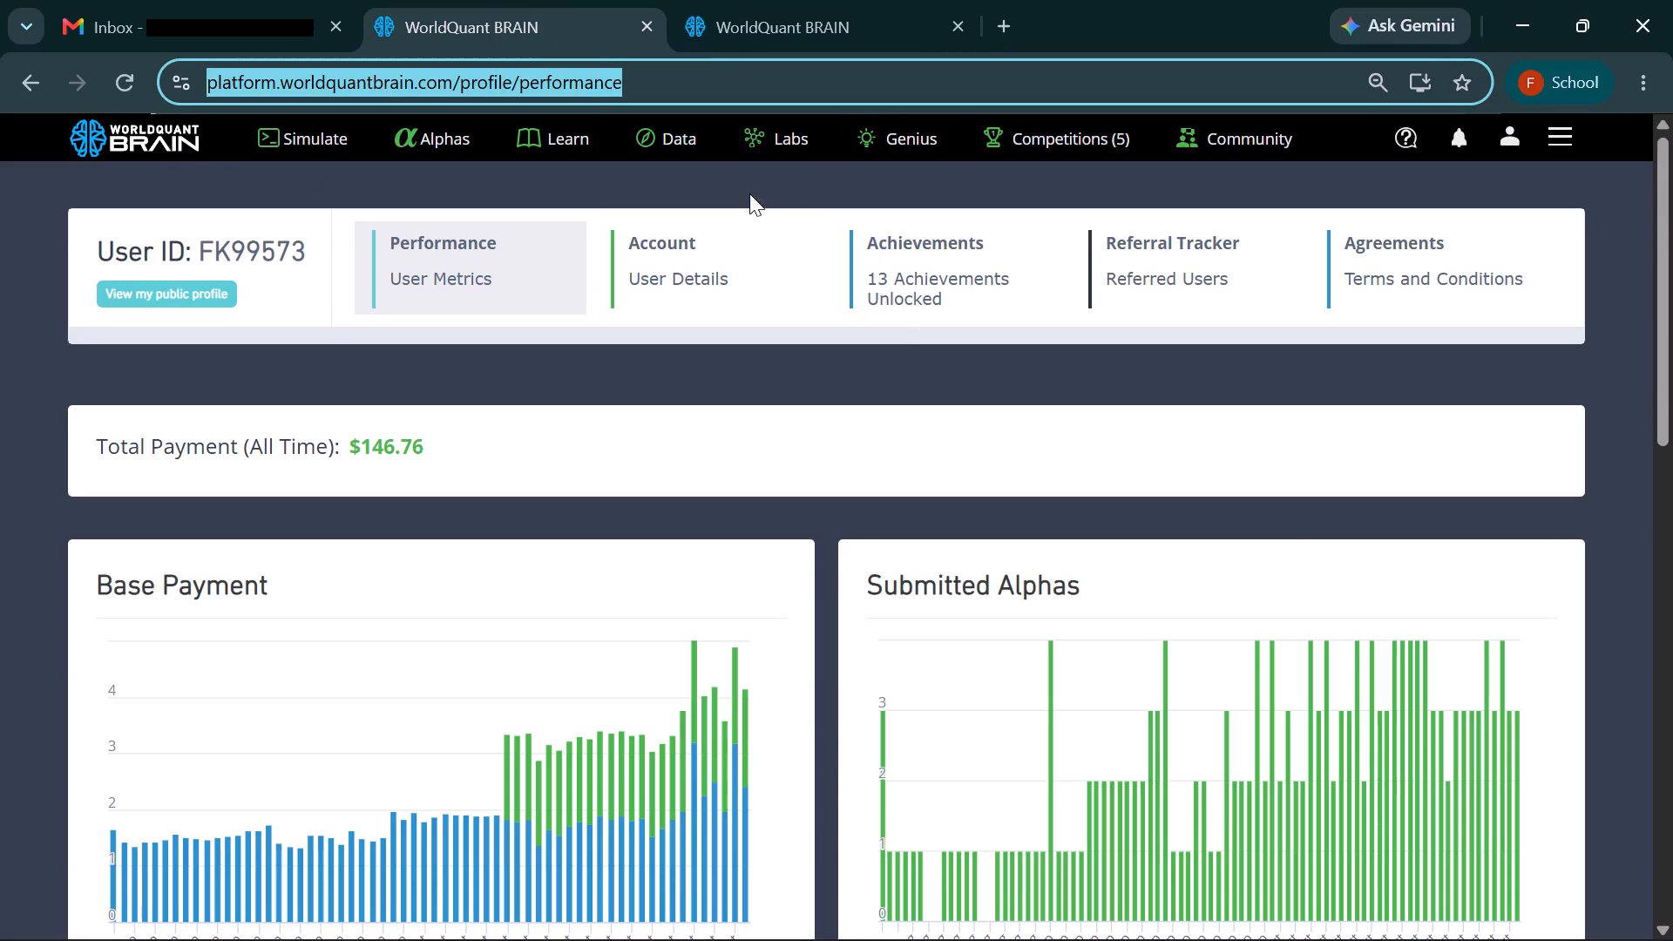
left_click(892, 132)
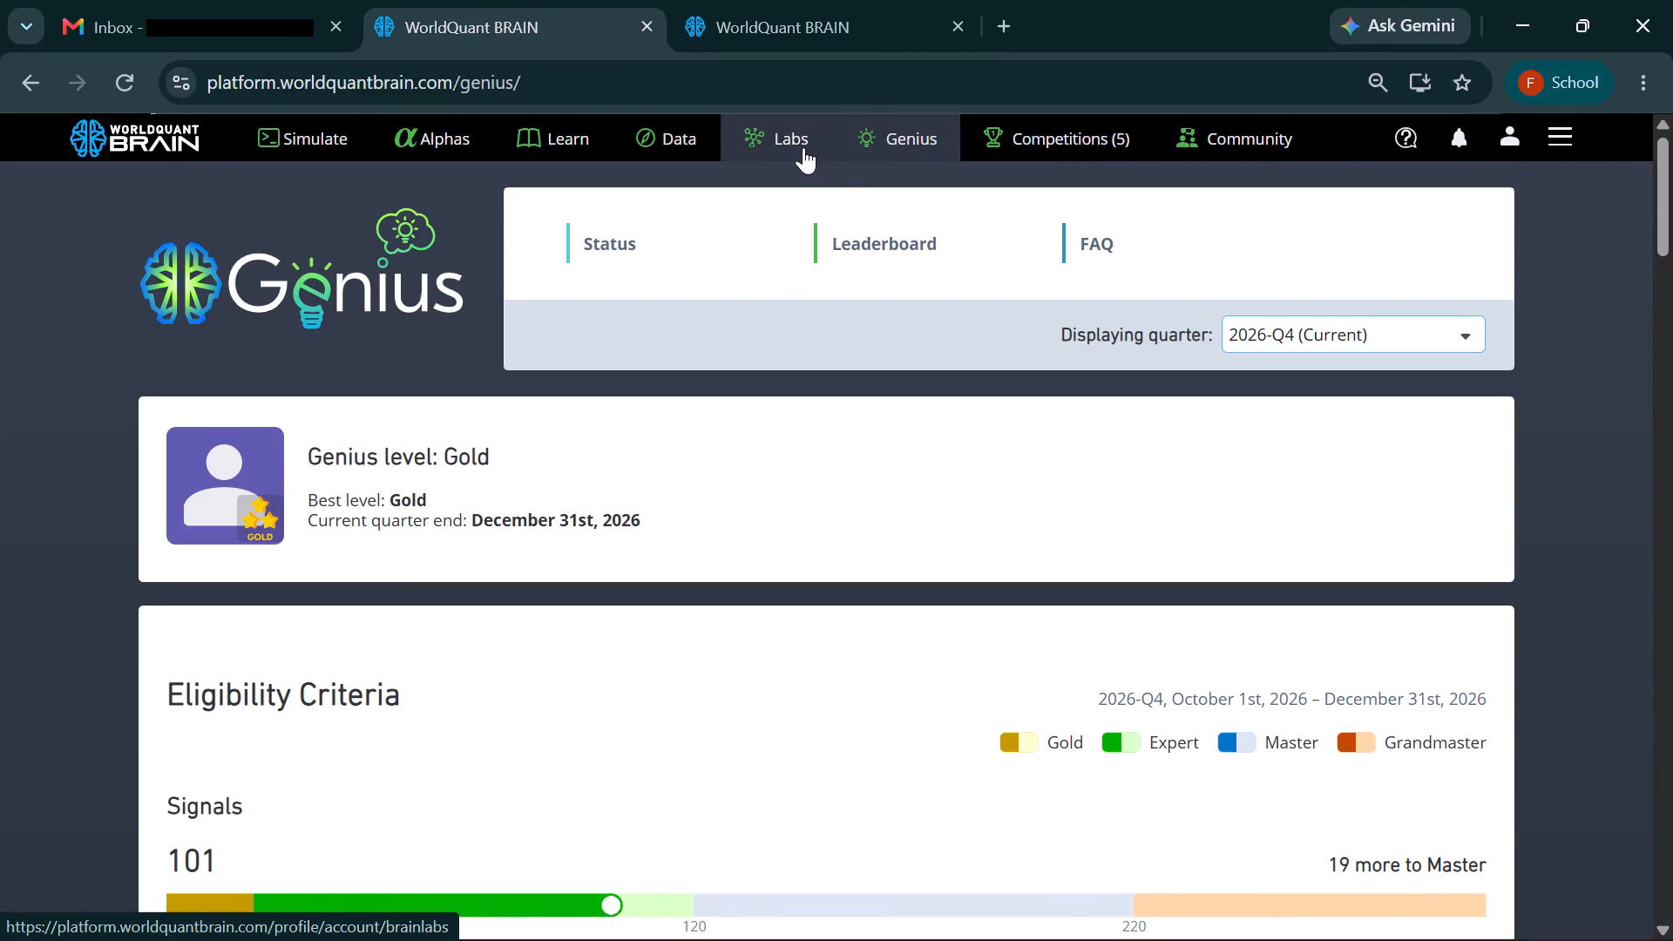
left_click(682, 144)
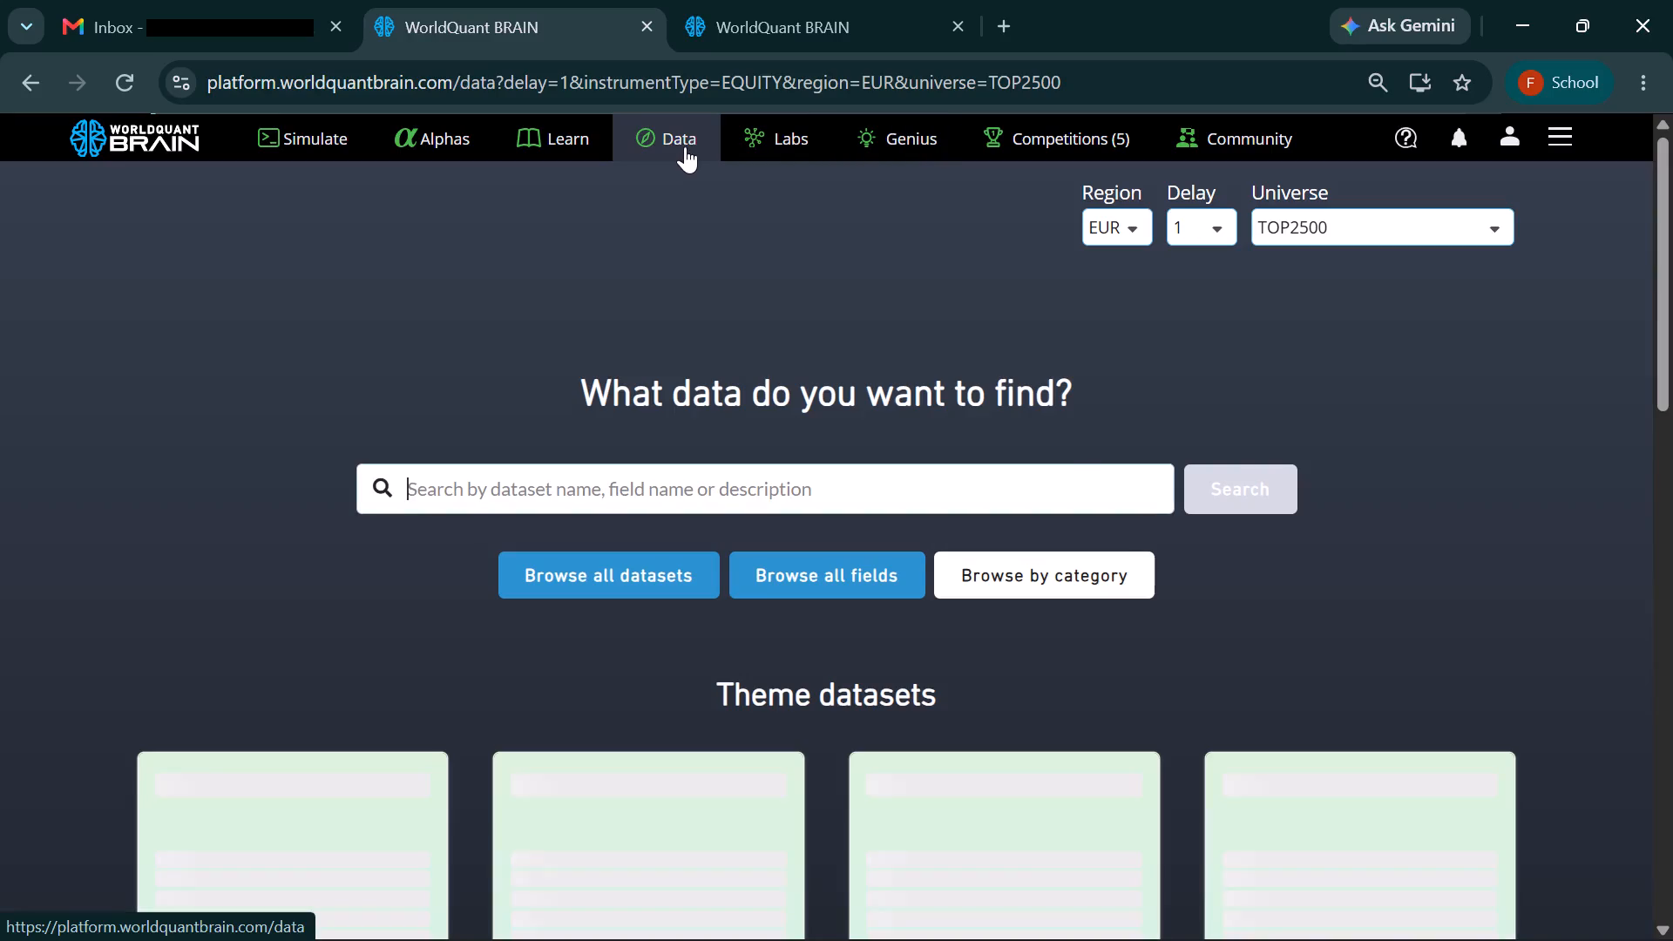
scroll(1073, 440, "down", 3)
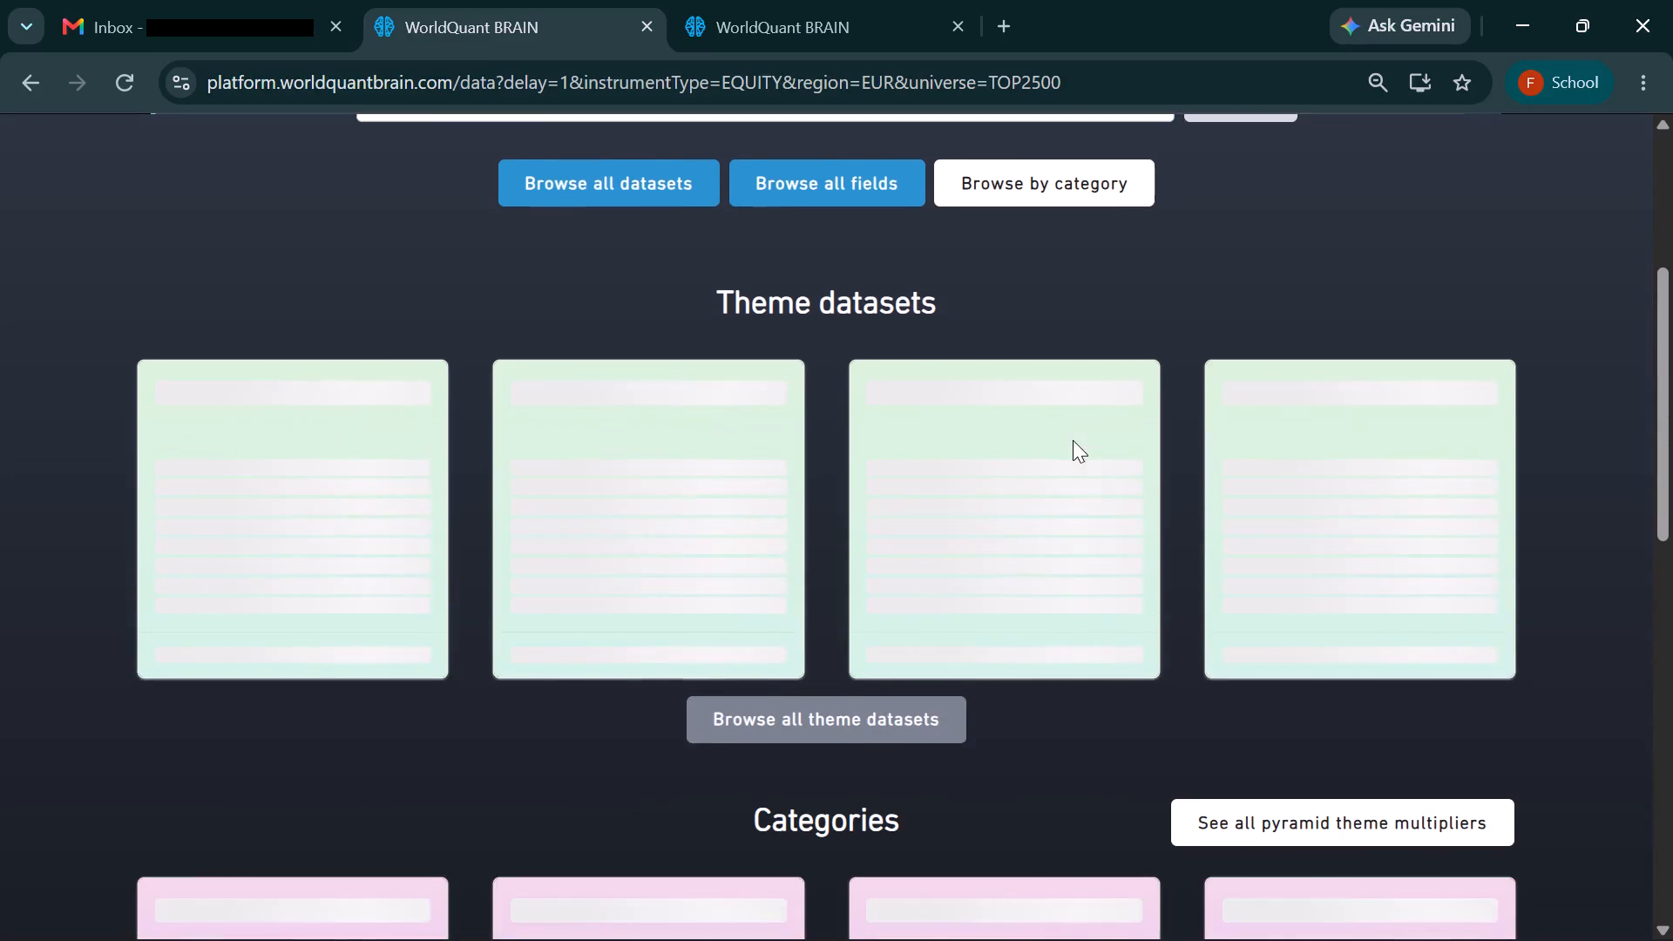
scroll(1073, 440, "down", 4)
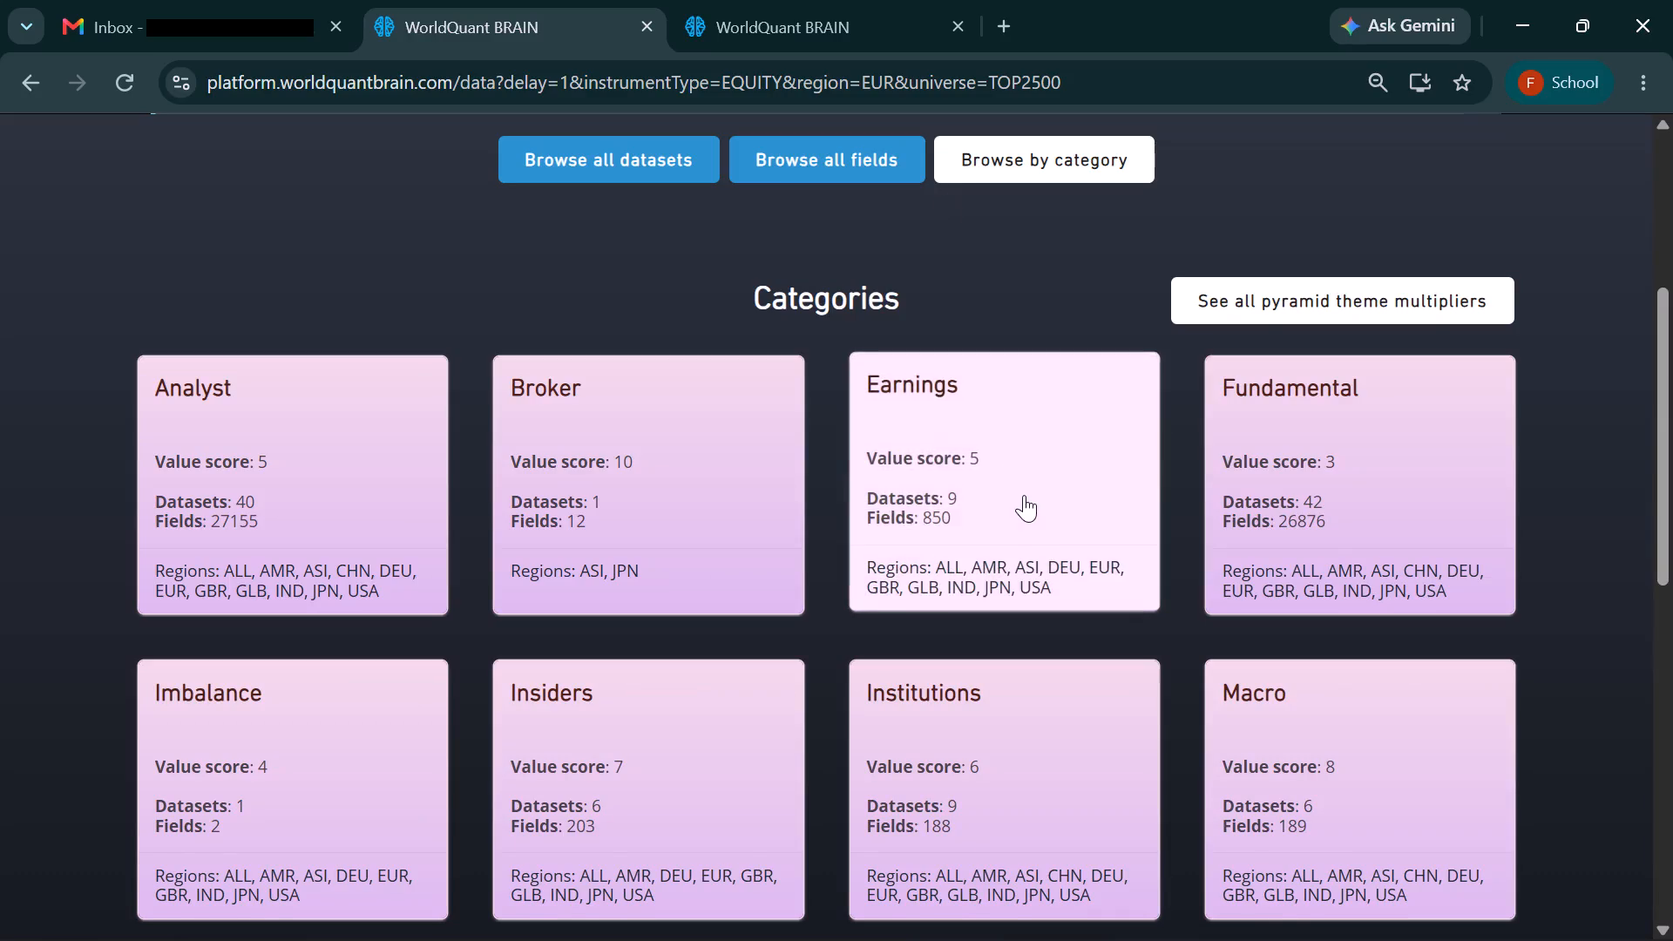
scroll(1024, 495, "down", 6)
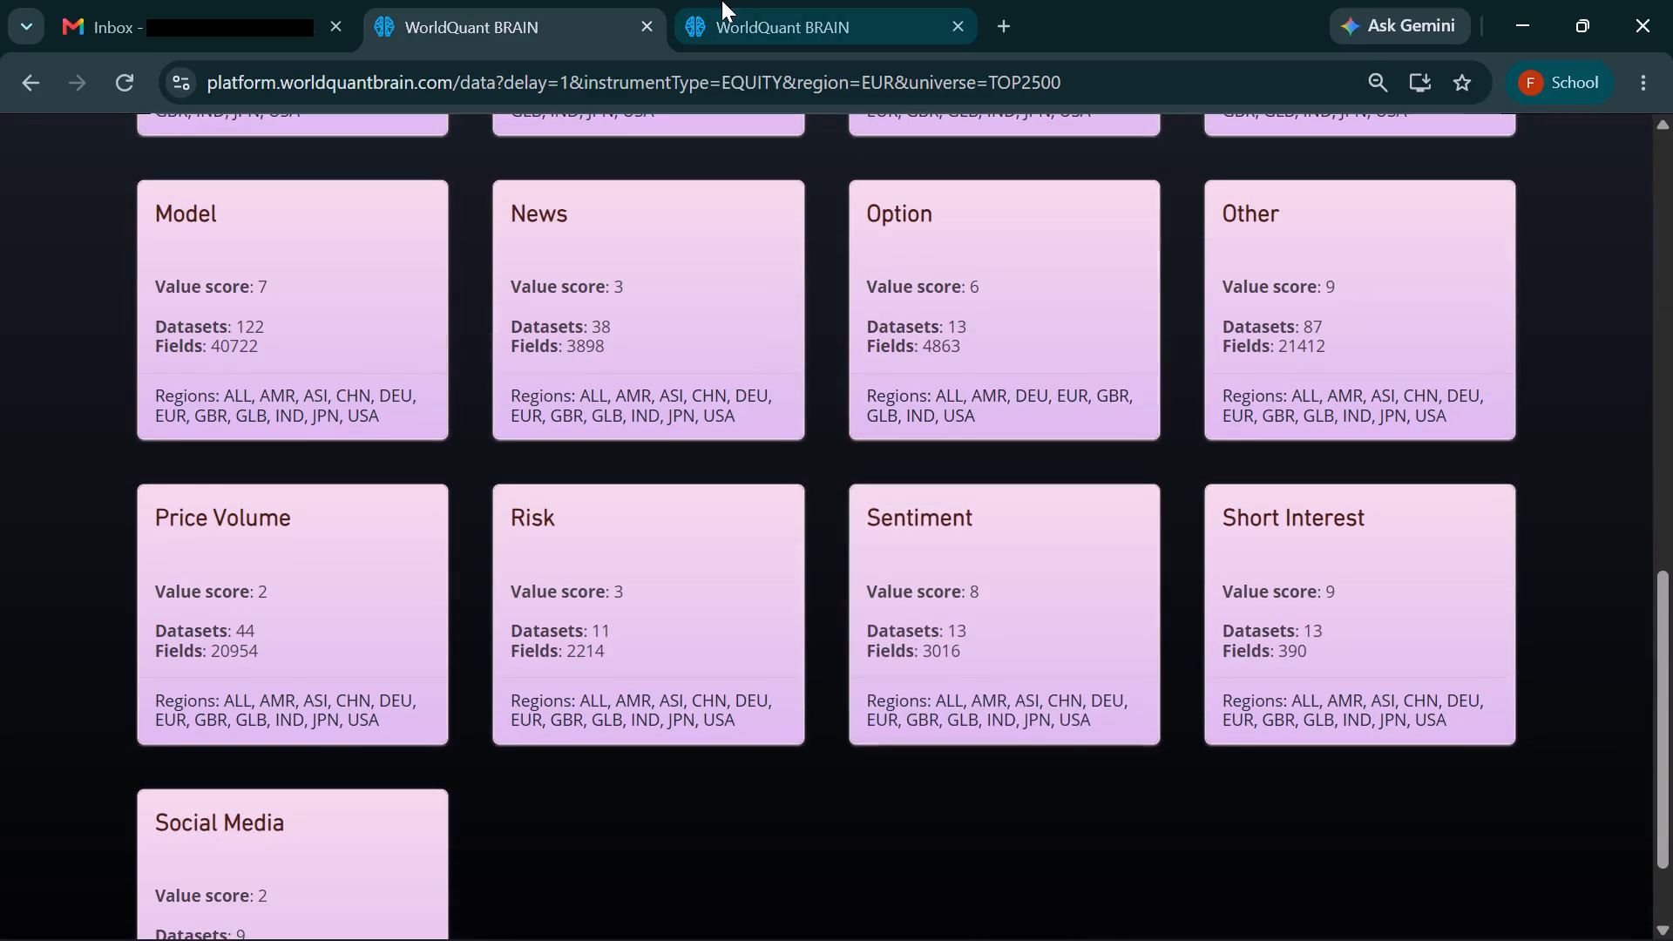
left_click(766, 0)
left_click(444, 0)
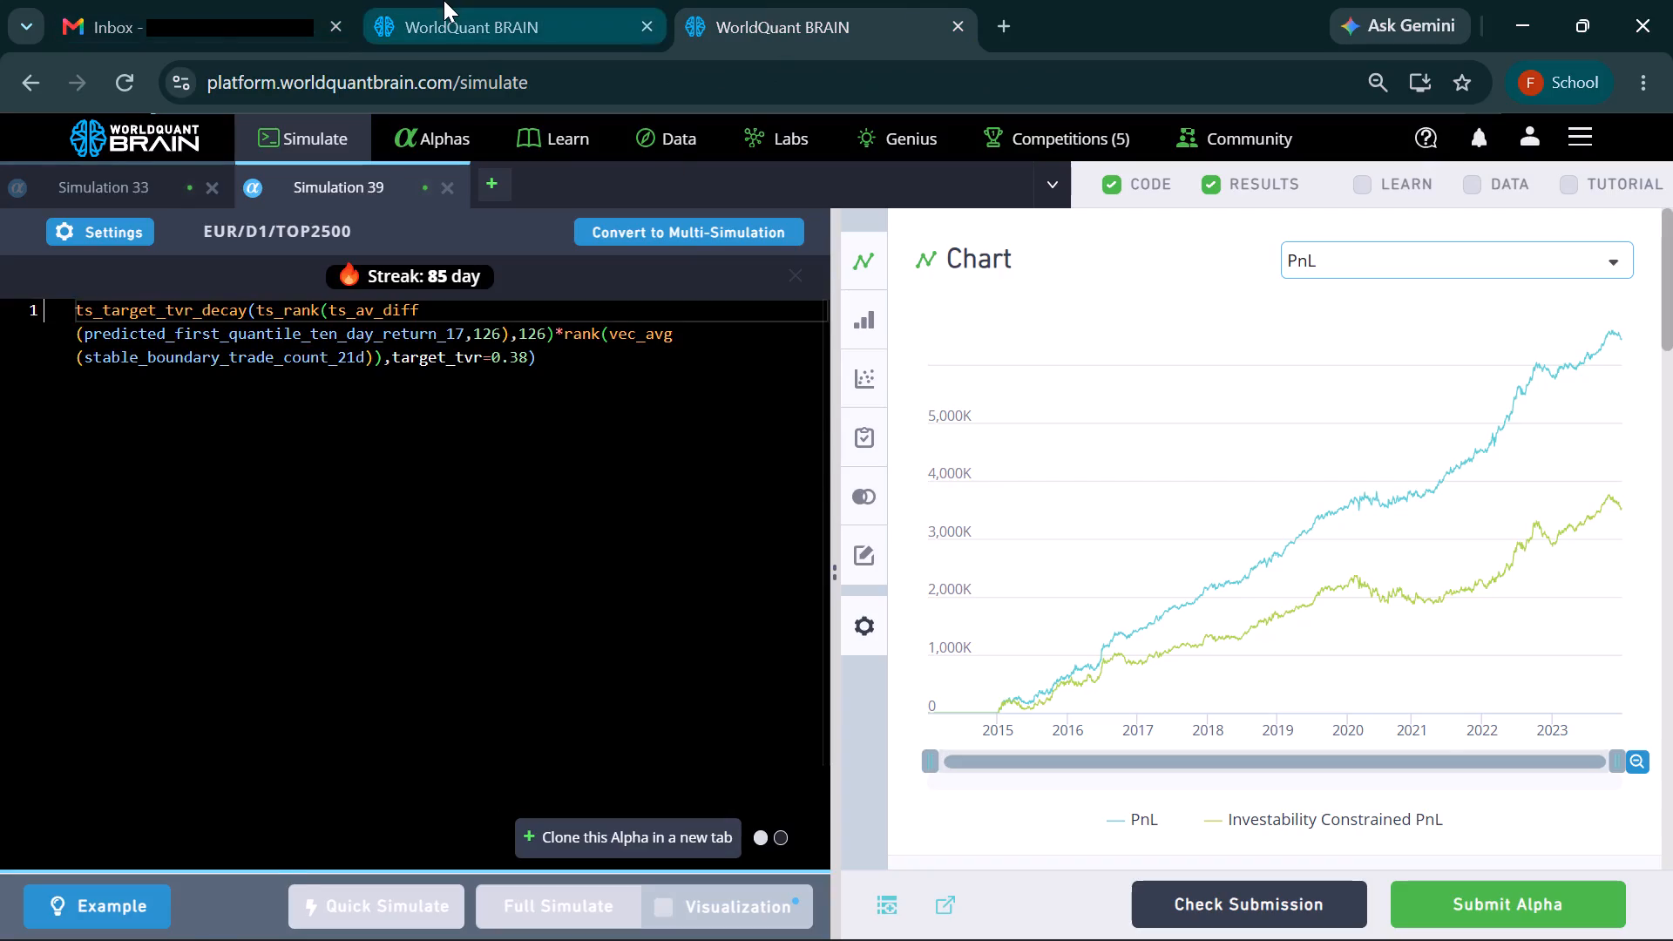
scroll(666, 272, "up", 15)
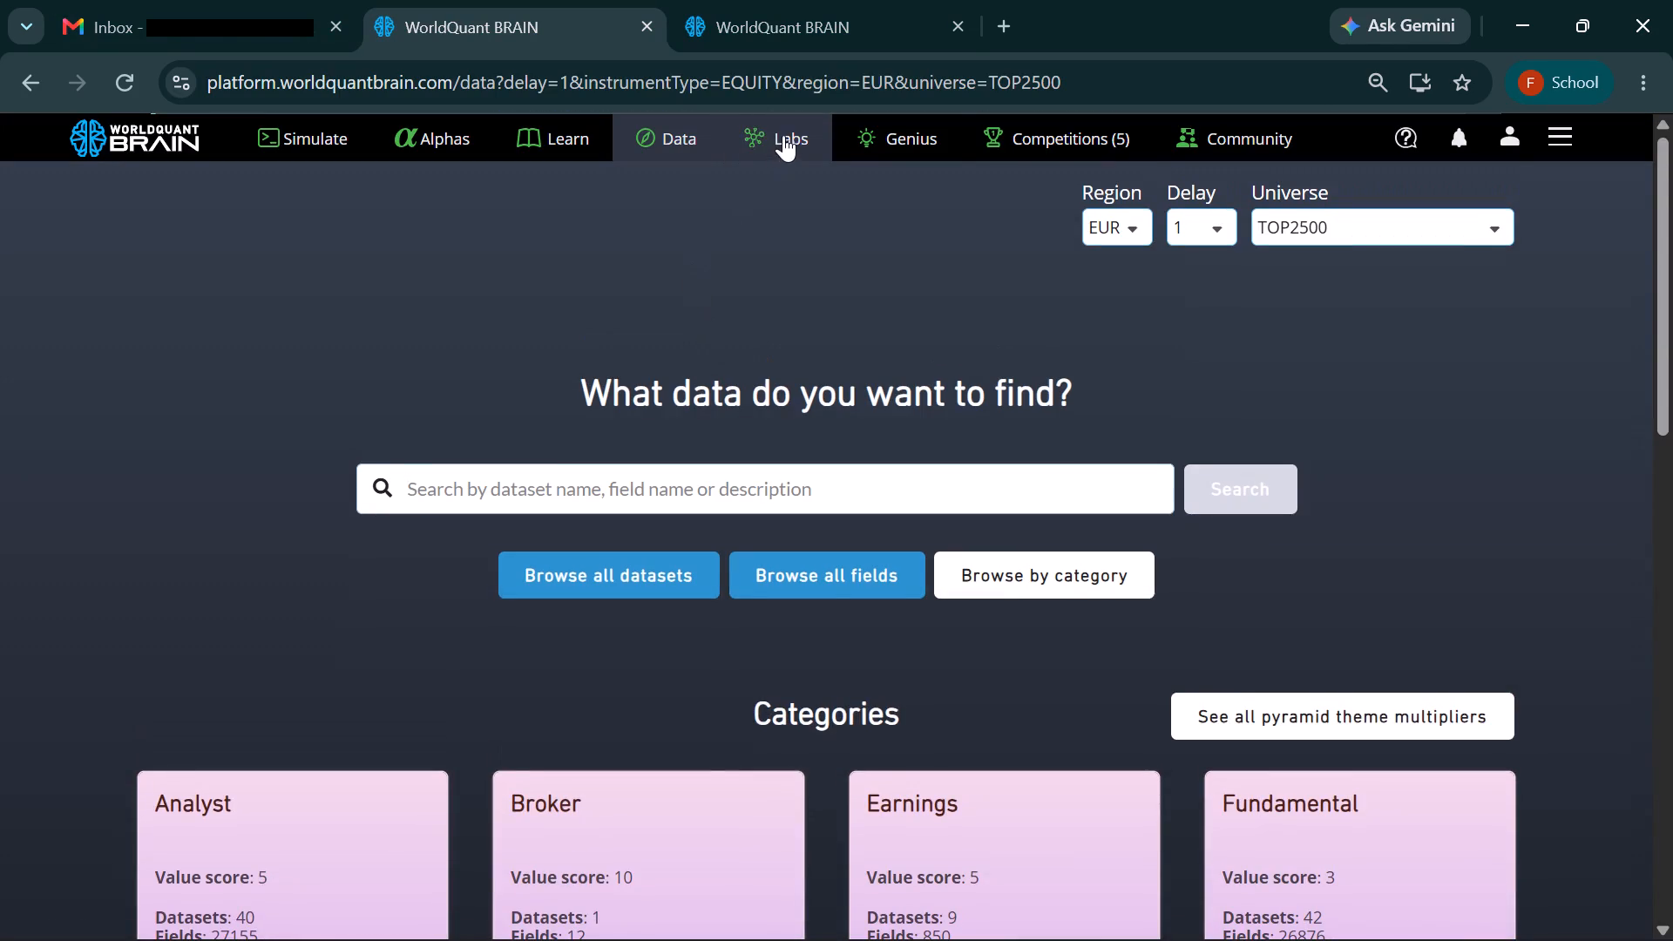
Return to the Genius page and examine the criteria, activity, Osmosis allocation and pyramid alpha distribution by category and region.
left_click(897, 132)
scroll(701, 455, "down", 5)
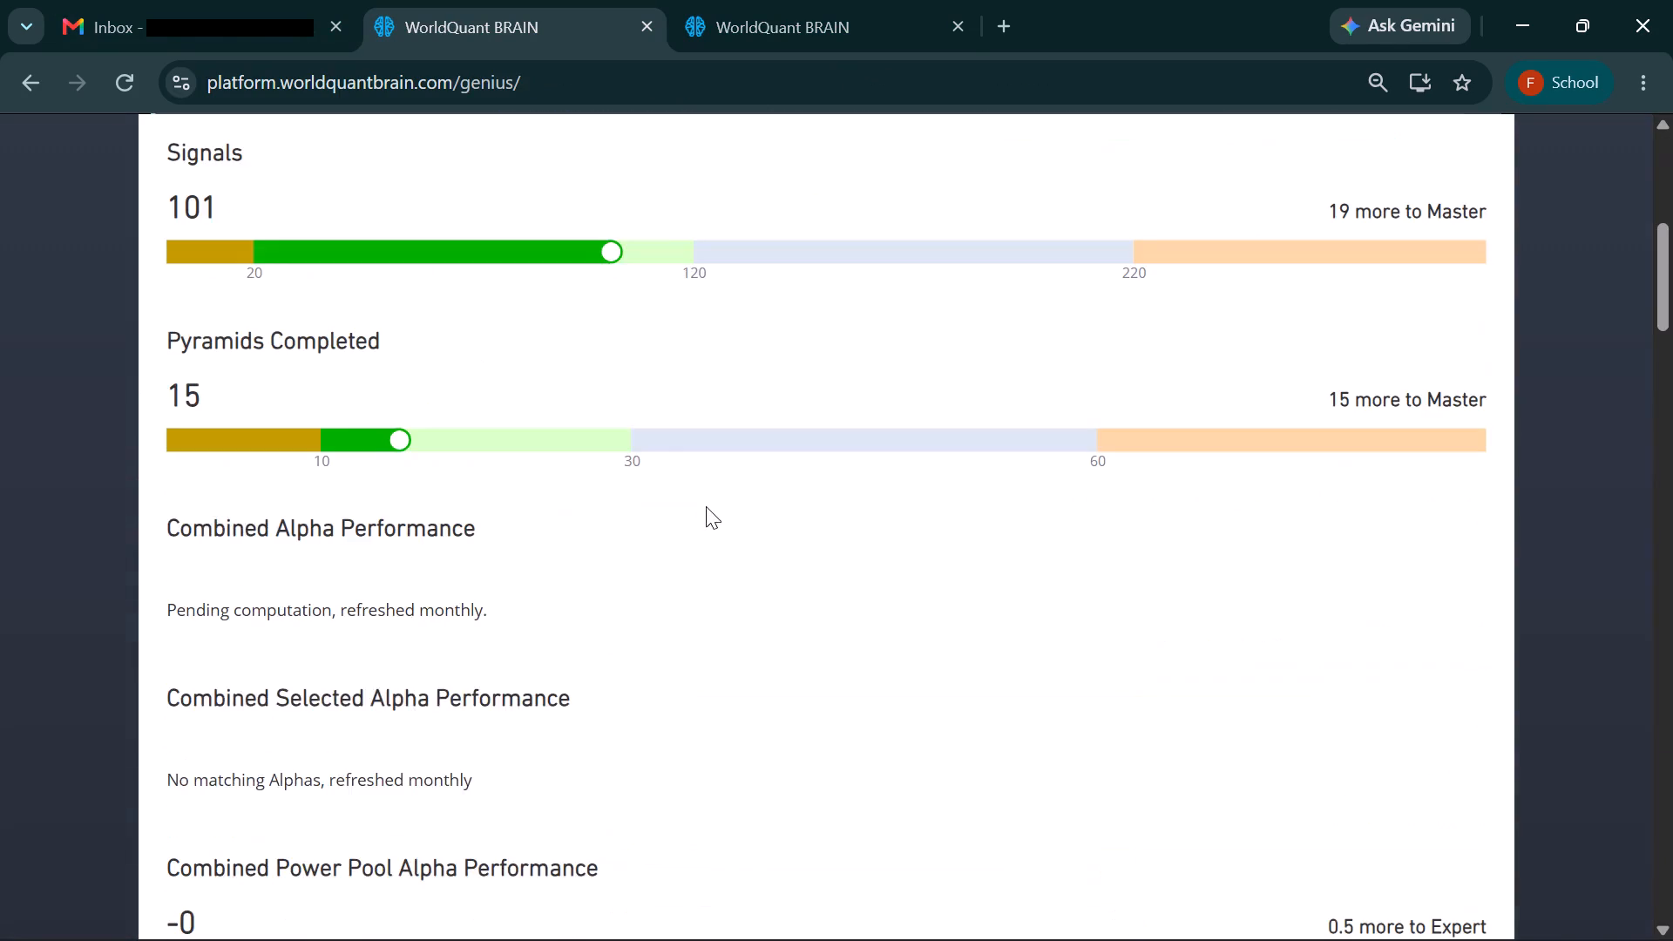
scroll(710, 500, "down", 12)
scroll(711, 511, "up", 20)
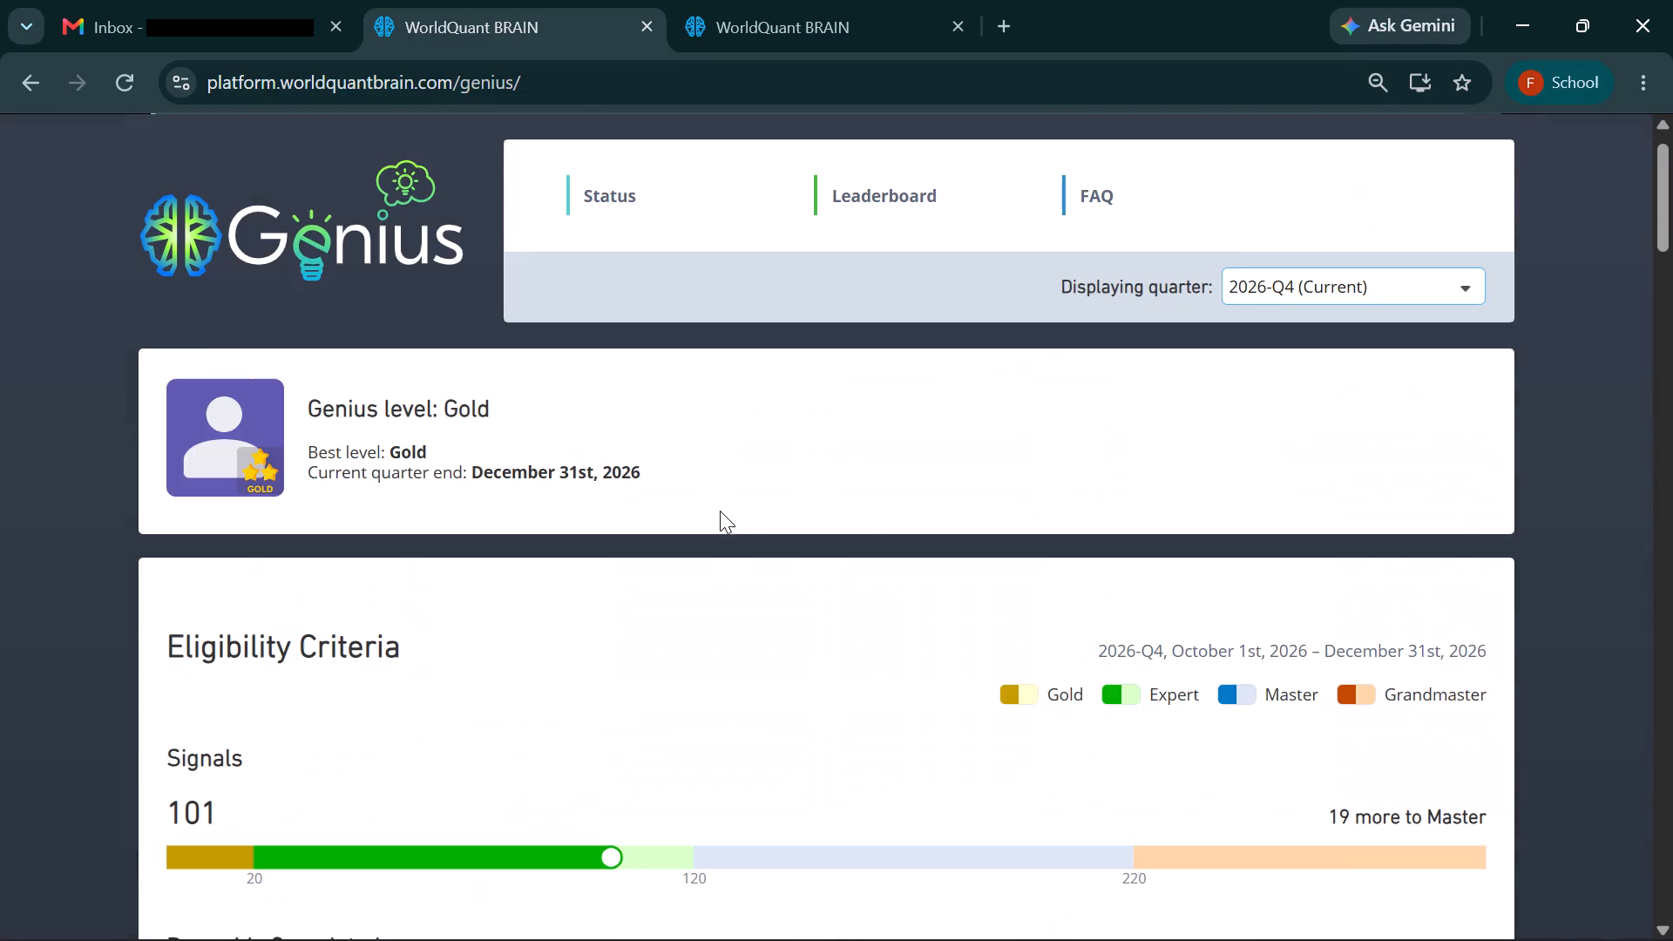
scroll(937, 225, "down", 11)
scroll(811, 520, "down", 6)
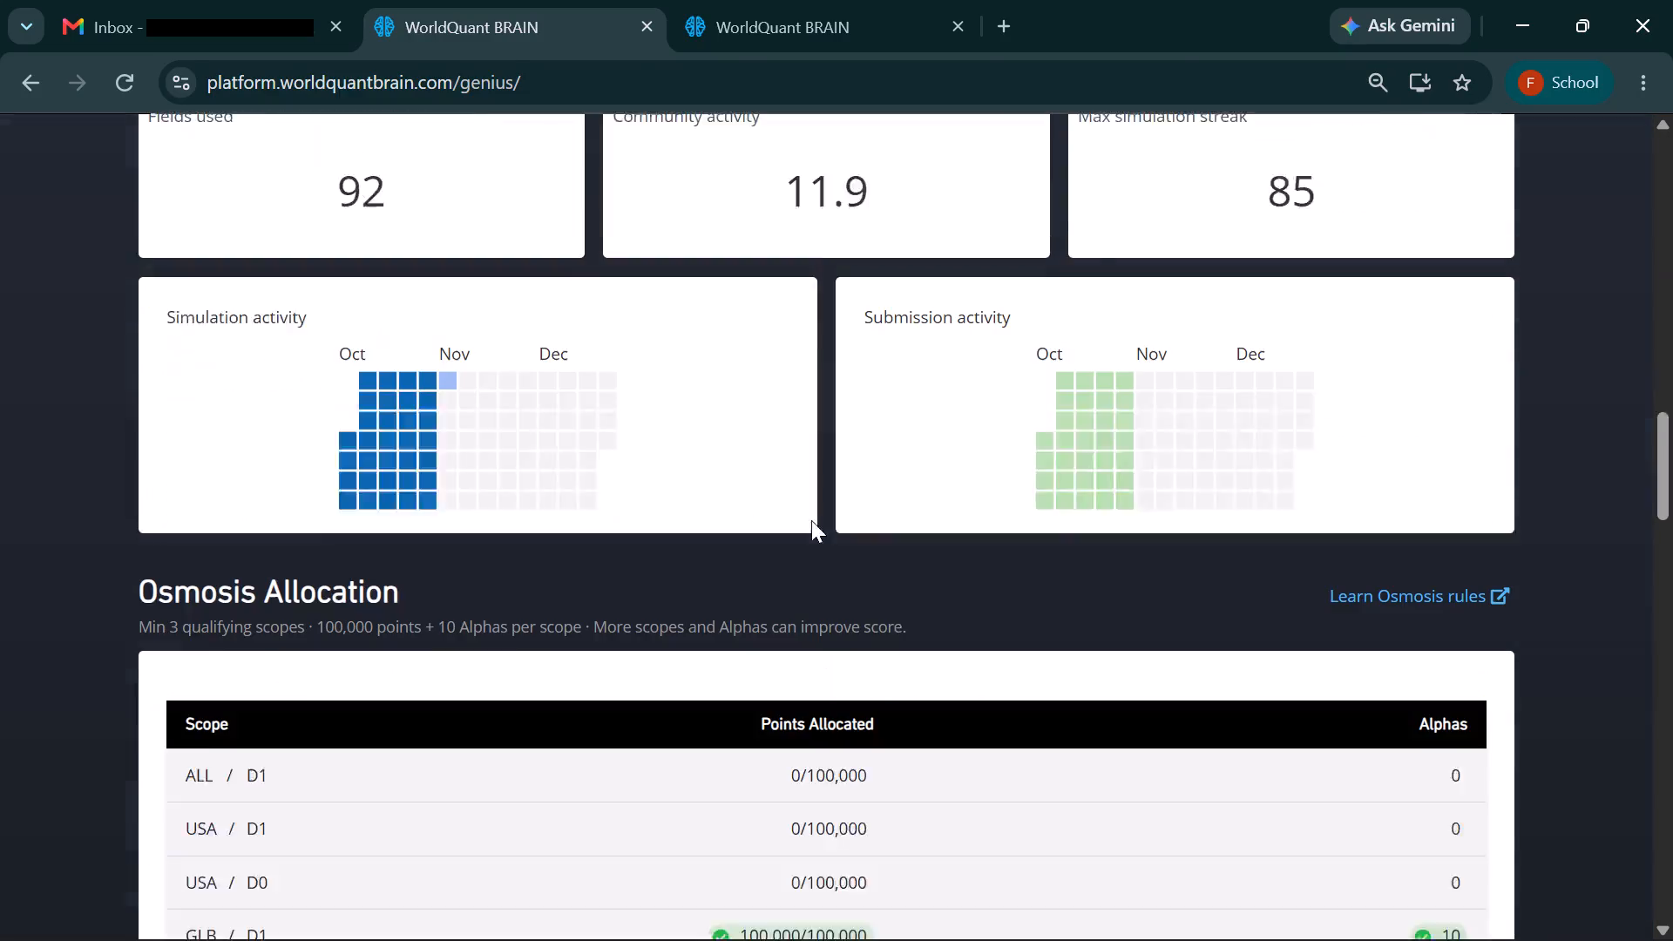
scroll(811, 520, "down", 12)
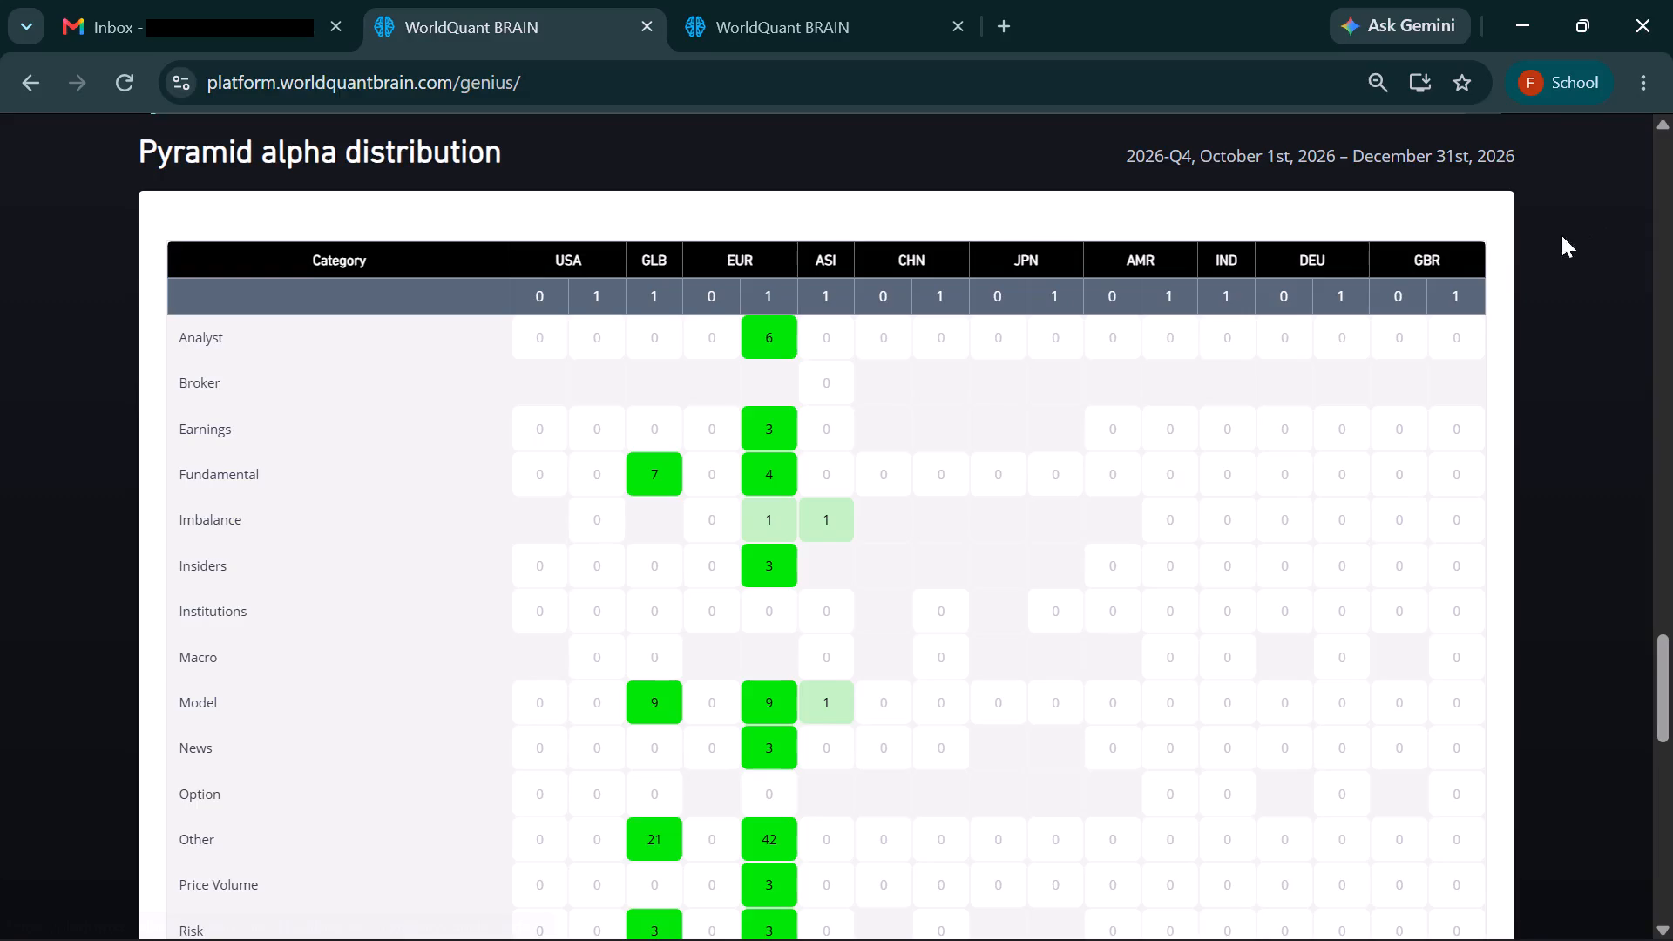
scroll(1385, 670, "down", 2)
scroll(1385, 670, "up", 6)
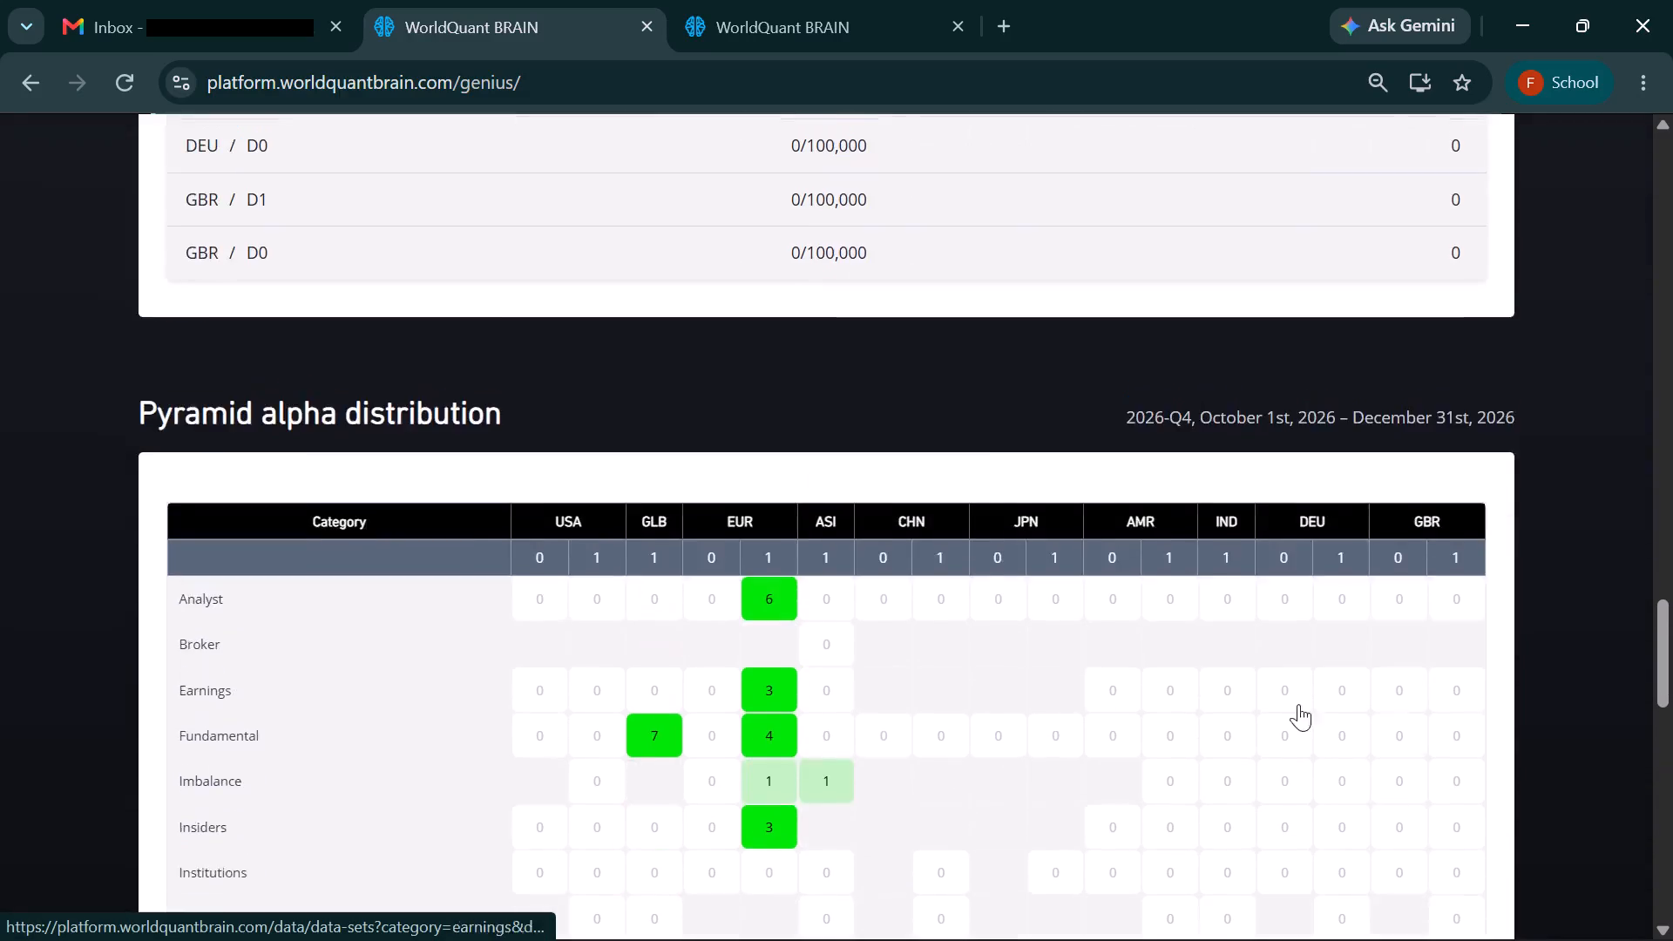
scroll(1298, 704, "up", 20)
scroll(1298, 704, "up", 4)
scroll(742, 506, "up", 11)
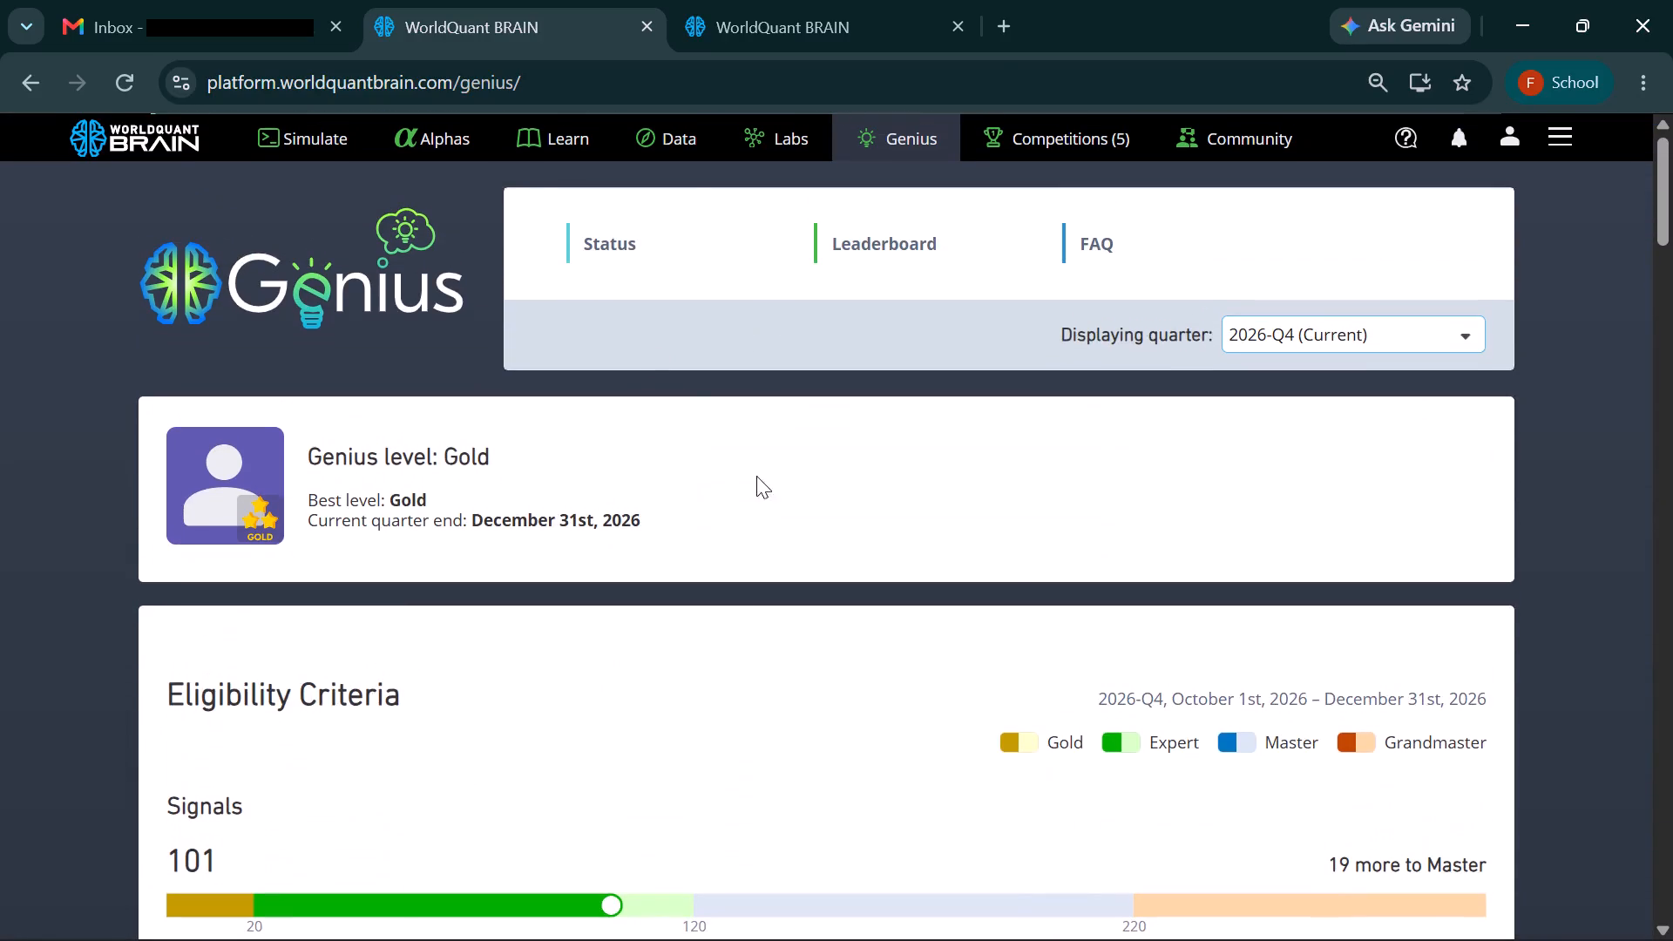
Open the Options Volatility Surfaces Data dataset from the Option category on the Data page.
left_click(664, 131)
scroll(1004, 480, "down", 2)
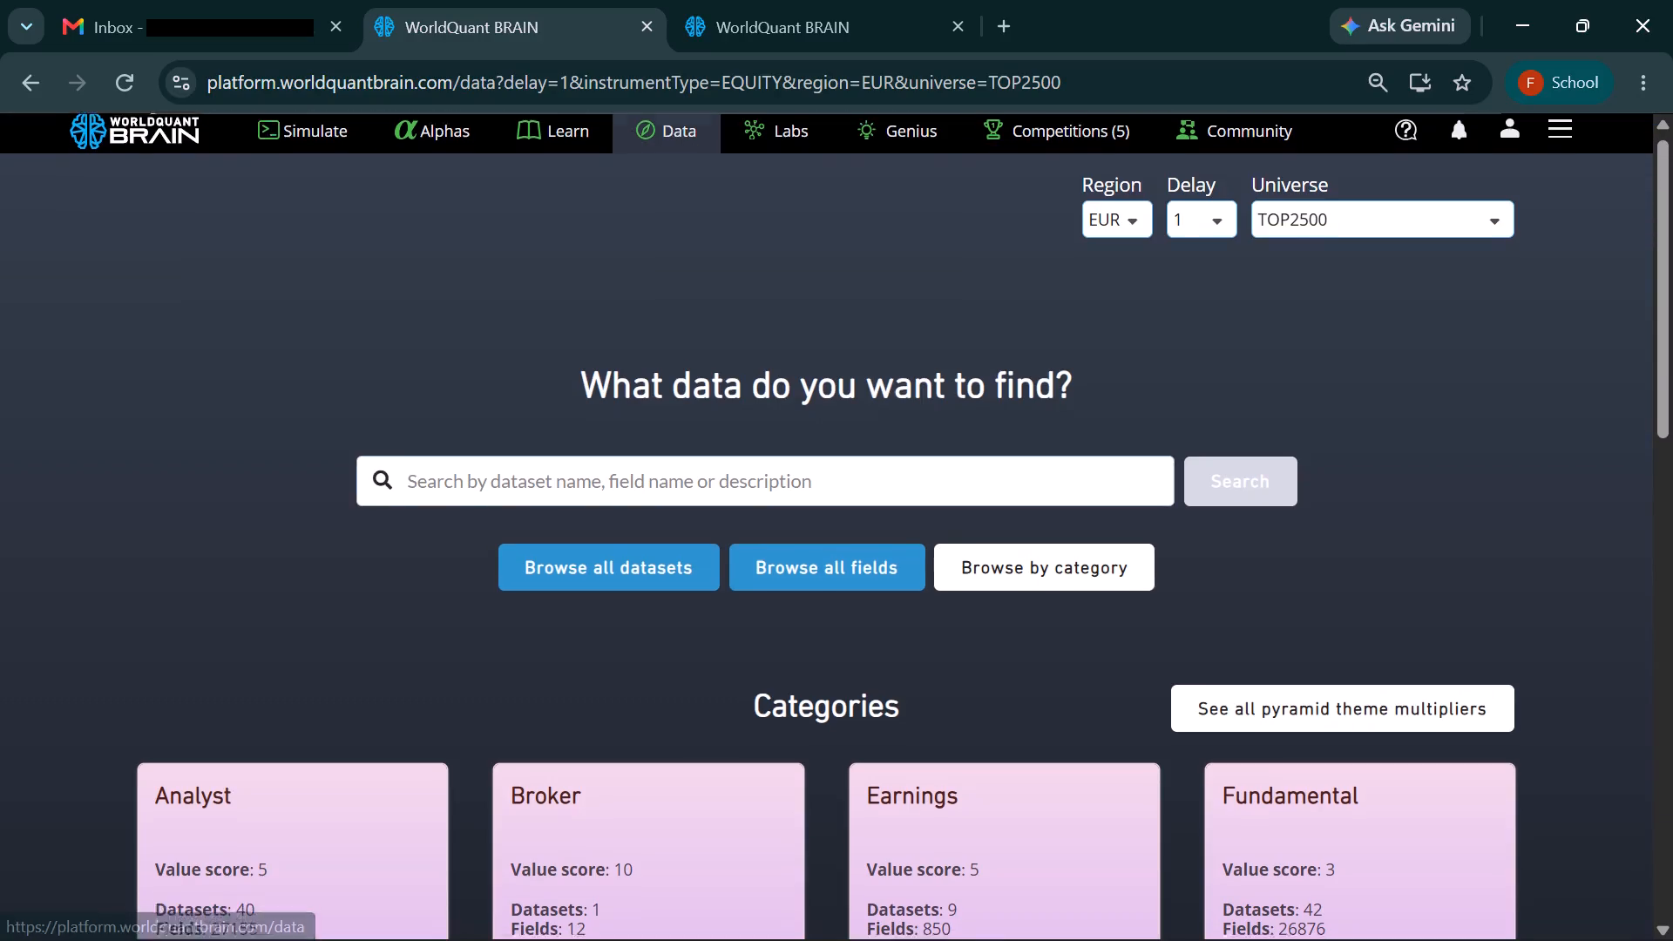
scroll(1002, 482, "down", 3)
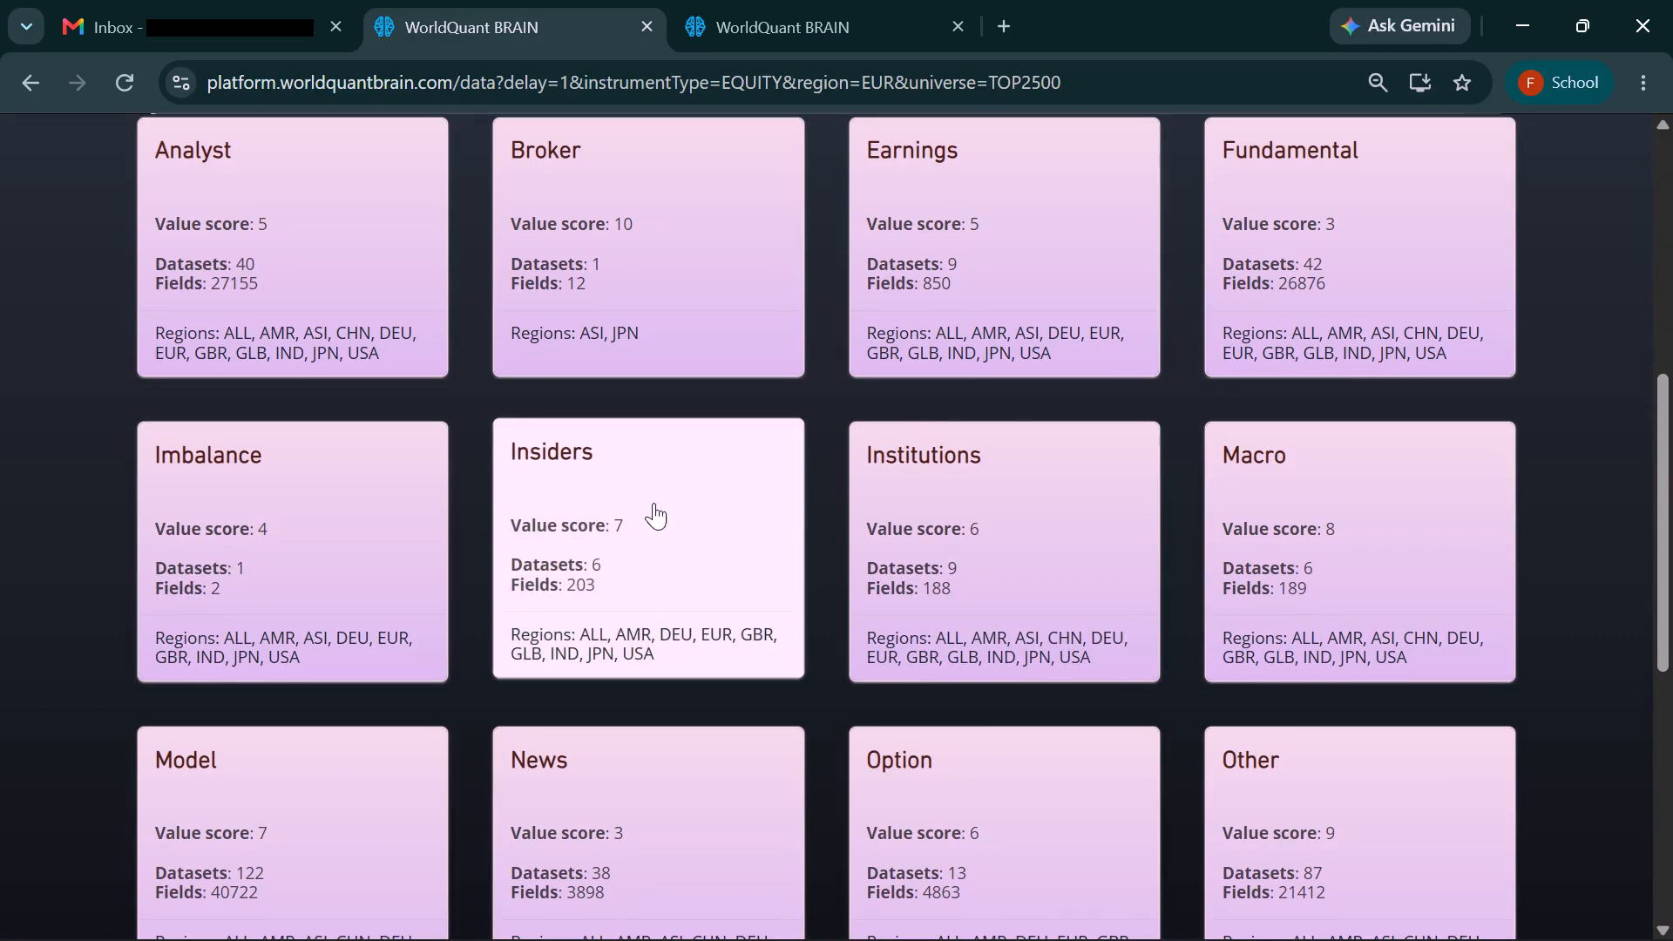
left_click(922, 790)
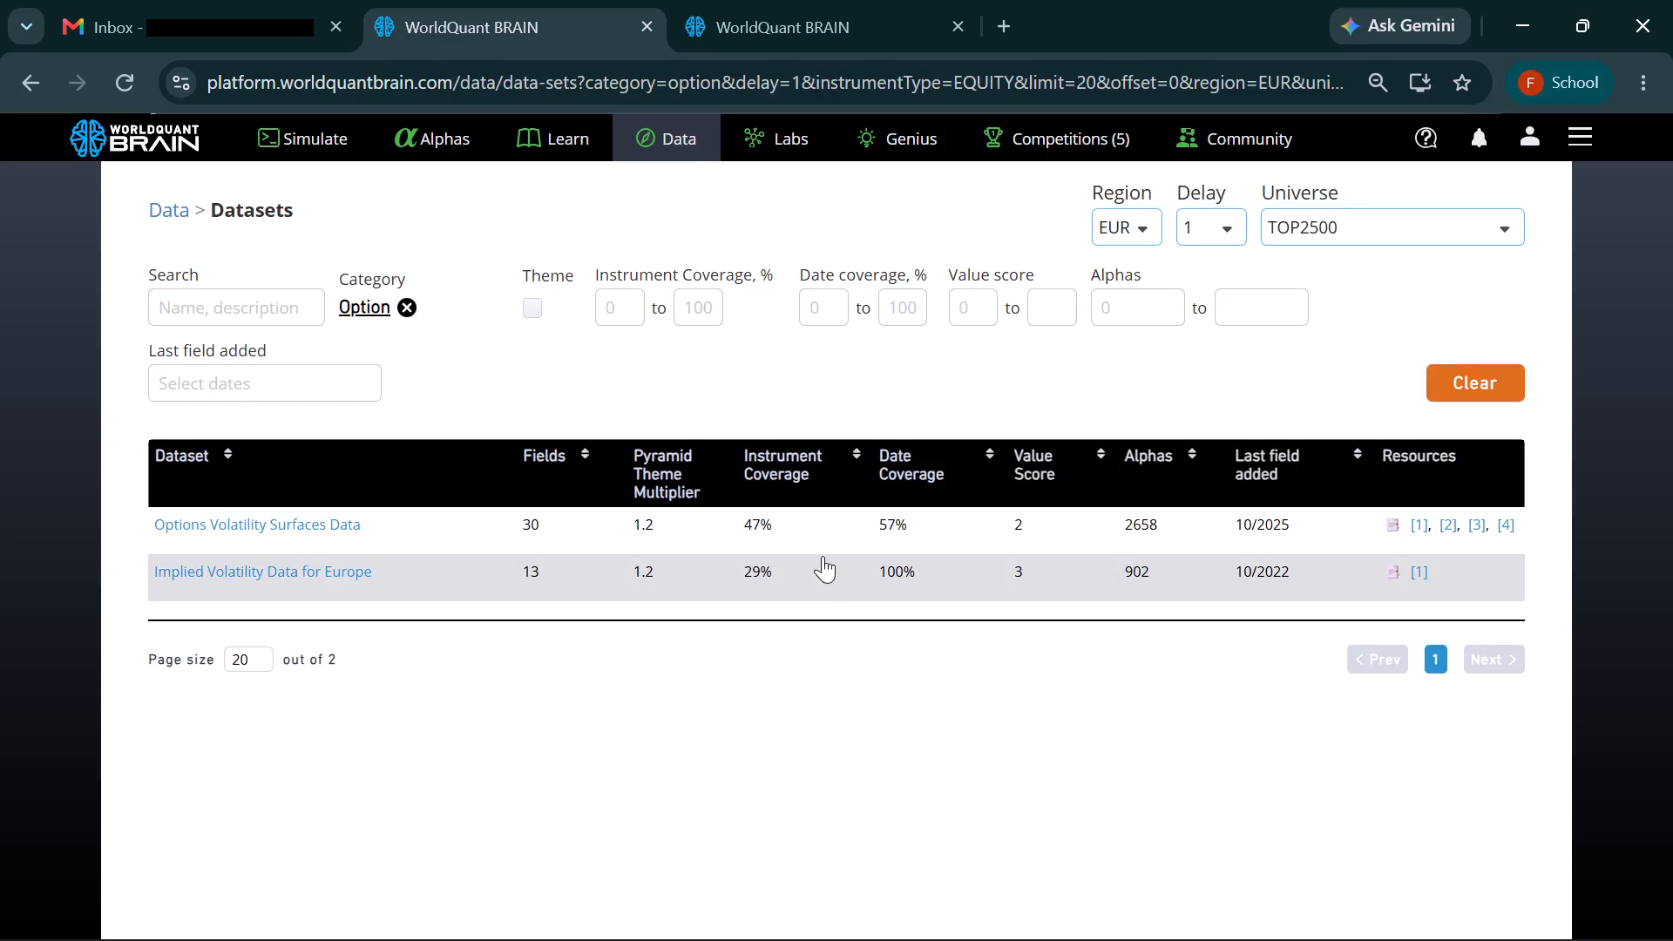
left_click(257, 527)
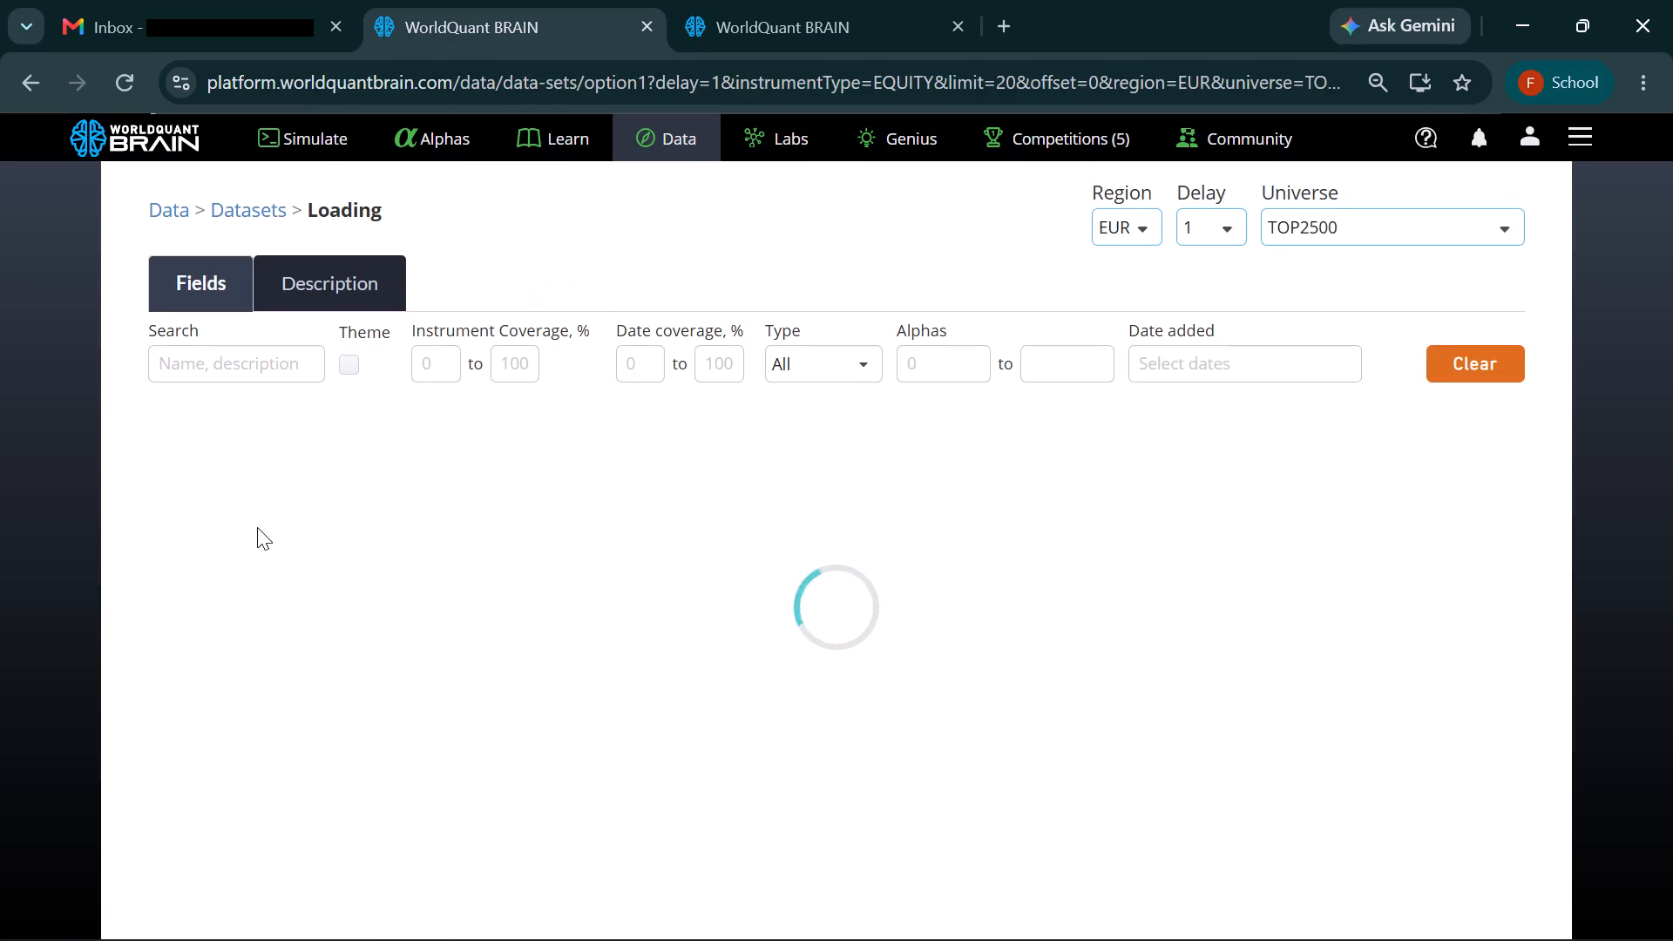
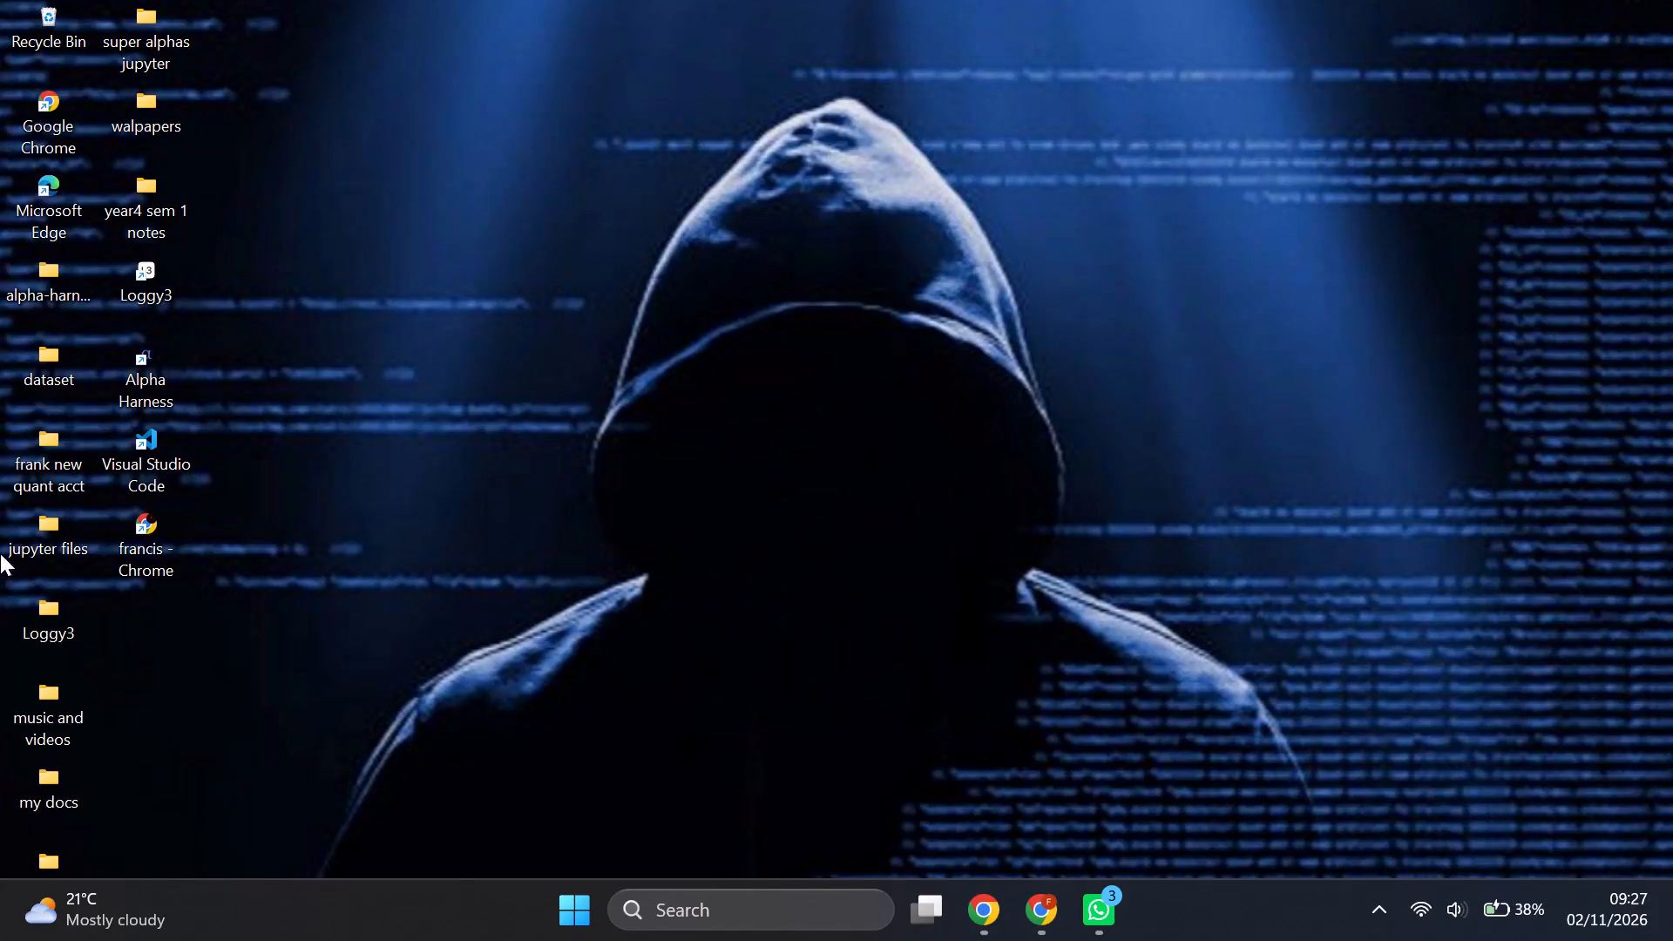
Launch the Alpha Harness application from the desktop.
double_click(157, 389)
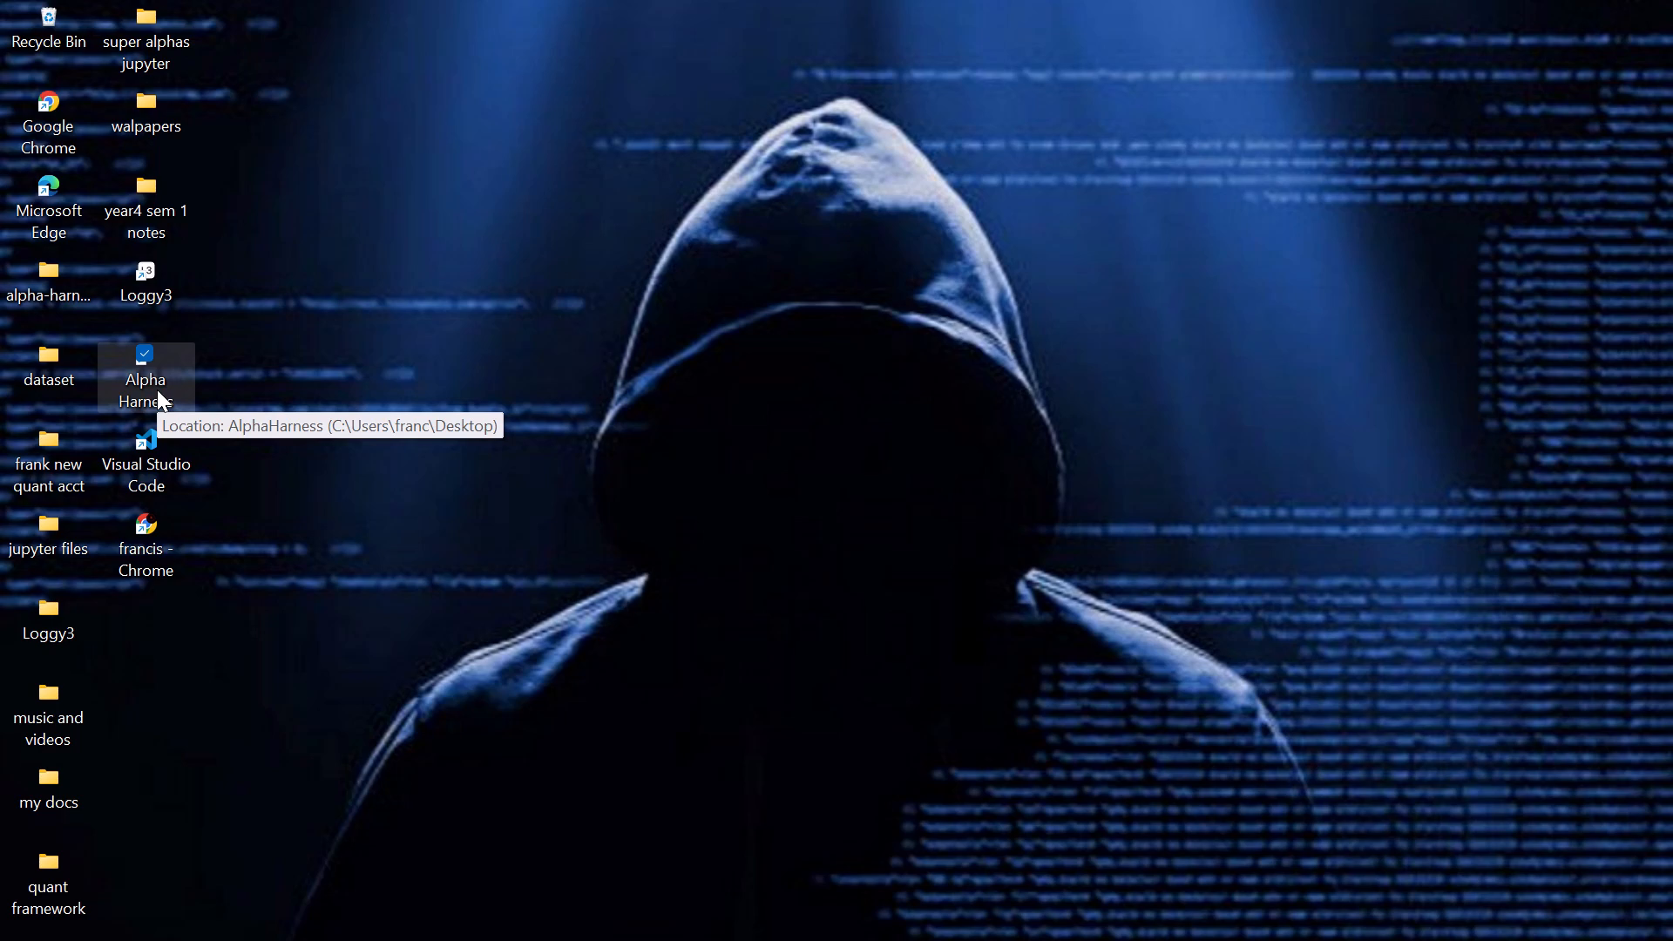
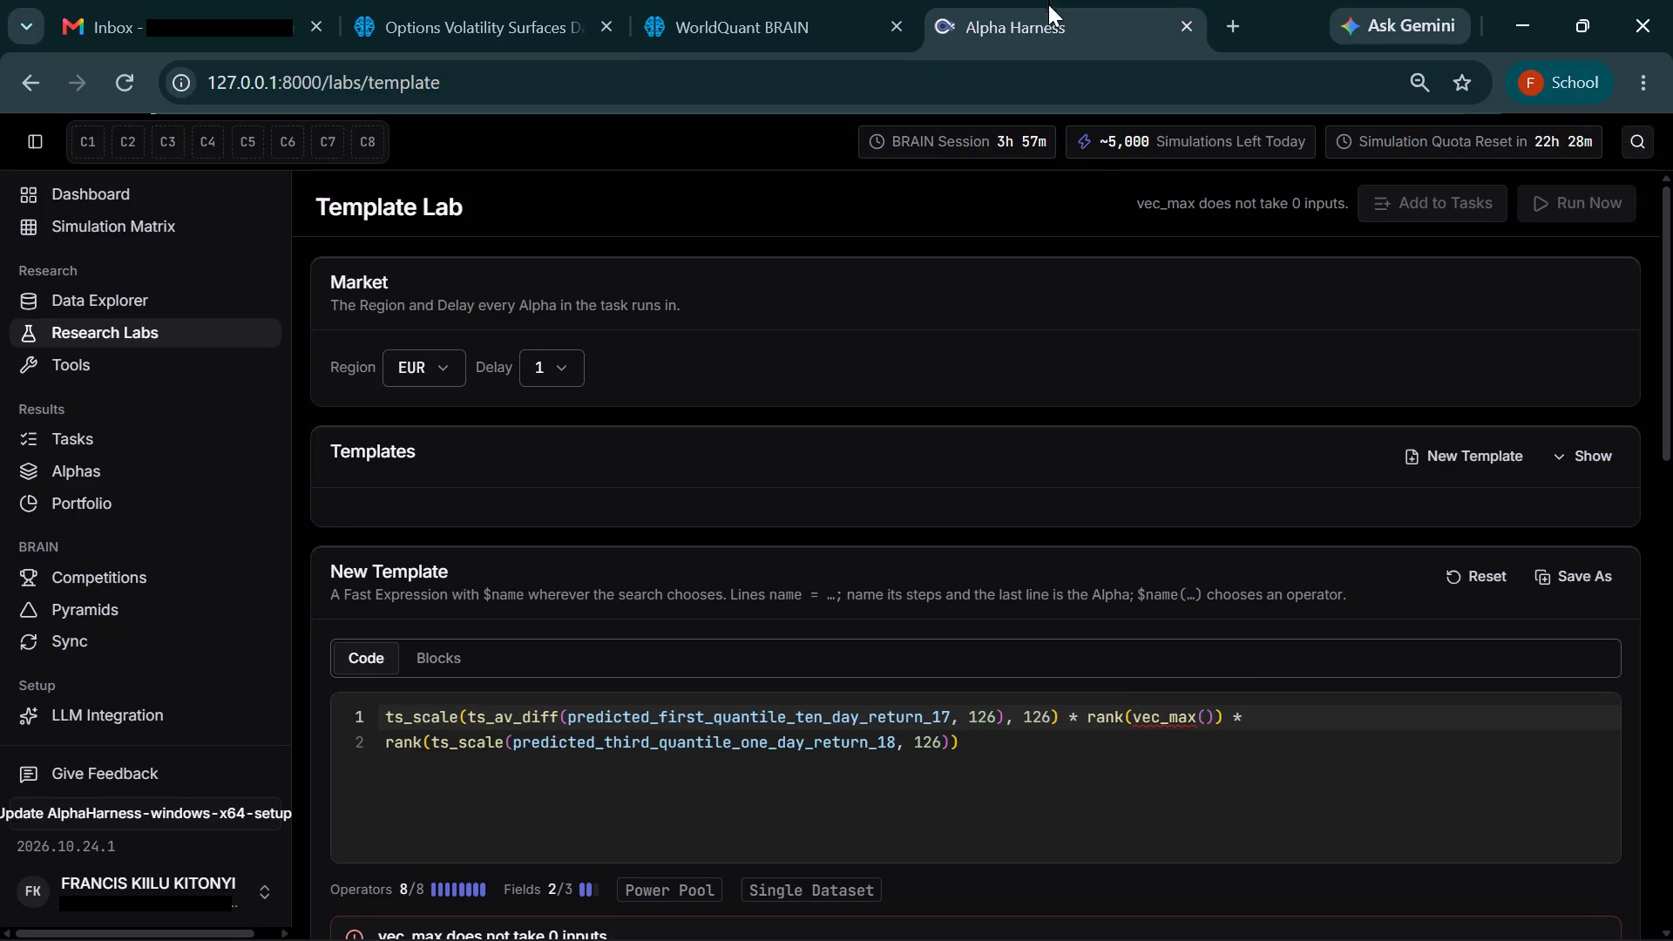
key("ctrl+v")
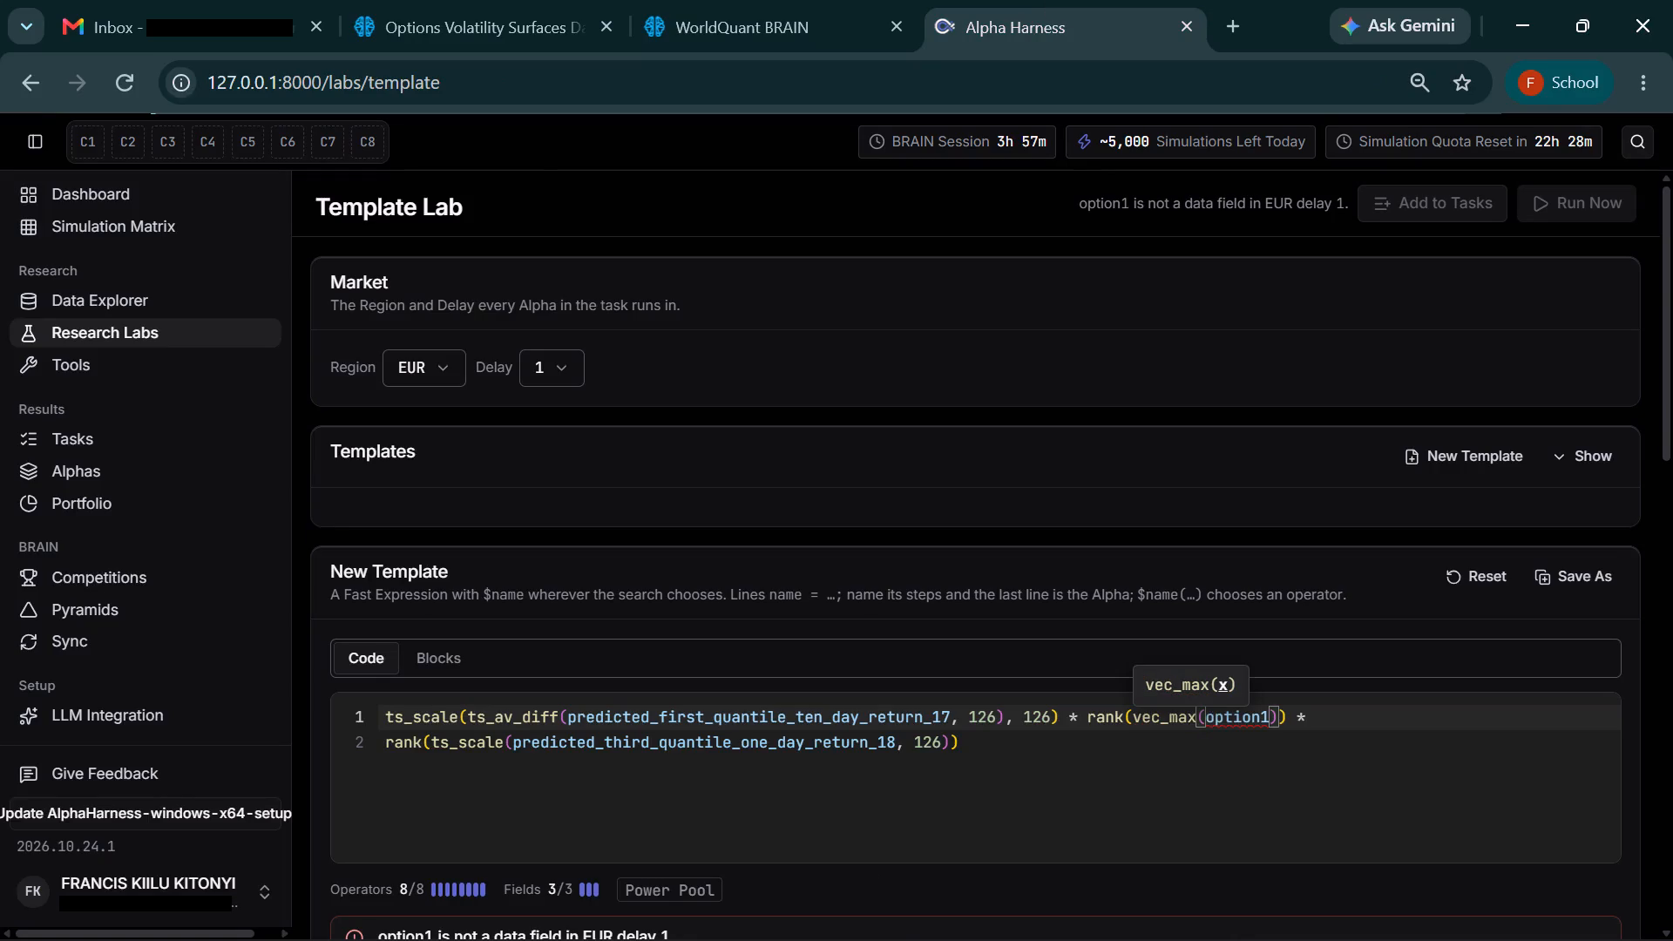
Recheck the dataset ID on the Options Volatility Surfaces Data description against the template, and reload the Template Lab.
scroll(1315, 806, "down", 2)
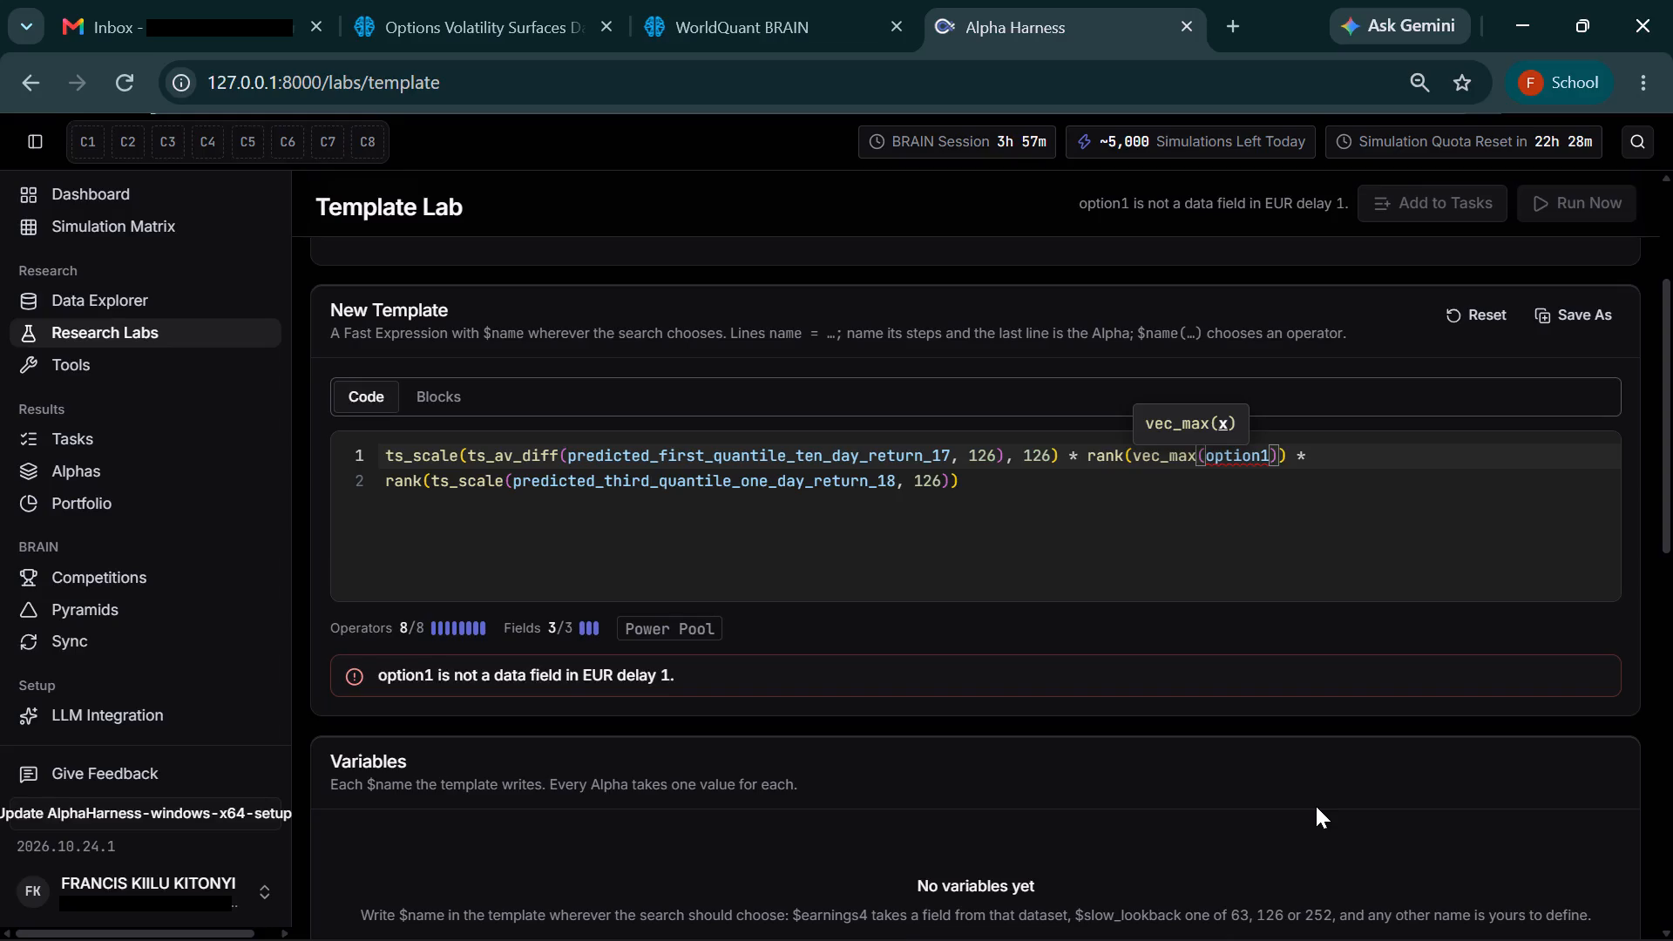
left_click(435, 0)
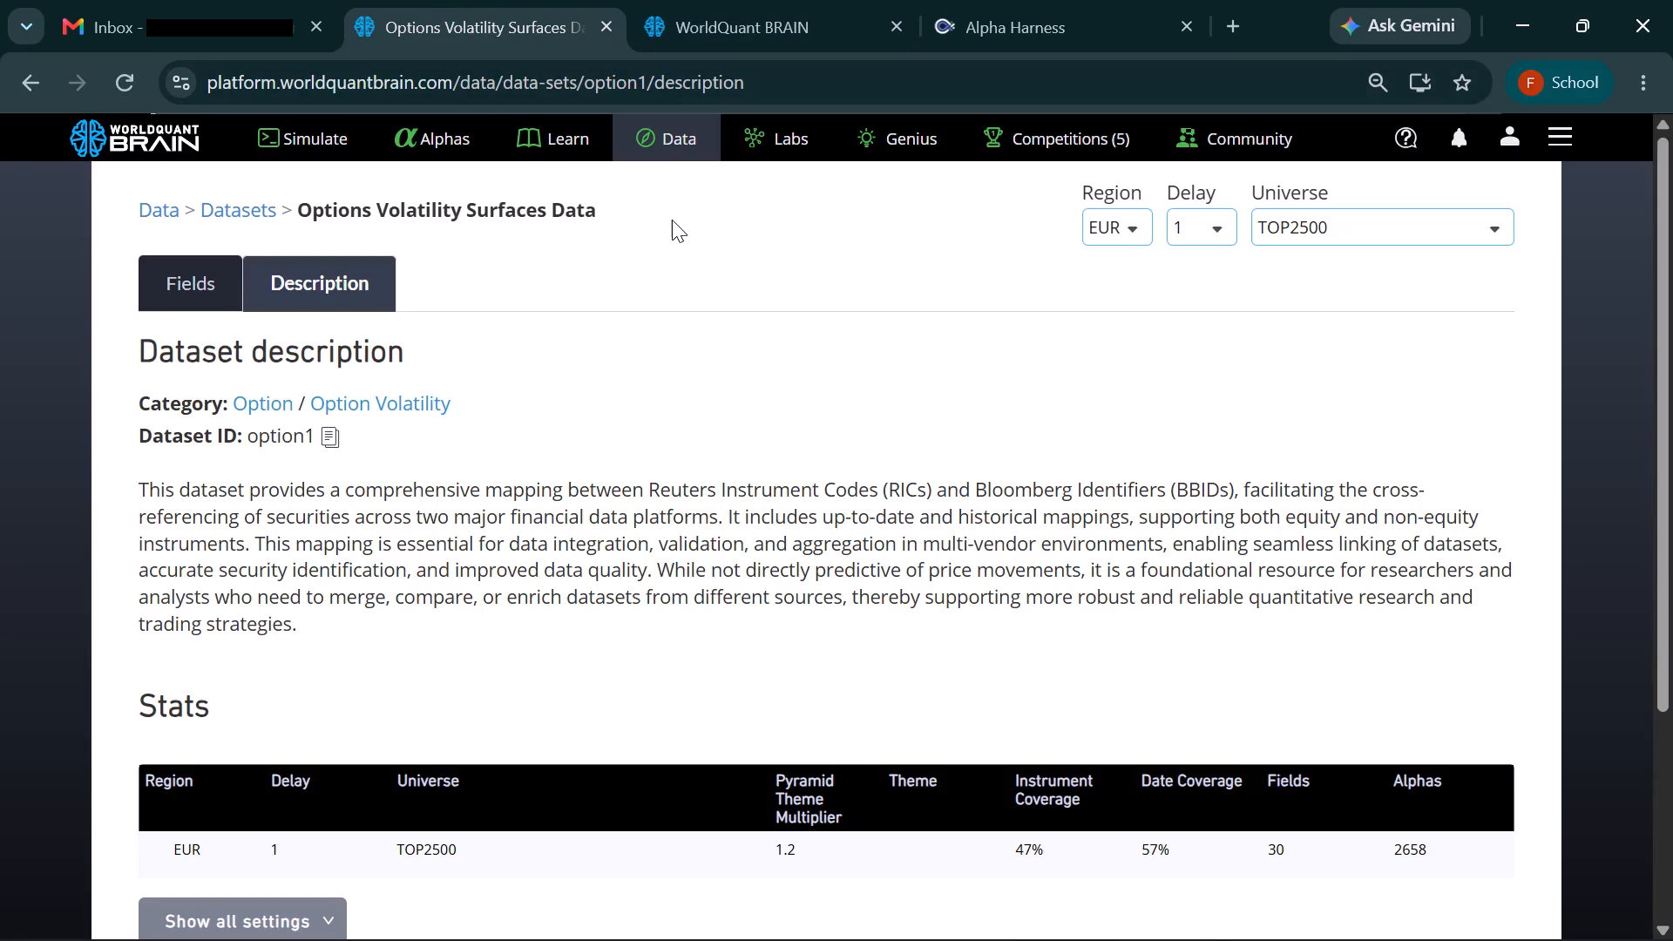
left_click(1064, 4)
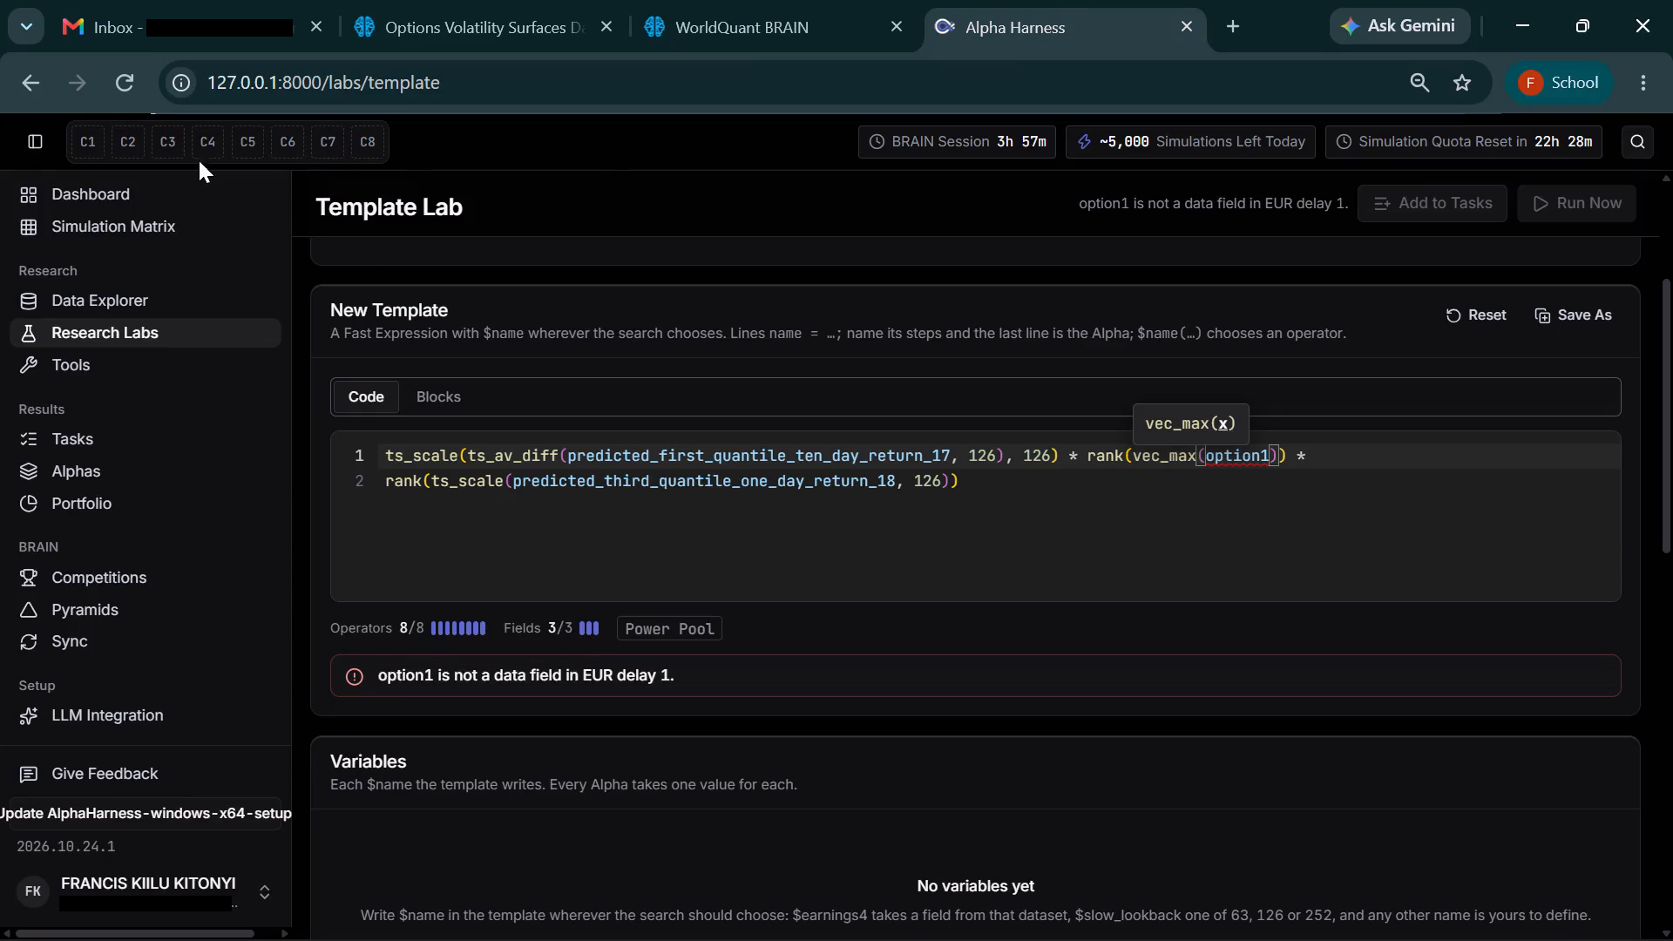
left_click(124, 75)
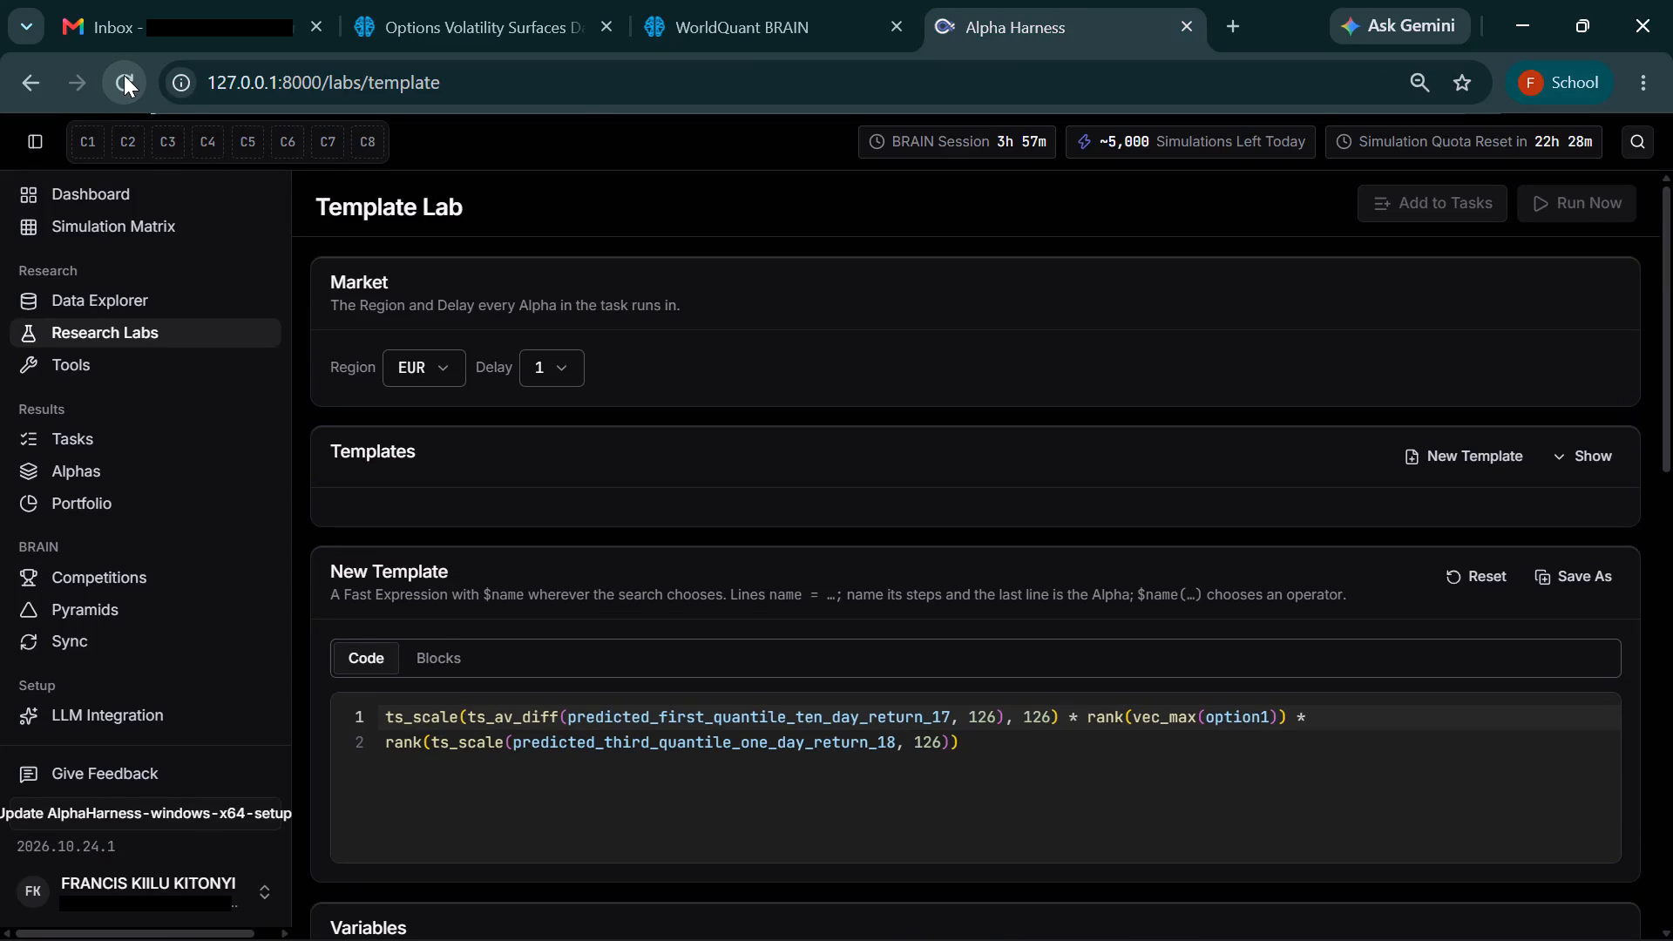
Examine the Template Lab's variables, simulation settings, and cores and simulations sections.
scroll(511, 309, "down", 1)
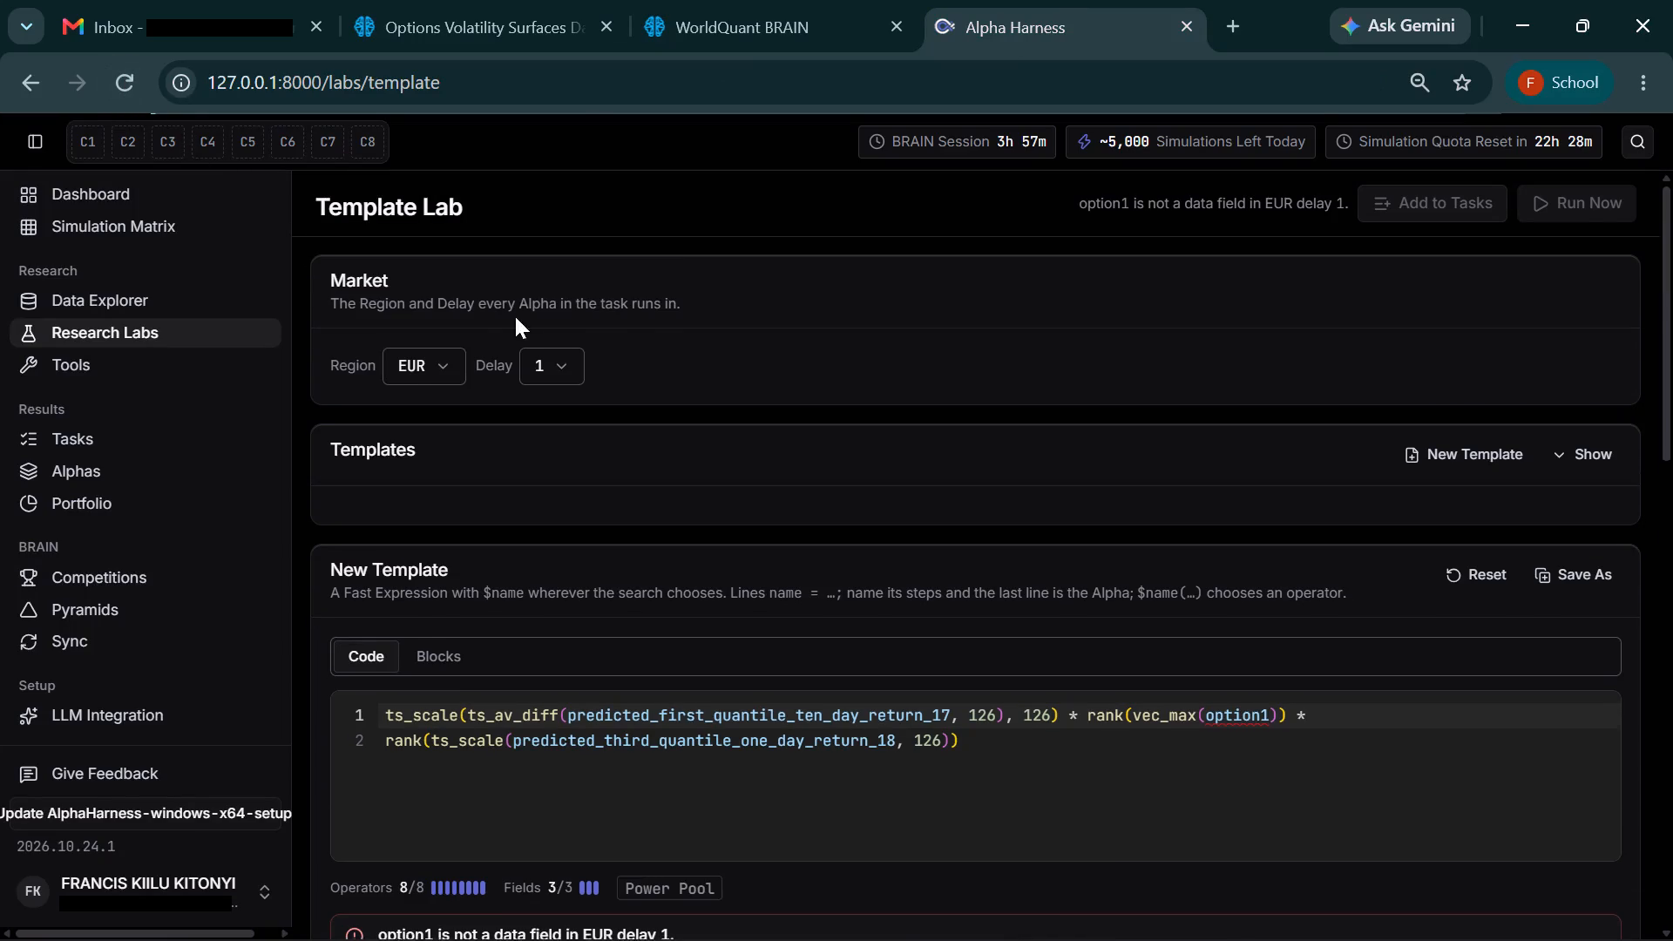
scroll(515, 316, "down", 2)
scroll(696, 411, "up", 4)
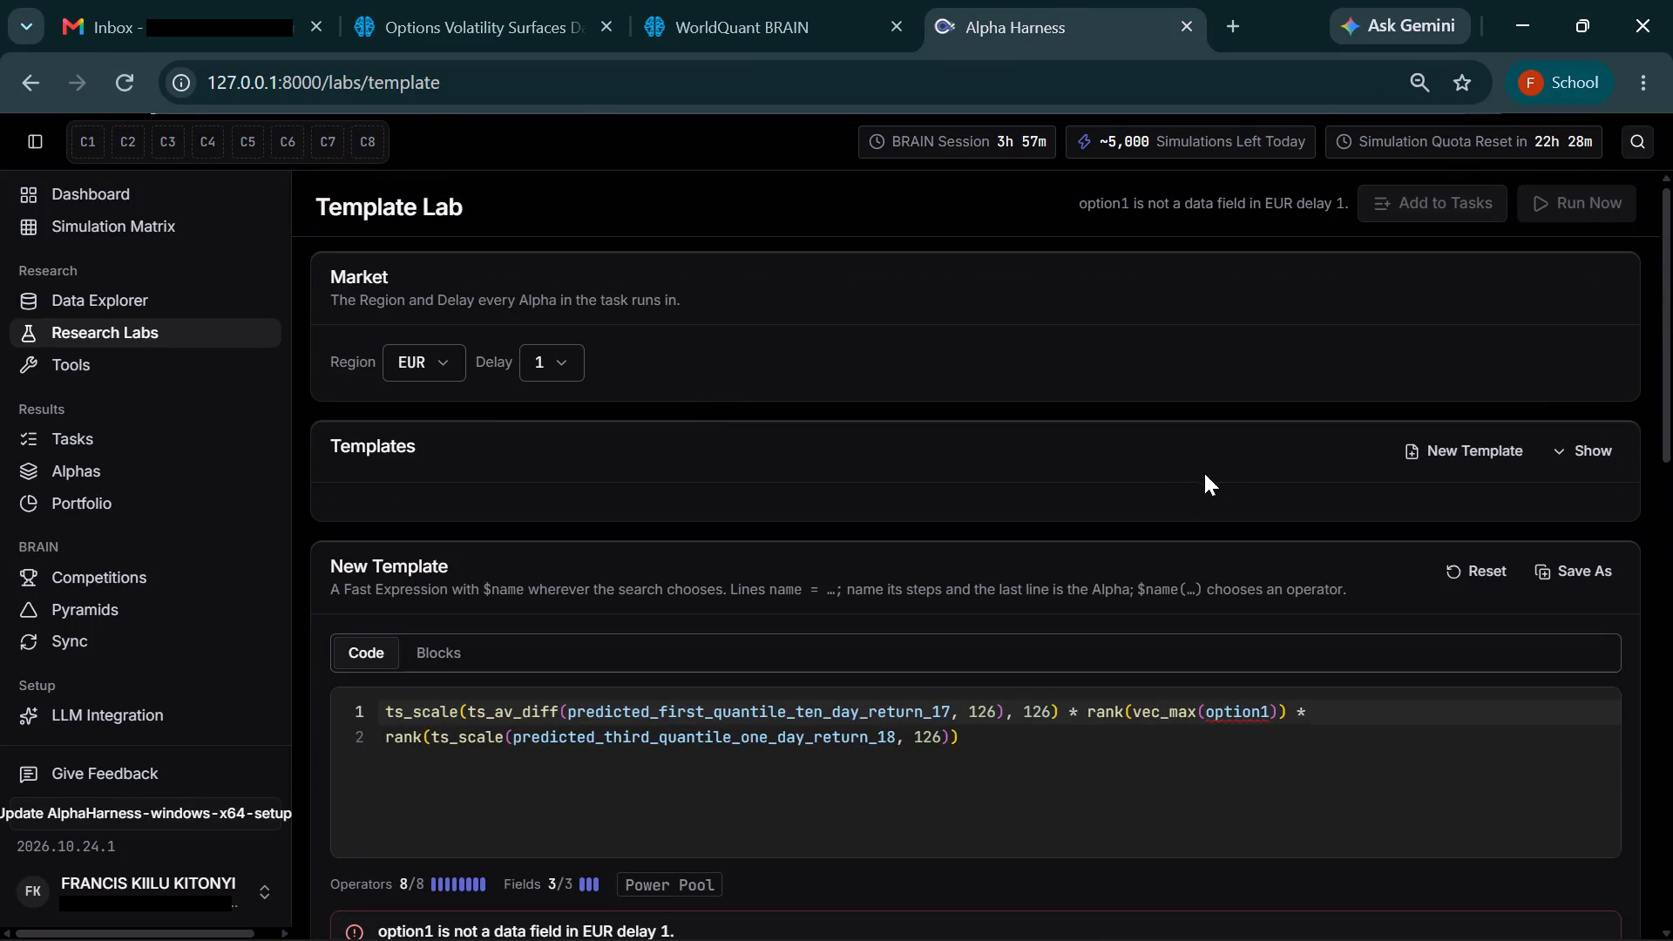
scroll(1197, 468, "down", 6)
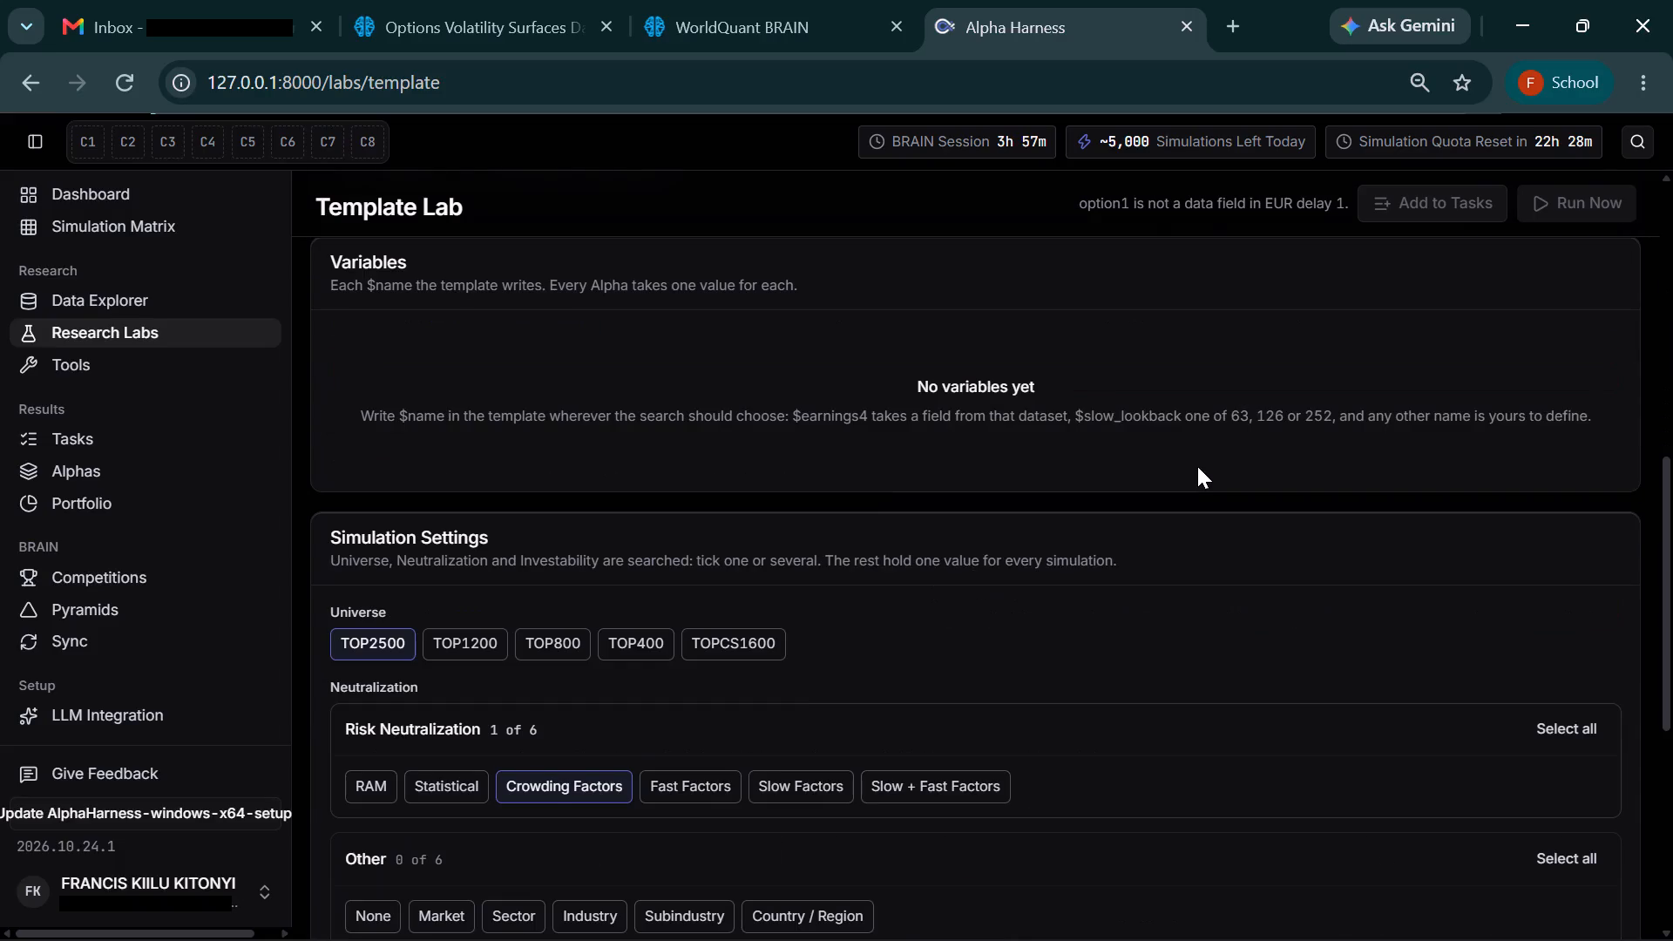
scroll(1195, 469, "down", 4)
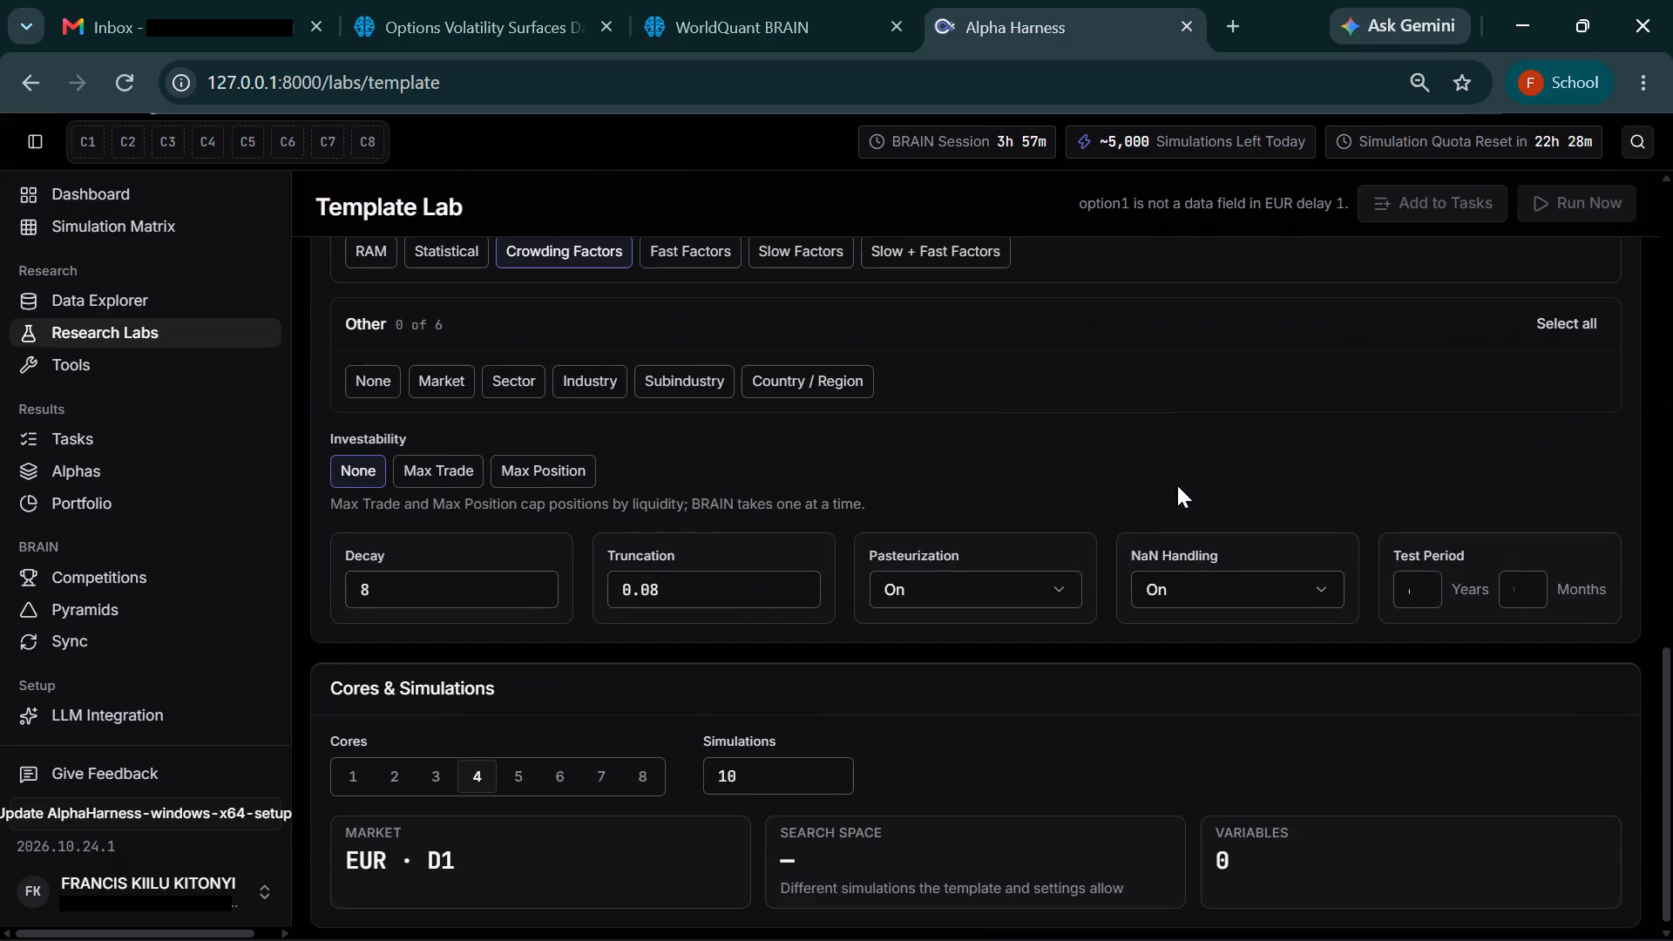
scroll(1177, 485, "down", 3)
scroll(1177, 485, "up", 16)
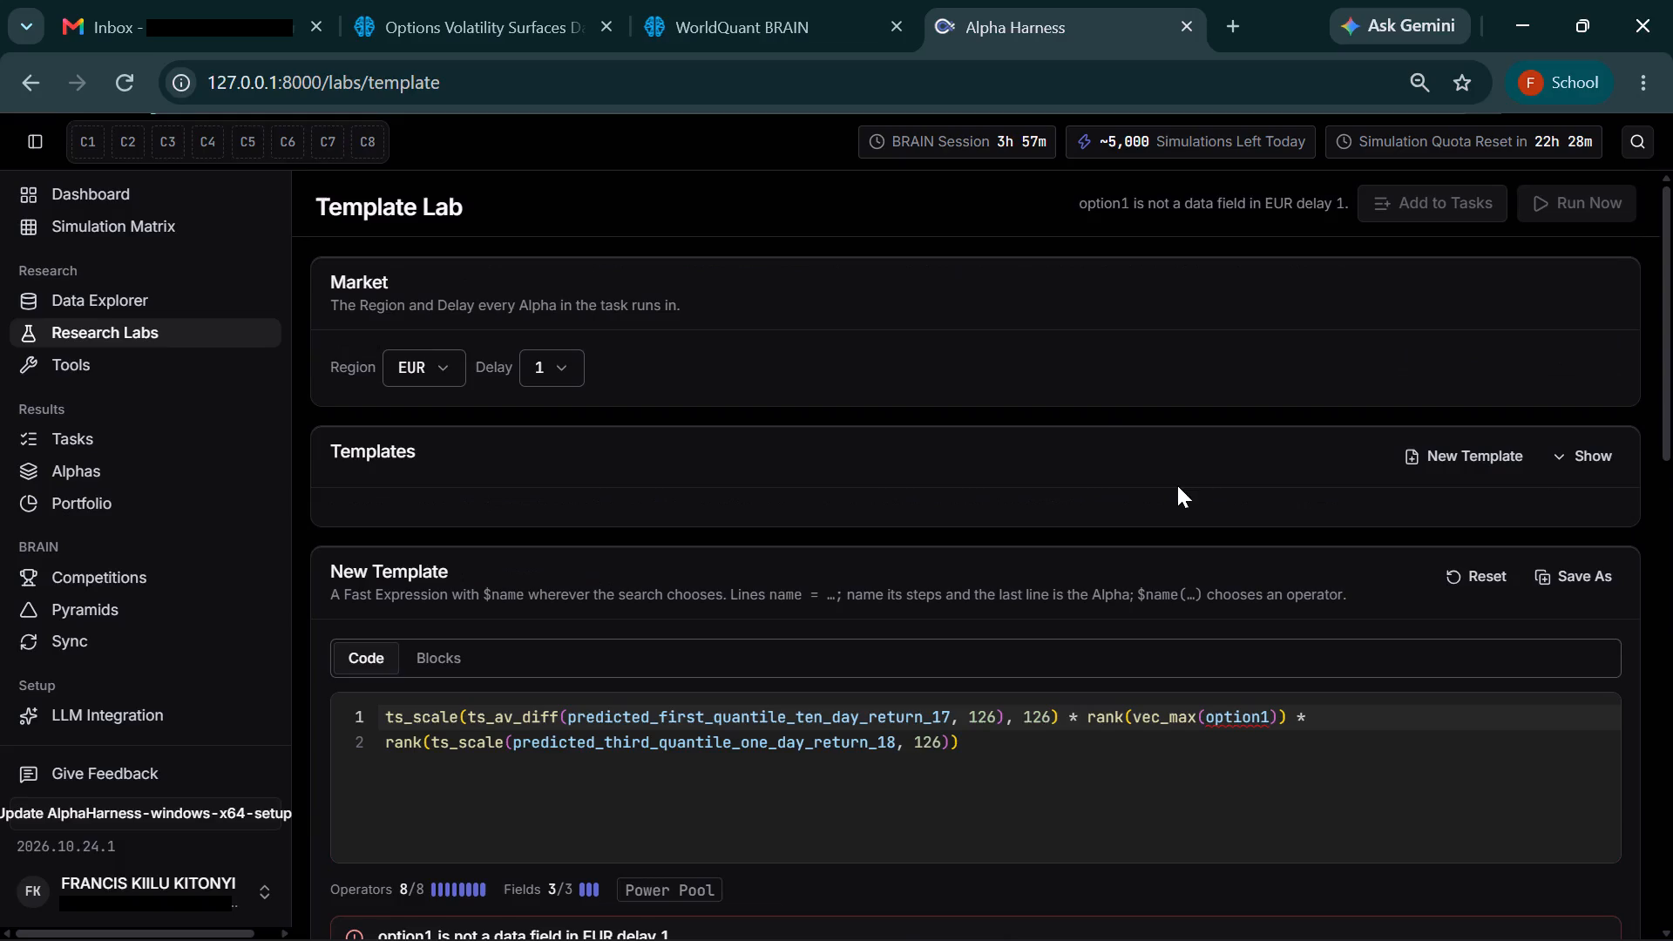
Set the template's market delay to 0.
left_click(553, 364)
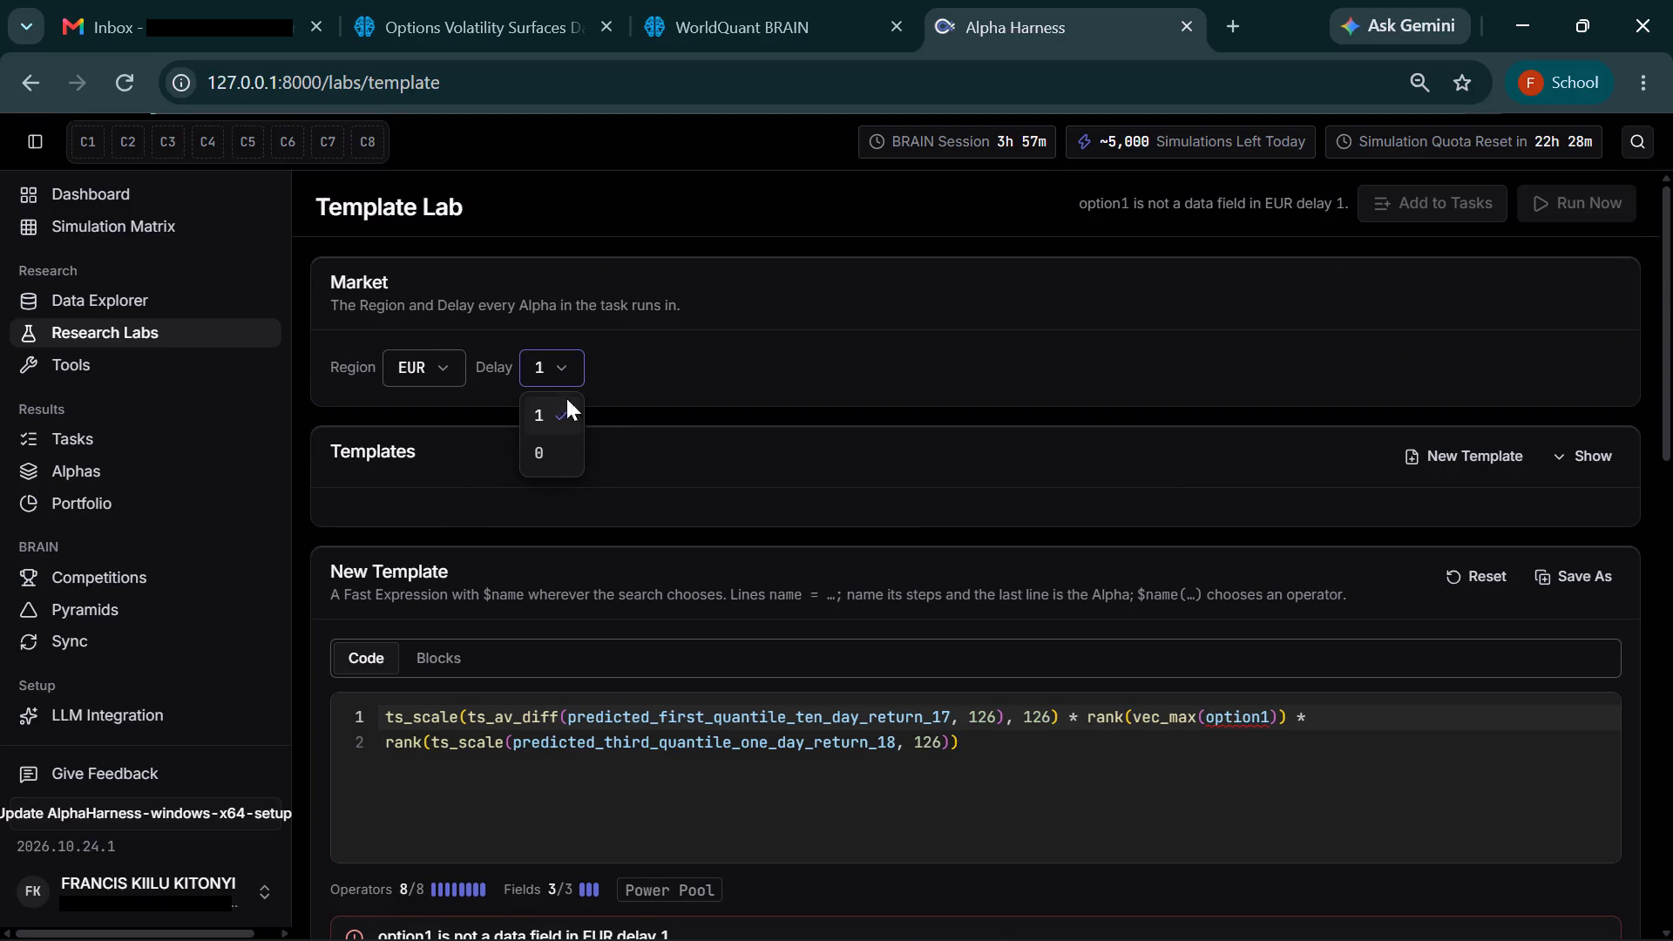
left_click(566, 443)
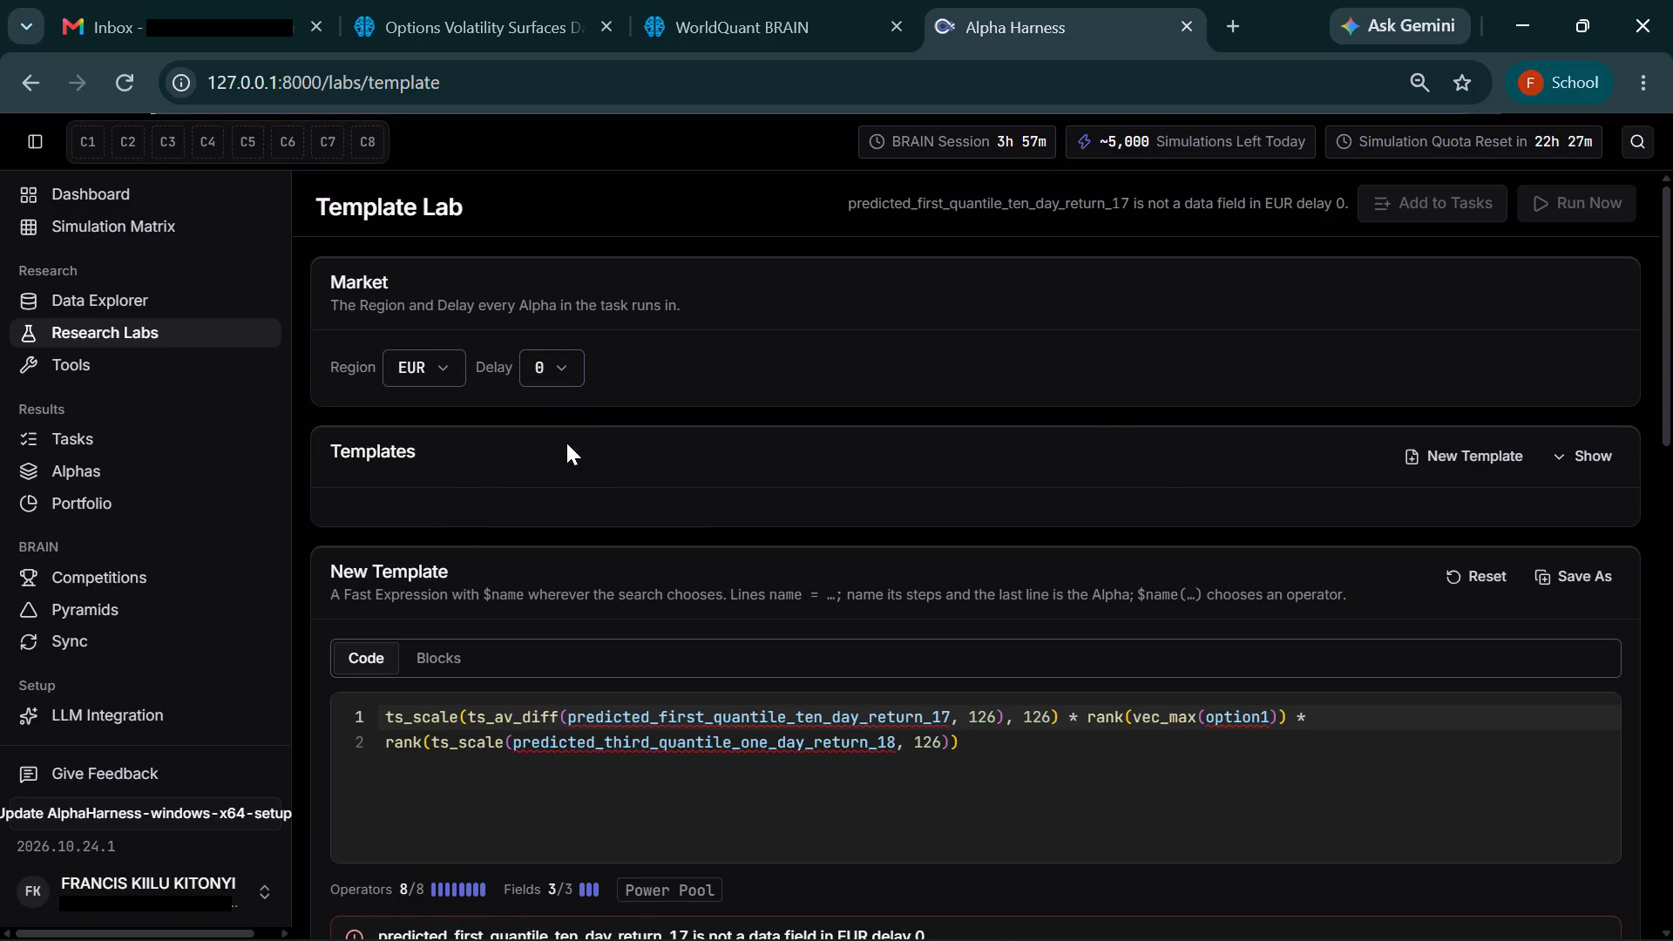
Set the template's market delay to 1 and reload the Template Lab.
scroll(566, 443, "down", 2)
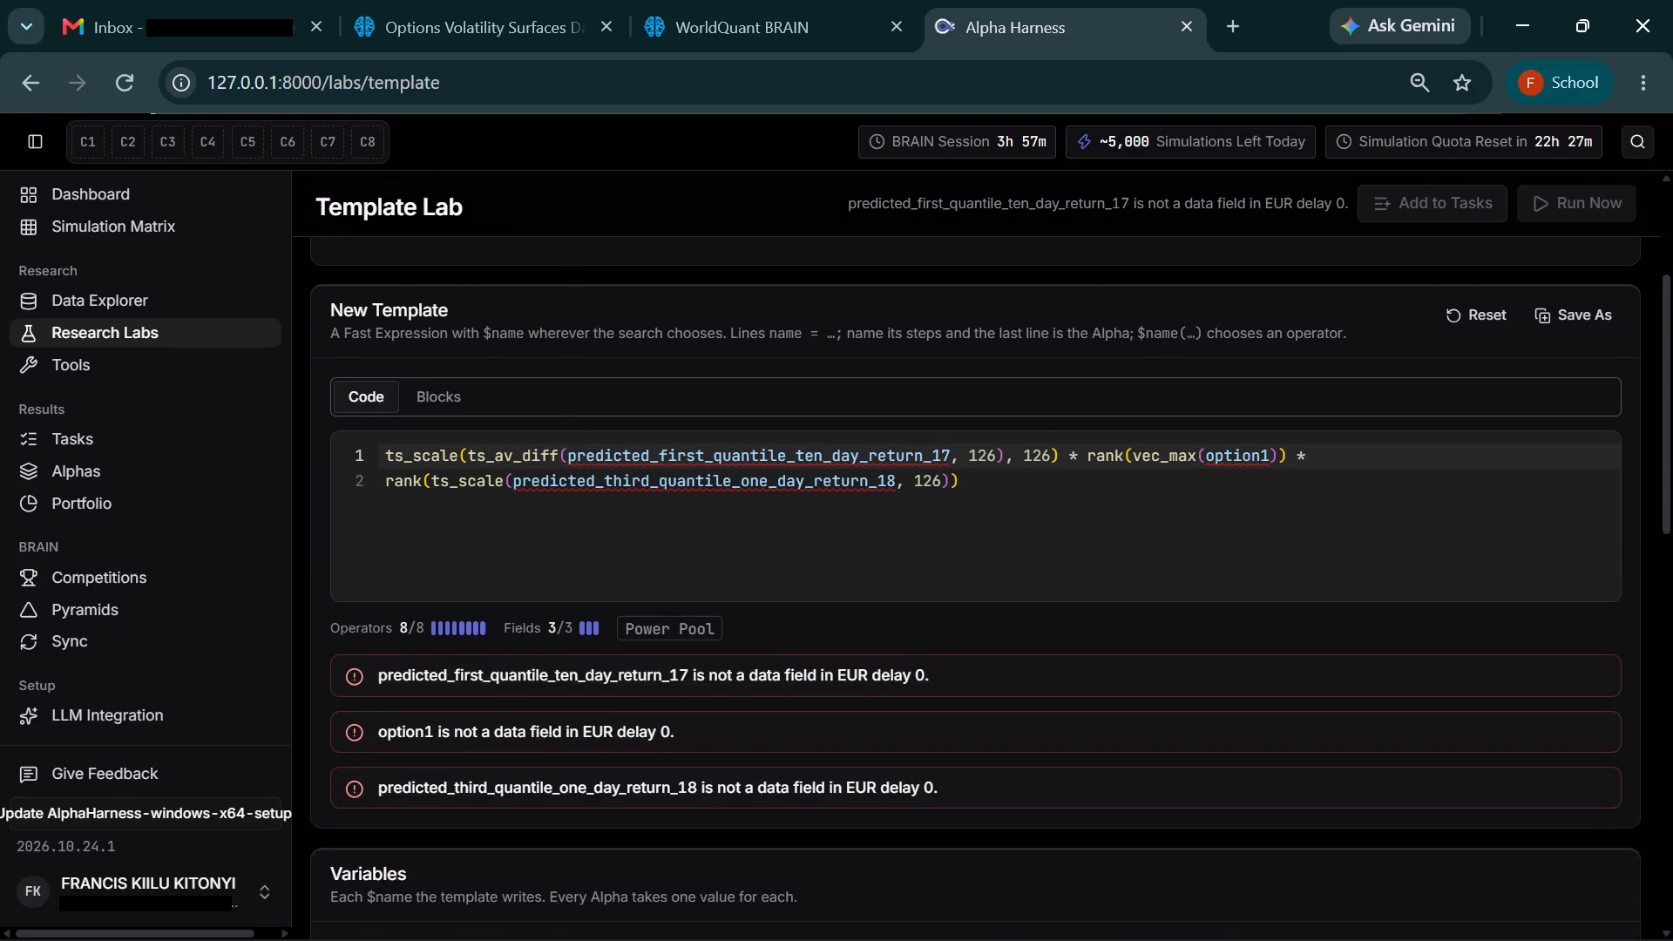
scroll(566, 443, "up", 3)
left_click(558, 369)
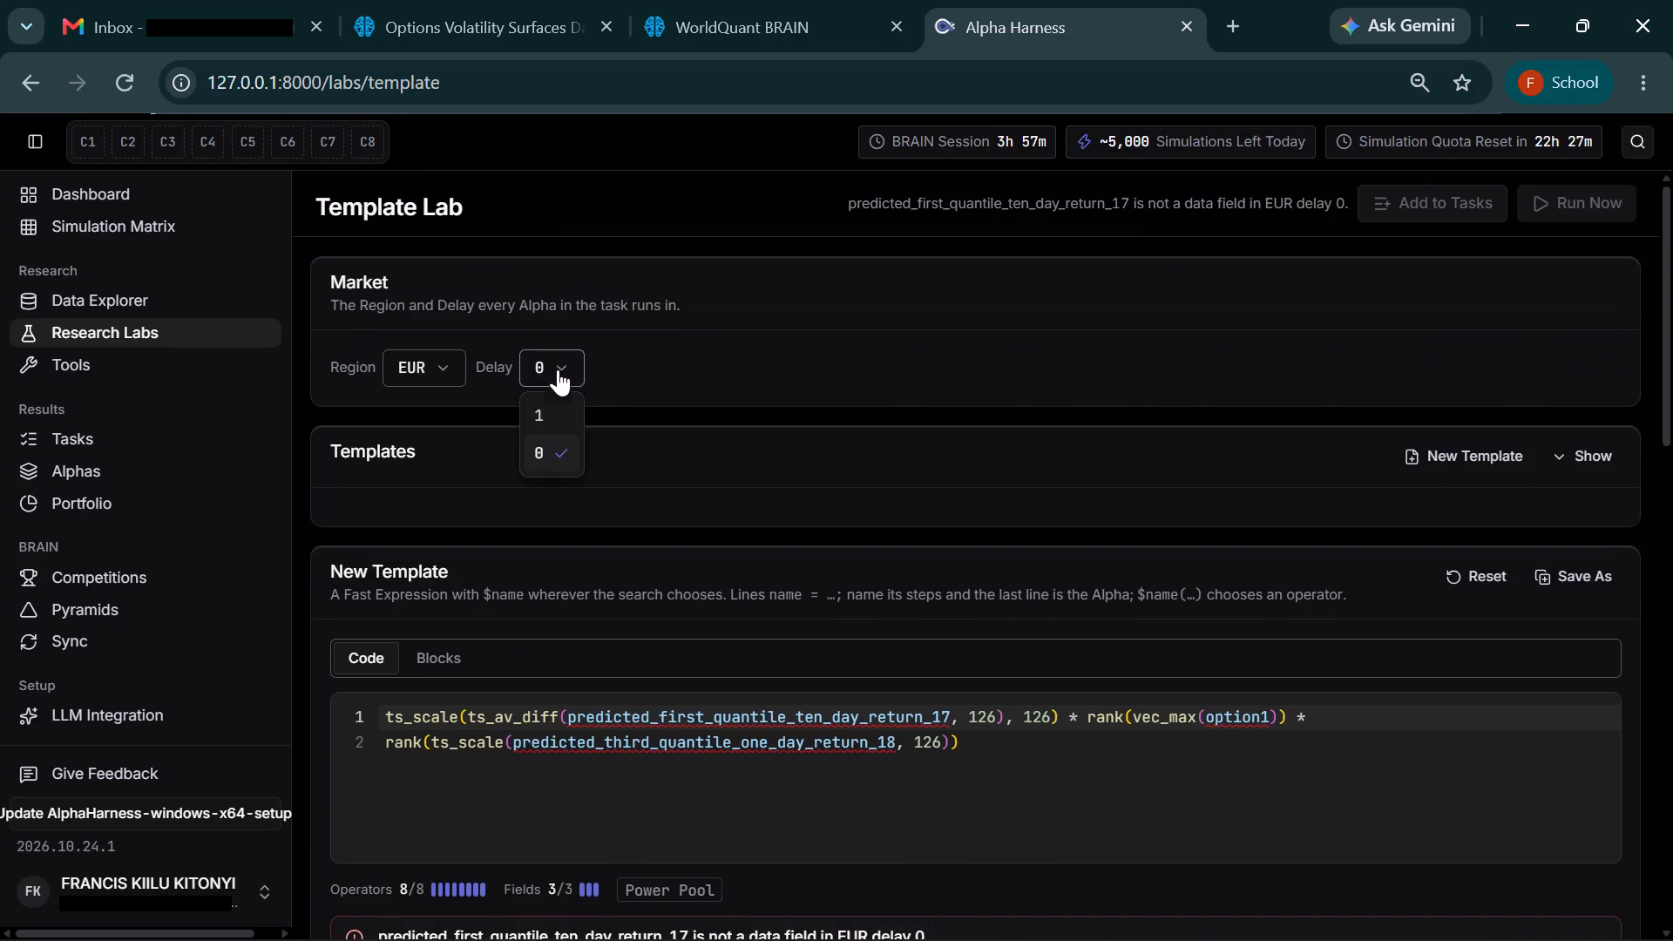
left_click(551, 409)
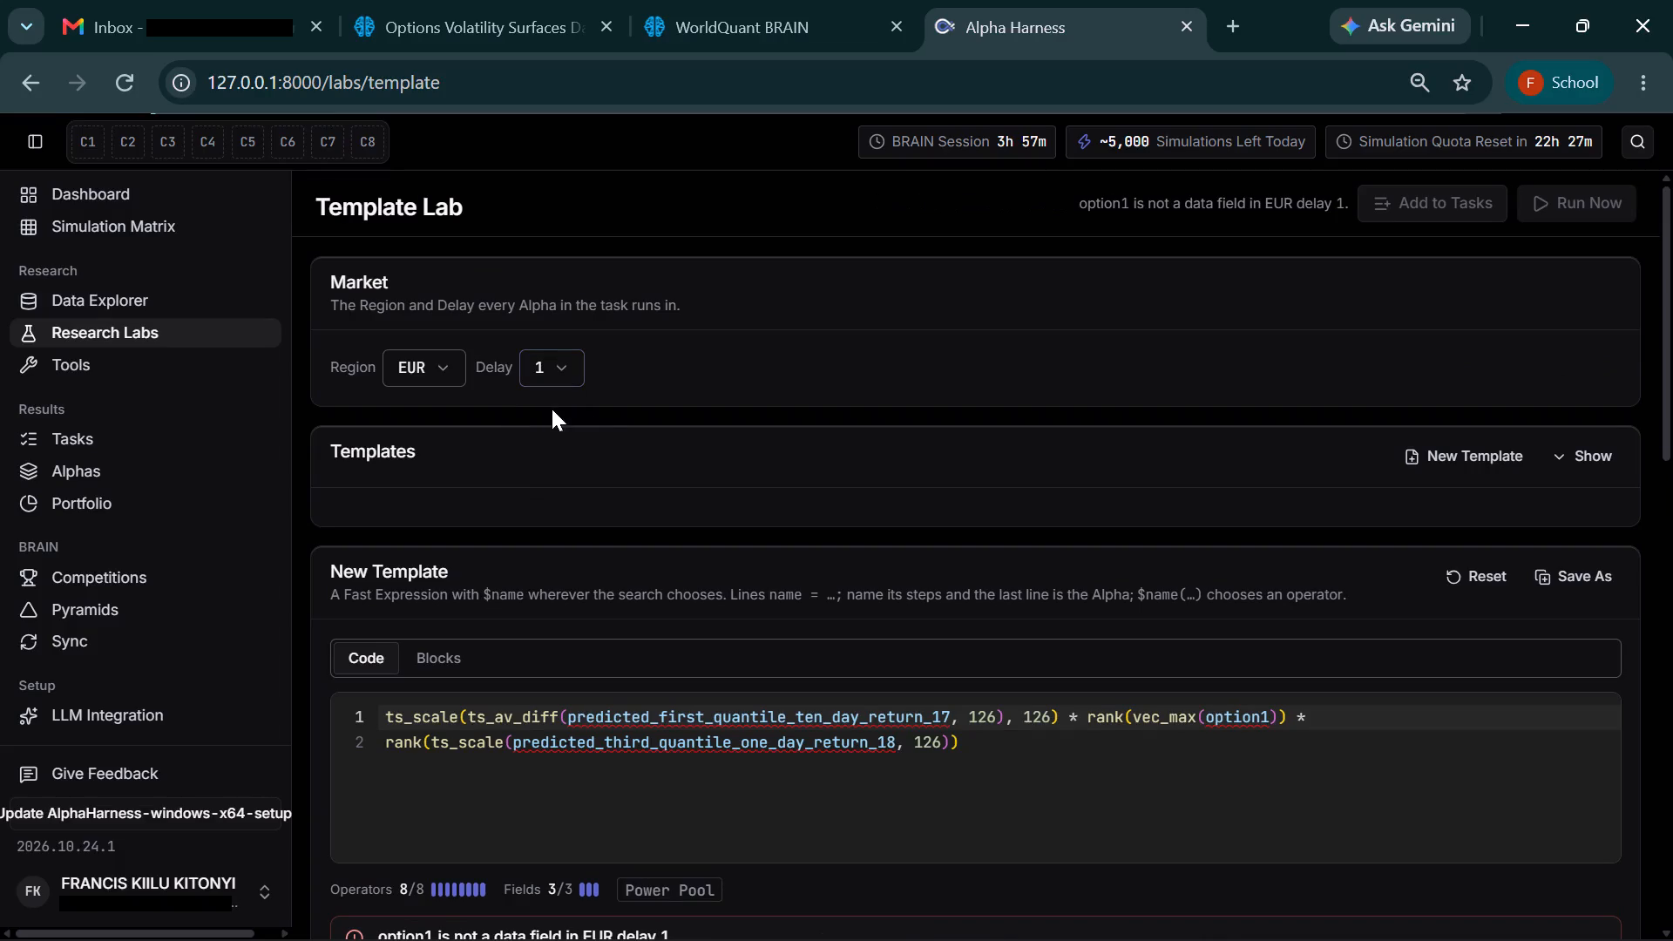
scroll(735, 464, "down", 2)
left_click(120, 68)
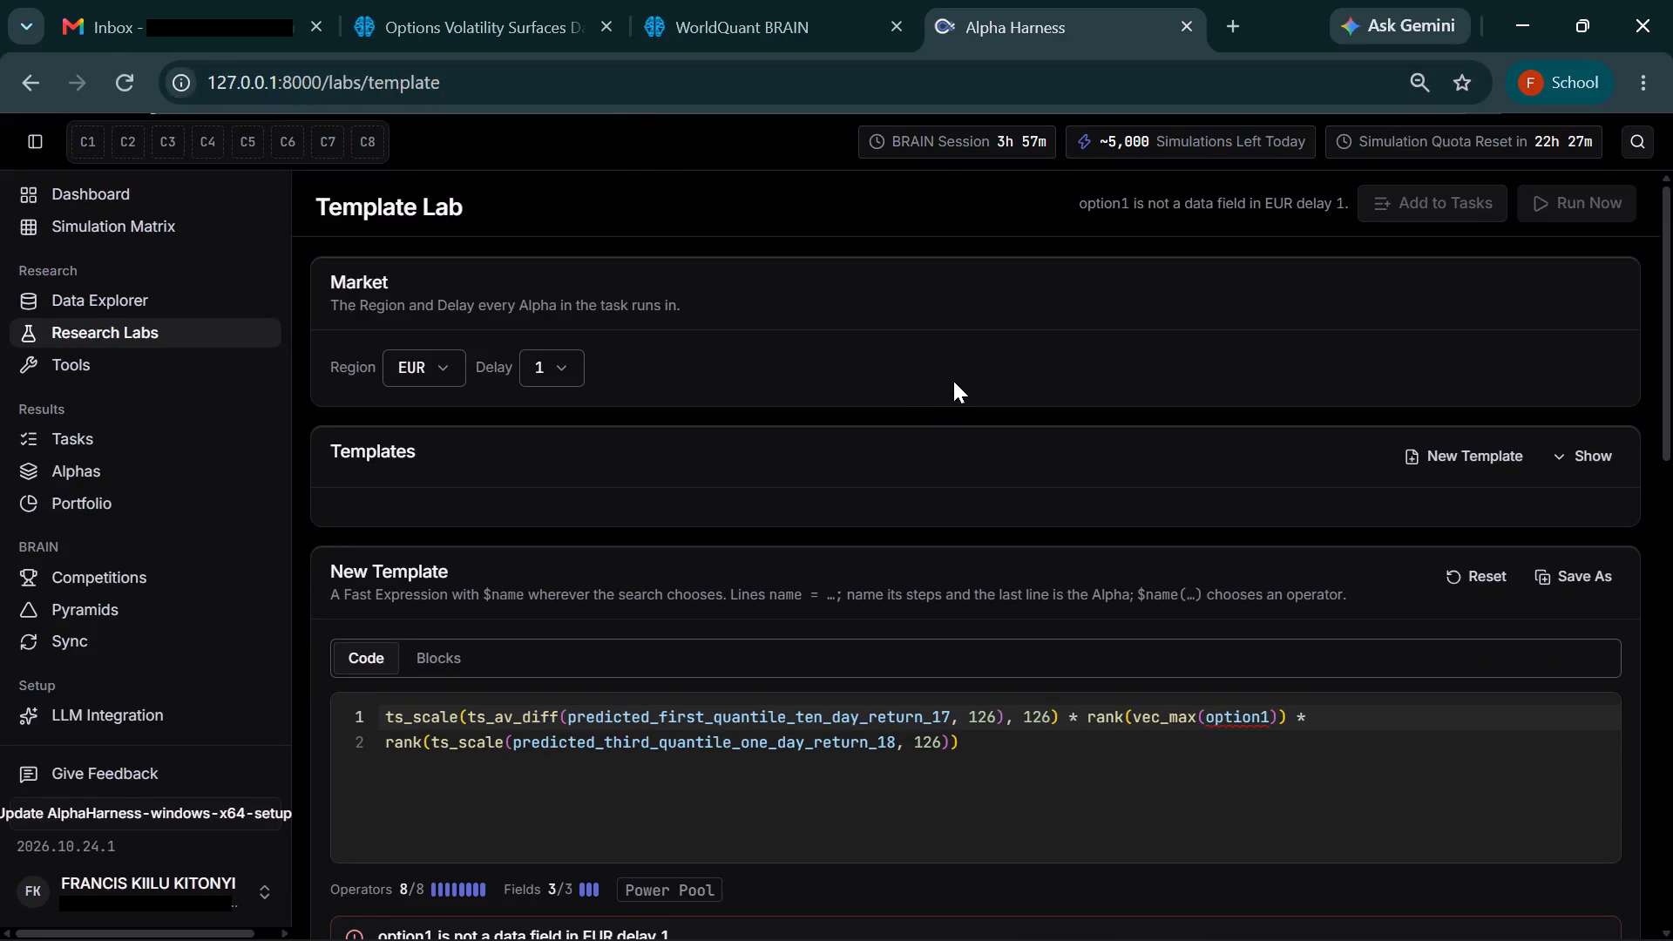
Open the field list of the Options Volatility Surfaces Data dataset and copy the field name opt1_last_dvd_amount.
left_click(443, 0)
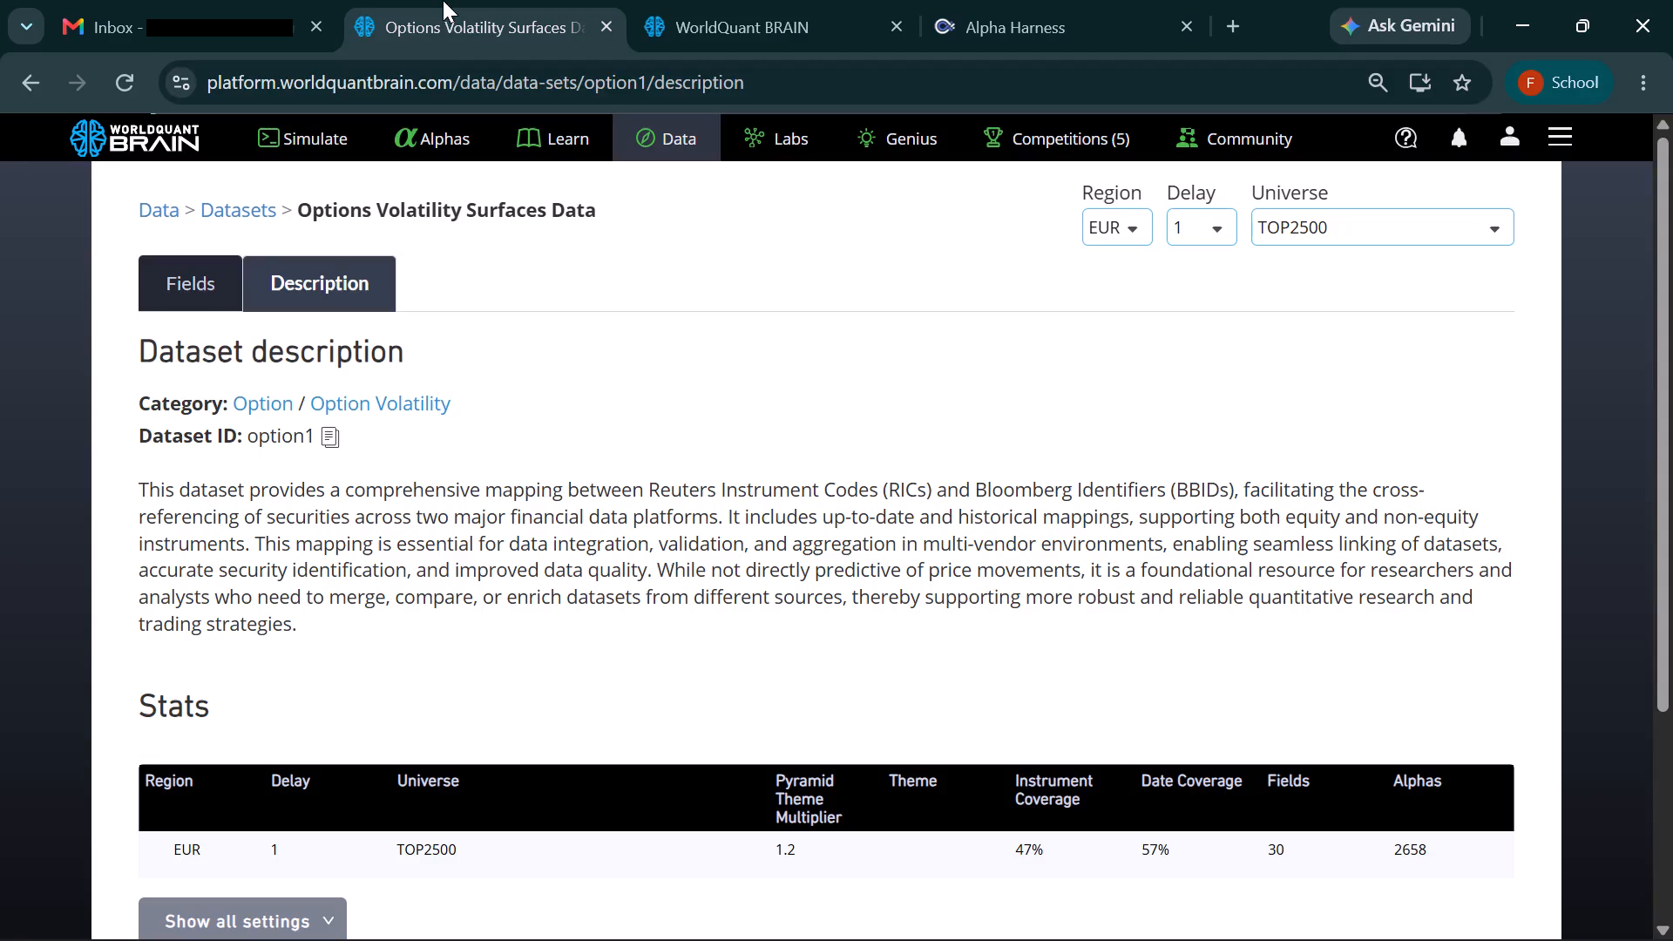
left_click(26, 78)
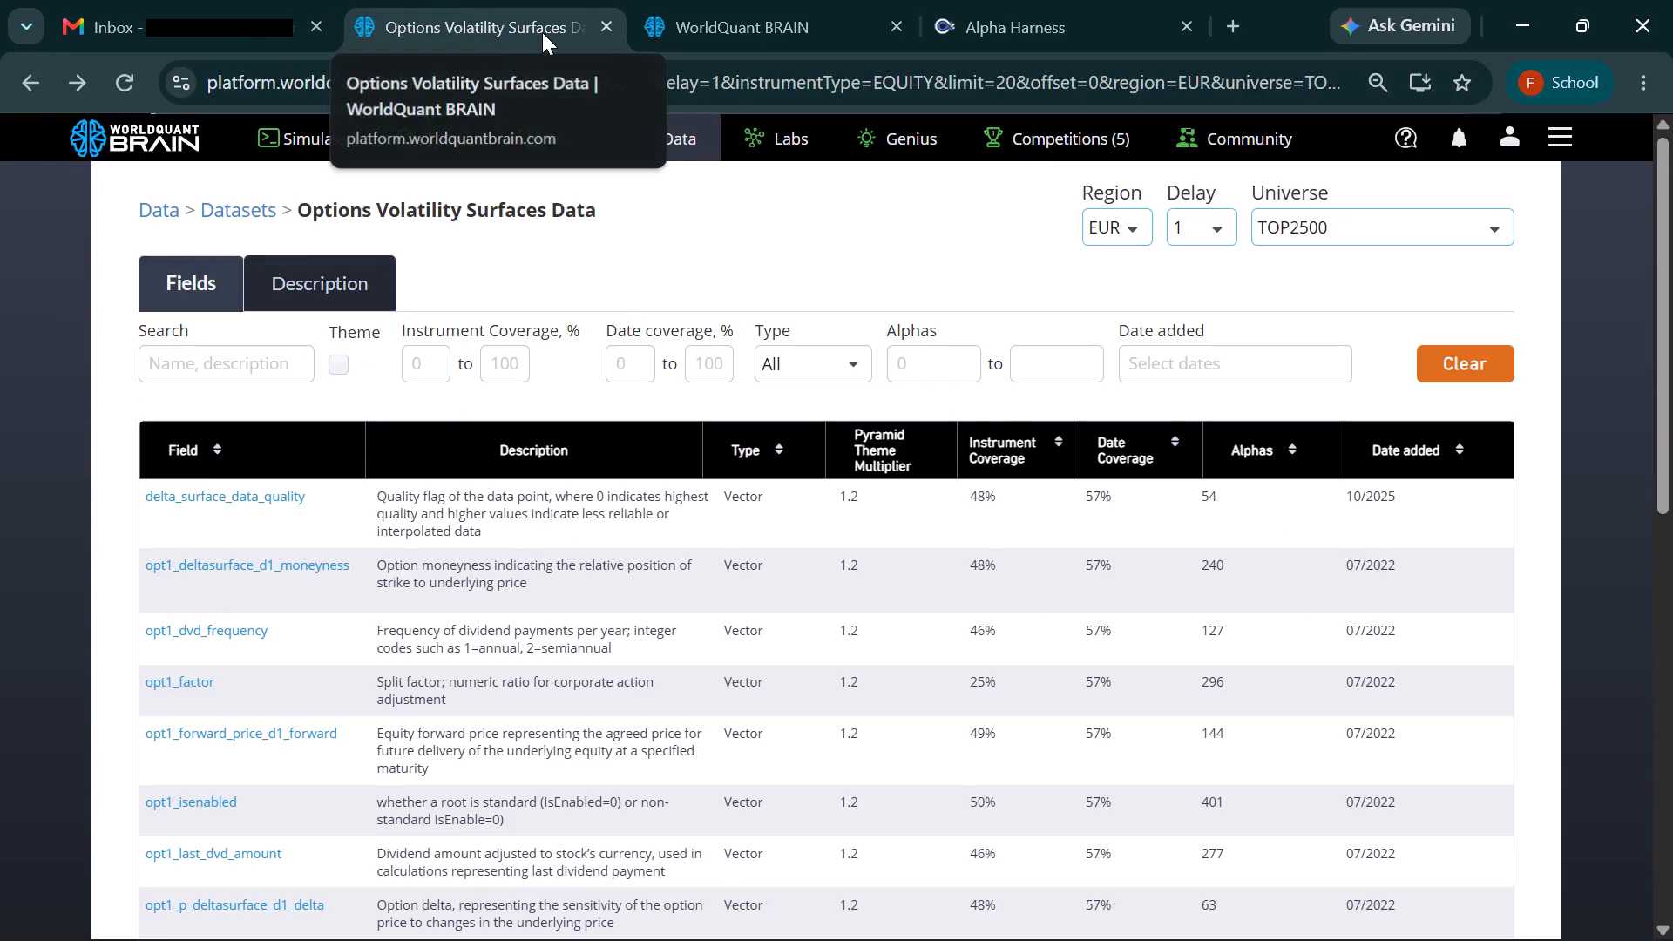
scroll(974, 332, "down", 12)
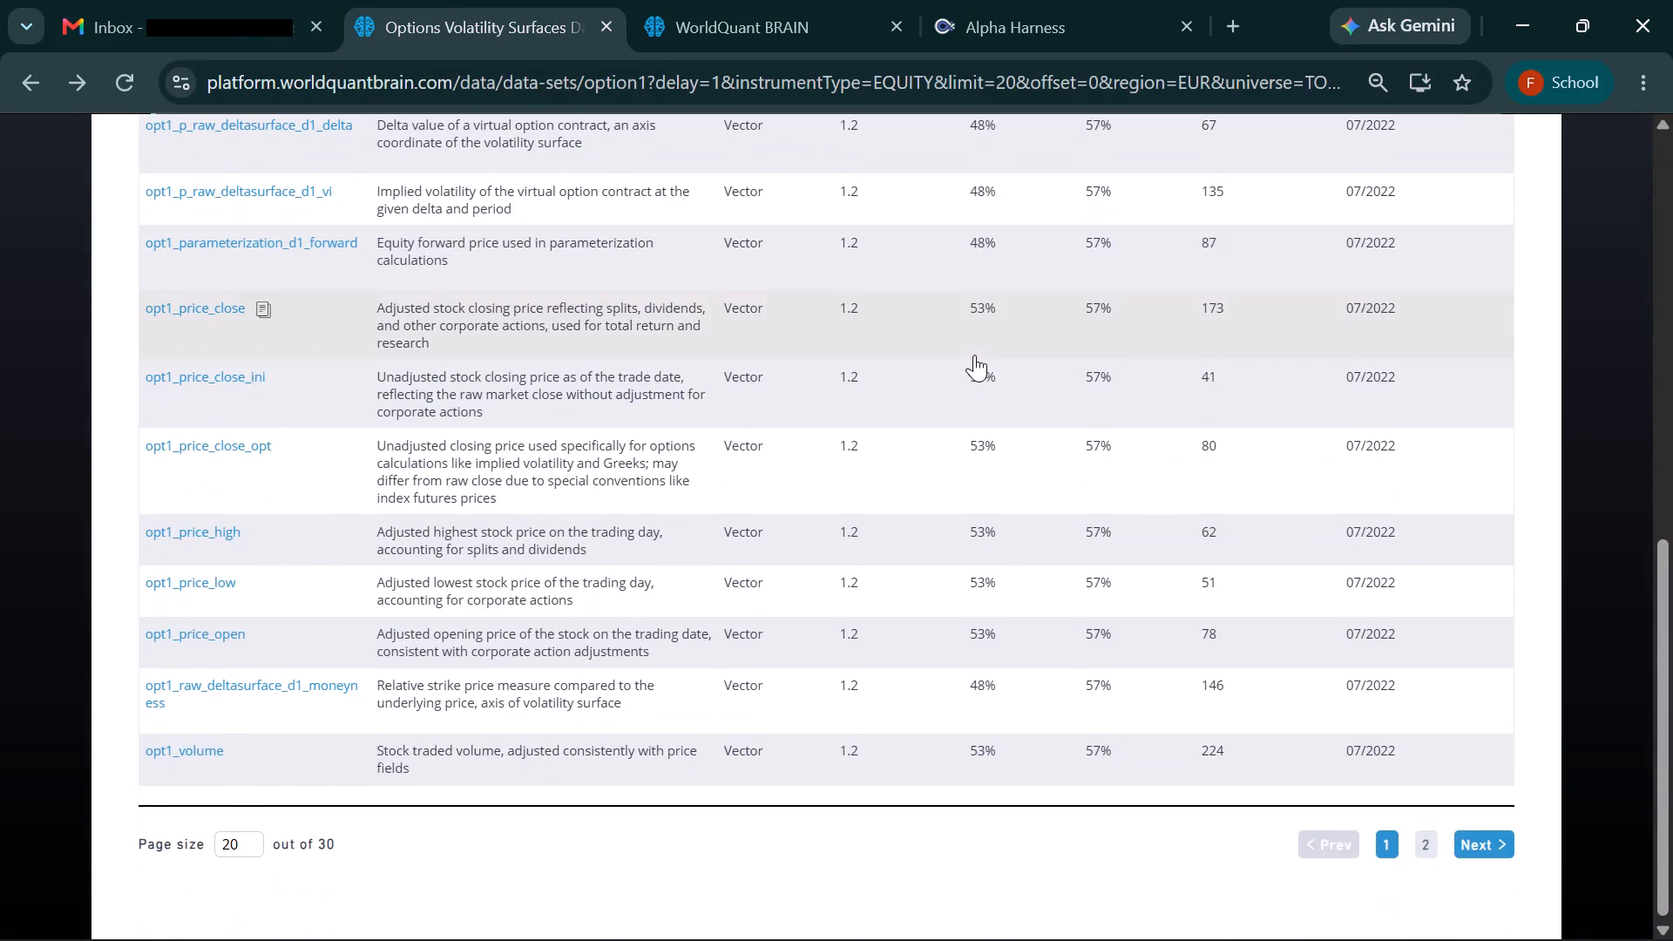
scroll(974, 355, "up", 1)
scroll(1027, 294, "up", 2)
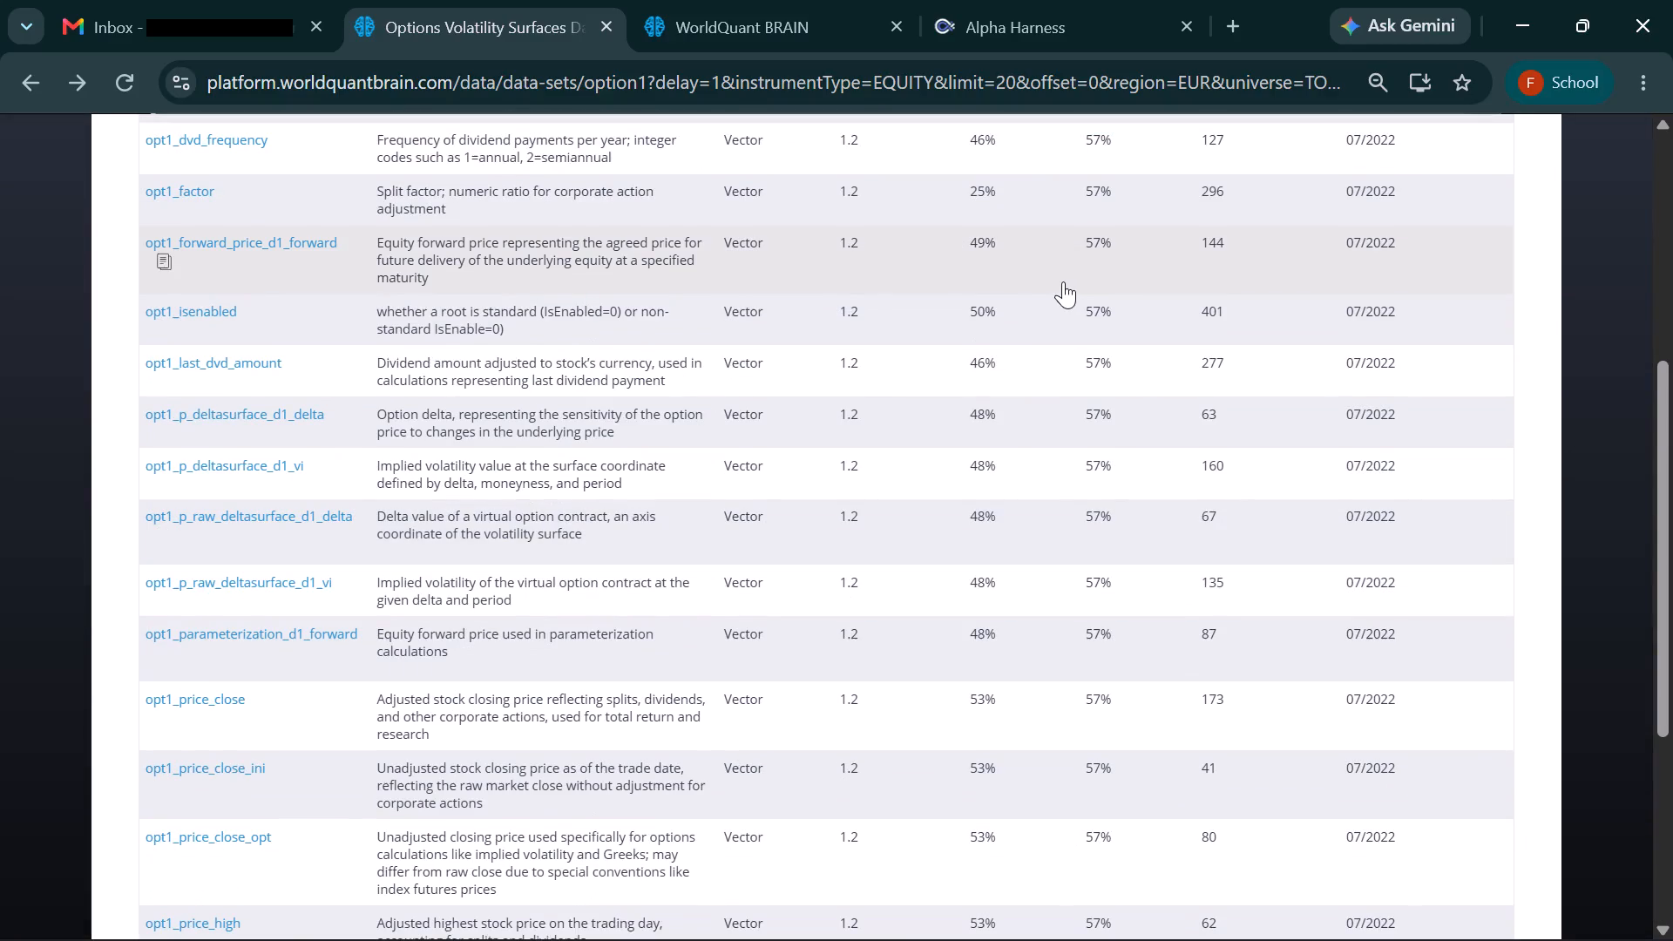
left_click(301, 365)
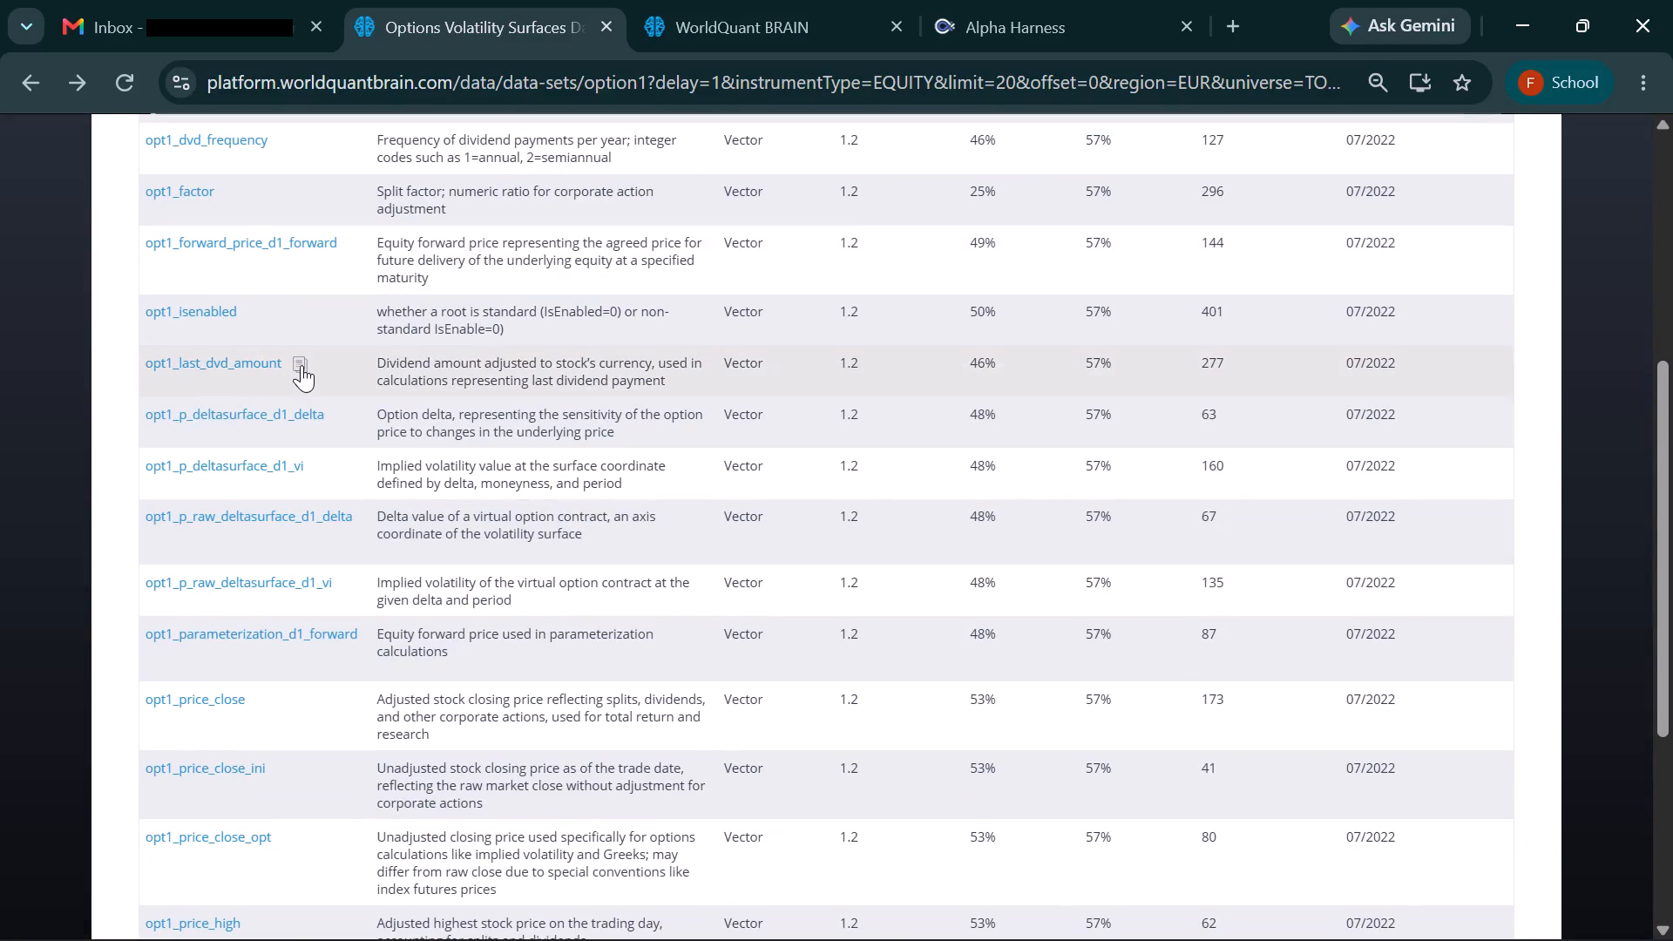
In BRAIN's Simulation 1, replace the field inside vec_max() with opt1_last_dvd_amount and start the simulation.
left_click(717, 0)
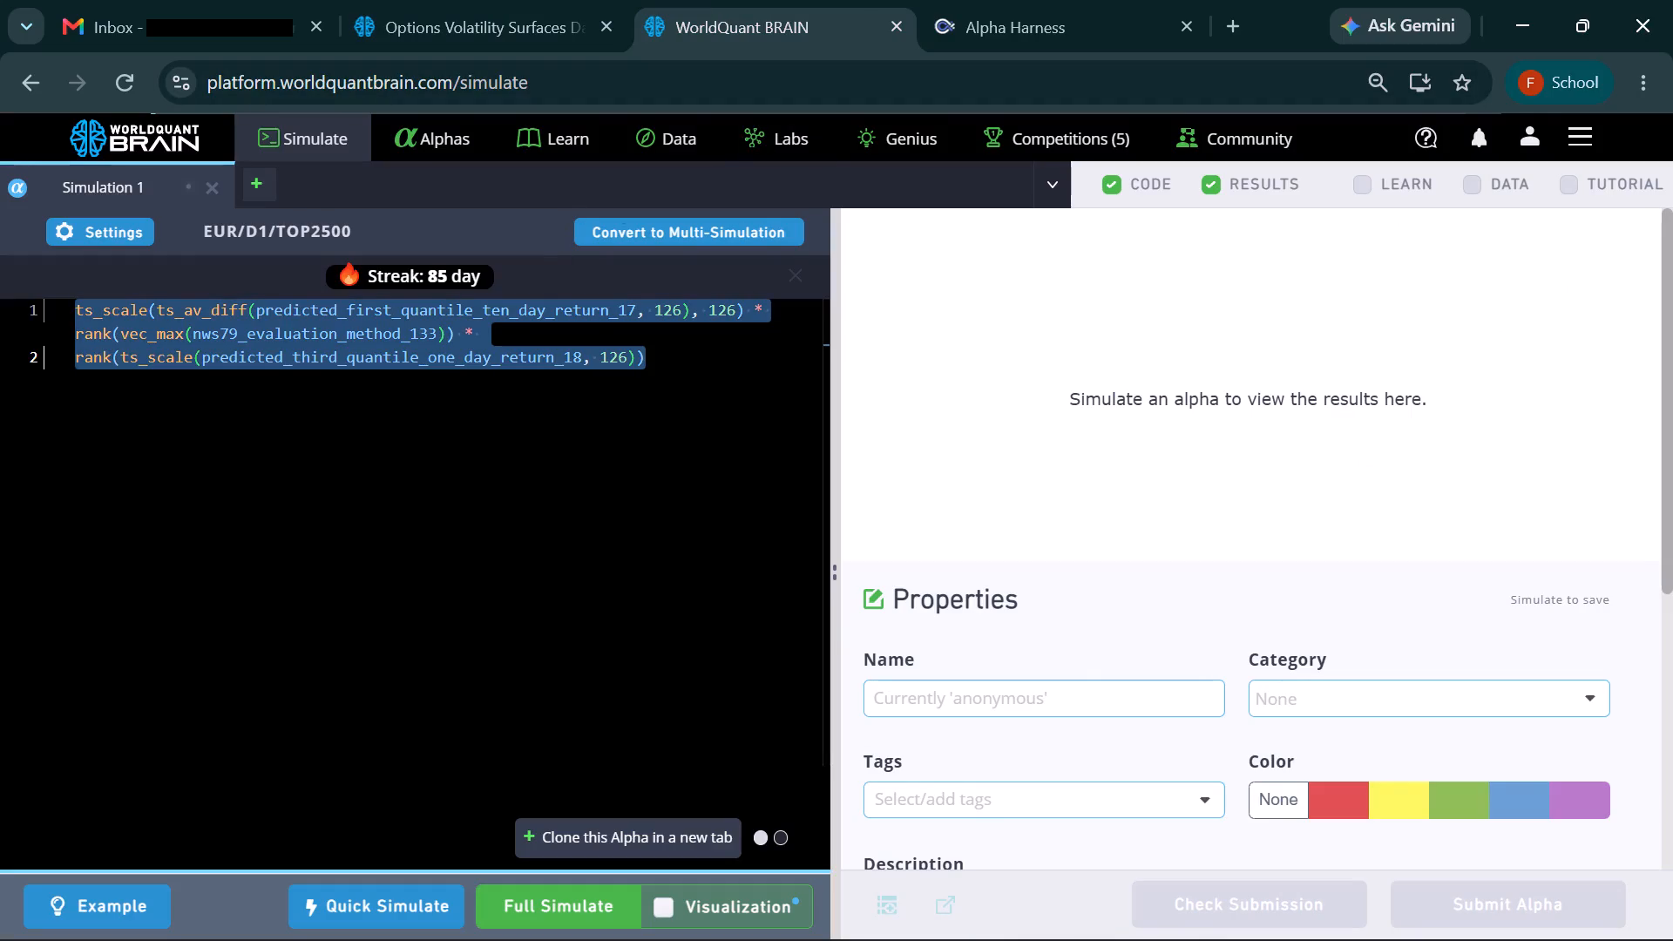
left_click(606, 499)
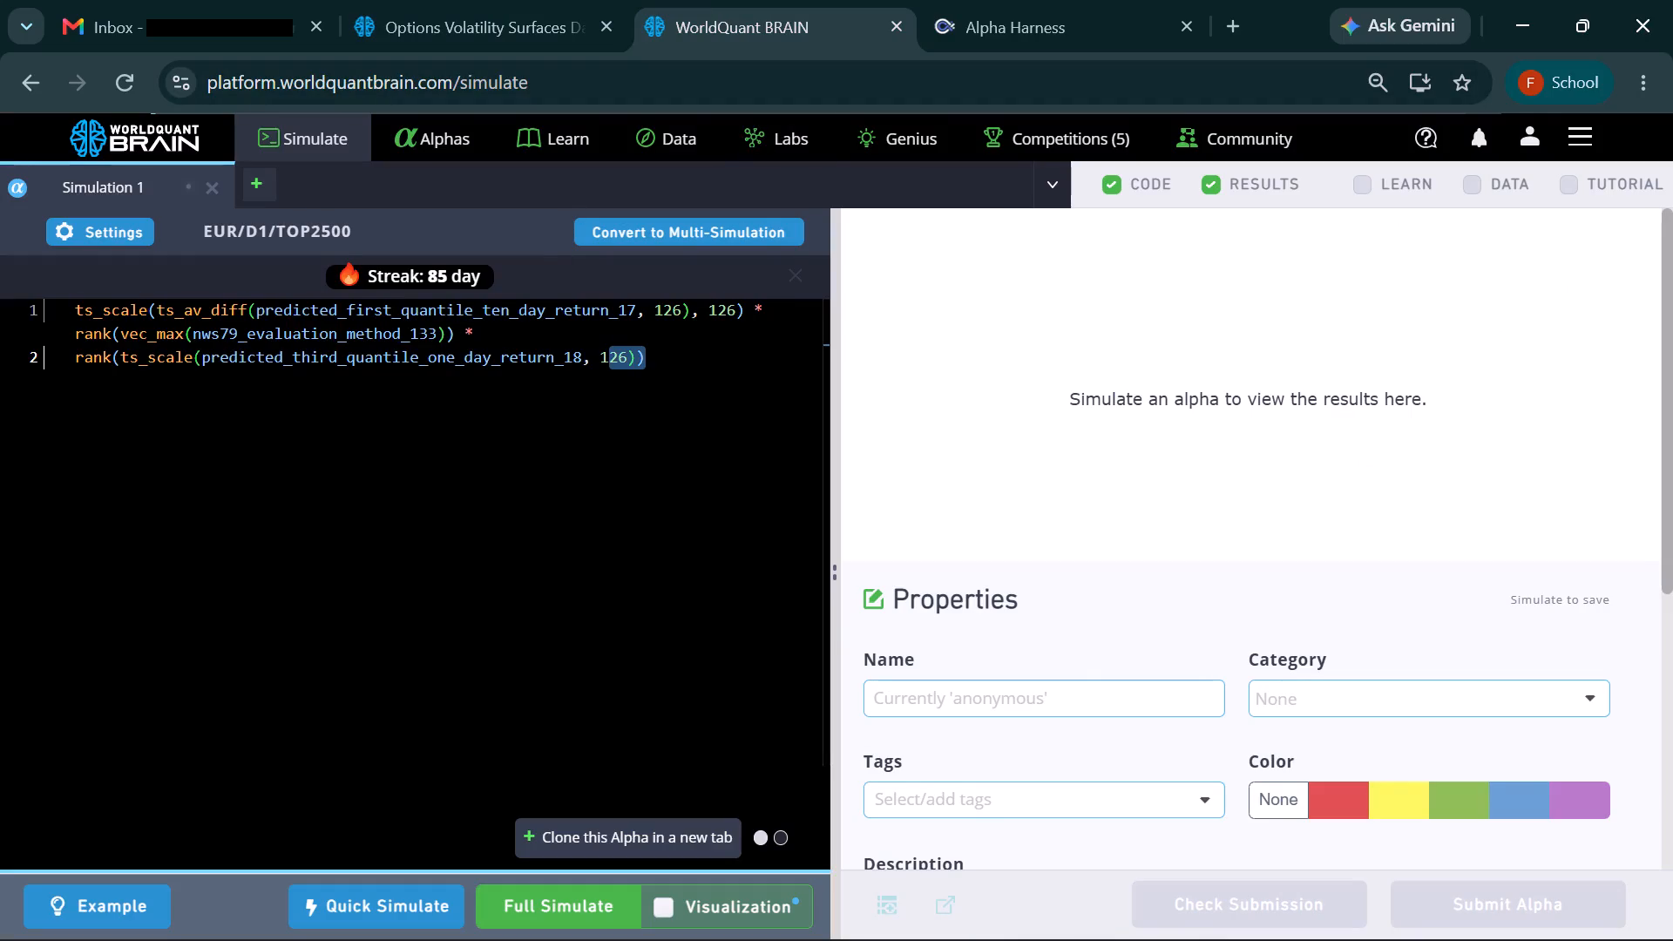
left_click(437, 337)
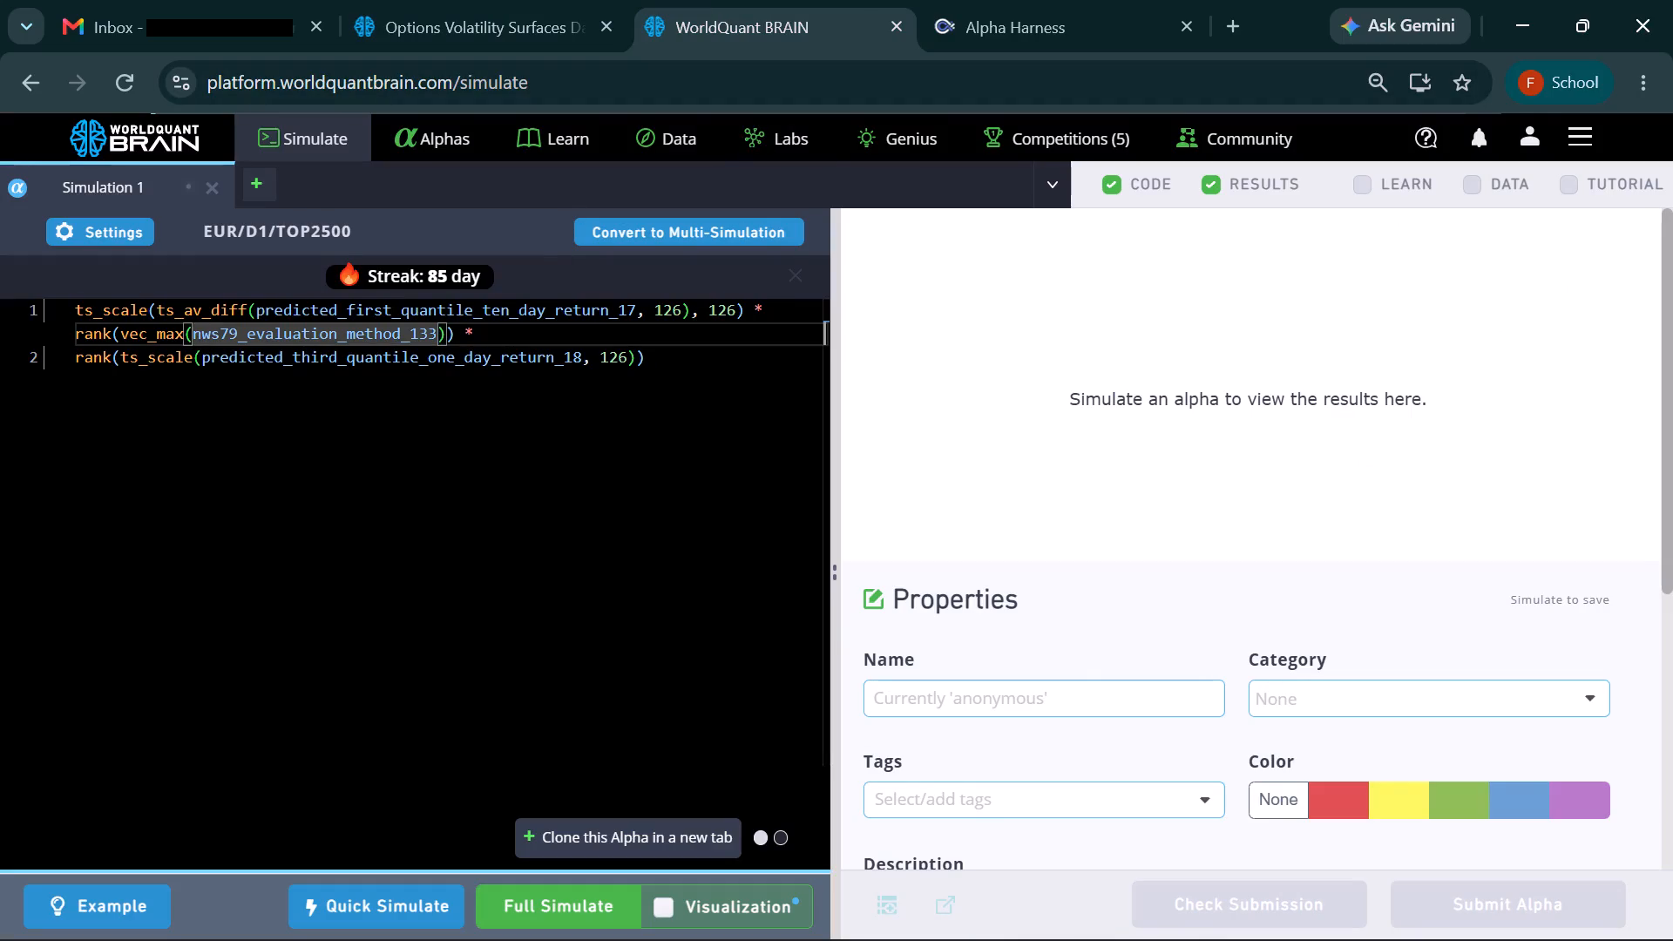
key("BackSpace")
key("BackSpace")
key("BackSpace")
key("BackSpace")
key("BackSpace")
key("BackSpace")
key("BackSpace")
key("BackSpace")
key("BackSpace")
key("BackSpace")
key("BackSpace")
key("BackSpace")
key("BackSpace")
key("BackSpace")
key("BackSpace")
key("BackSpace")
key("BackSpace")
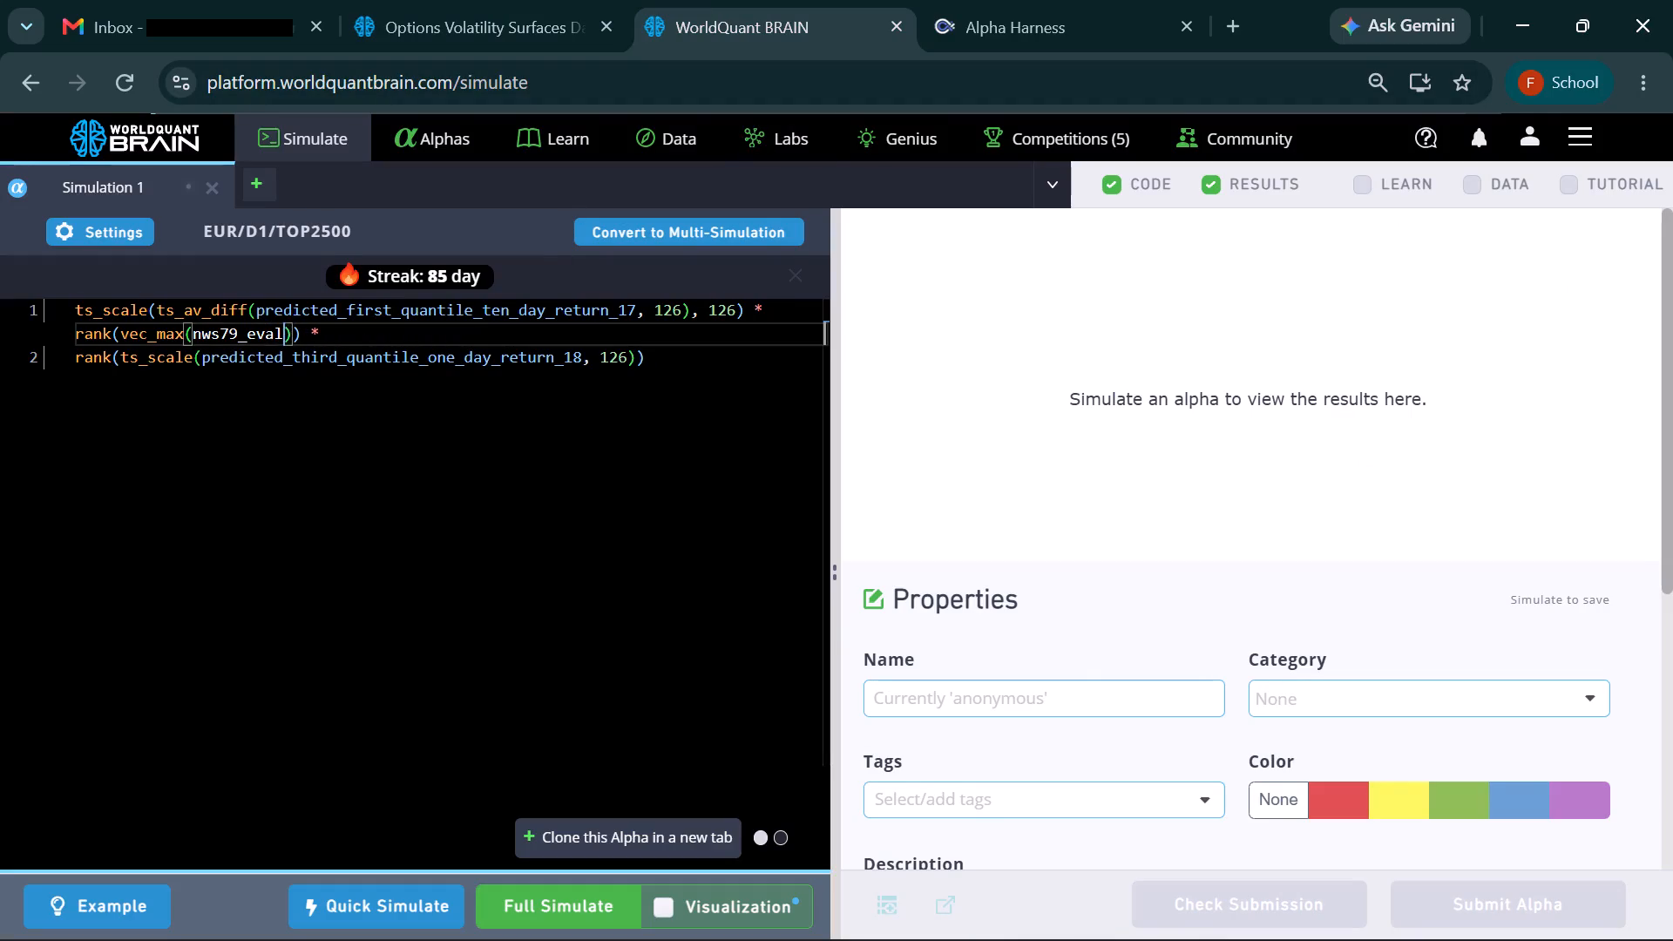
key("BackSpace")
key("BackSpace")
key("BackSpace")
key("BackSpace")
key("BackSpace")
key("BackSpace")
key("BackSpace")
key("BackSpace")
key("BackSpace")
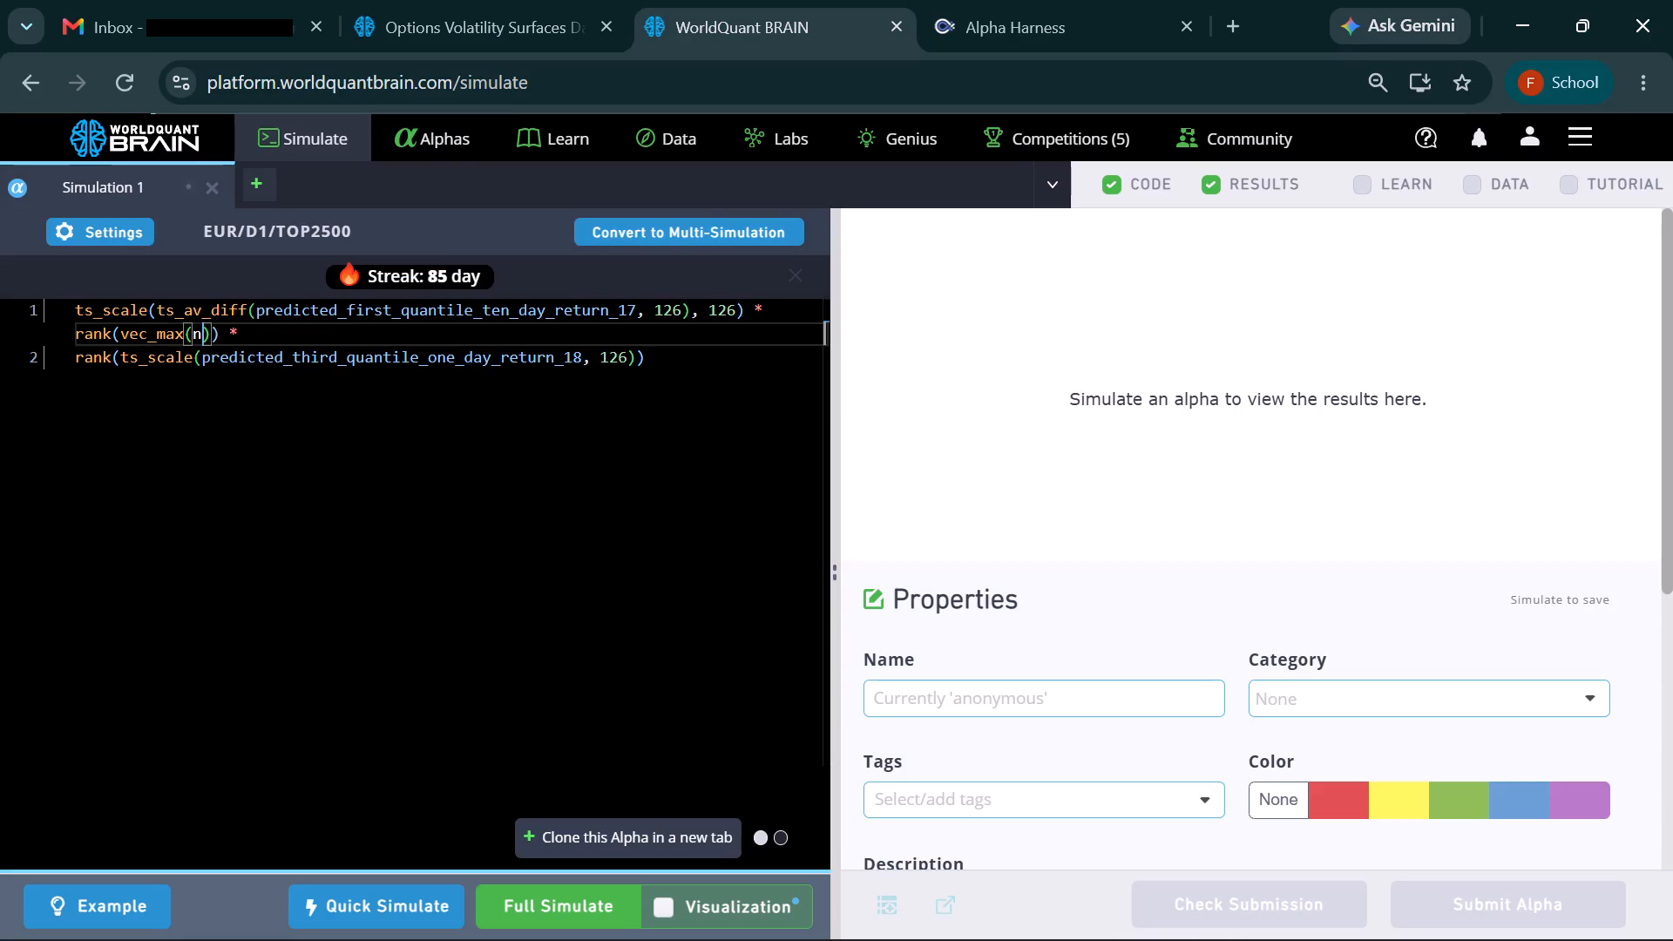
key("BackSpace")
key("ctrl+v")
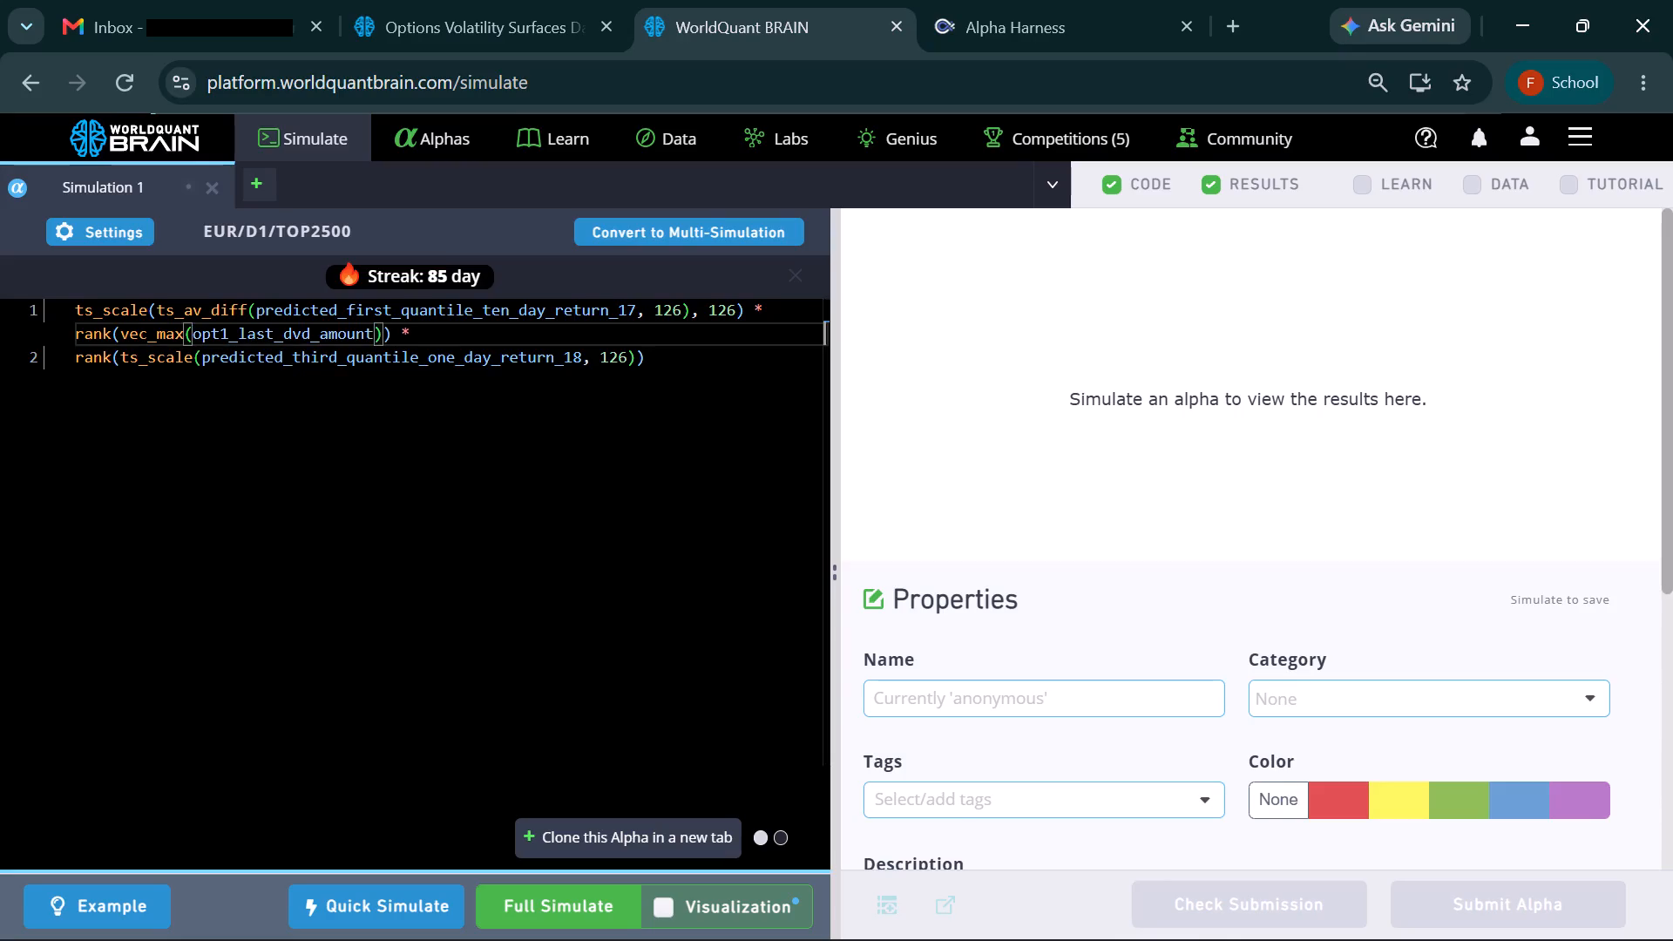
Clone the Simulation 1 alpha into a new simulation.
left_click(631, 835)
Copy the field name option_implied_volatility_value from the second page of the Options Volatility Surfaces Data fields.
left_click(528, 0)
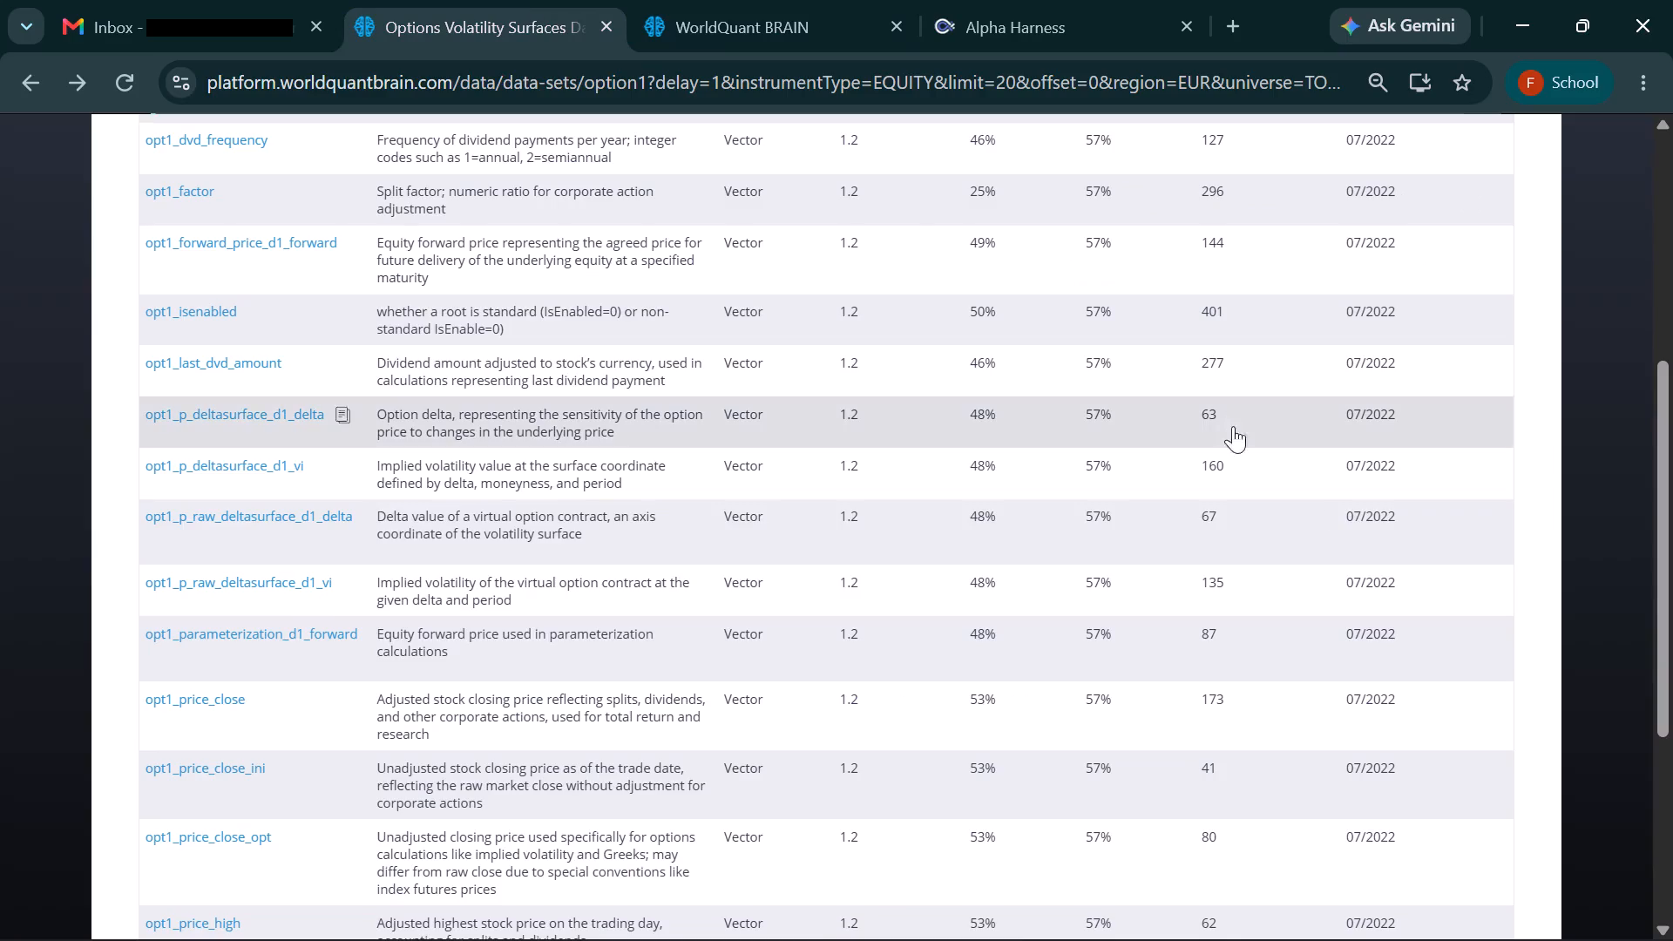
scroll(1533, 572, "down", 7)
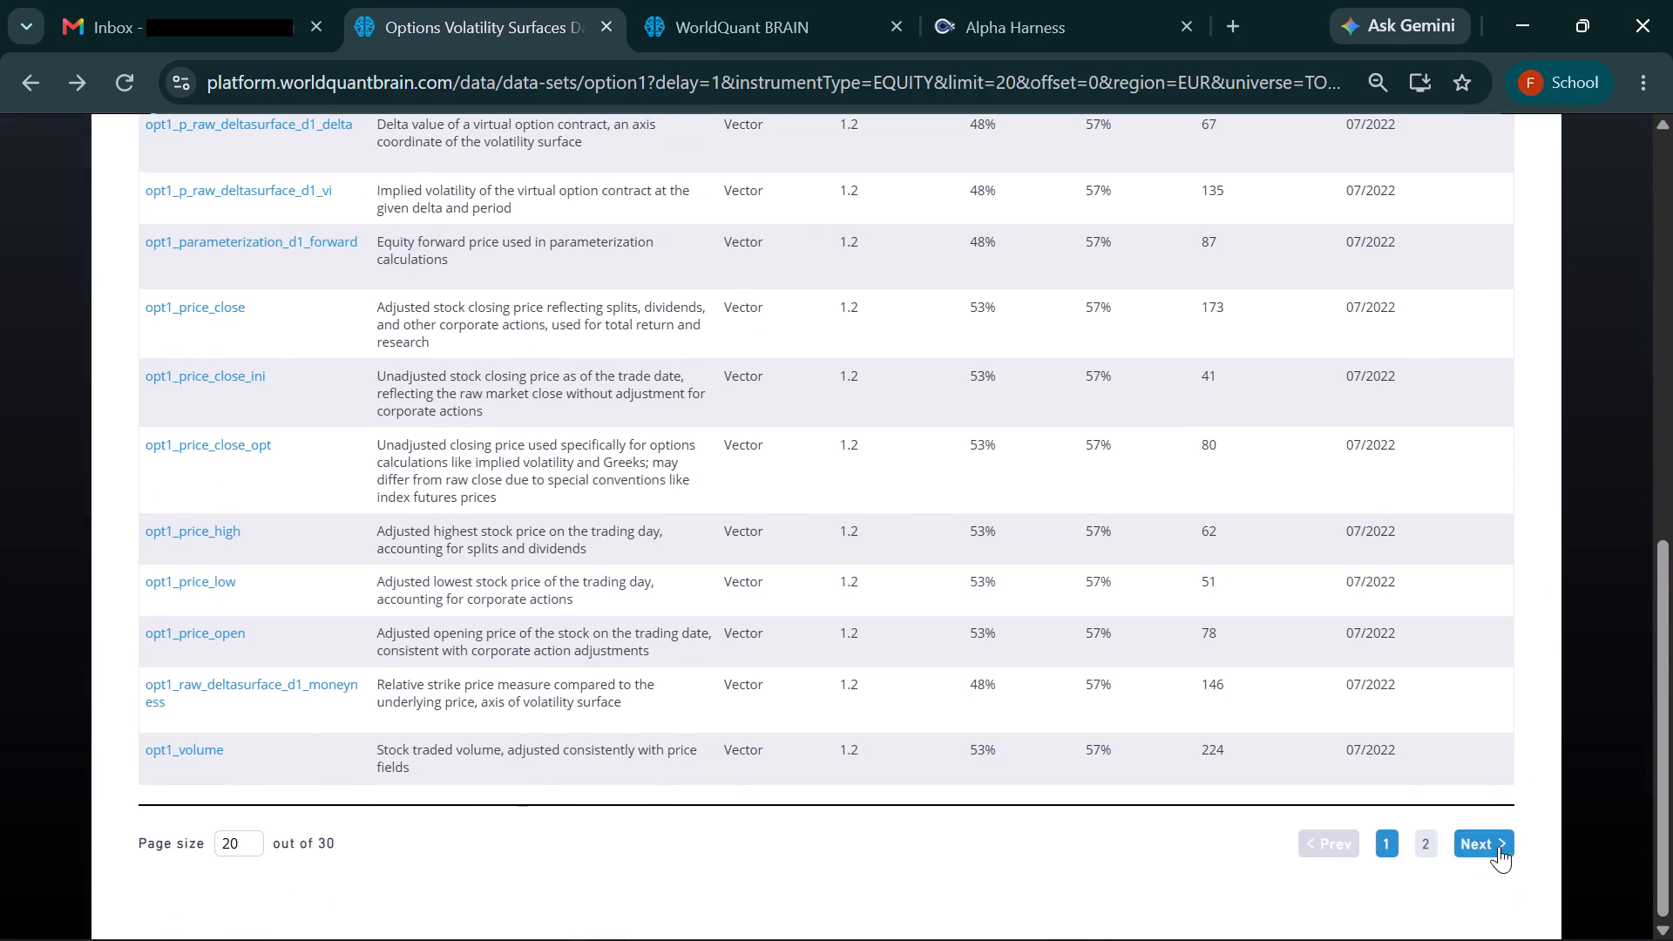
left_click(1499, 846)
scroll(1217, 563, "down", 5)
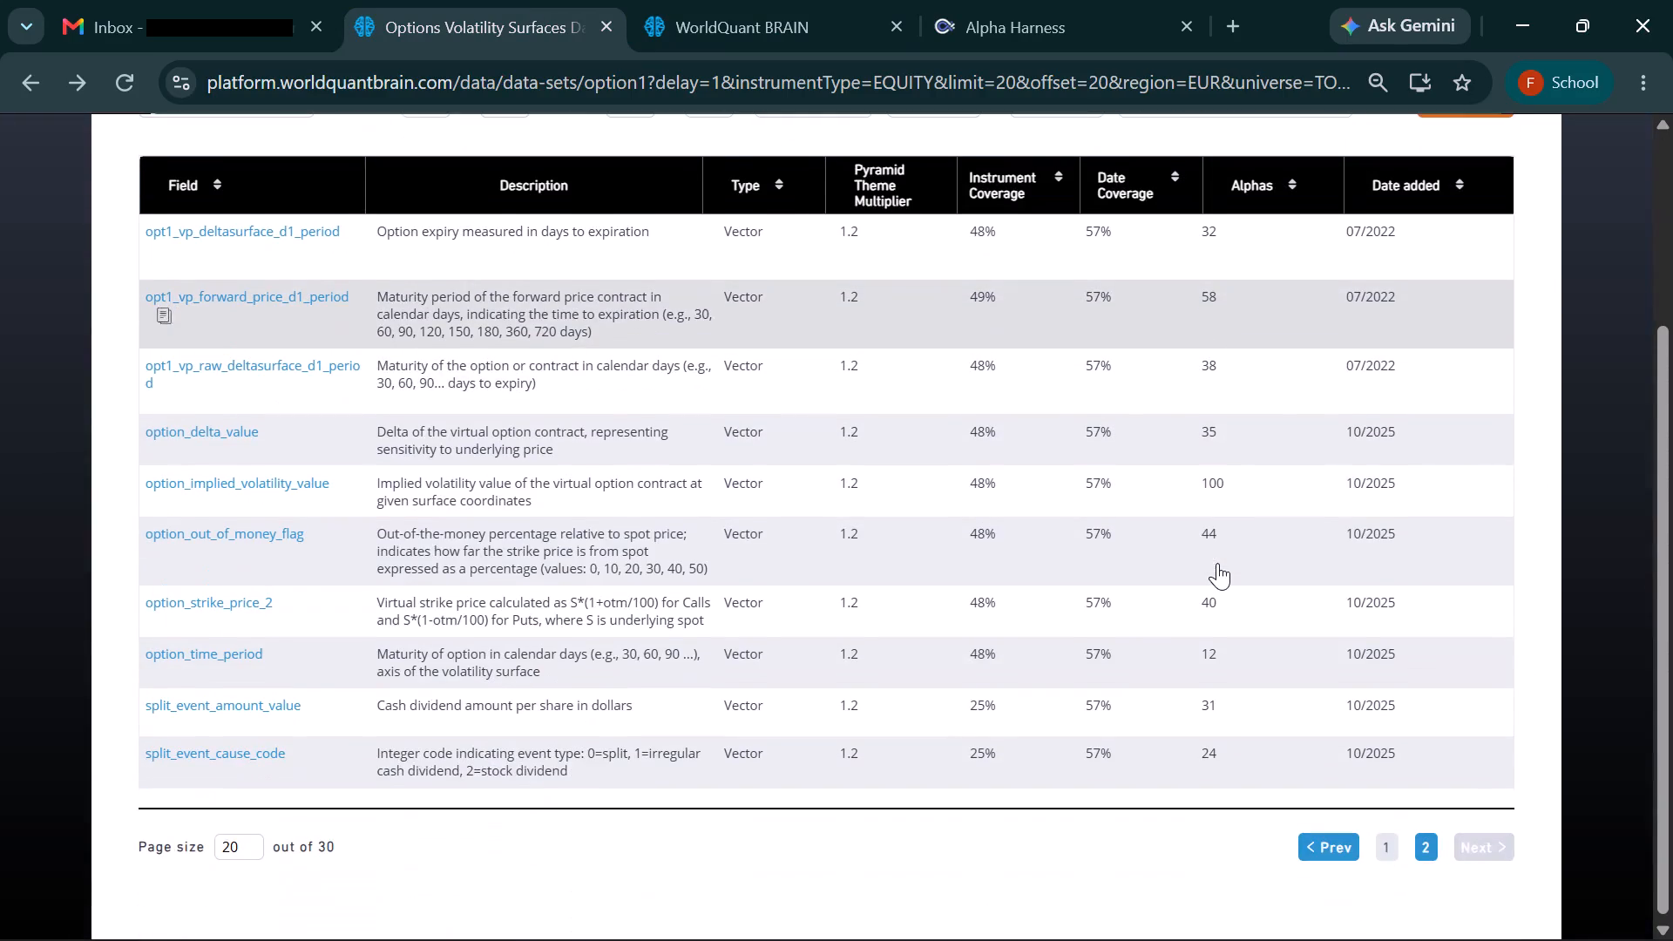
scroll(1217, 563, "down", 1)
scroll(1365, 520, "up", 2)
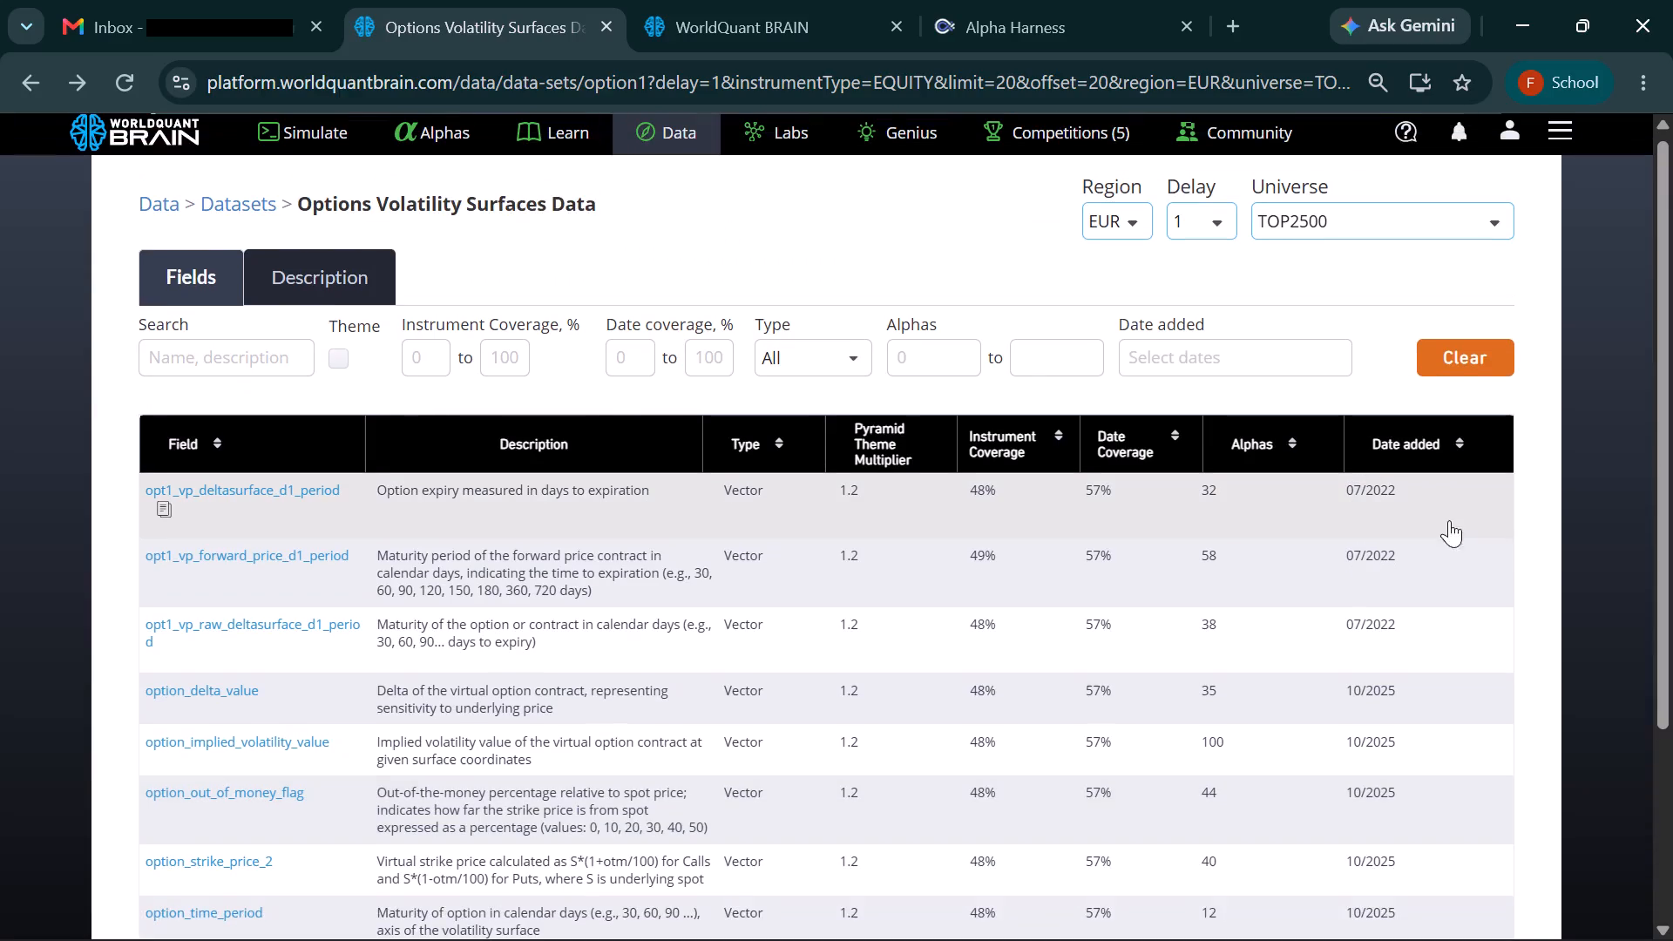
scroll(1503, 514, "down", 1)
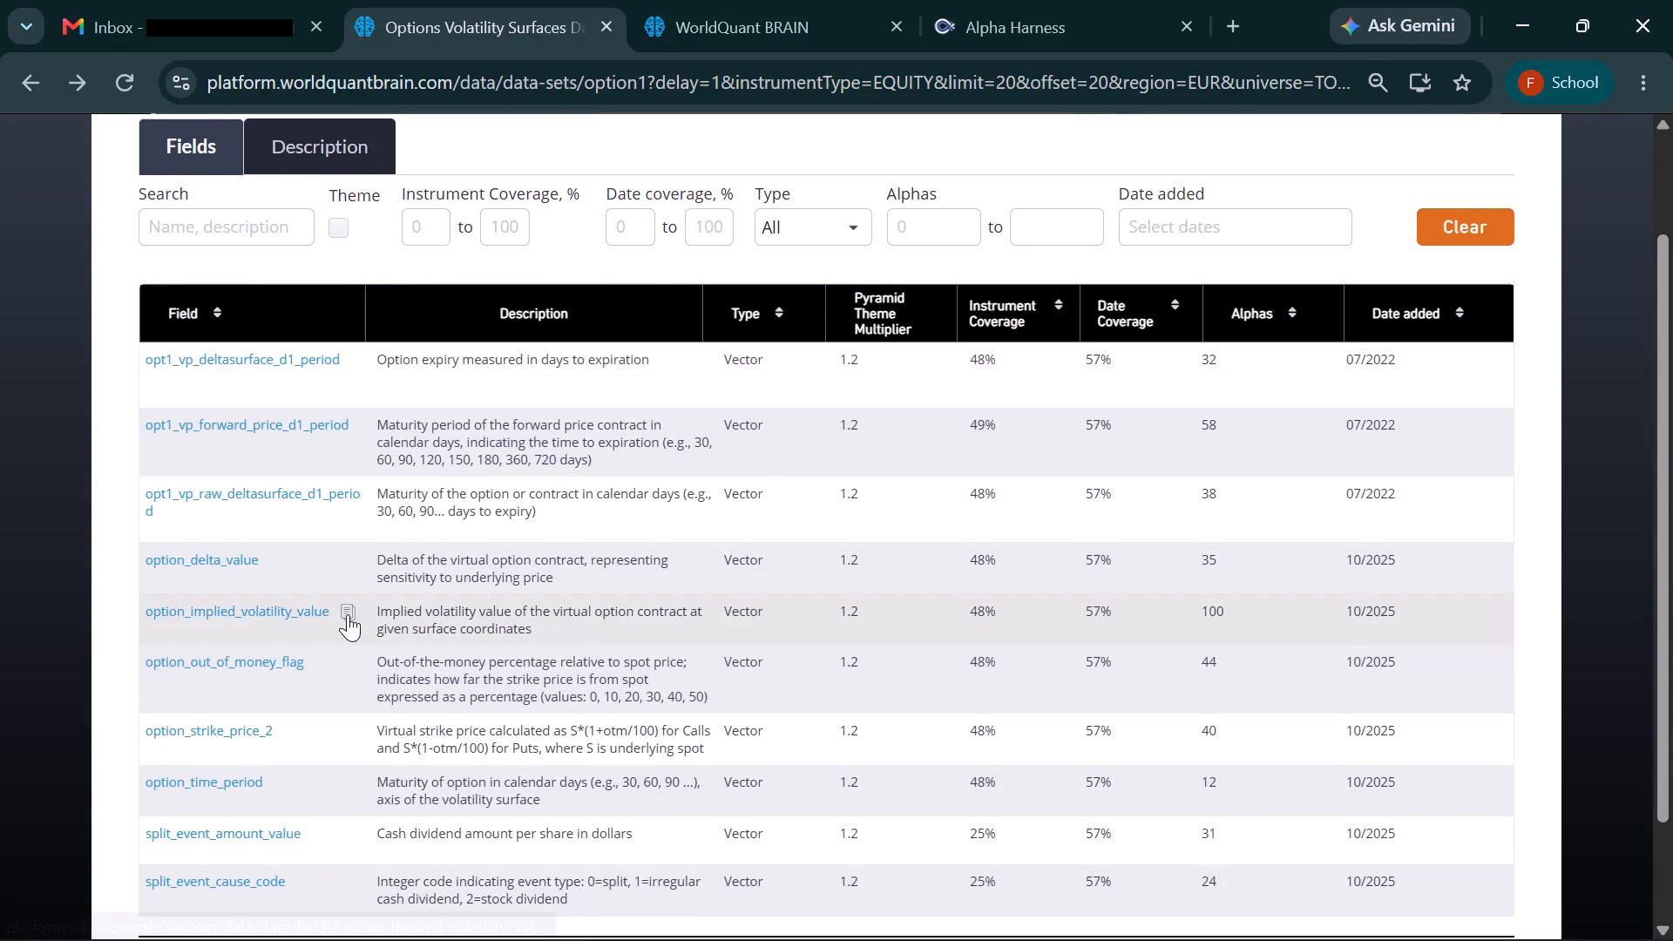
left_click(348, 614)
In Simulation 2, replace the field inside vec_max() with option_implied_volatility_value and start the simulation.
left_click(751, 0)
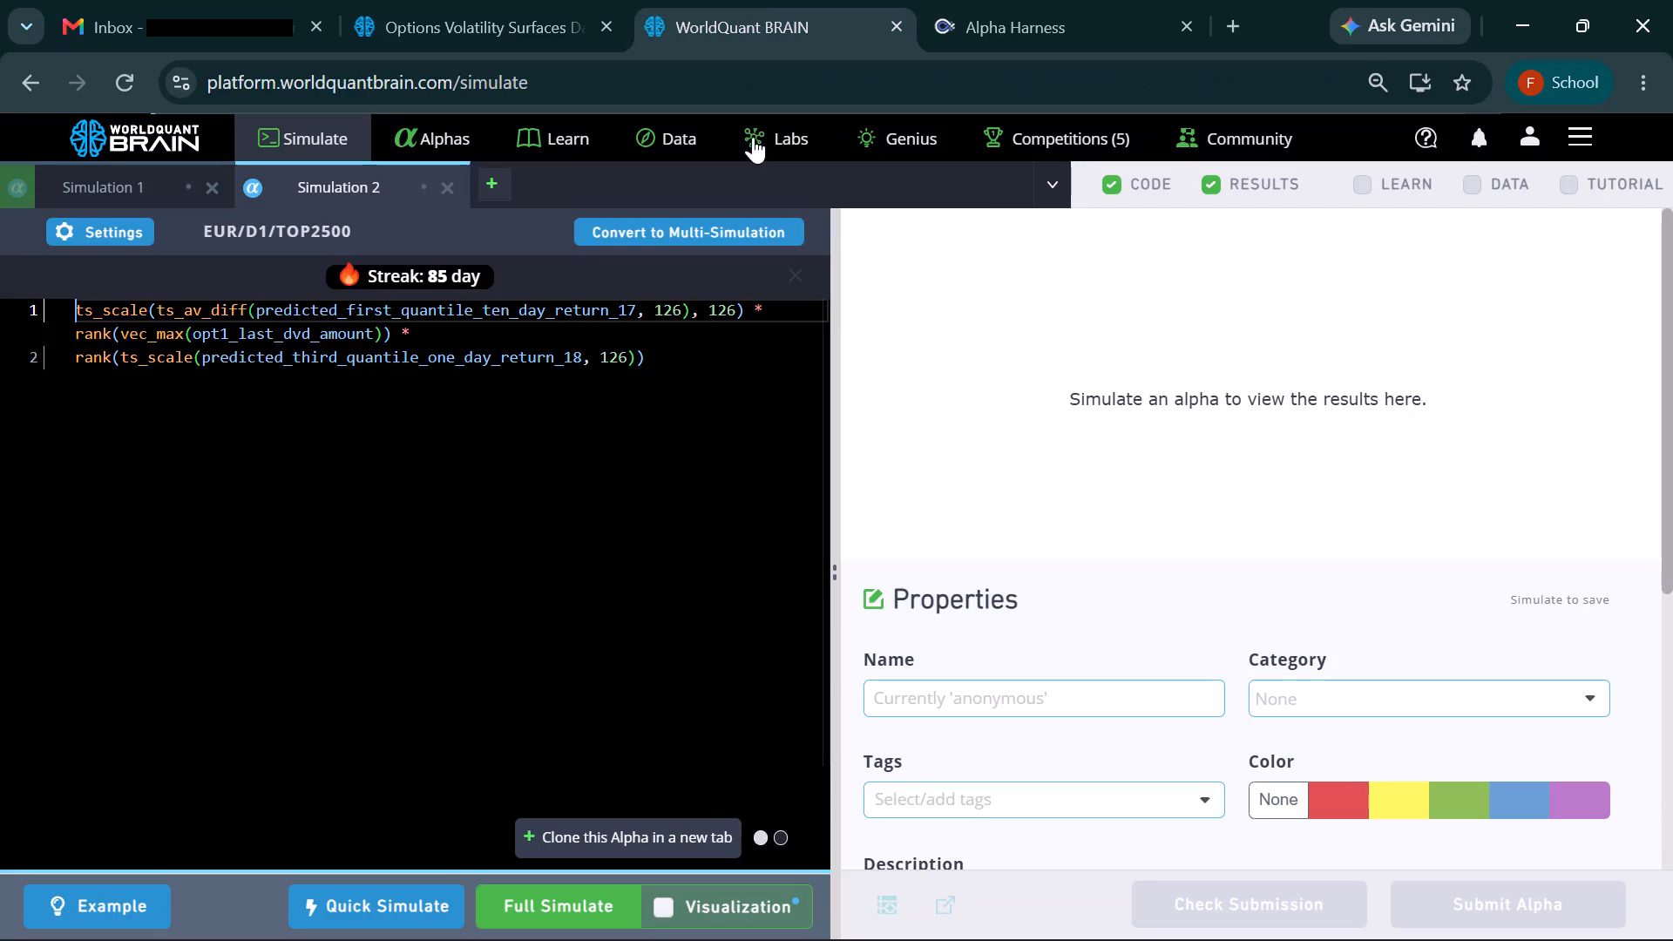
left_click(372, 335)
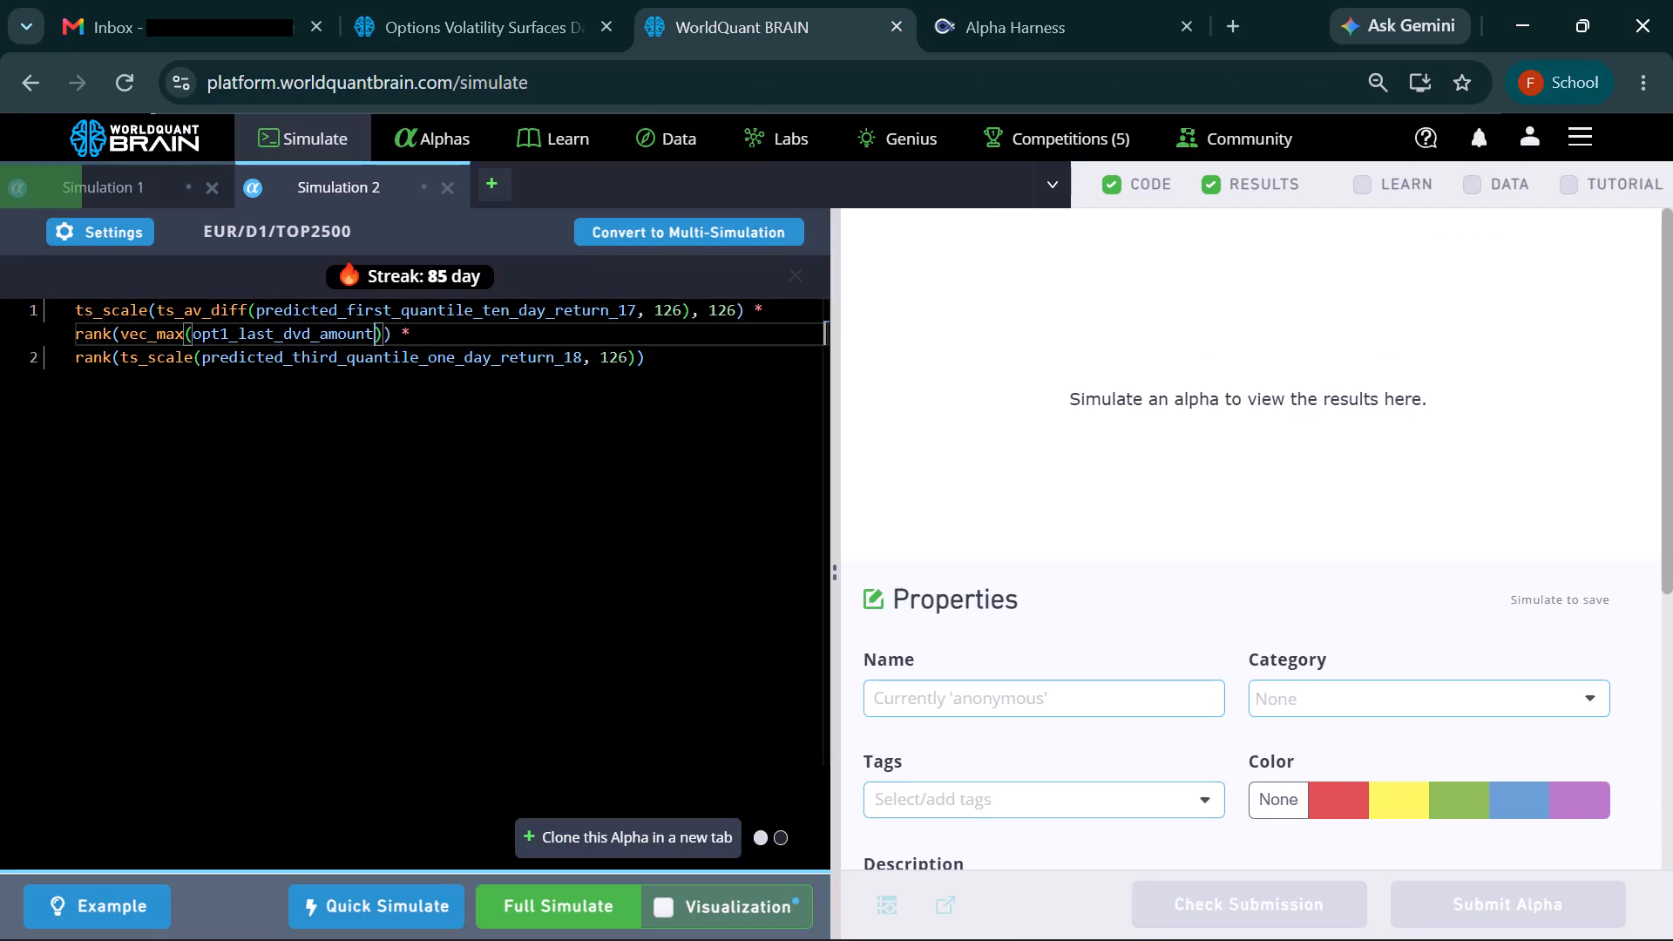
key("BackSpace")
key("BackSpace")
key("BackSpace")
key("BackSpace")
key("BackSpace")
key("BackSpace")
key("BackSpace")
key("BackSpace")
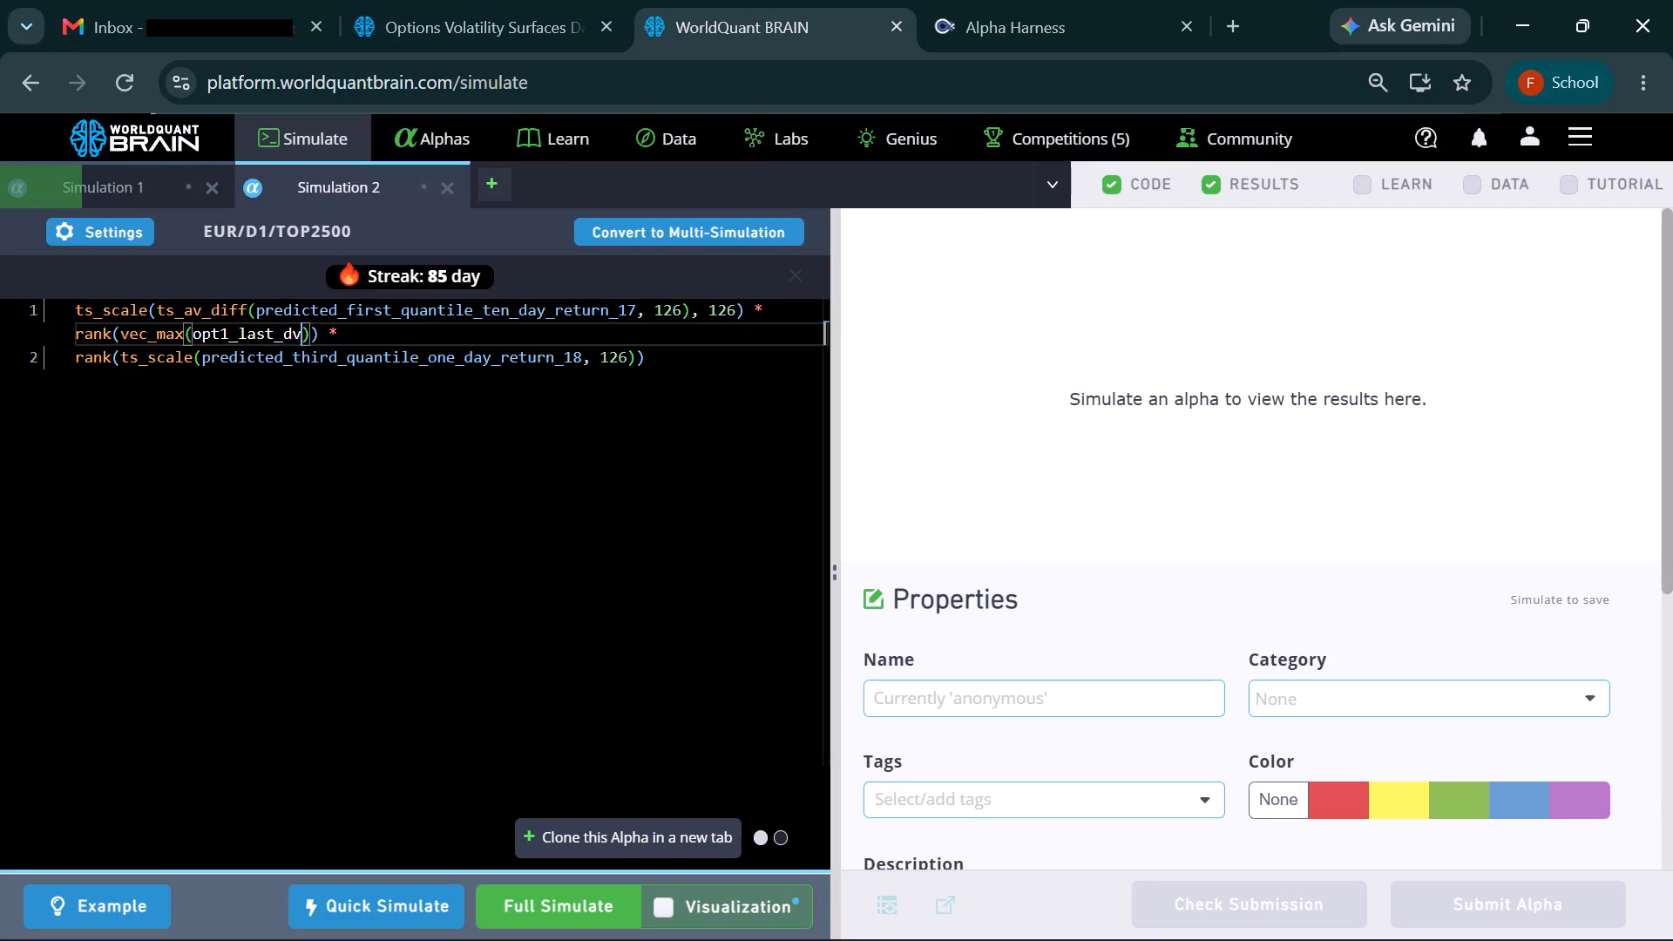
key("BackSpace")
key("BackSpace")
key("BackSpace")
key("BackSpace")
key("BackSpace")
key("BackSpace")
key("BackSpace")
key("BackSpace")
key("BackSpace")
key("BackSpace")
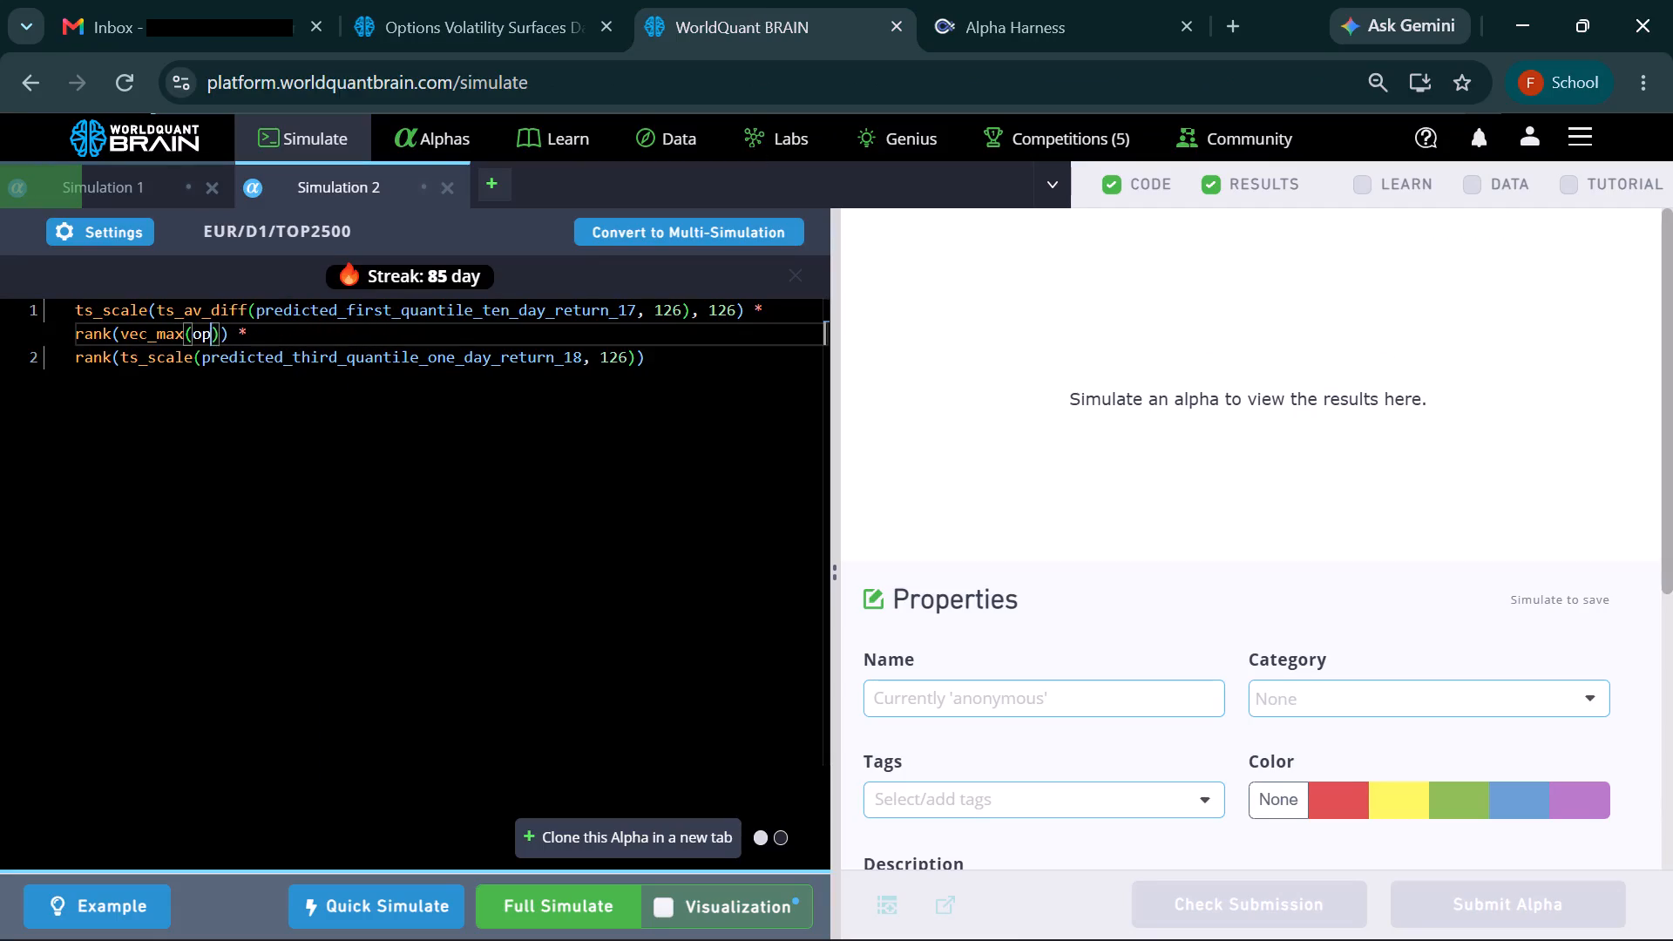
key("BackSpace")
key("BackSpace")
key("ctrl+v")
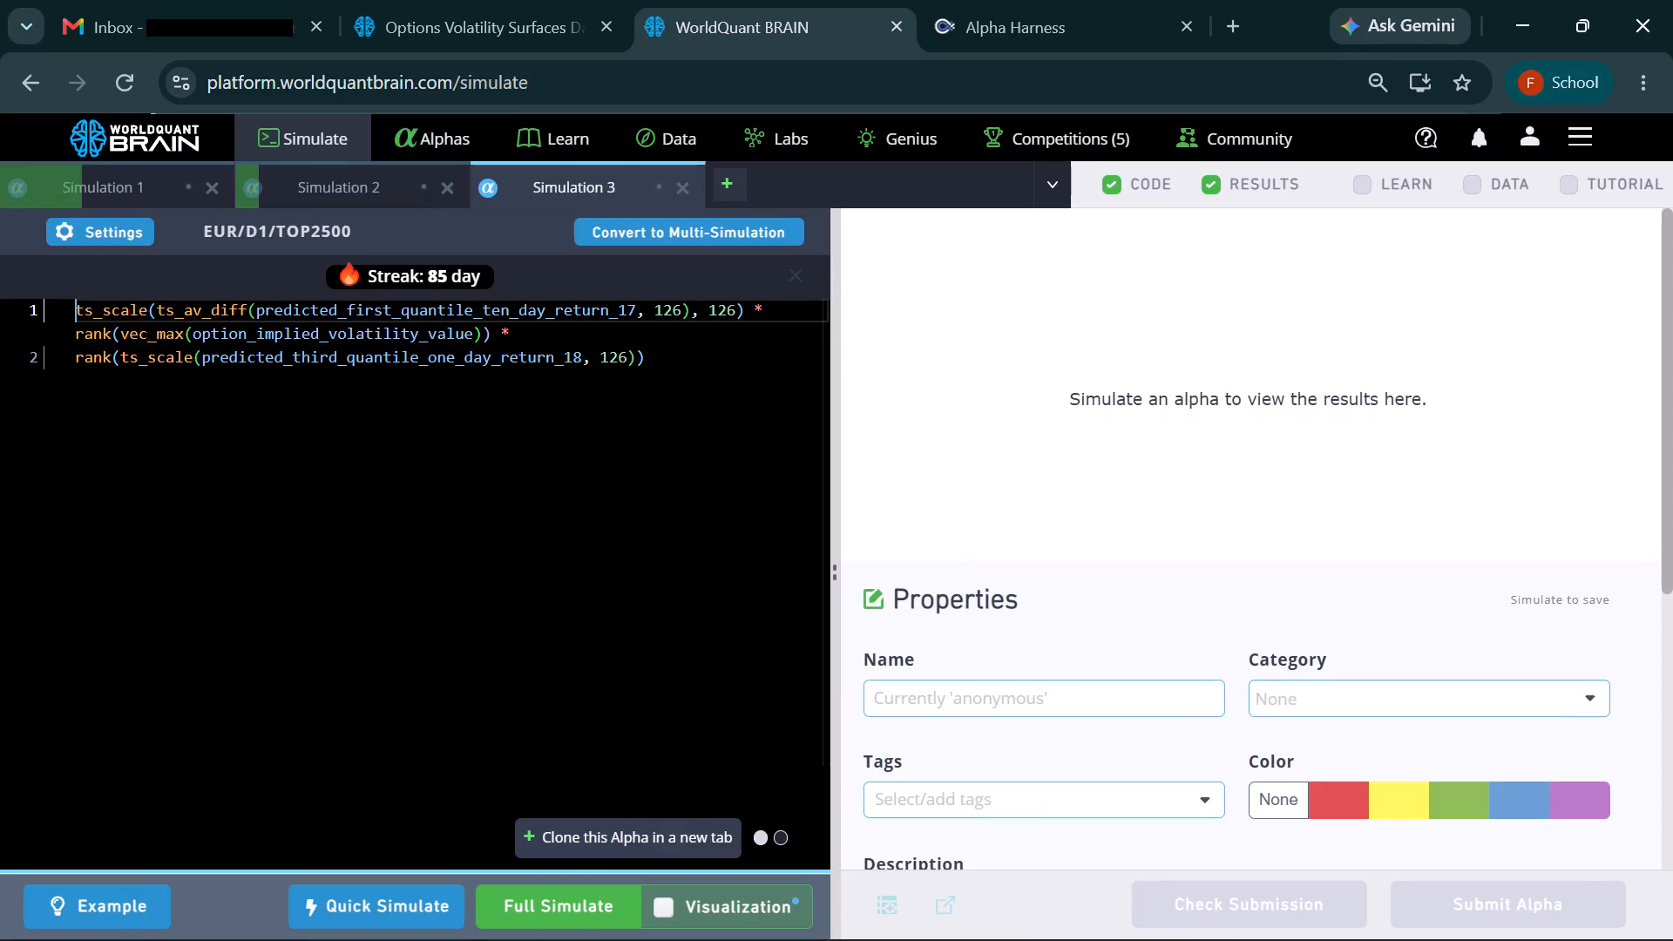
Copy the field name opt1_vp_forward_price_d1_period from the Options Volatility Surfaces Data fields.
left_click(558, 0)
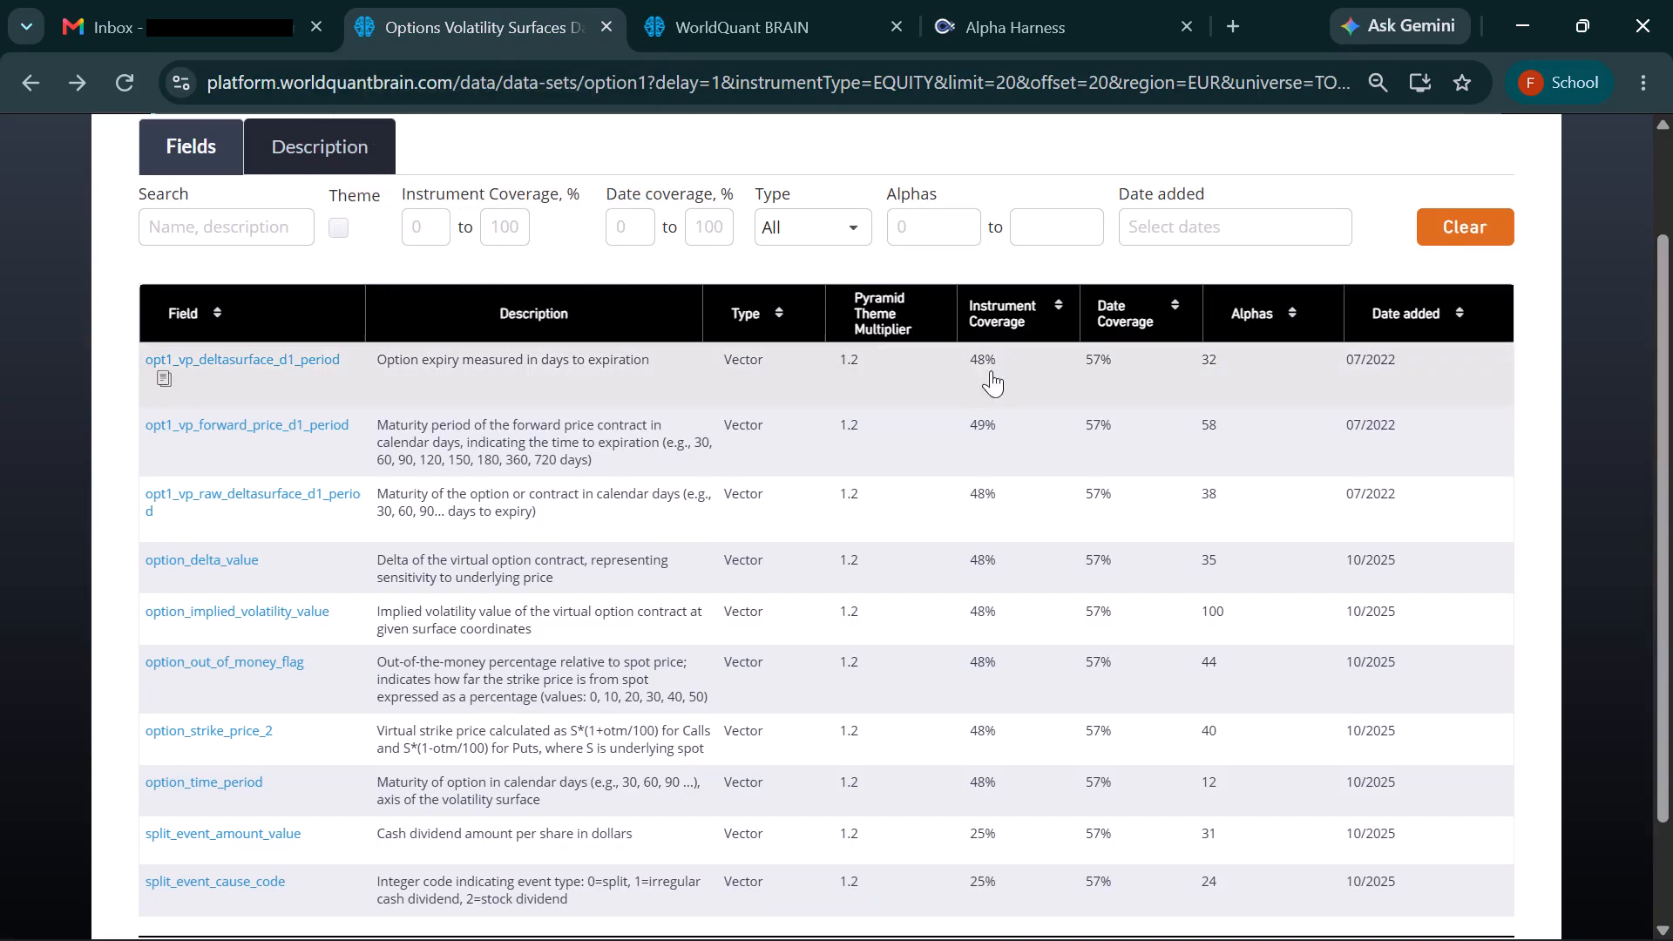
scroll(980, 446, "down", 5)
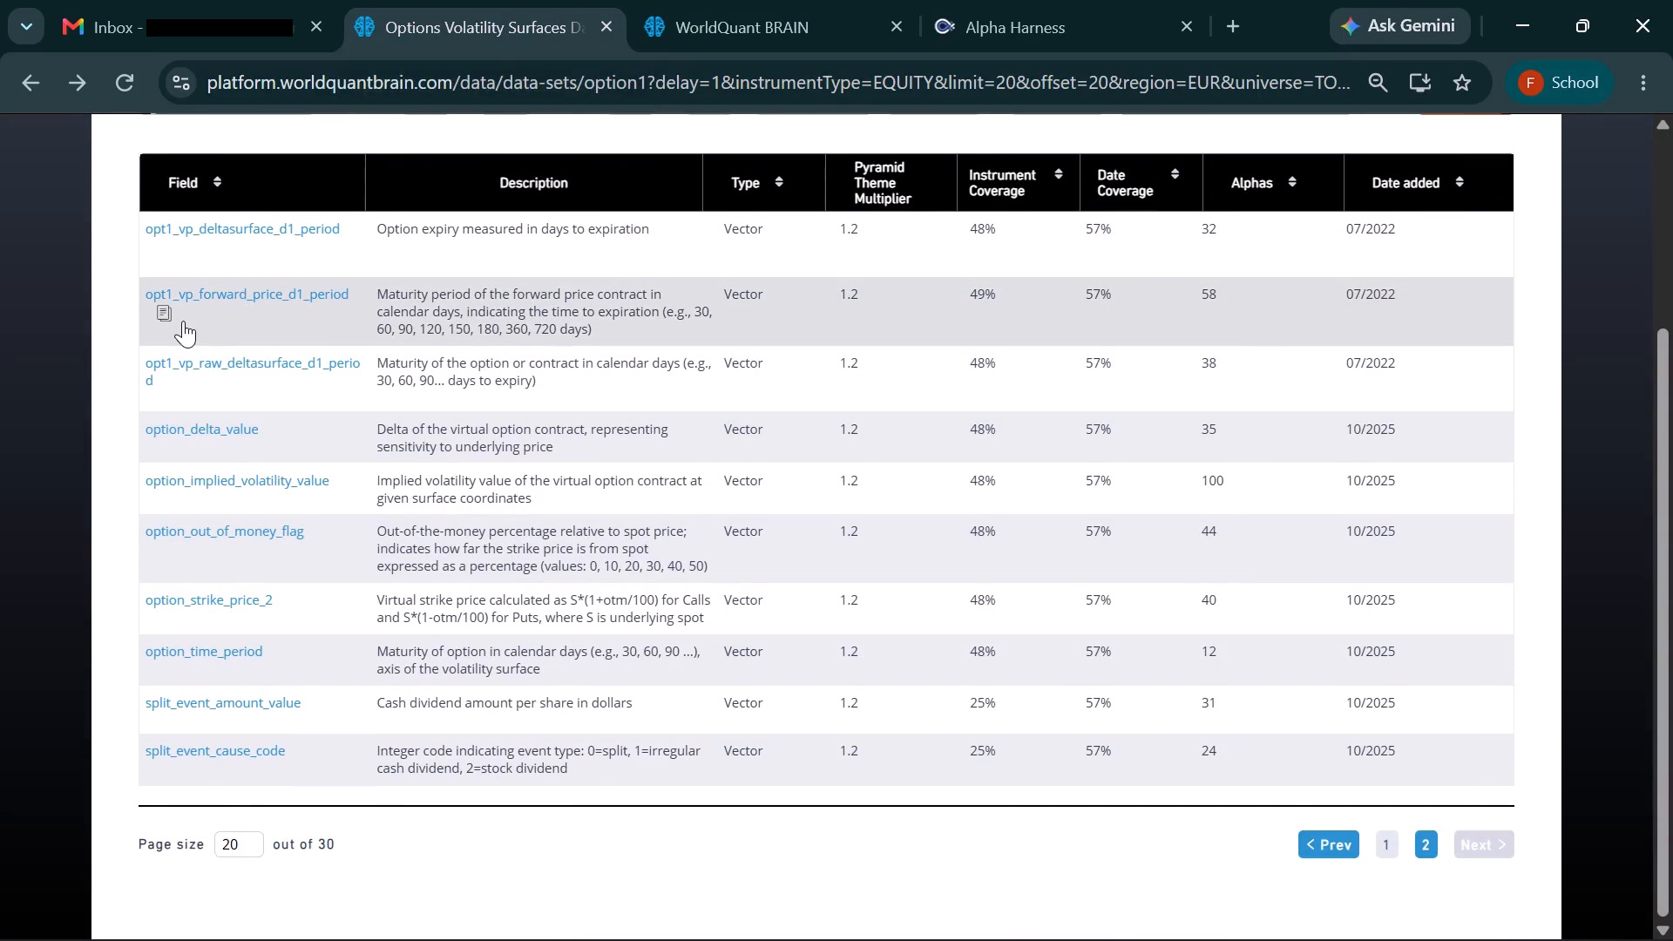
left_click(166, 301)
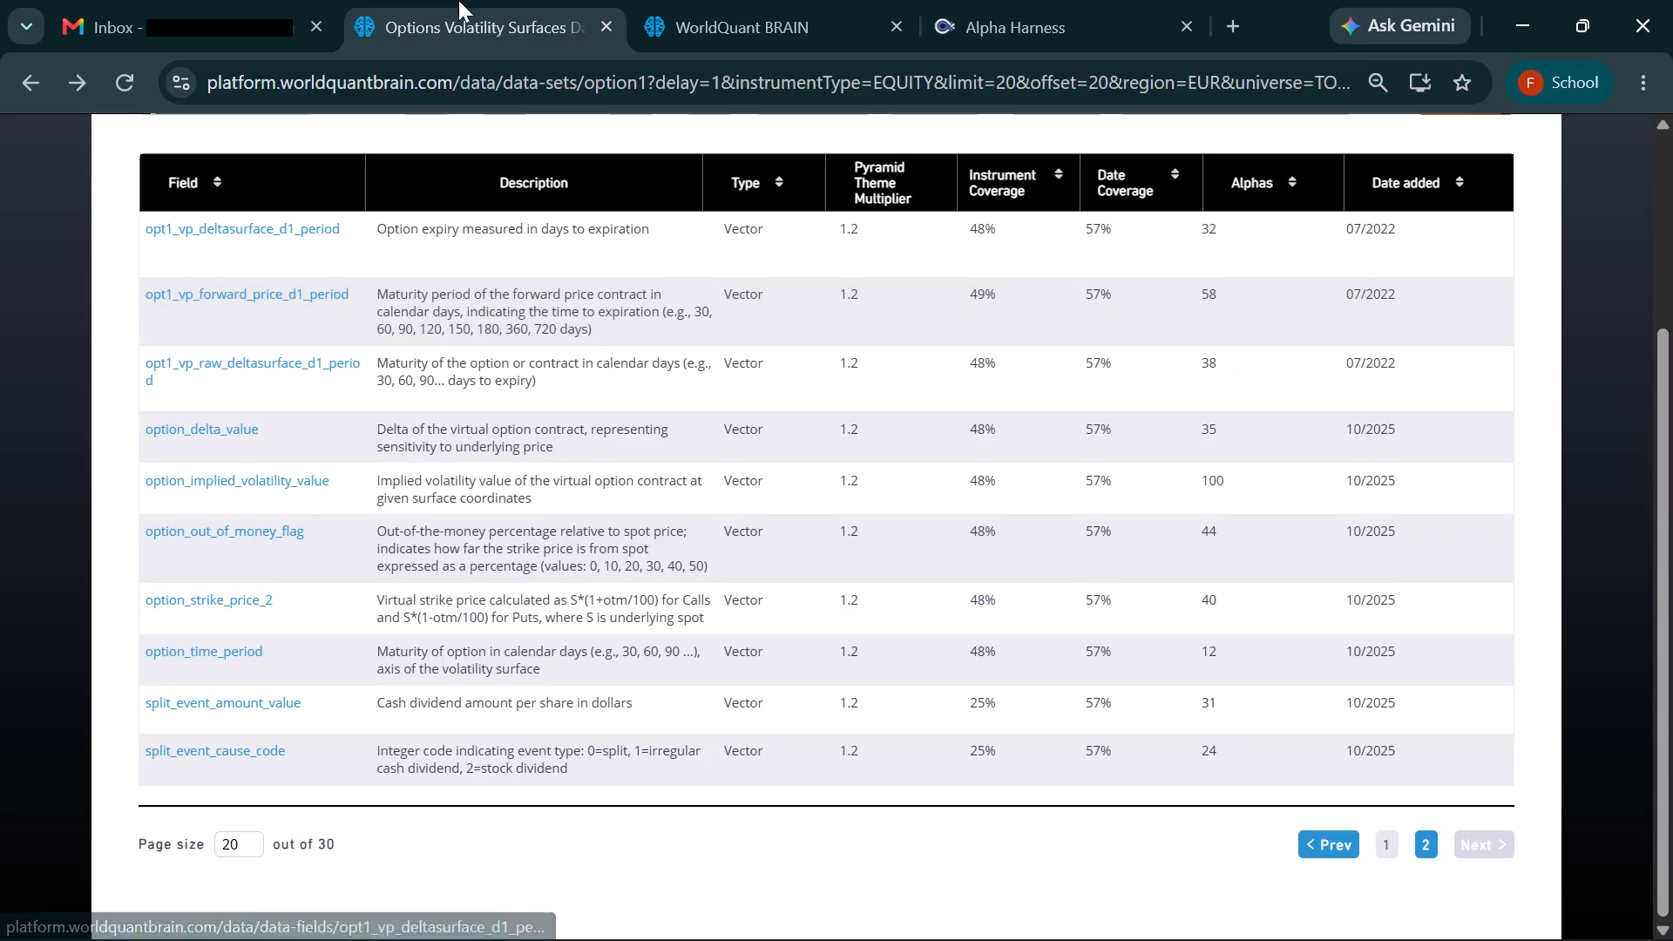
In Simulation 3, replace the field inside vec_max() with opt1_vp_forward_price_d1_period.
left_click(751, 0)
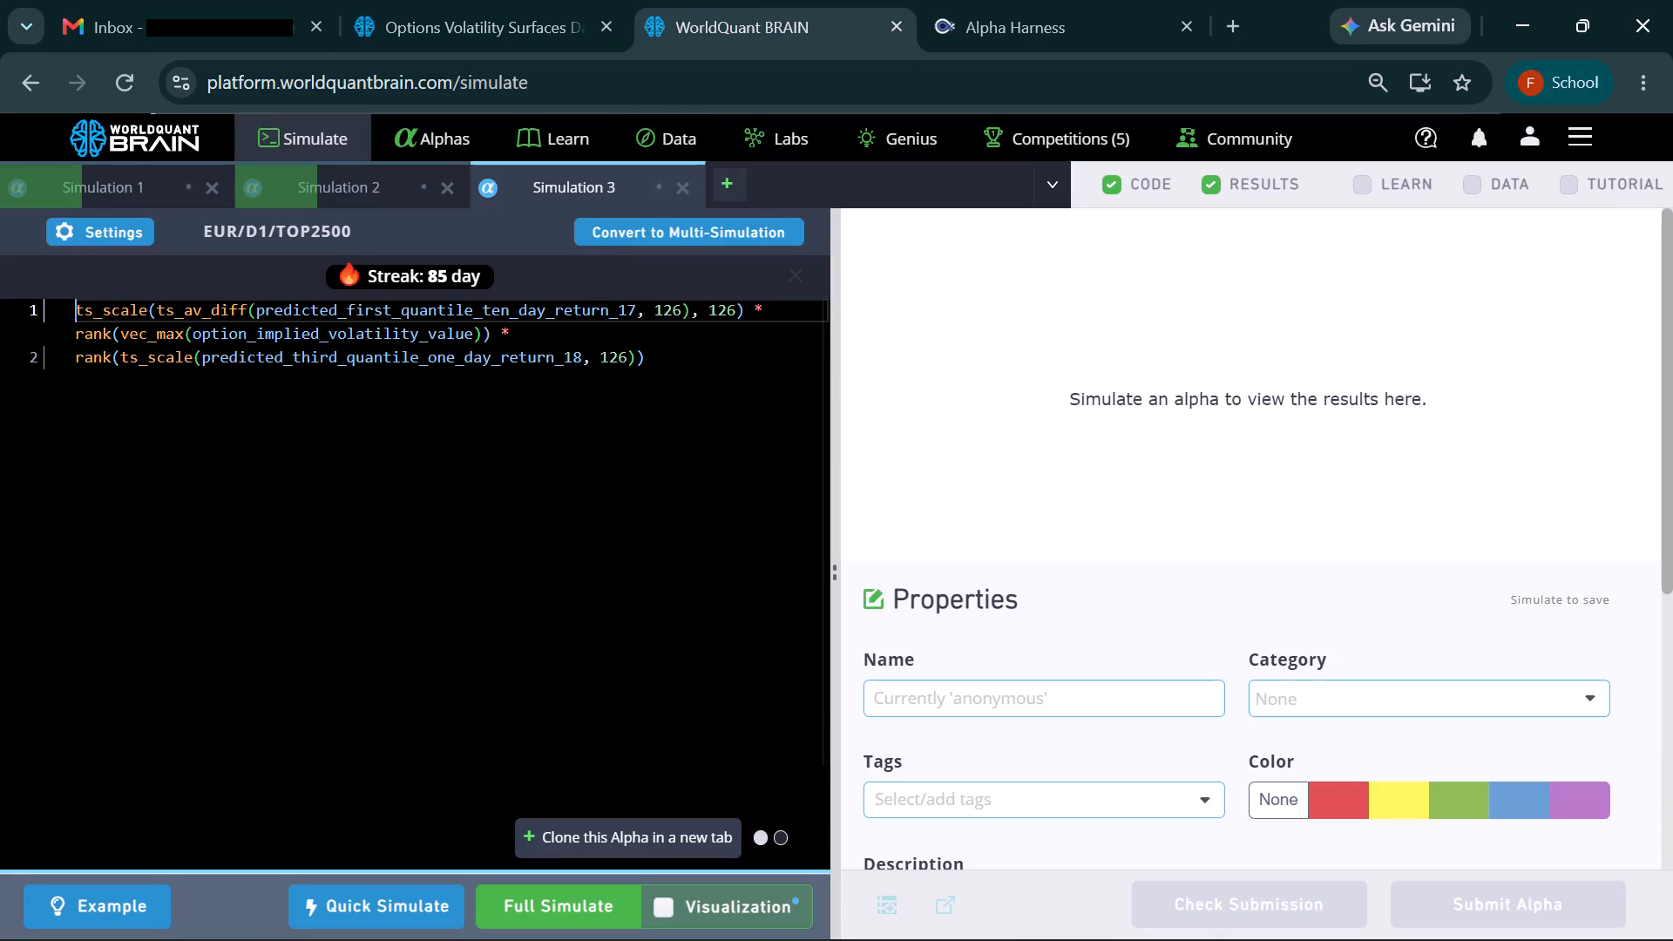
left_click(473, 330)
key("BackSpace")
key("BackSpace")
key("BackSpace")
key("BackSpace")
key("BackSpace")
key("BackSpace")
key("BackSpace")
key("BackSpace")
key("BackSpace")
key("BackSpace")
key("BackSpace")
key("BackSpace")
key("BackSpace")
key("BackSpace")
key("BackSpace")
key("BackSpace")
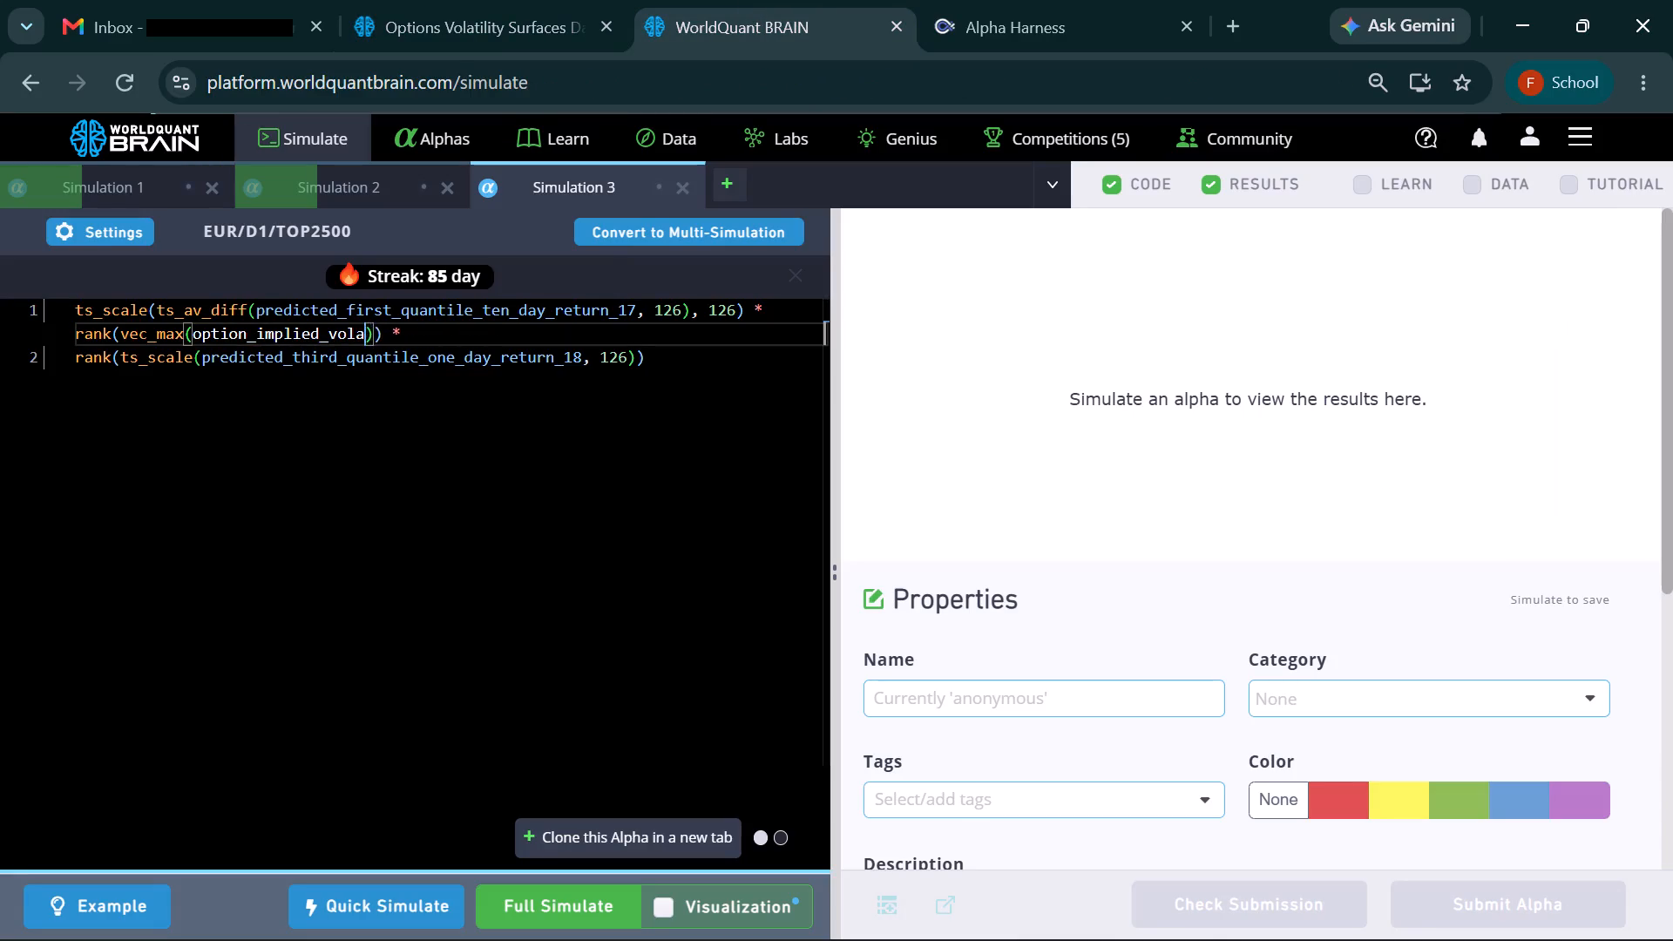
key("BackSpace")
key("BackSpace")
key("BackSpace")
key("BackSpace")
key("BackSpace")
key("BackSpace")
key("BackSpace")
key("BackSpace")
key("BackSpace")
key("BackSpace")
key("BackSpace")
key("BackSpace")
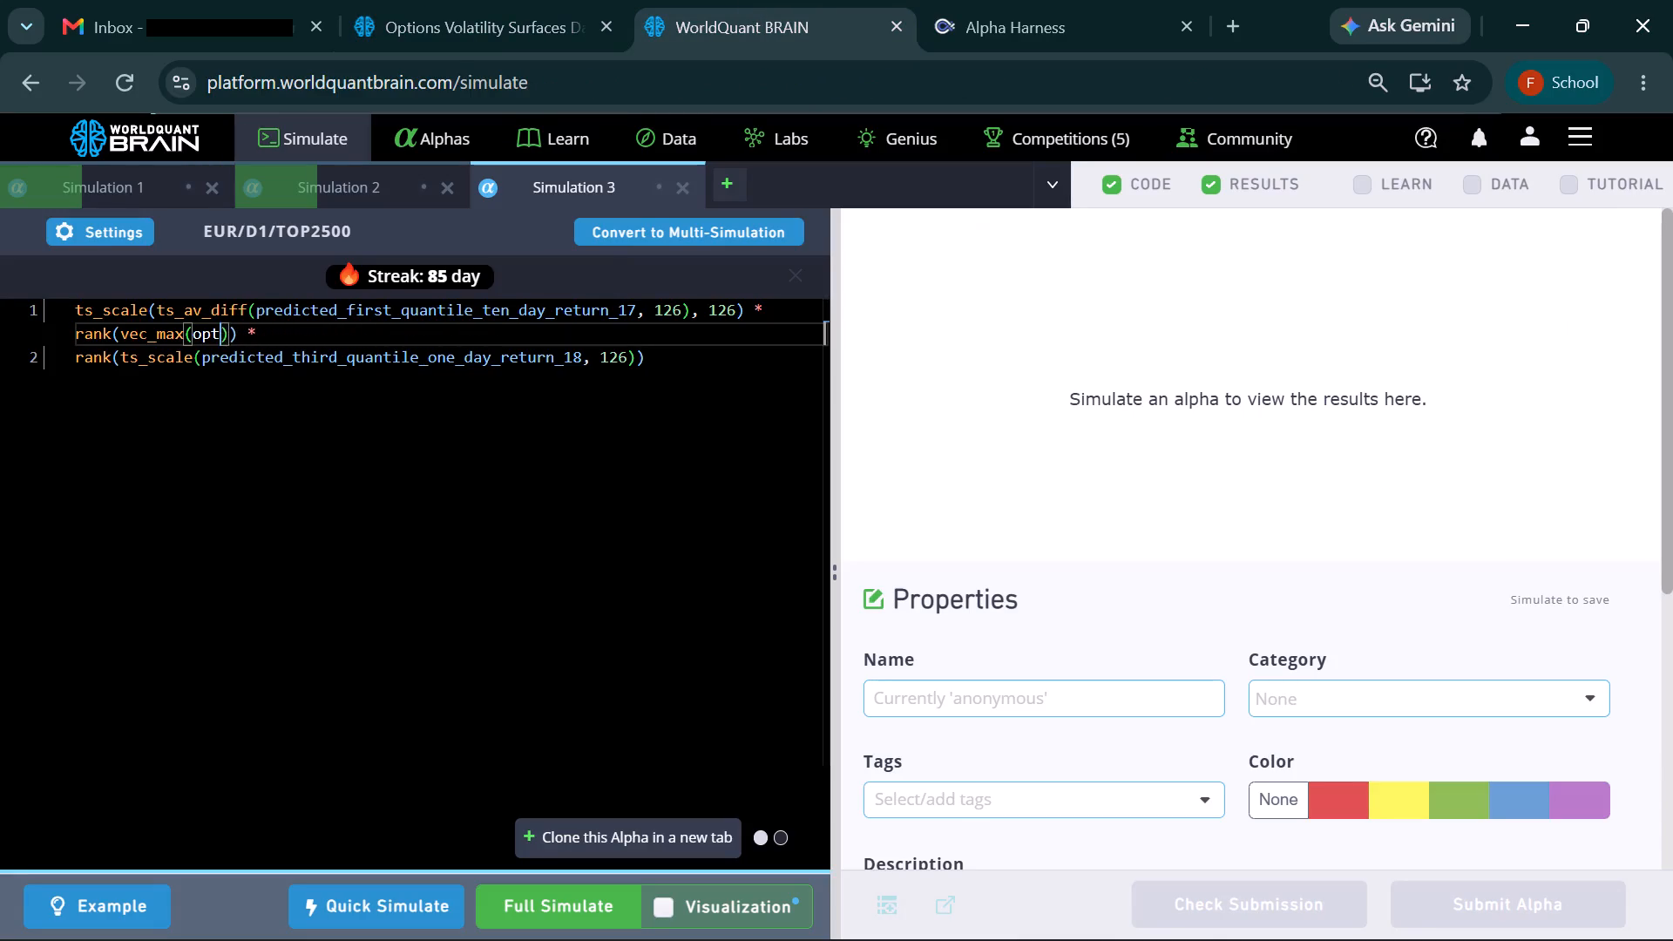
key("BackSpace")
key("BackSpace")
key("BackSpace")
key("ctrl+v")
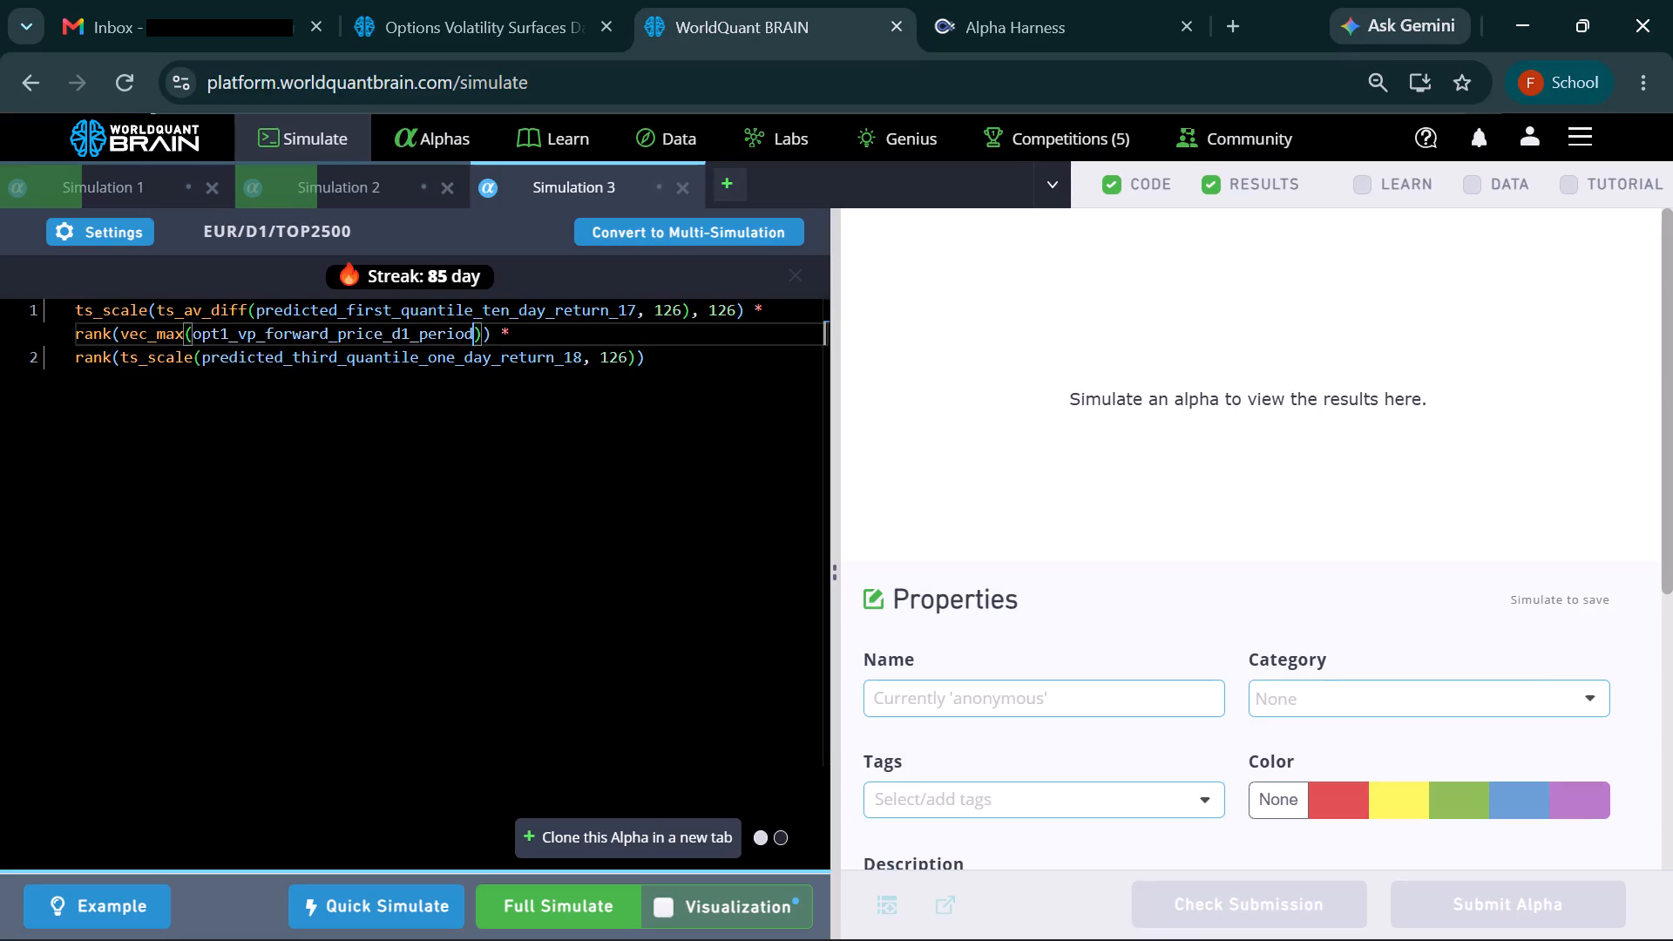
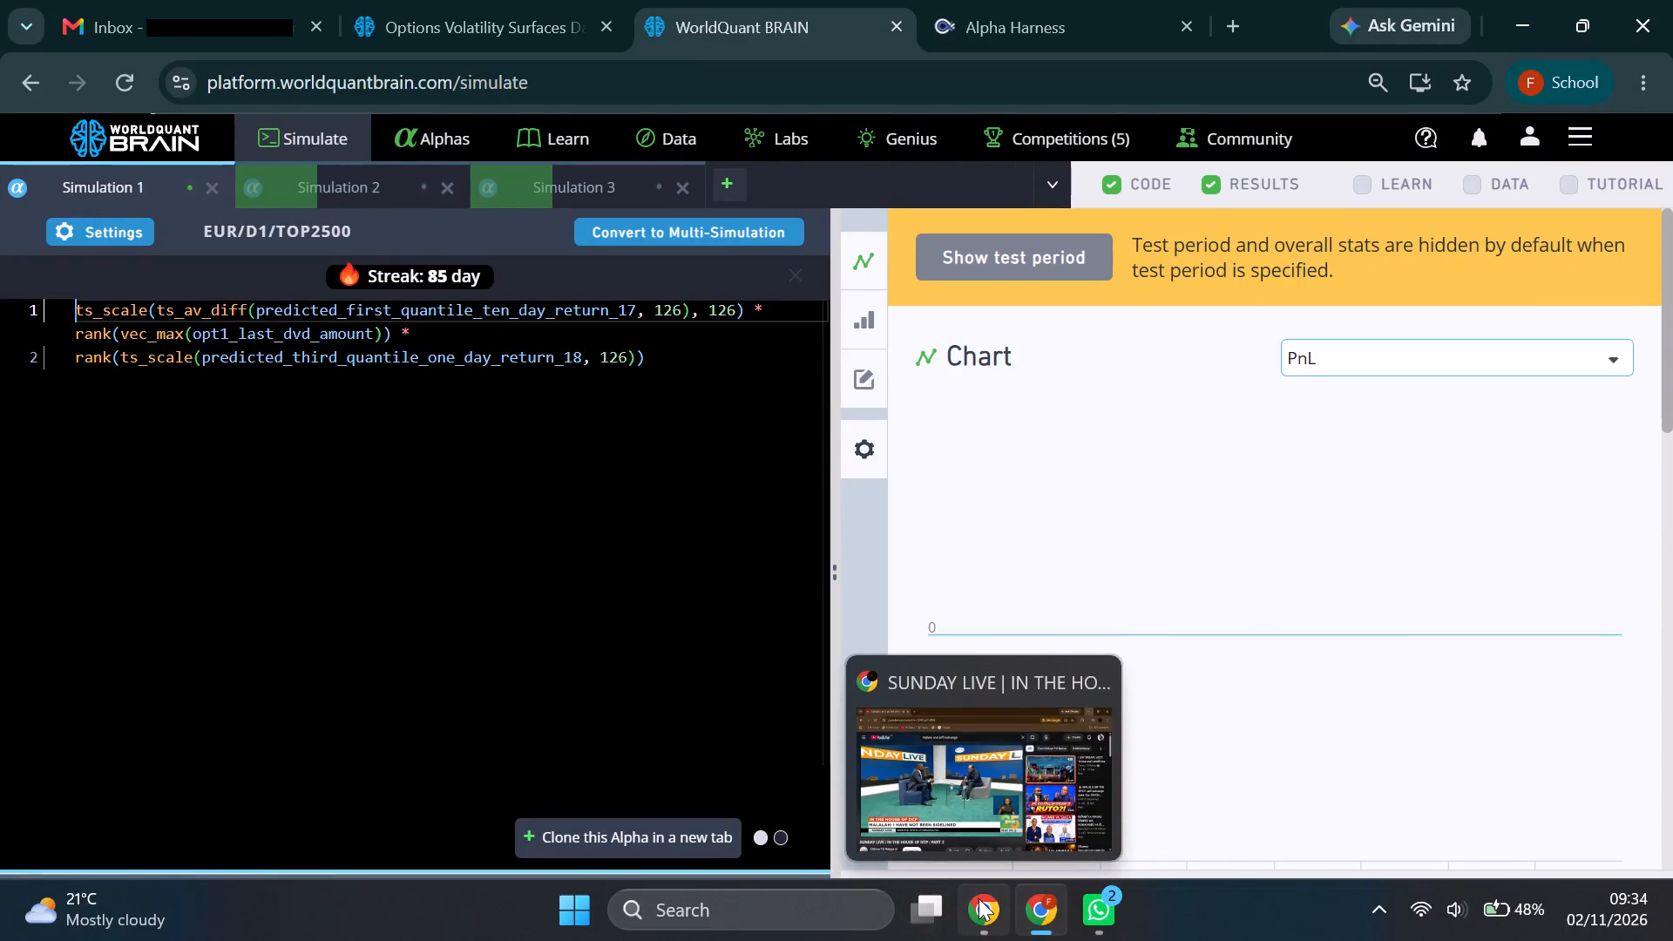
Switch to the YouTube window and read through the viewer comments on the "SUNDAY LIVE | IN THE HOUSE OF DCP | PART 2" video.
left_click(979, 898)
scroll(694, 537, "down", 6)
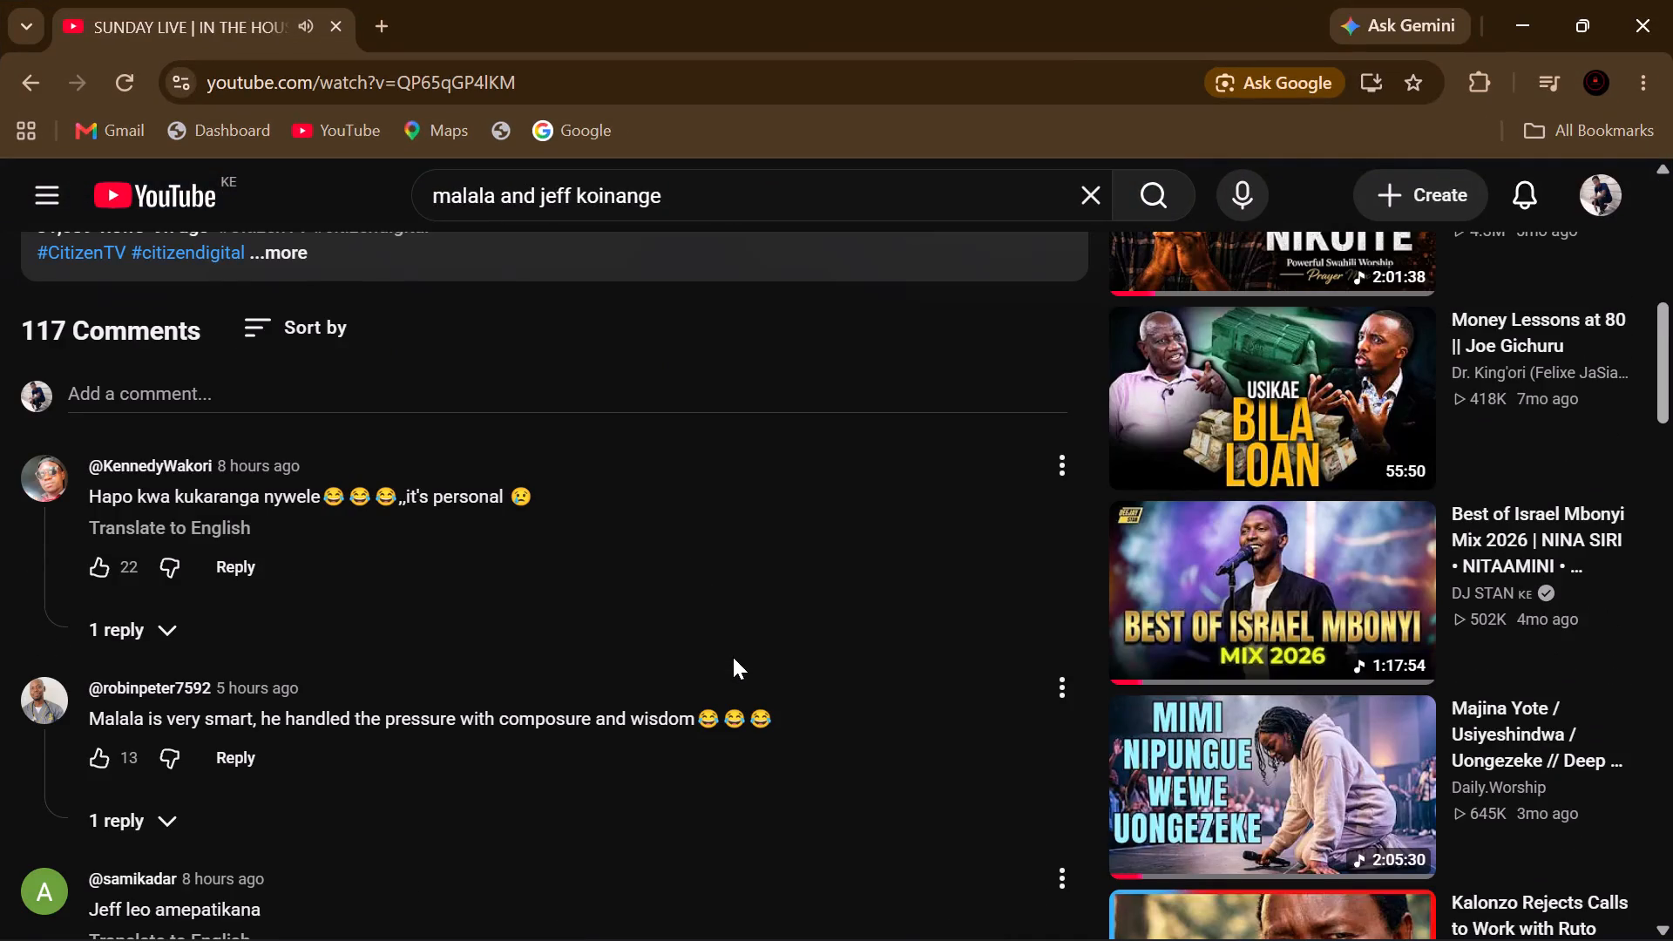
scroll(733, 657, "up", 11)
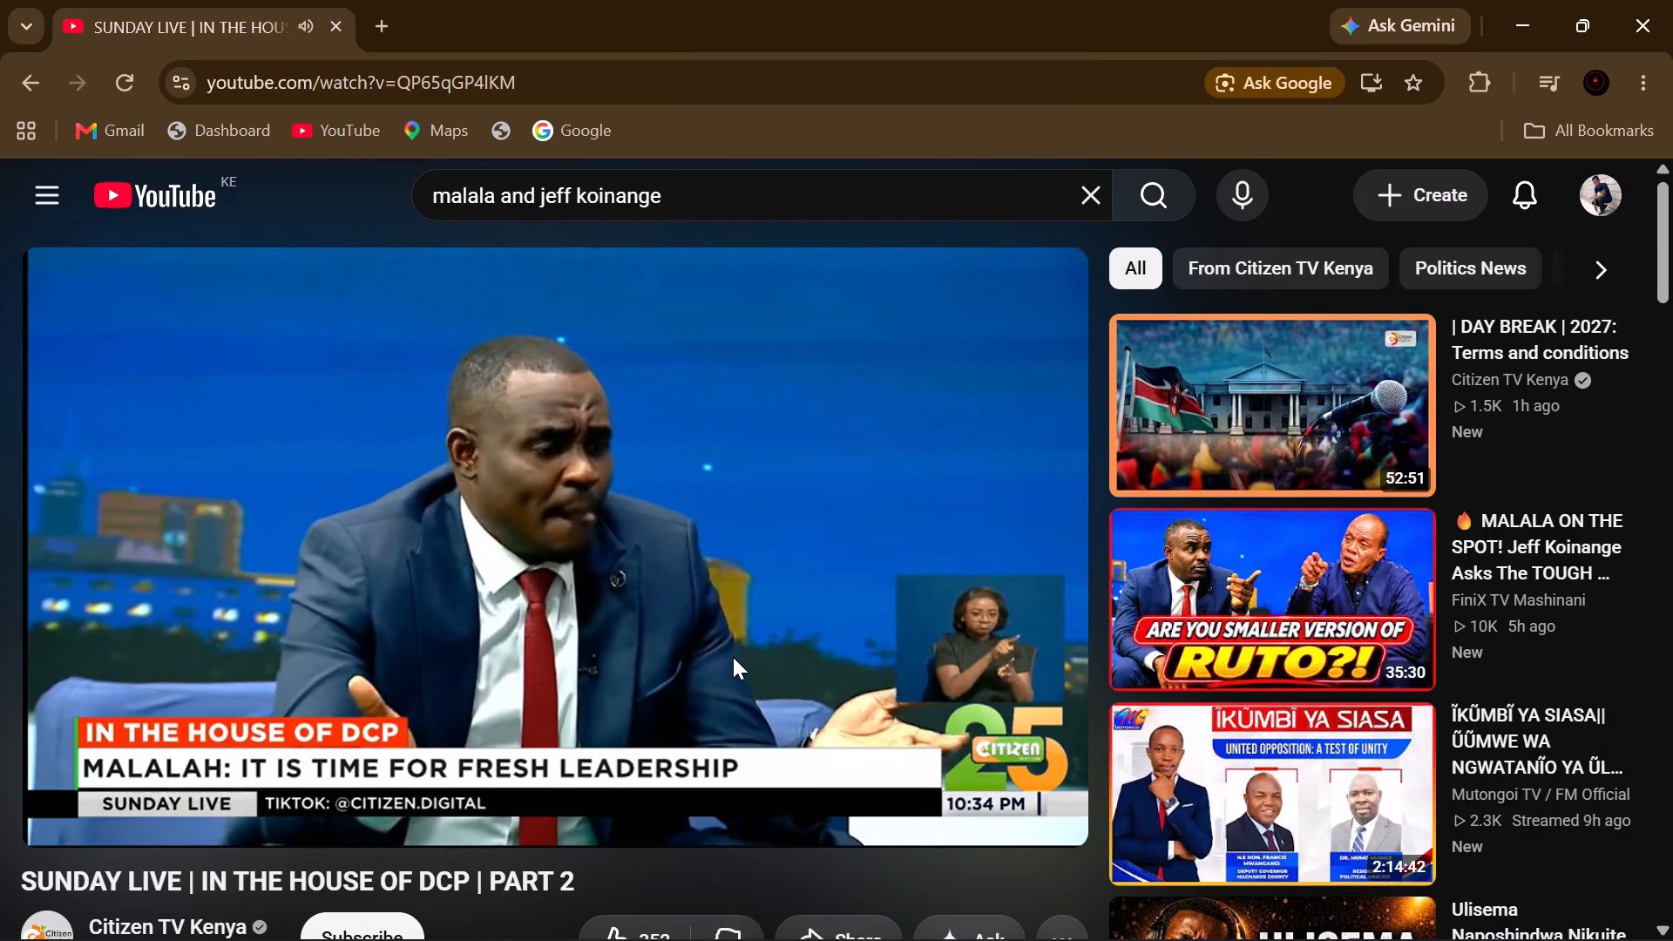
scroll(733, 657, "down", 12)
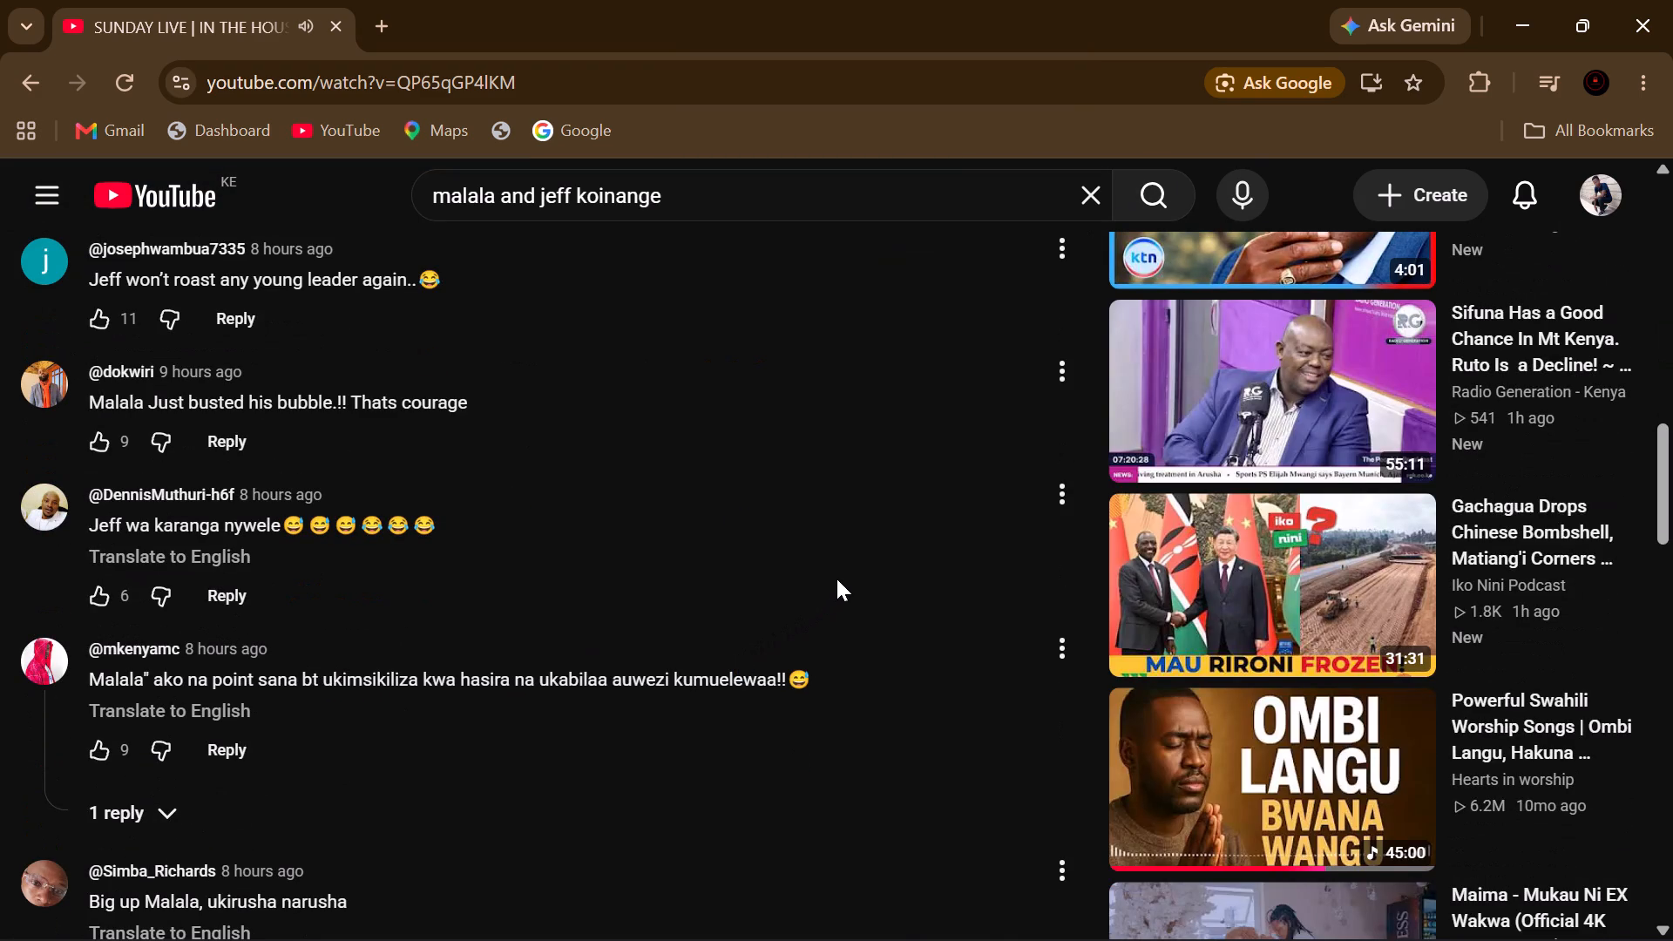
scroll(836, 579, "down", 2)
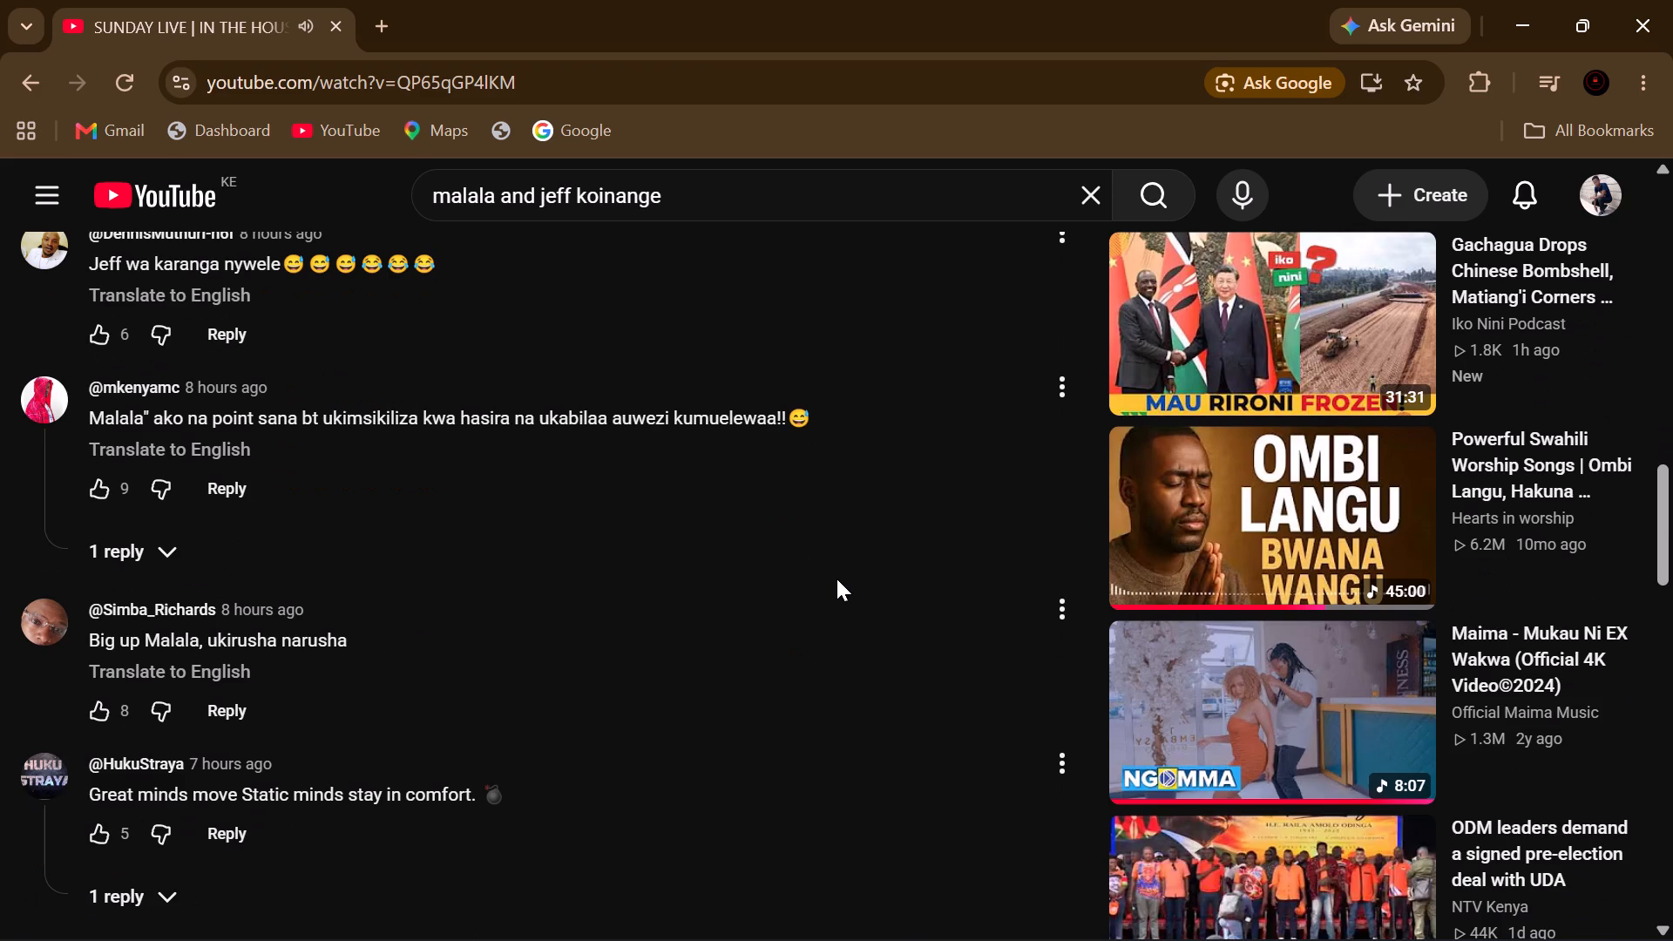
scroll(836, 579, "down", 3)
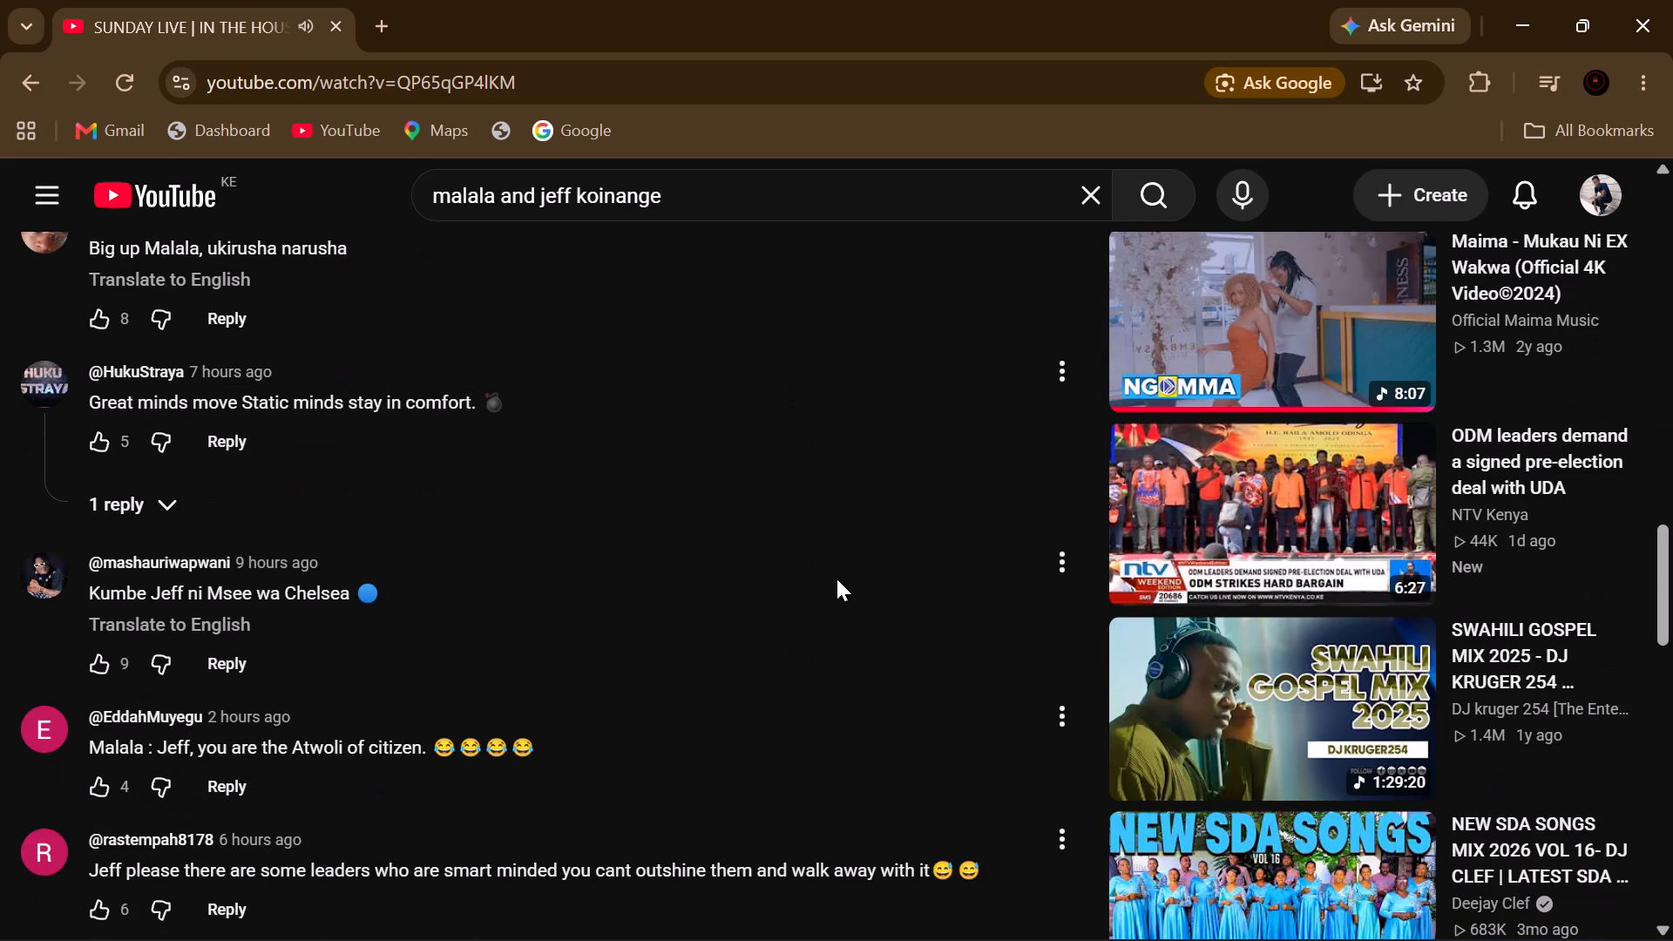
scroll(838, 579, "down", 5)
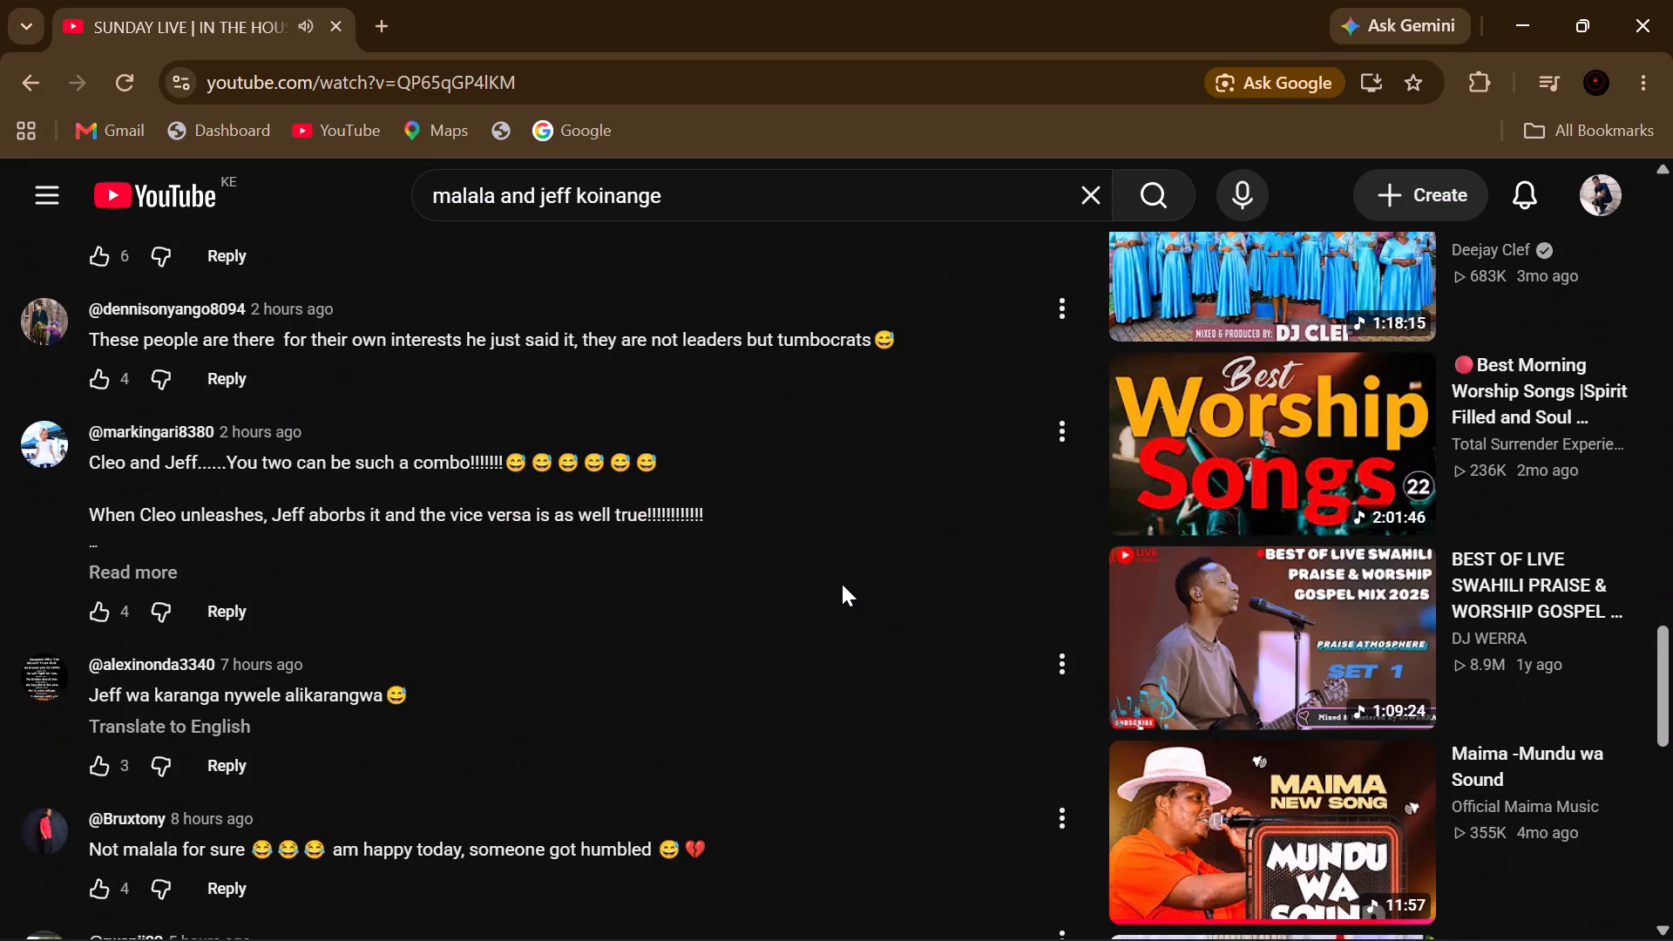
scroll(846, 587, "down", 3)
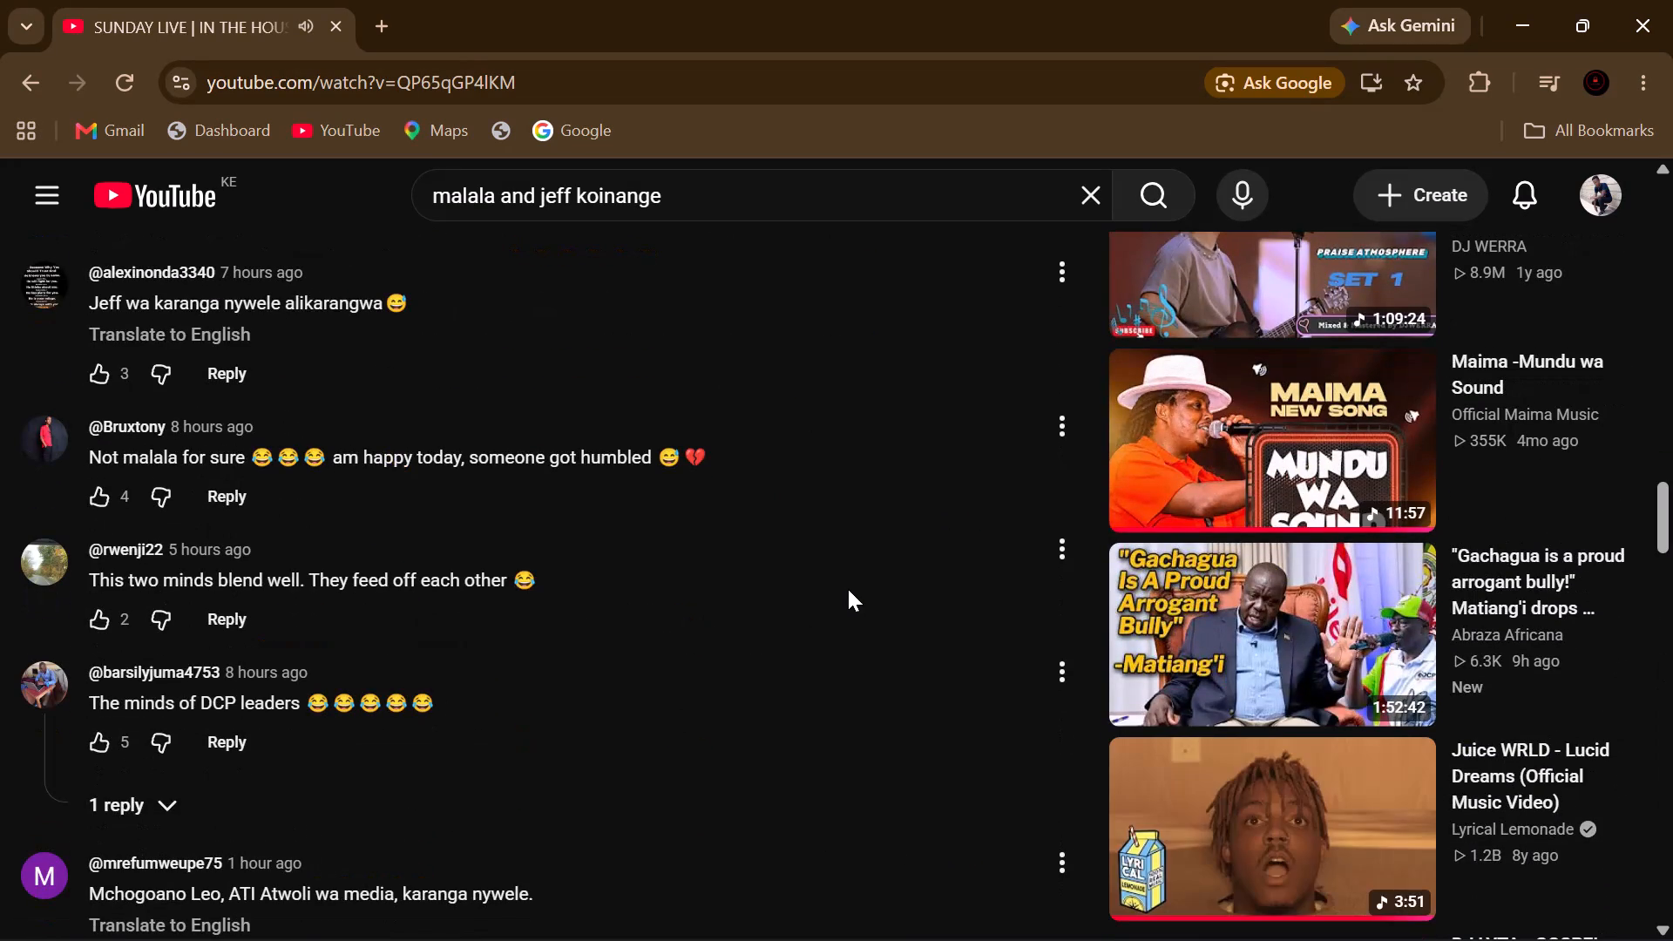
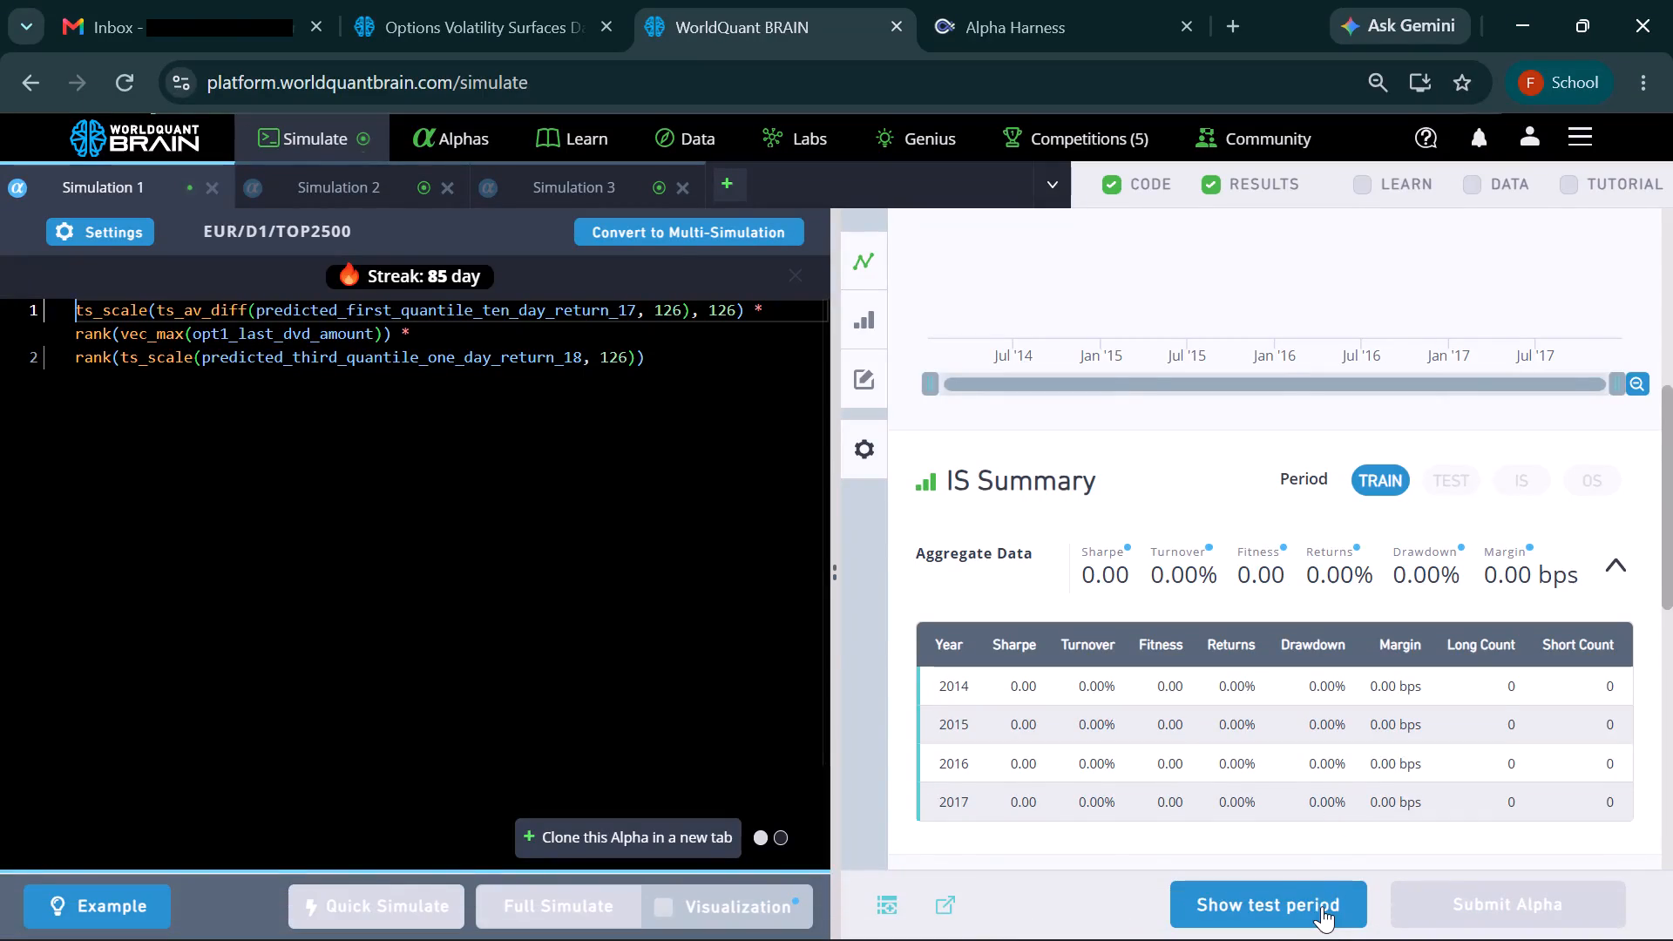
Reveal the test-period results of the opt1_last_dvd_amount alpha in Simulation 1 and close that simulation.
left_click(1322, 904)
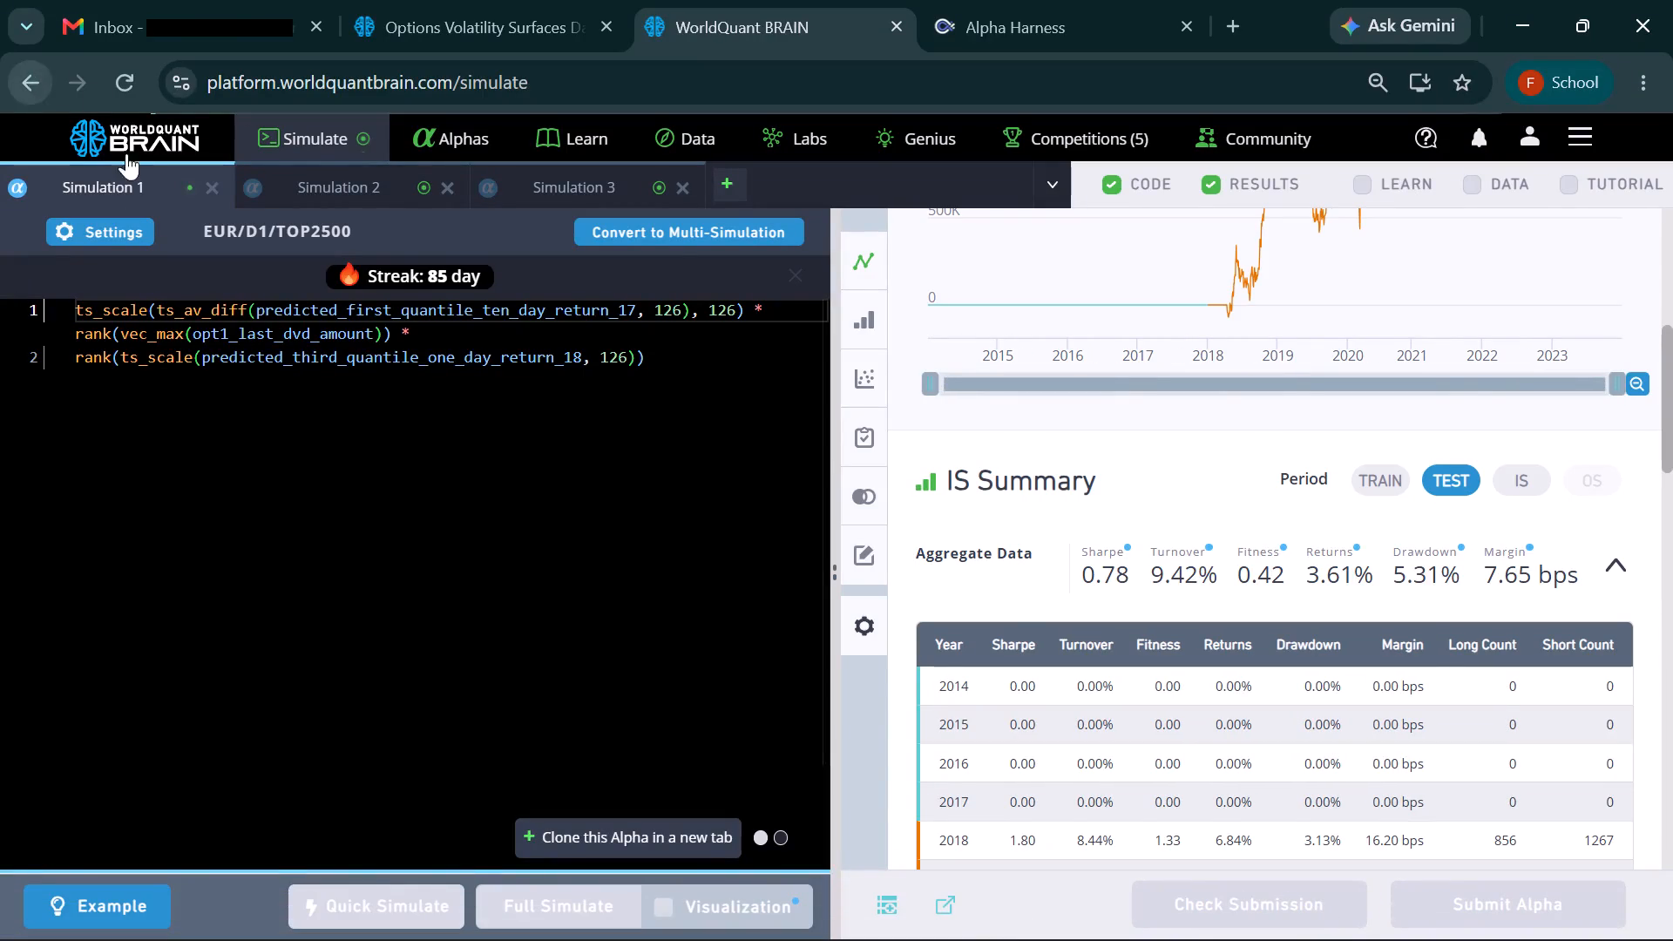
left_click(210, 193)
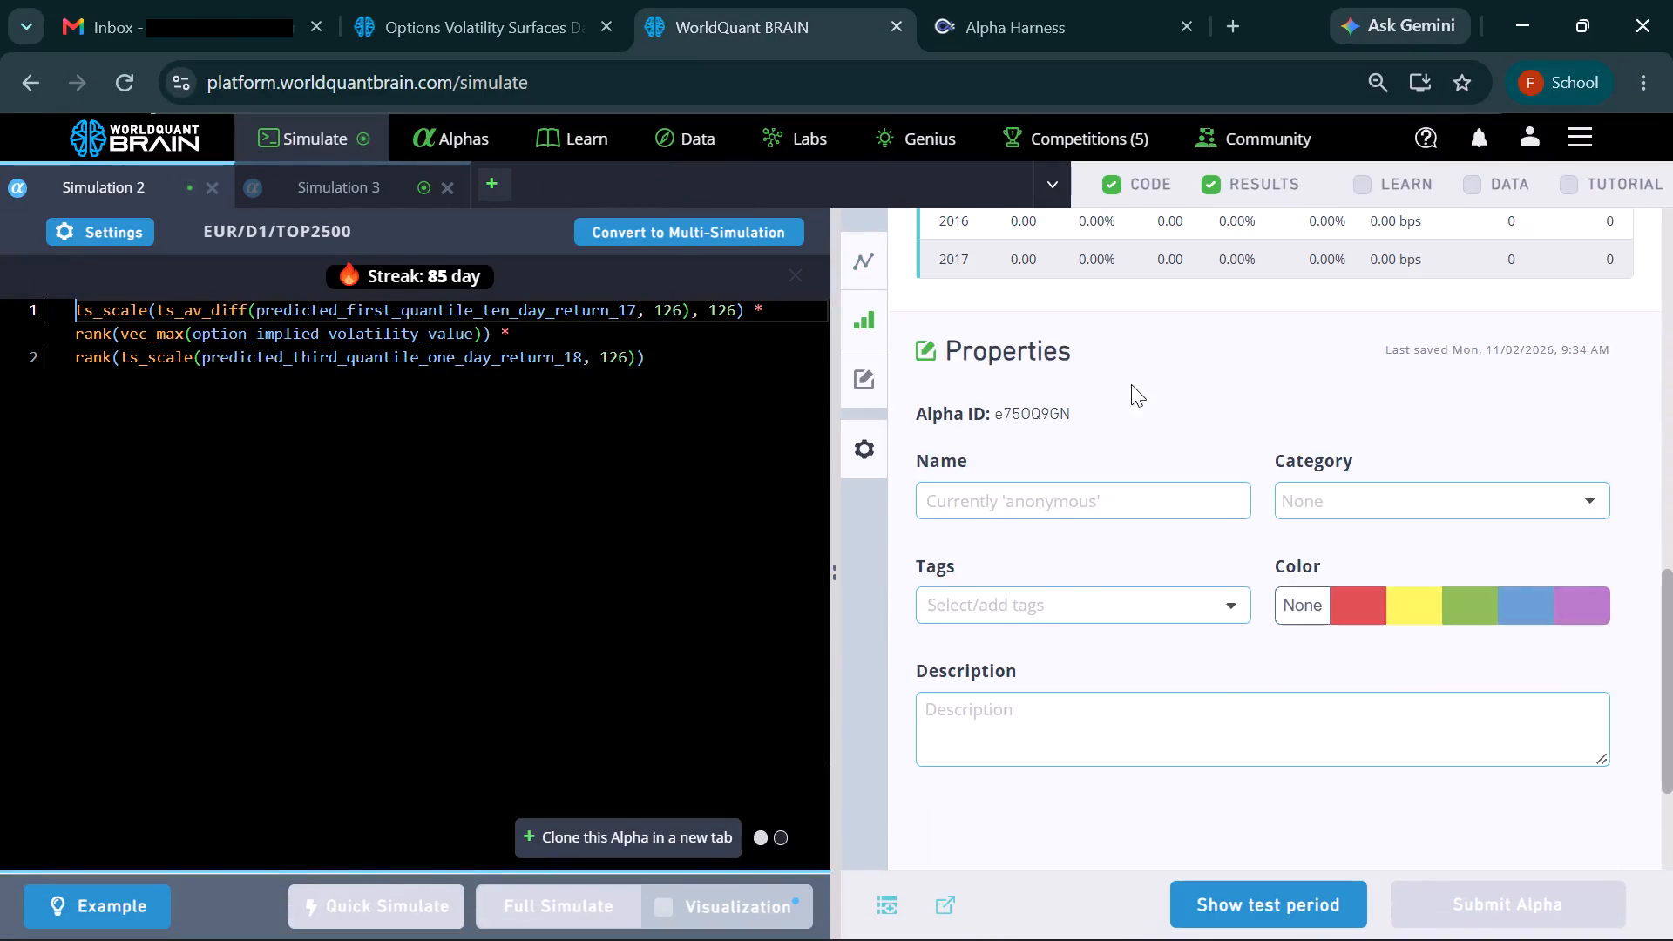
Replace vec_max with vec_avg around option_implied_volatility_value in Simulation 2 and simulate the revised alpha.
scroll(1130, 382, "up", 5)
scroll(1401, 586, "up", 4)
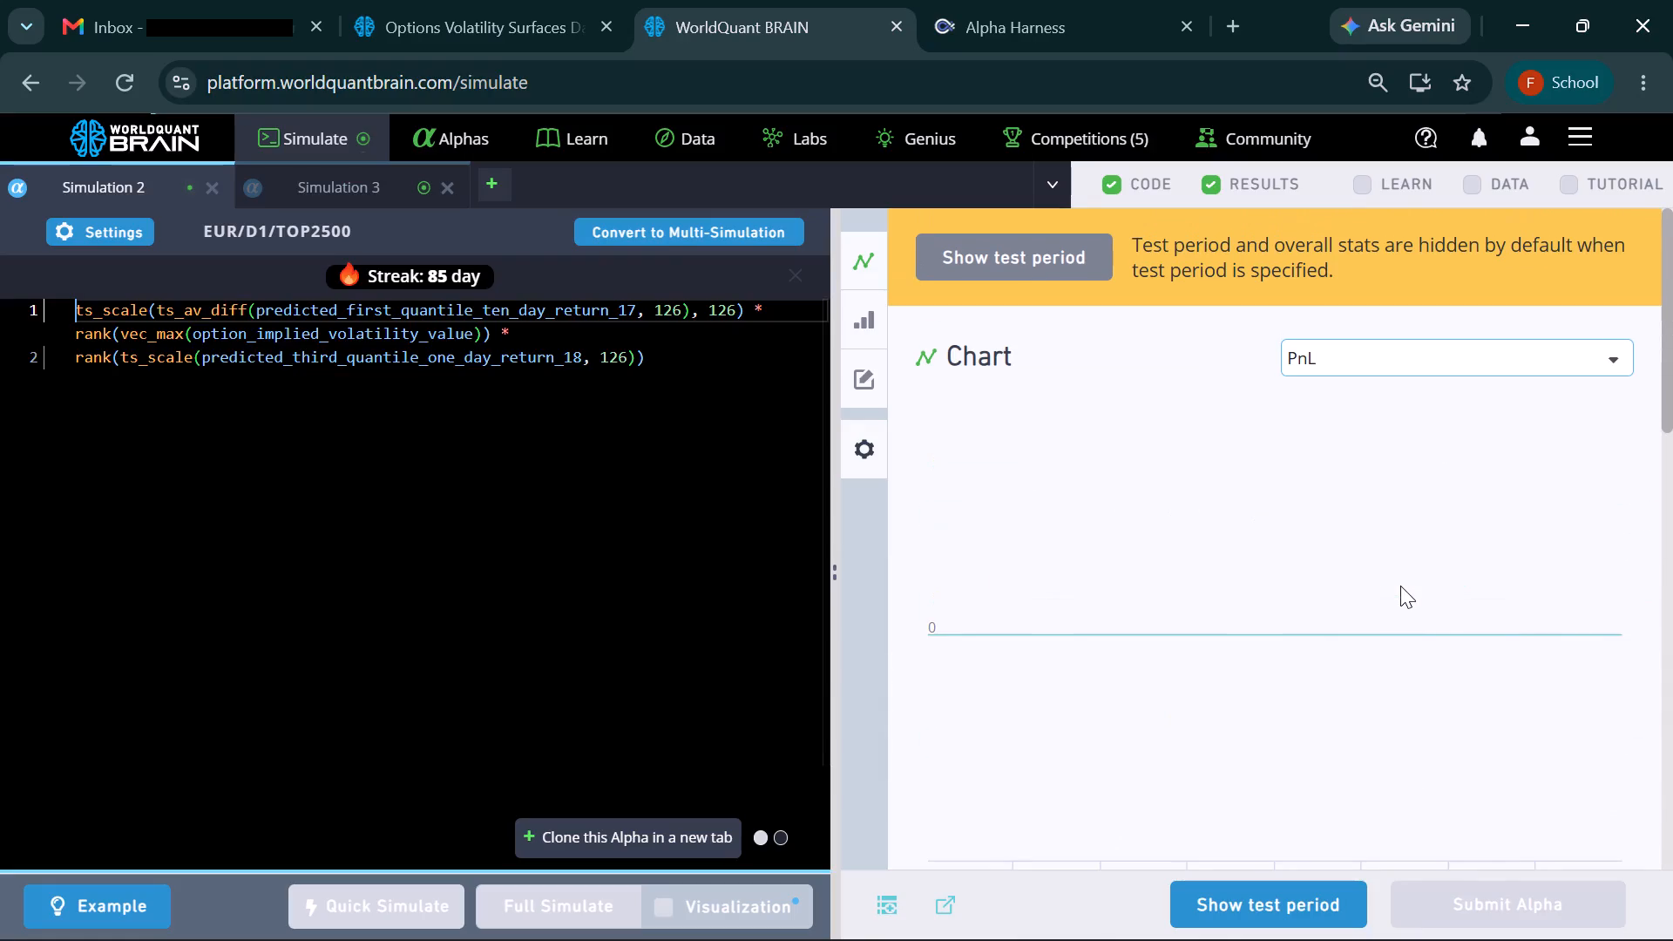
left_click(179, 331)
key("Right")
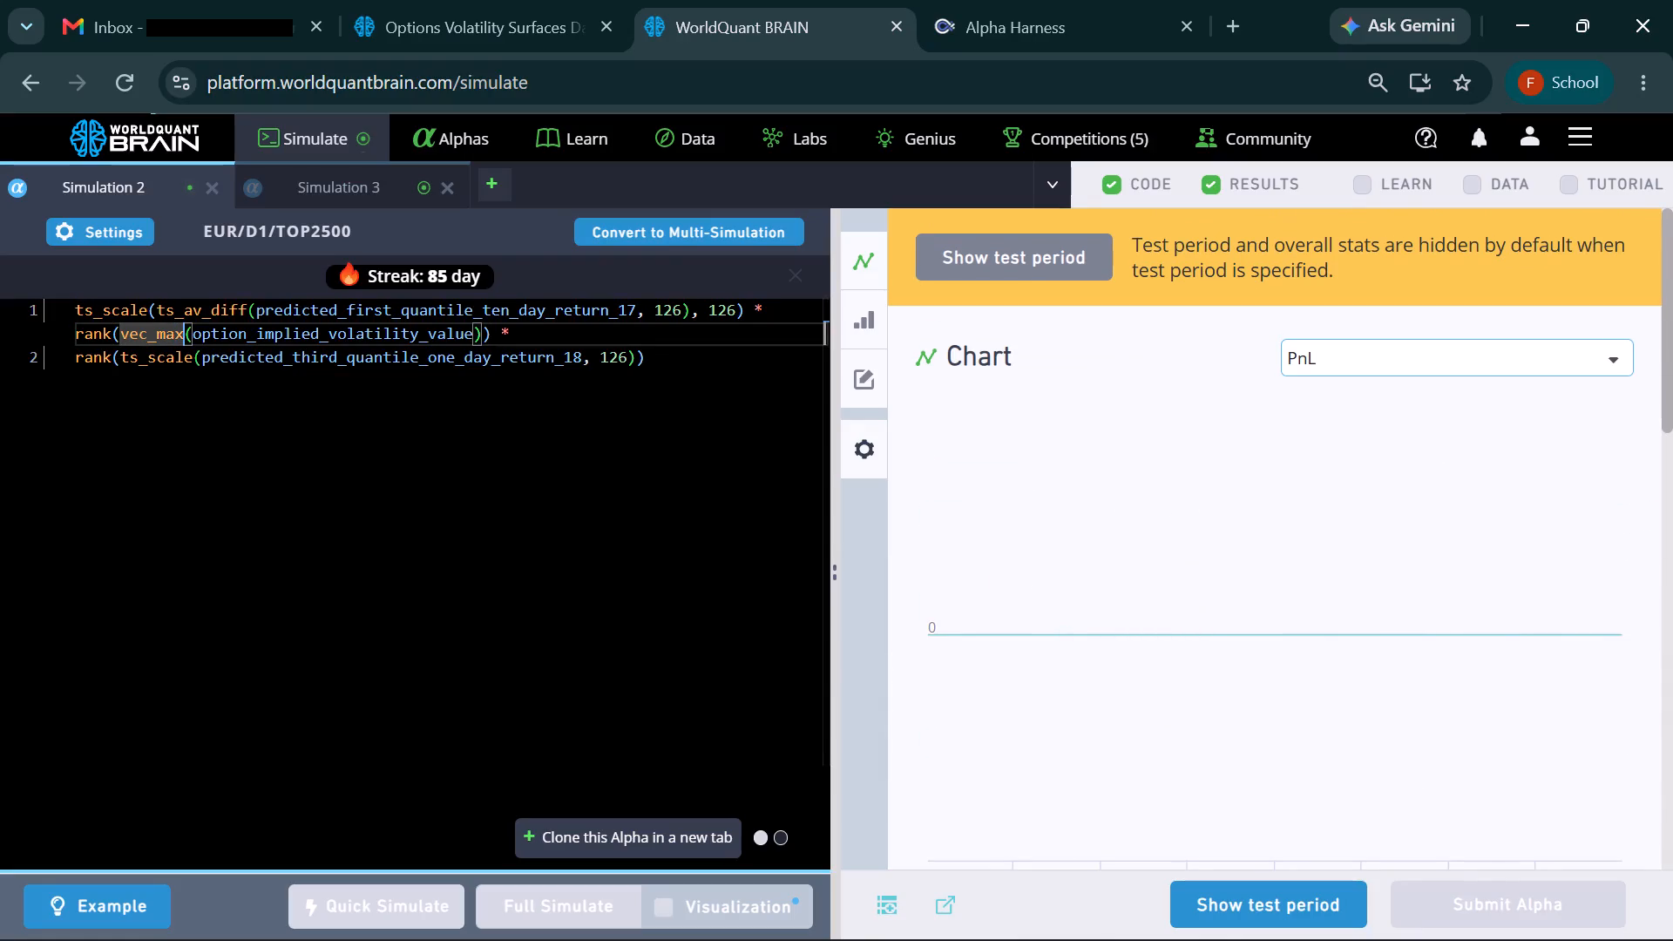
key("BackSpace")
key("BackSpace")
key("BackSpace")
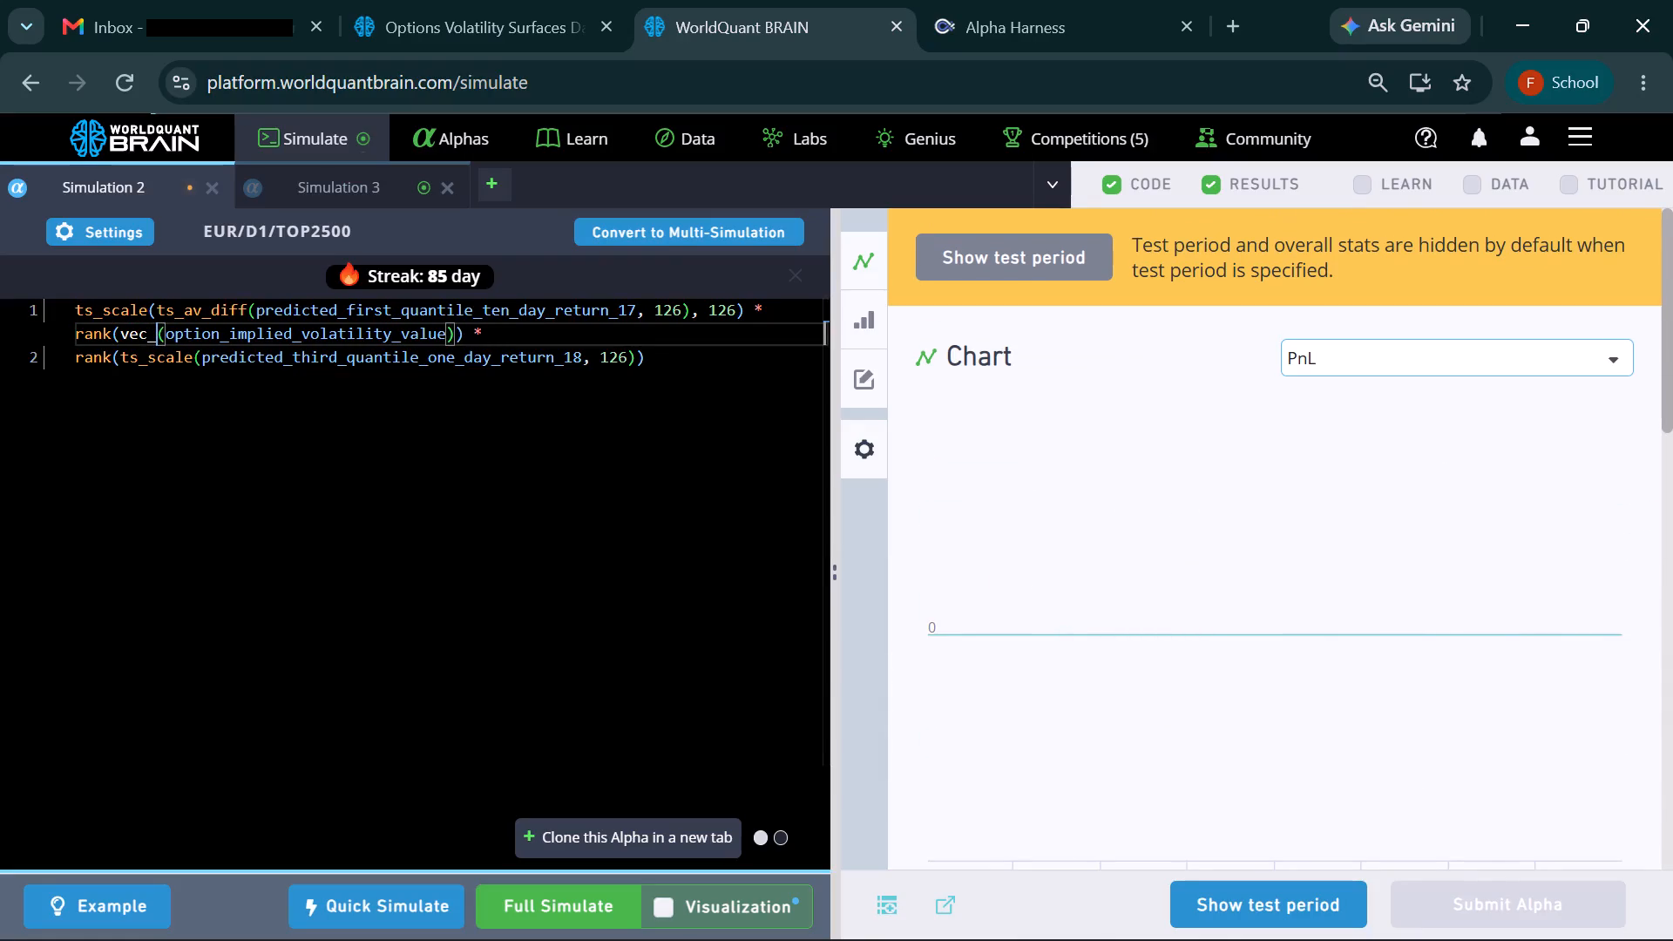
type("avg")
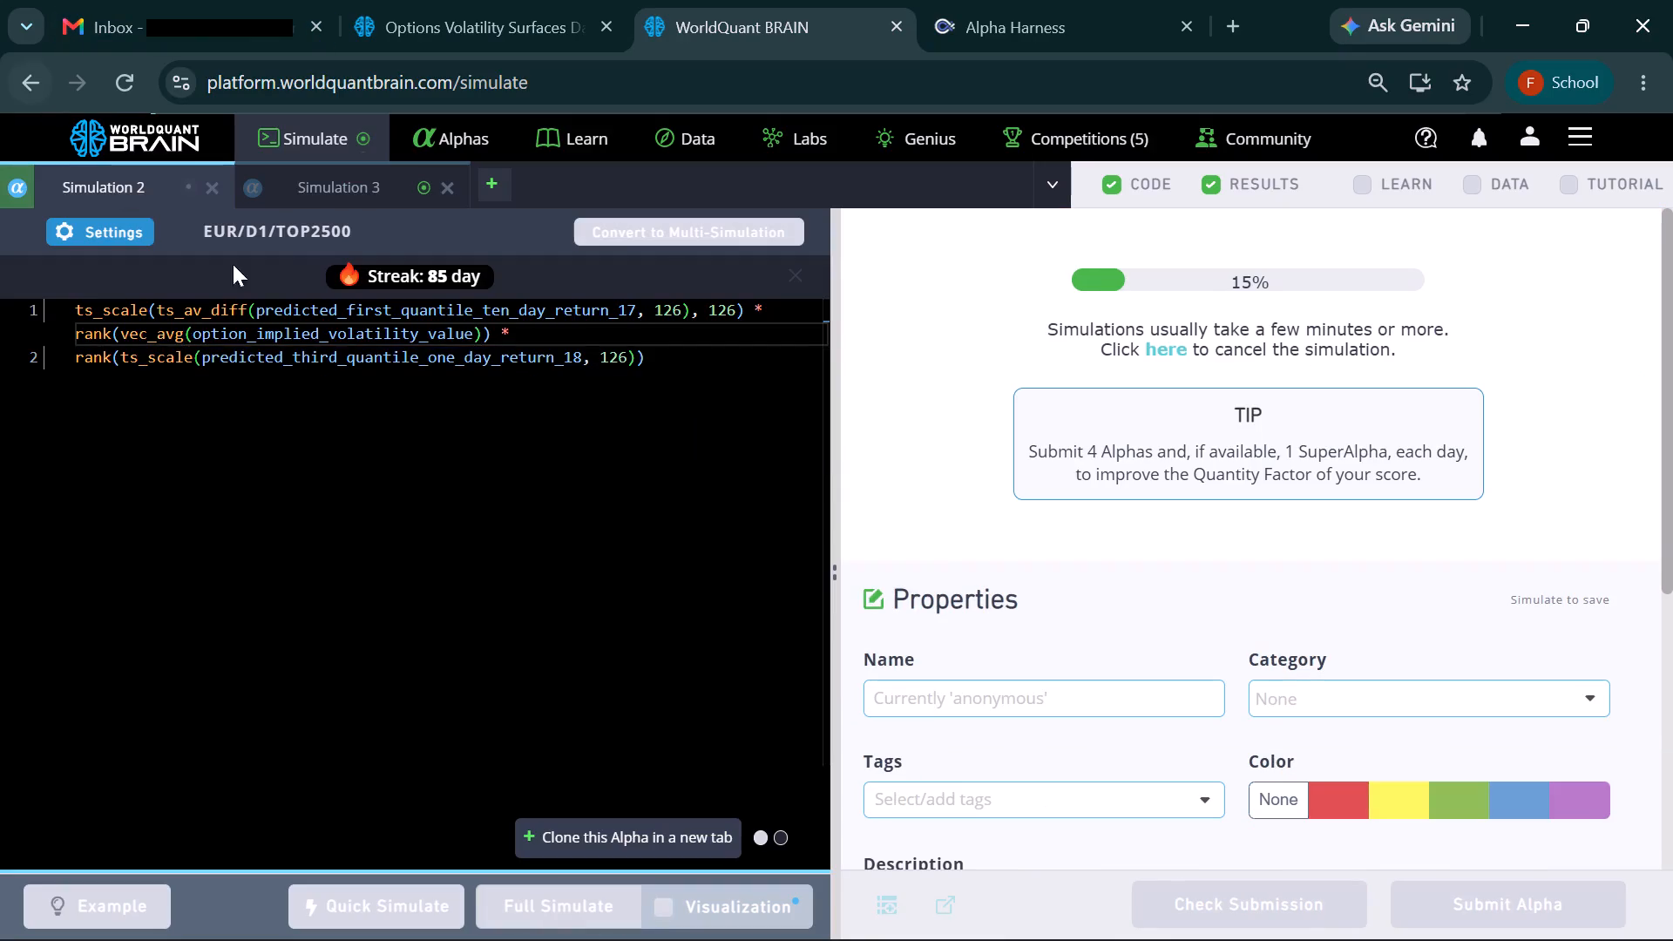
Review the test-period and IS-period results of the opt1_vp_forward_price_d1_period alpha in Simulation 3, including its IS testing warnings.
left_click(360, 179)
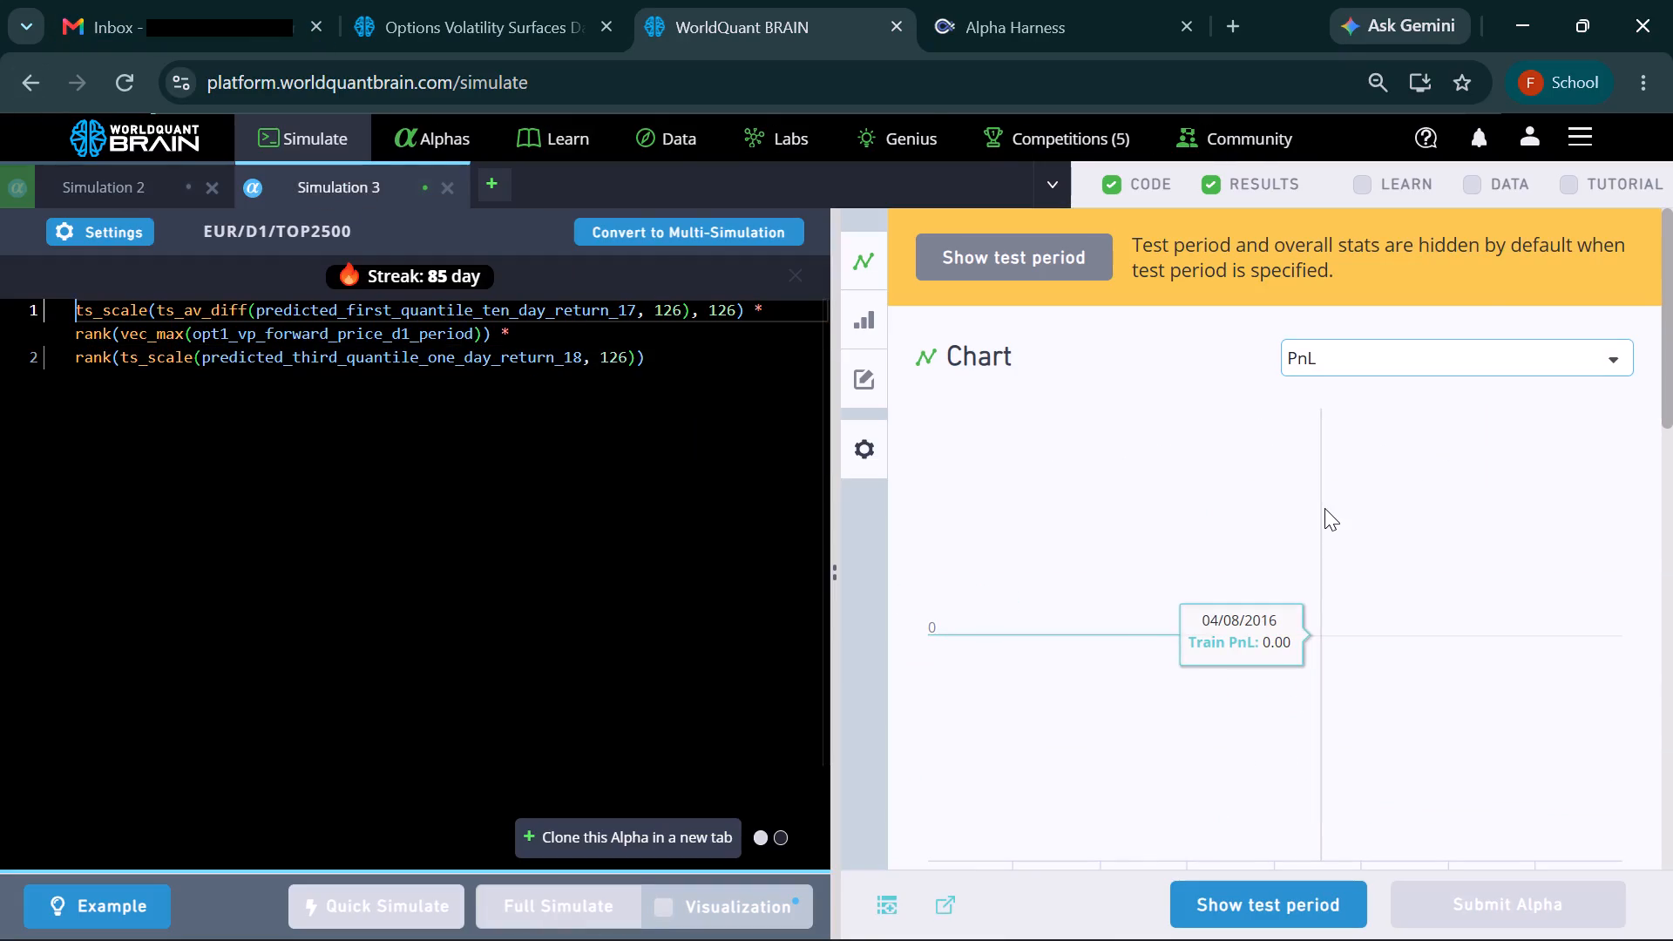
left_click(1325, 890)
scroll(1459, 613, "down", 4)
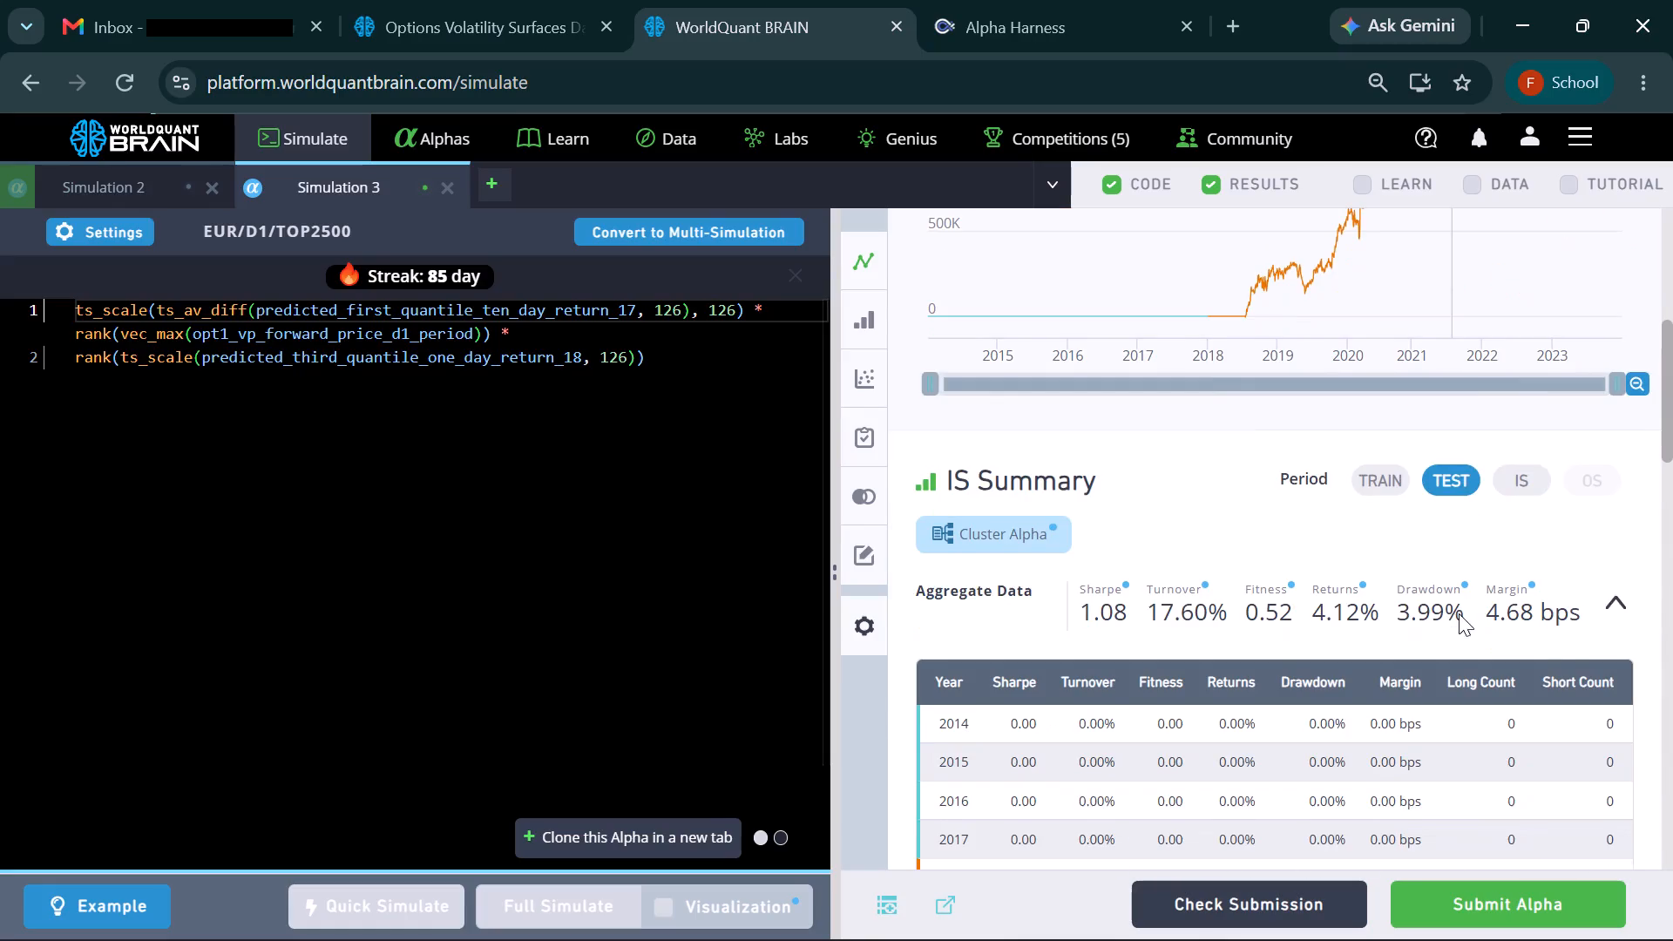
left_click(1517, 482)
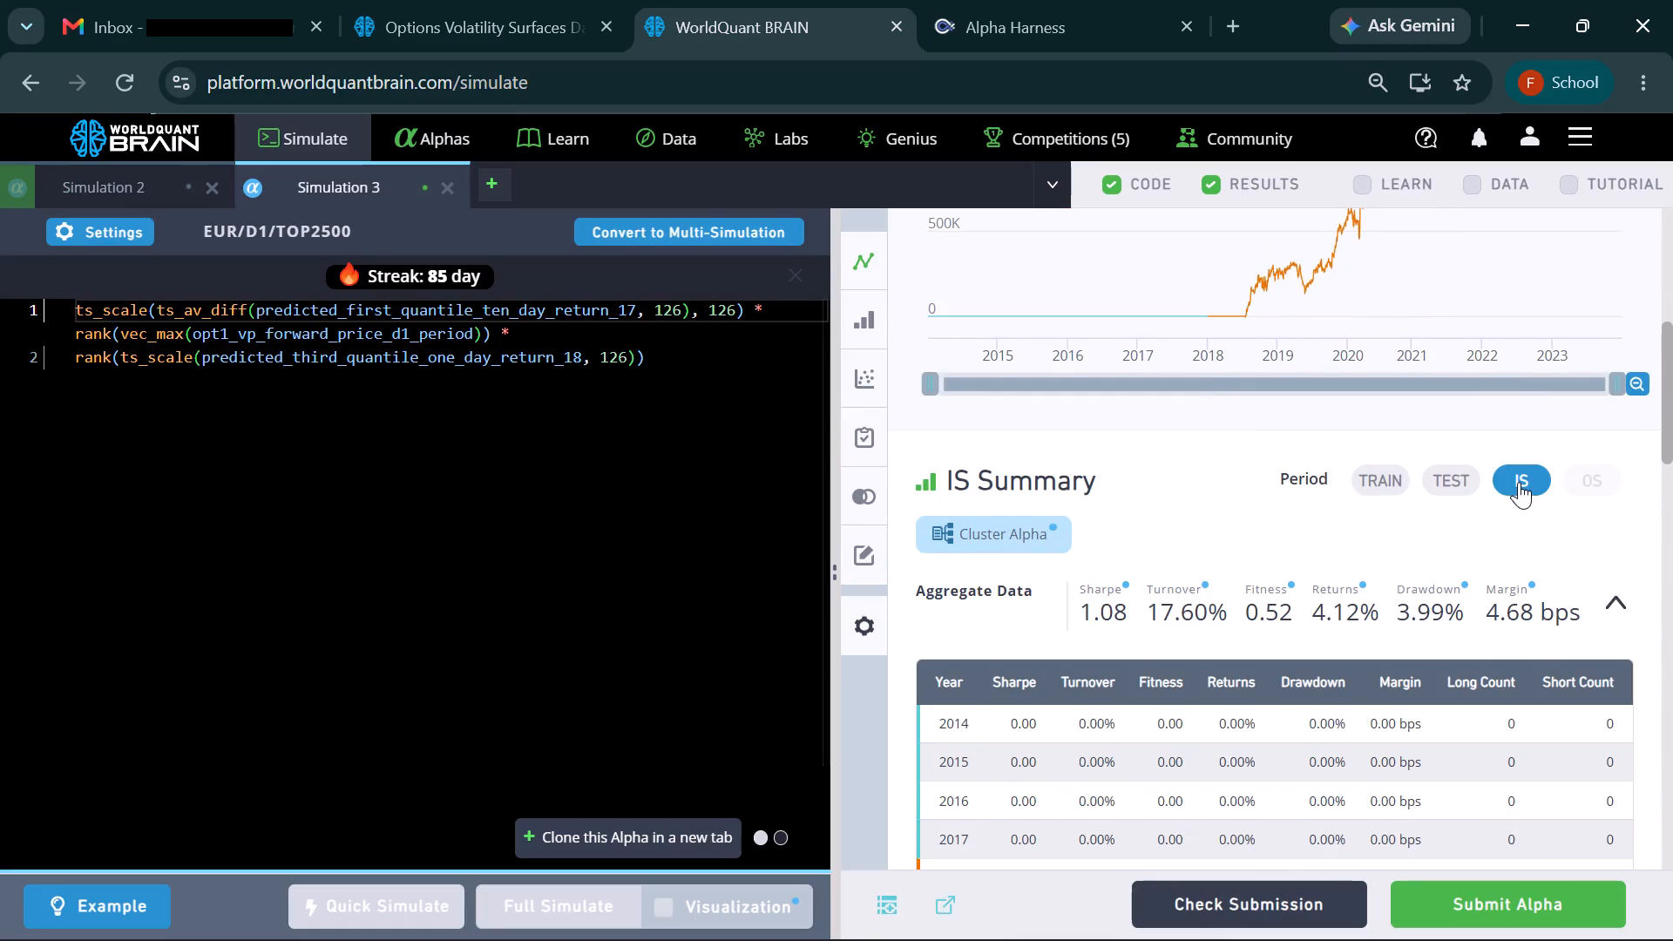
scroll(1213, 715, "down", 2)
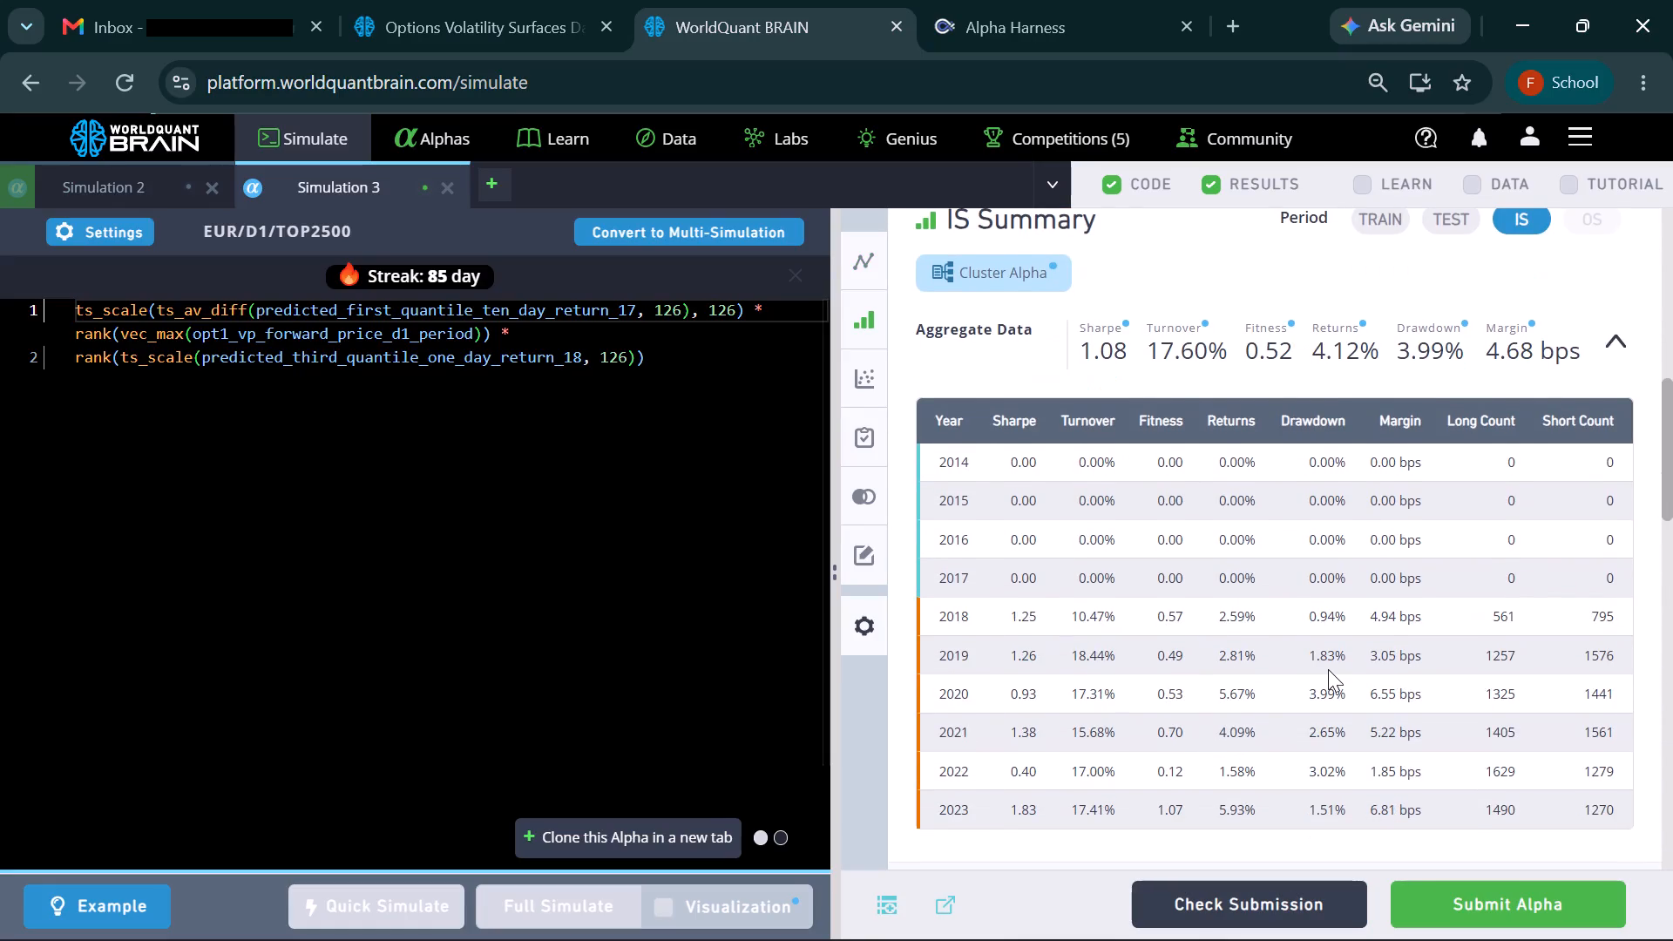
scroll(1330, 669, "down", 5)
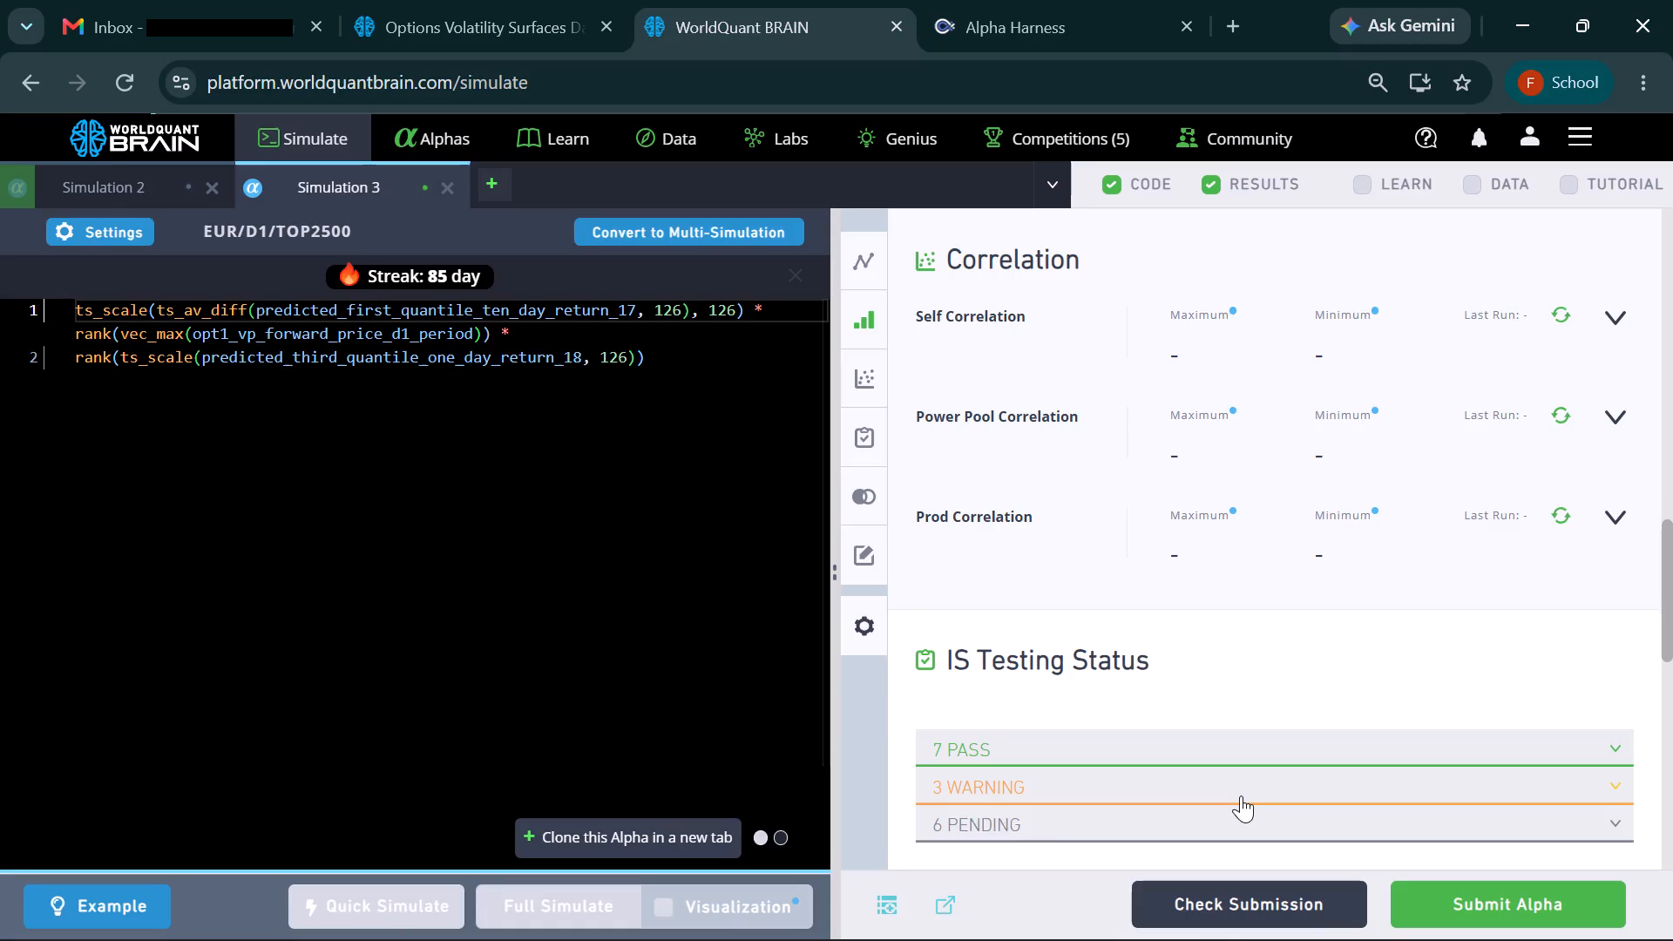
left_click(1241, 795)
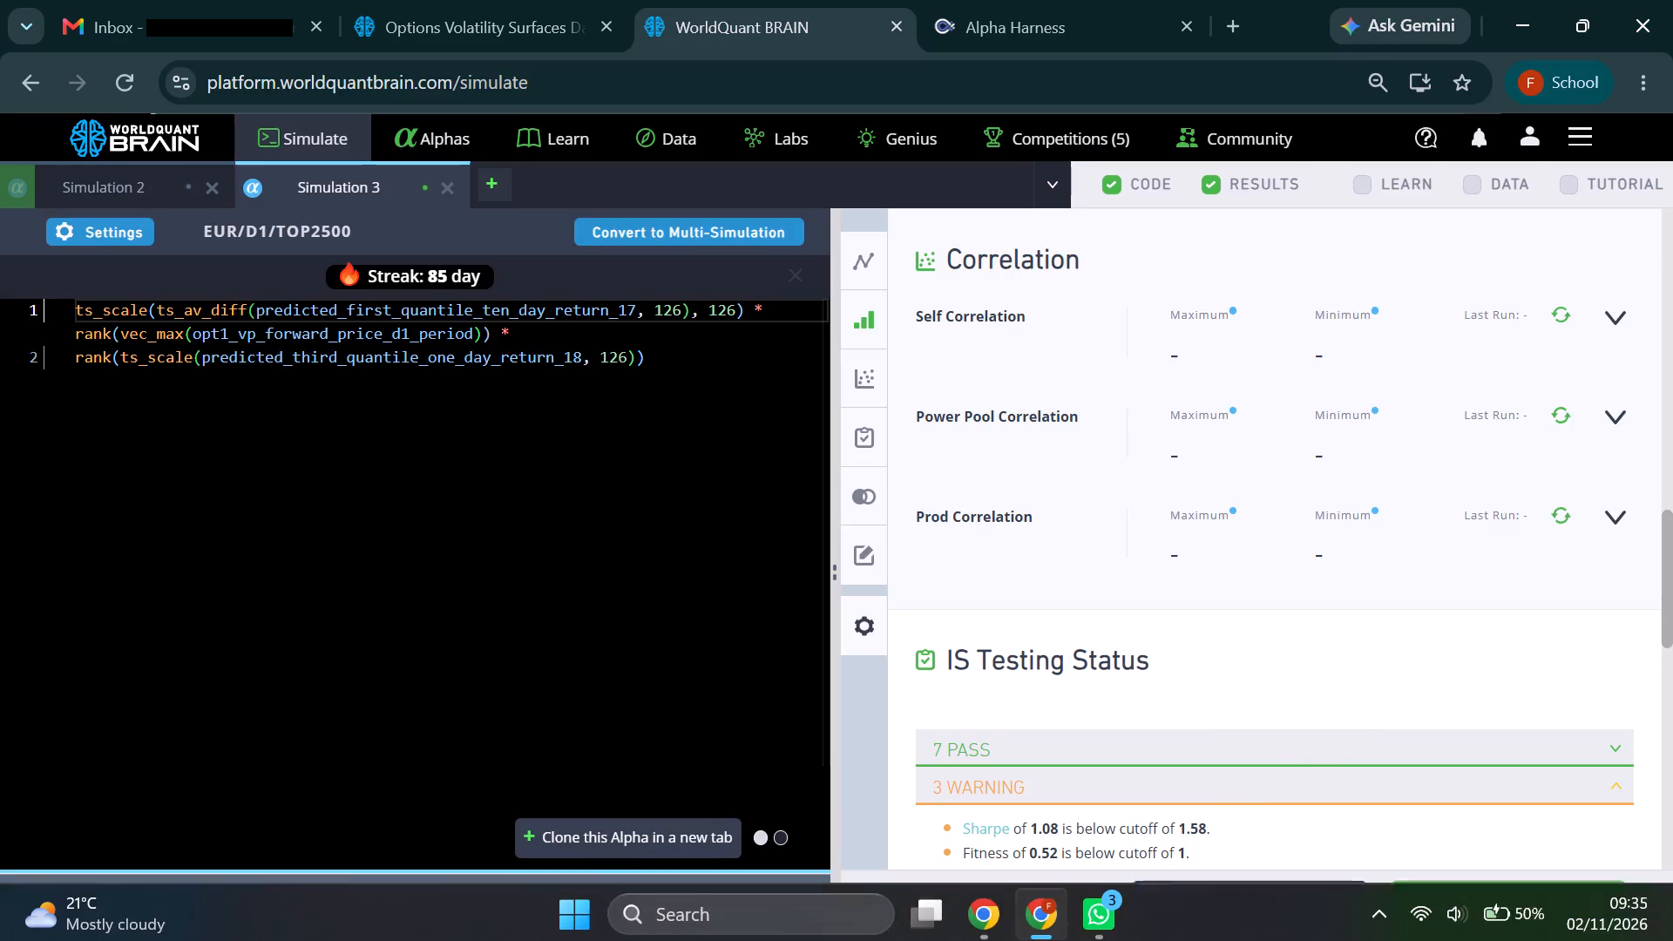
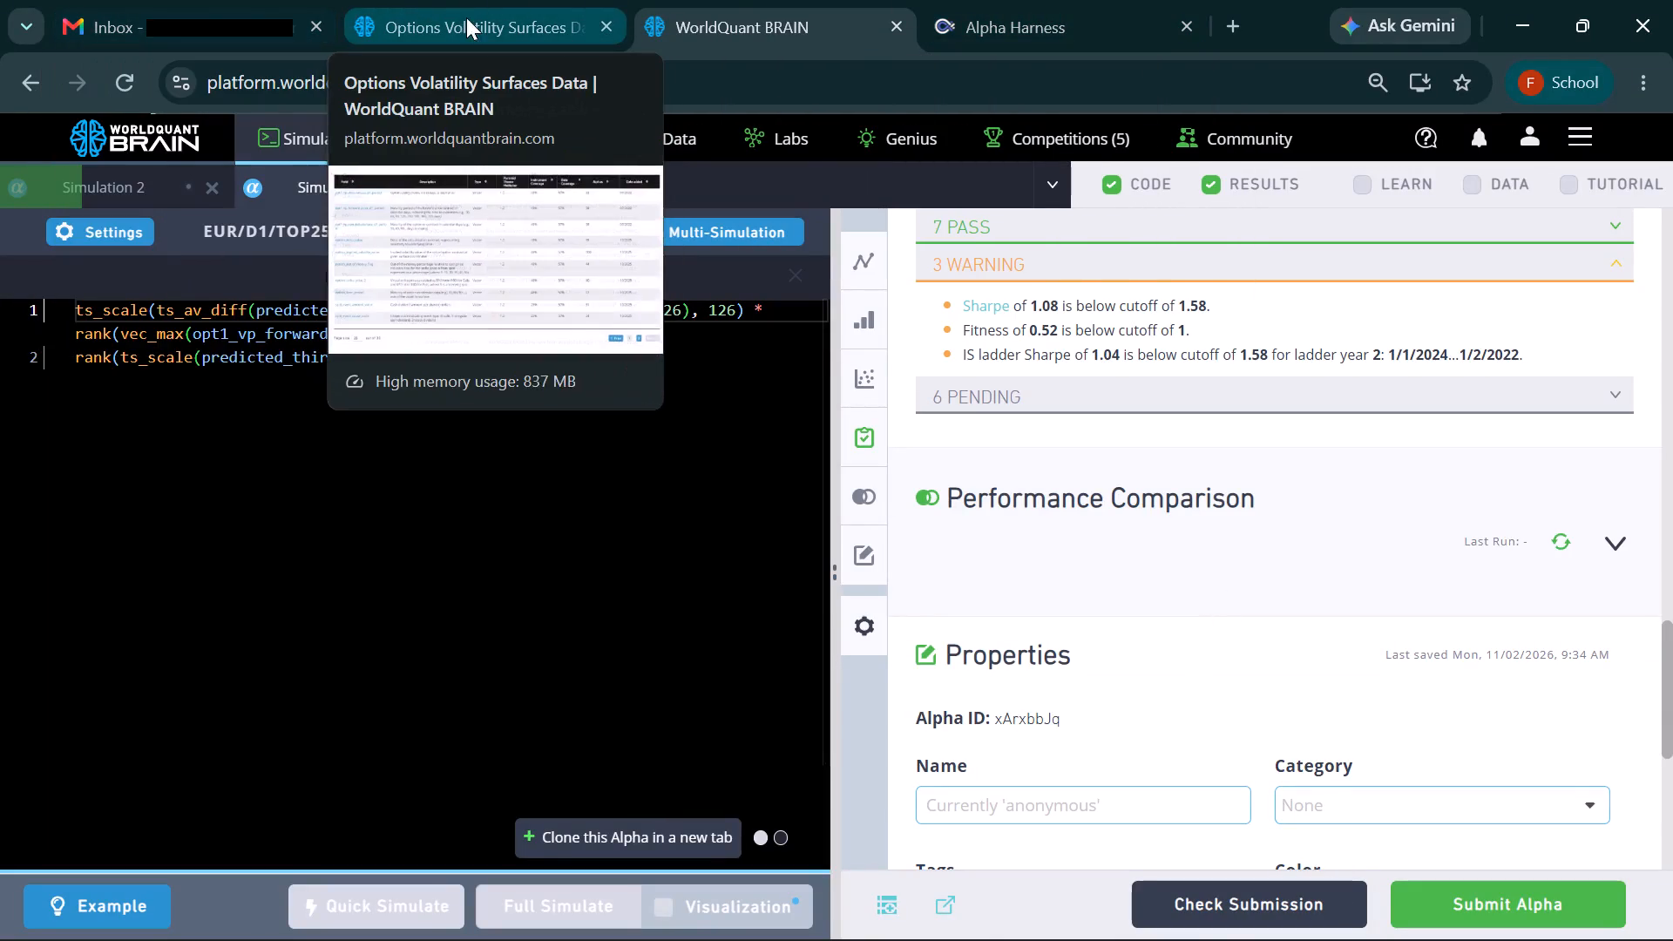
Browse the fields of the Implied Volatility Data for Europe dataset and copy the opt14_impliedvolatility field name.
left_click(473, 28)
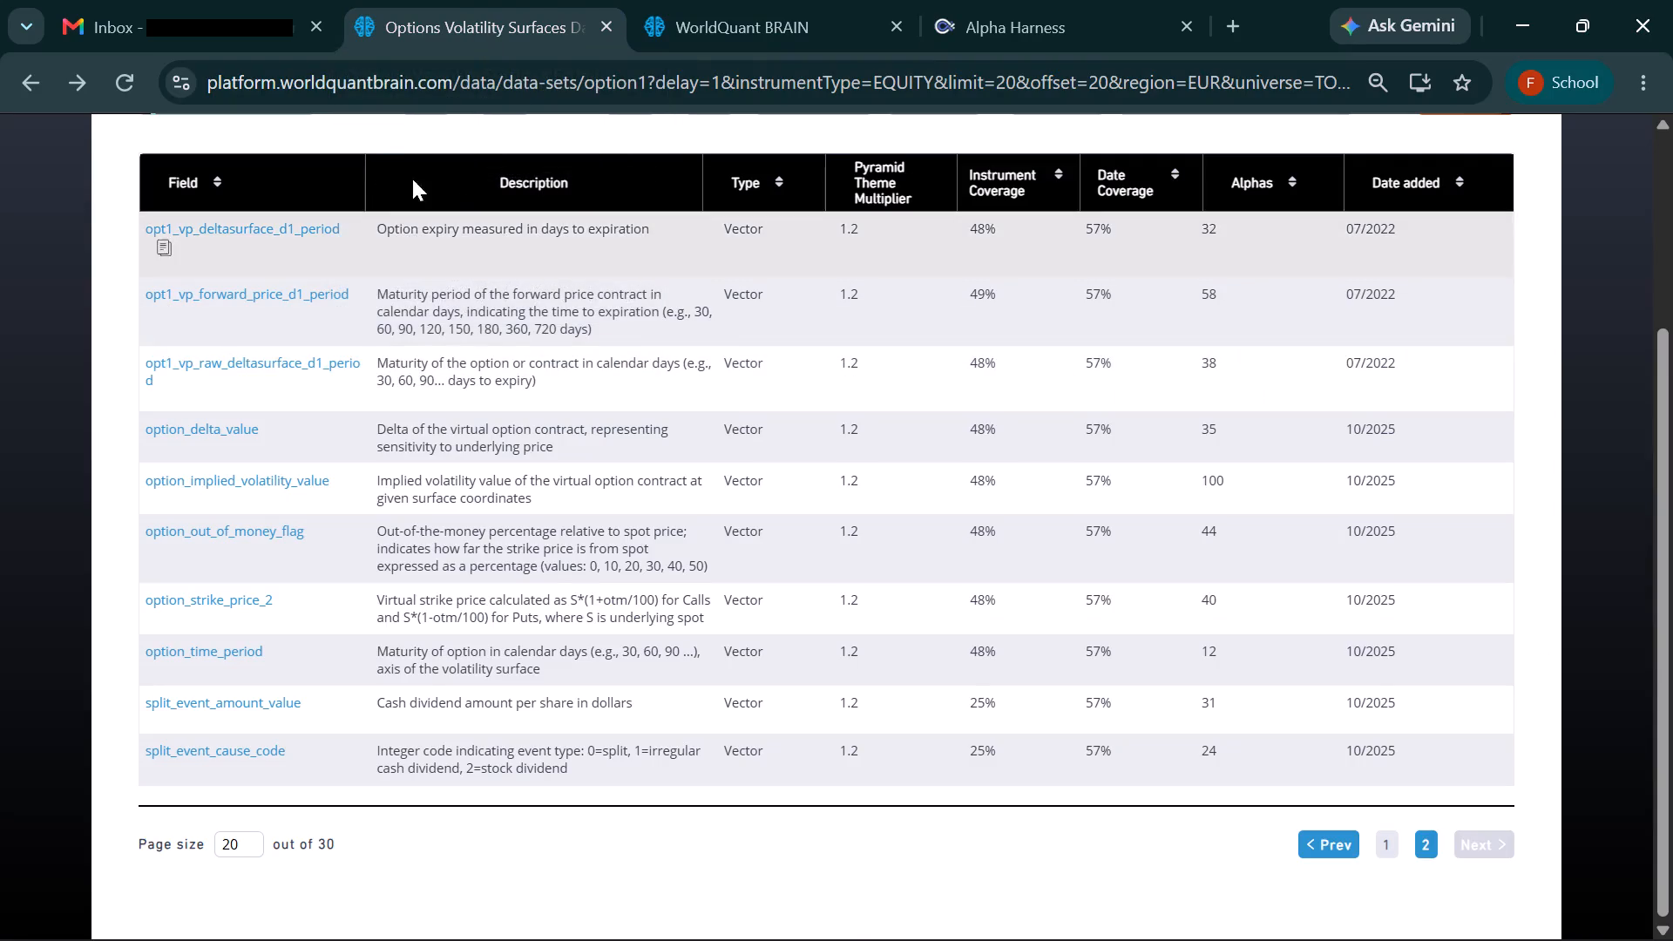
scroll(630, 348, "up", 11)
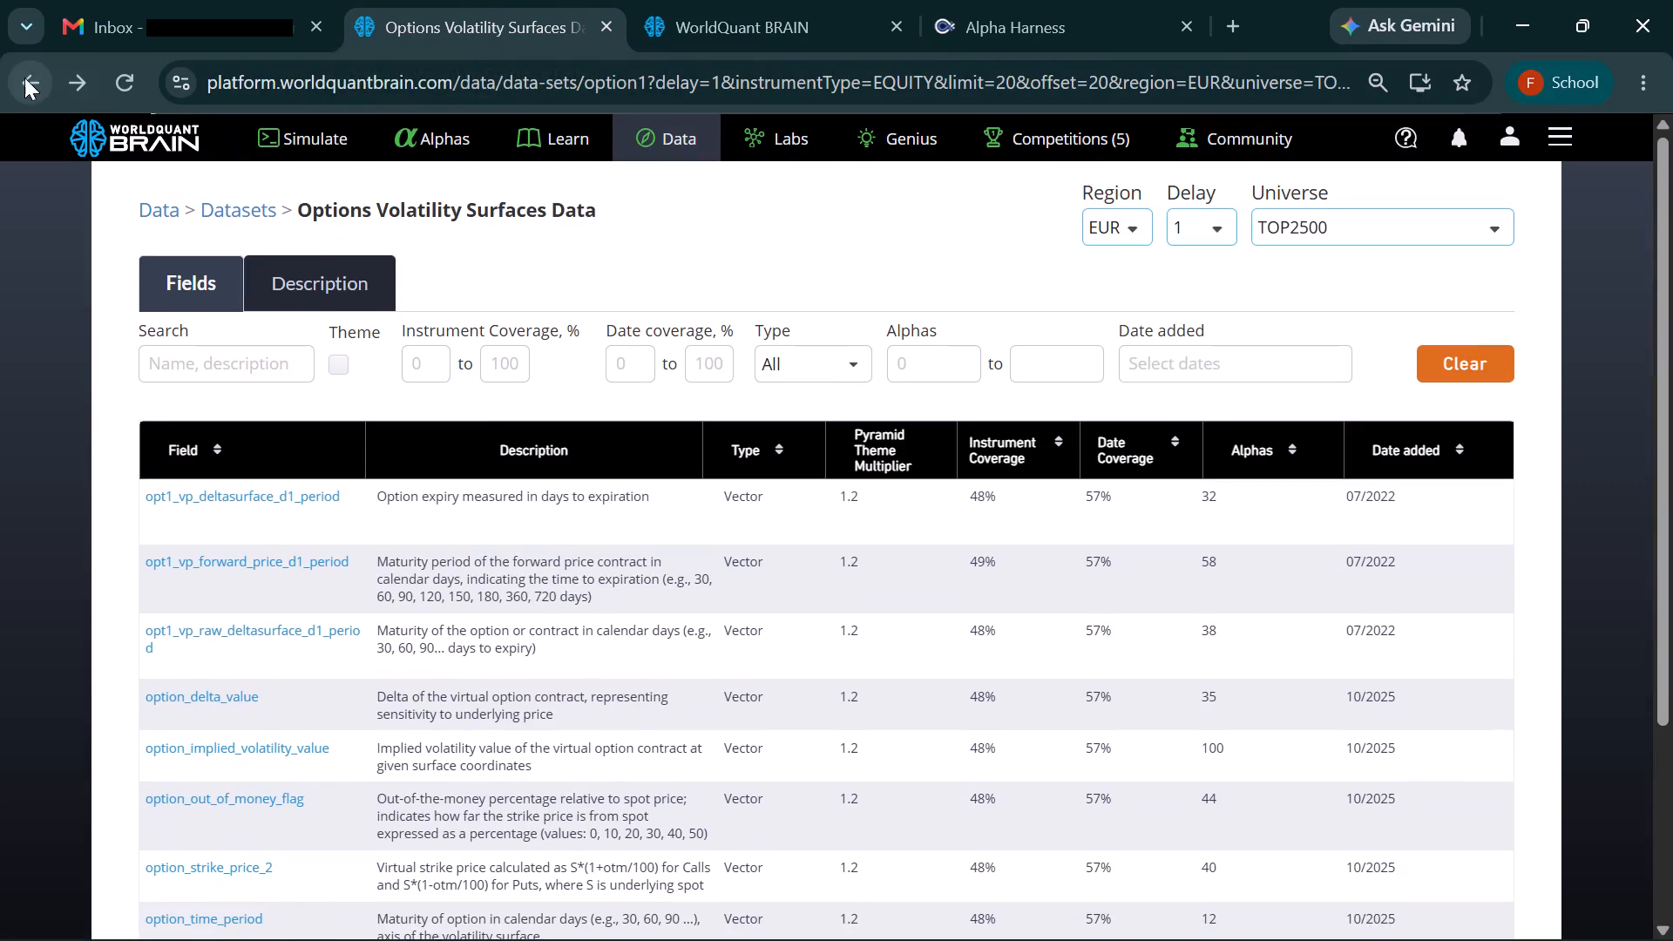
left_click(21, 70)
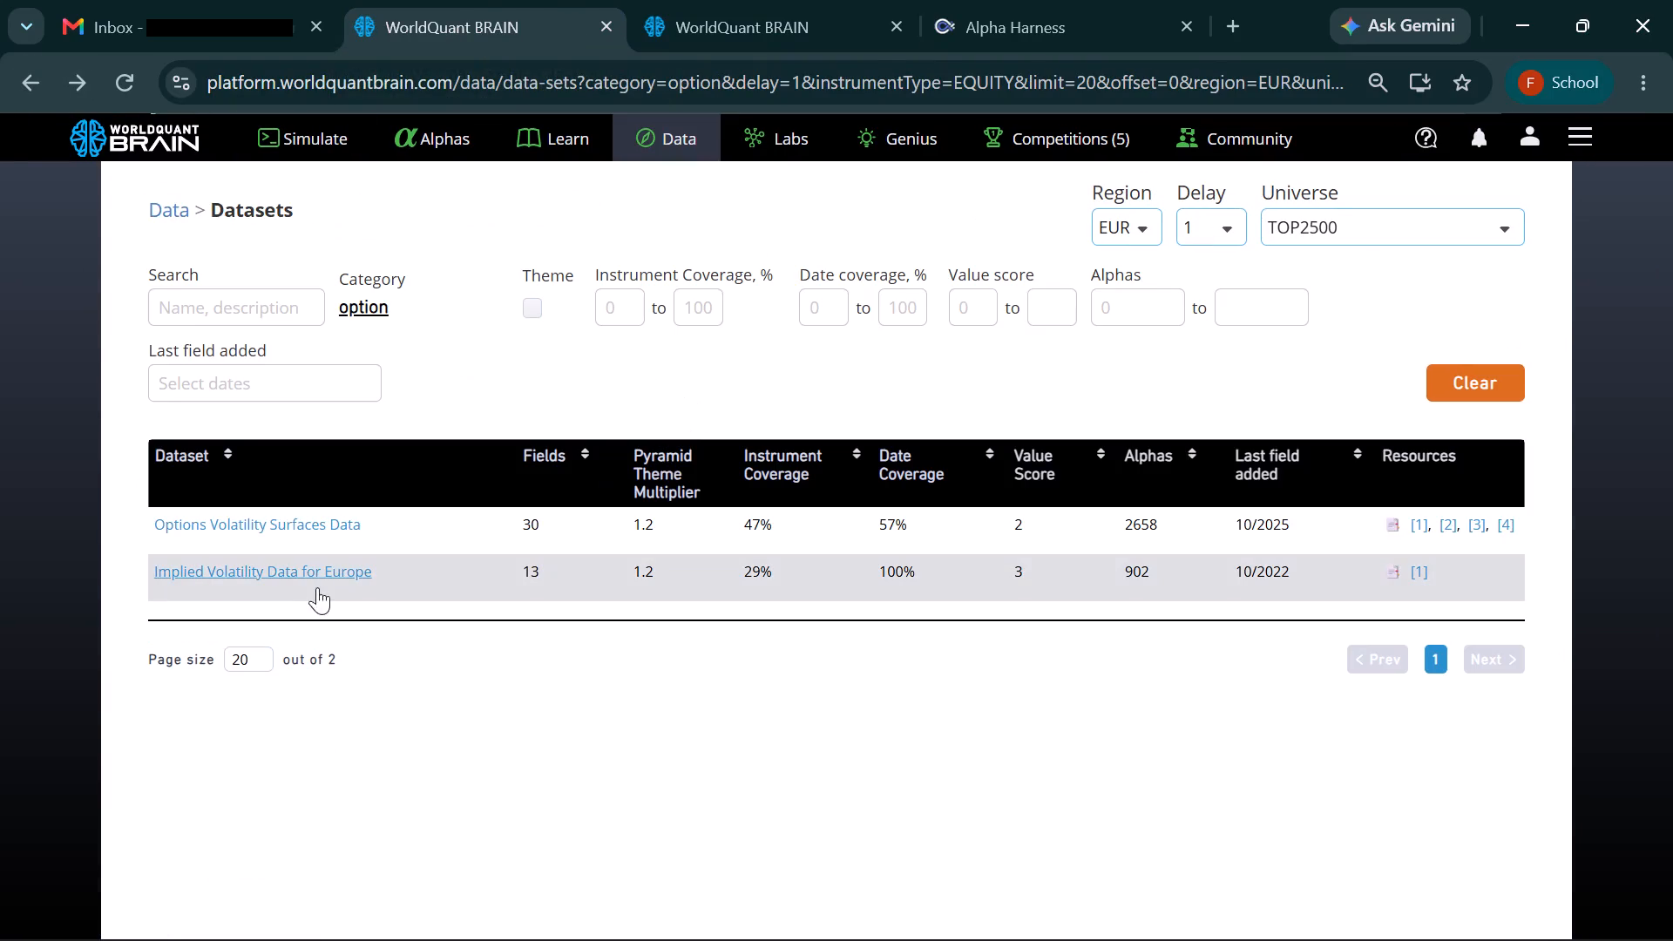
left_click(316, 583)
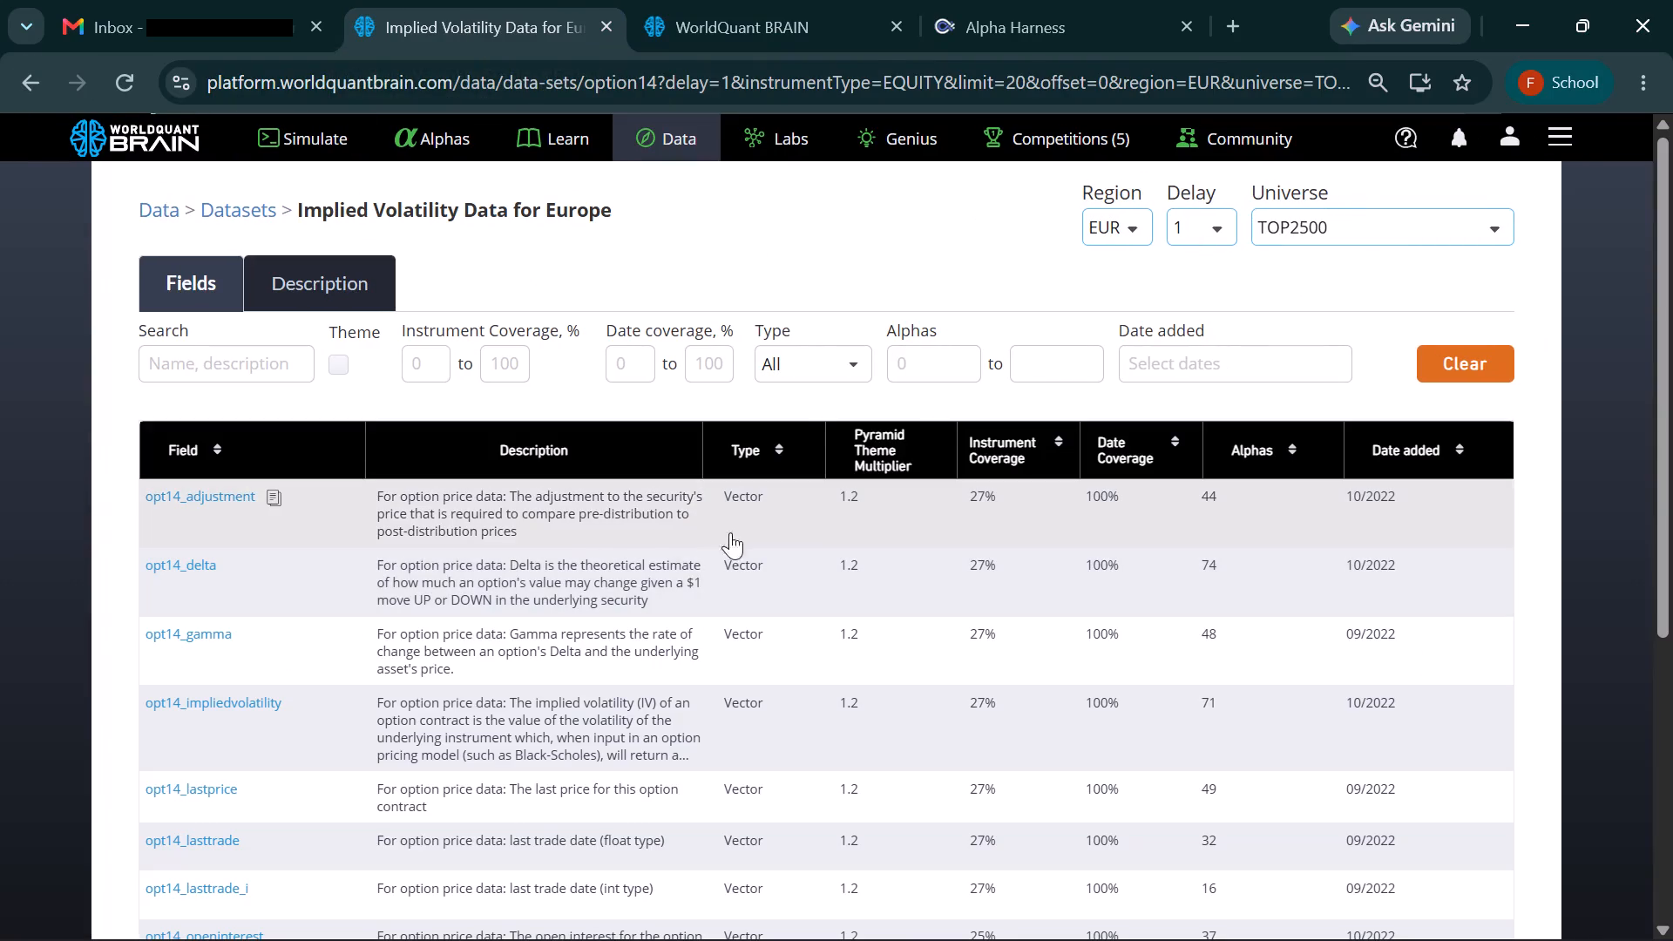
scroll(975, 477, "down", 5)
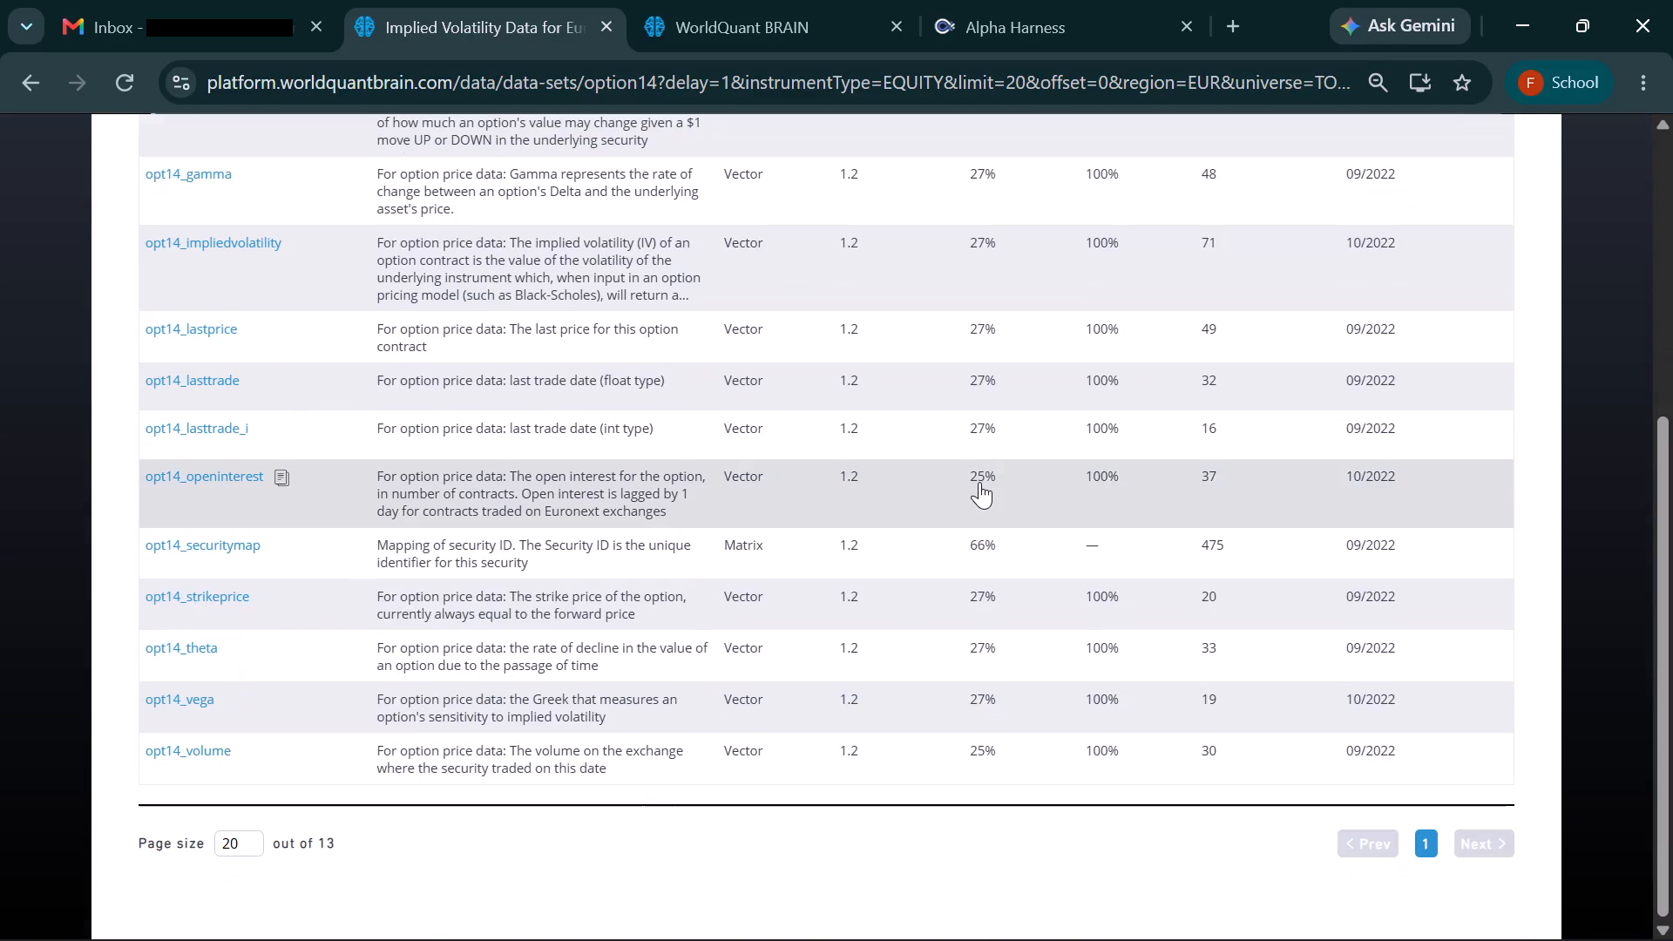
scroll(979, 482, "down", 2)
scroll(1164, 587, "up", 3)
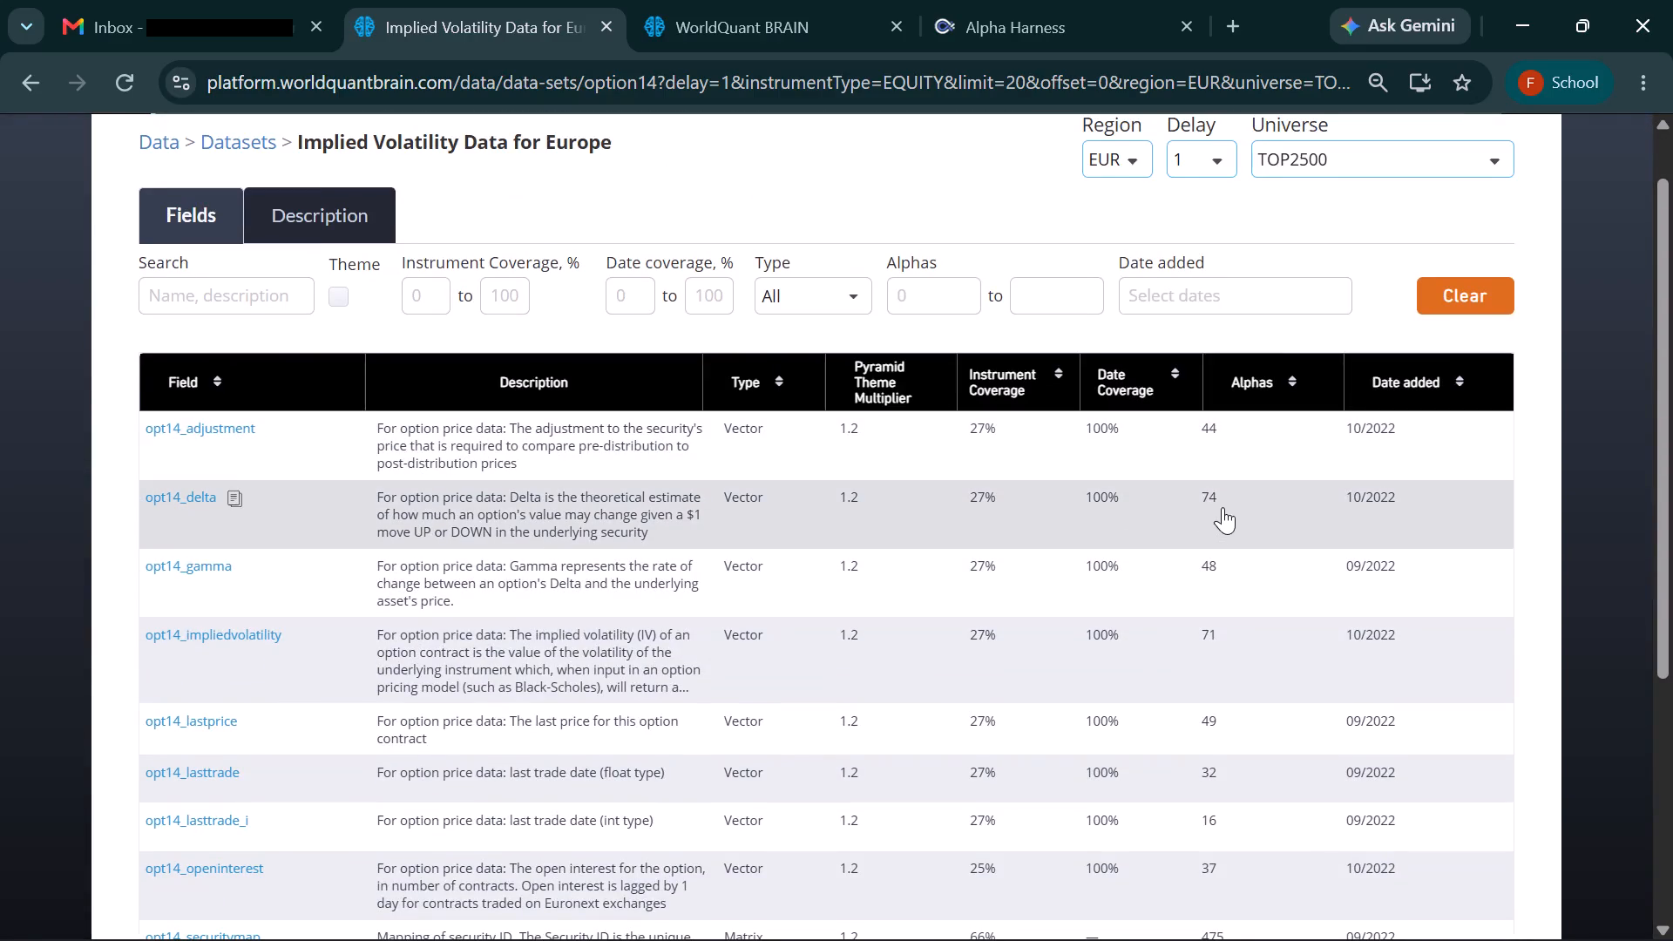
scroll(1238, 496, "down", 2)
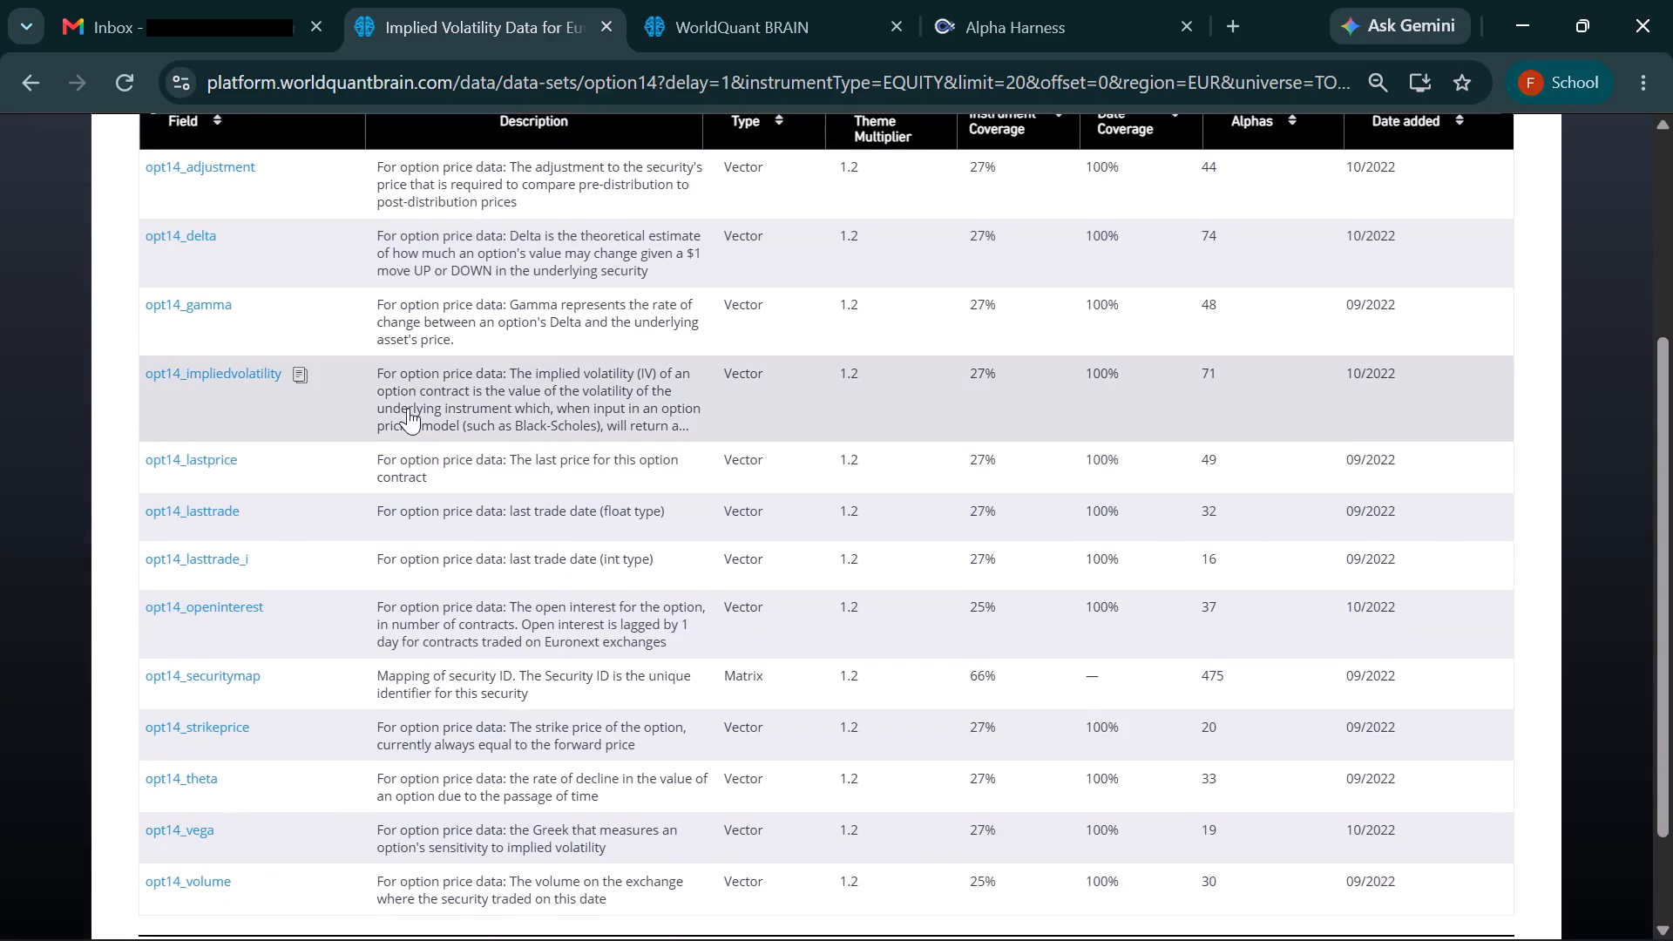
left_click(300, 376)
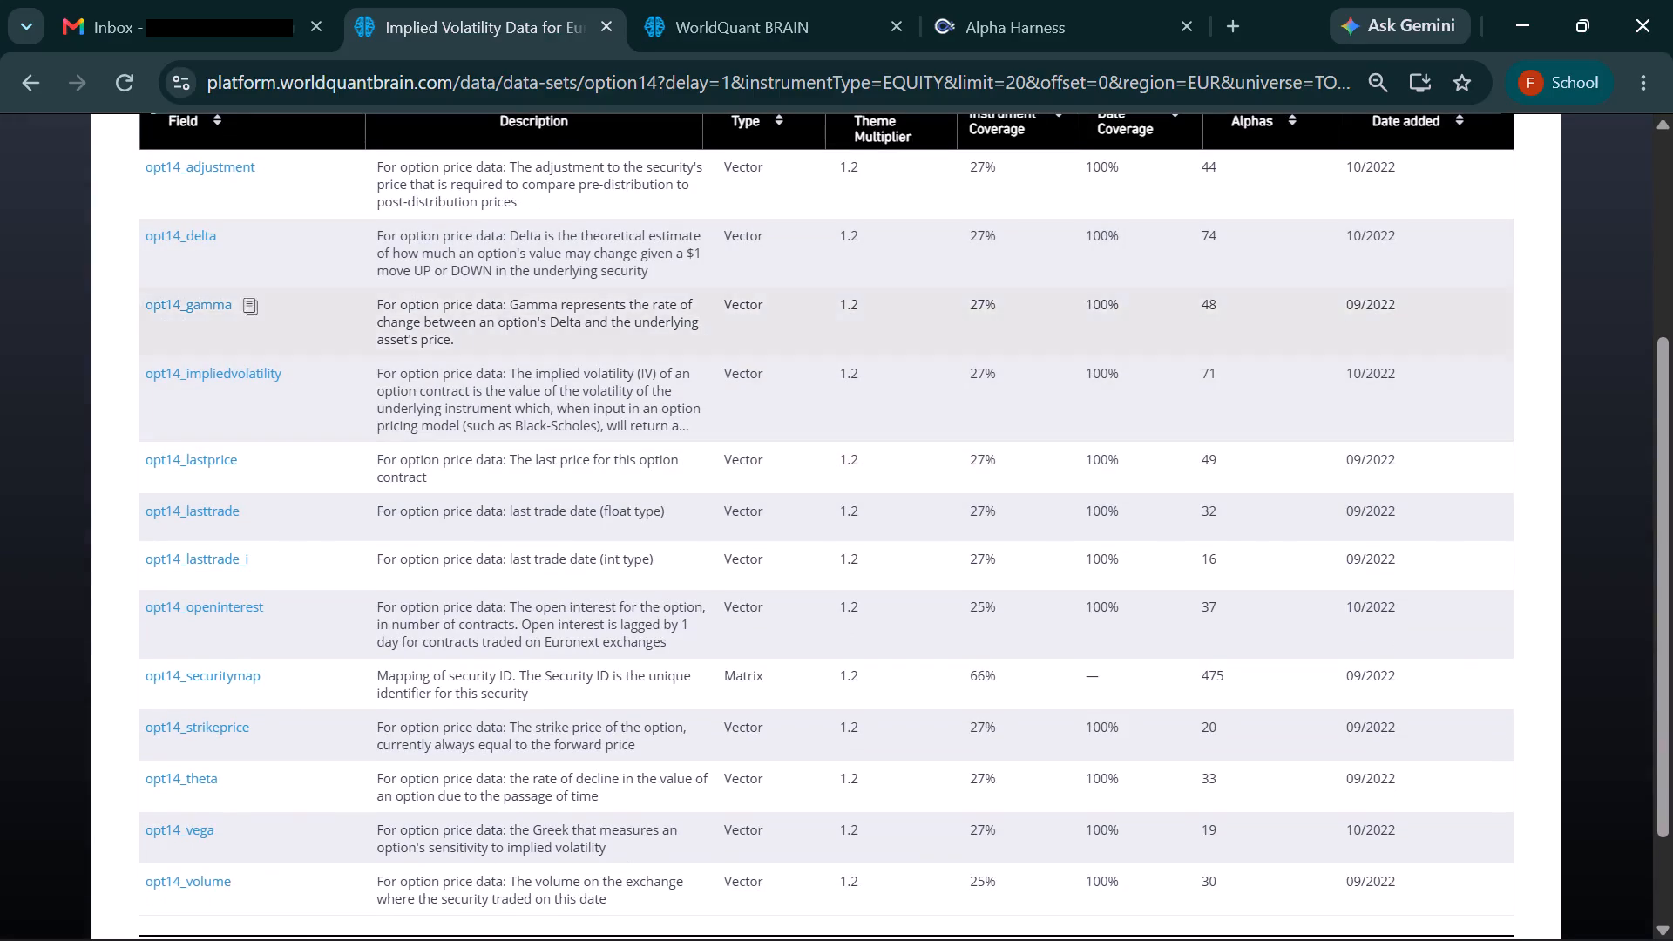
Return to Simulation 3 and target the opt1_vp_forward_price_d1_period field inside vec_max for editing.
left_click(690, 0)
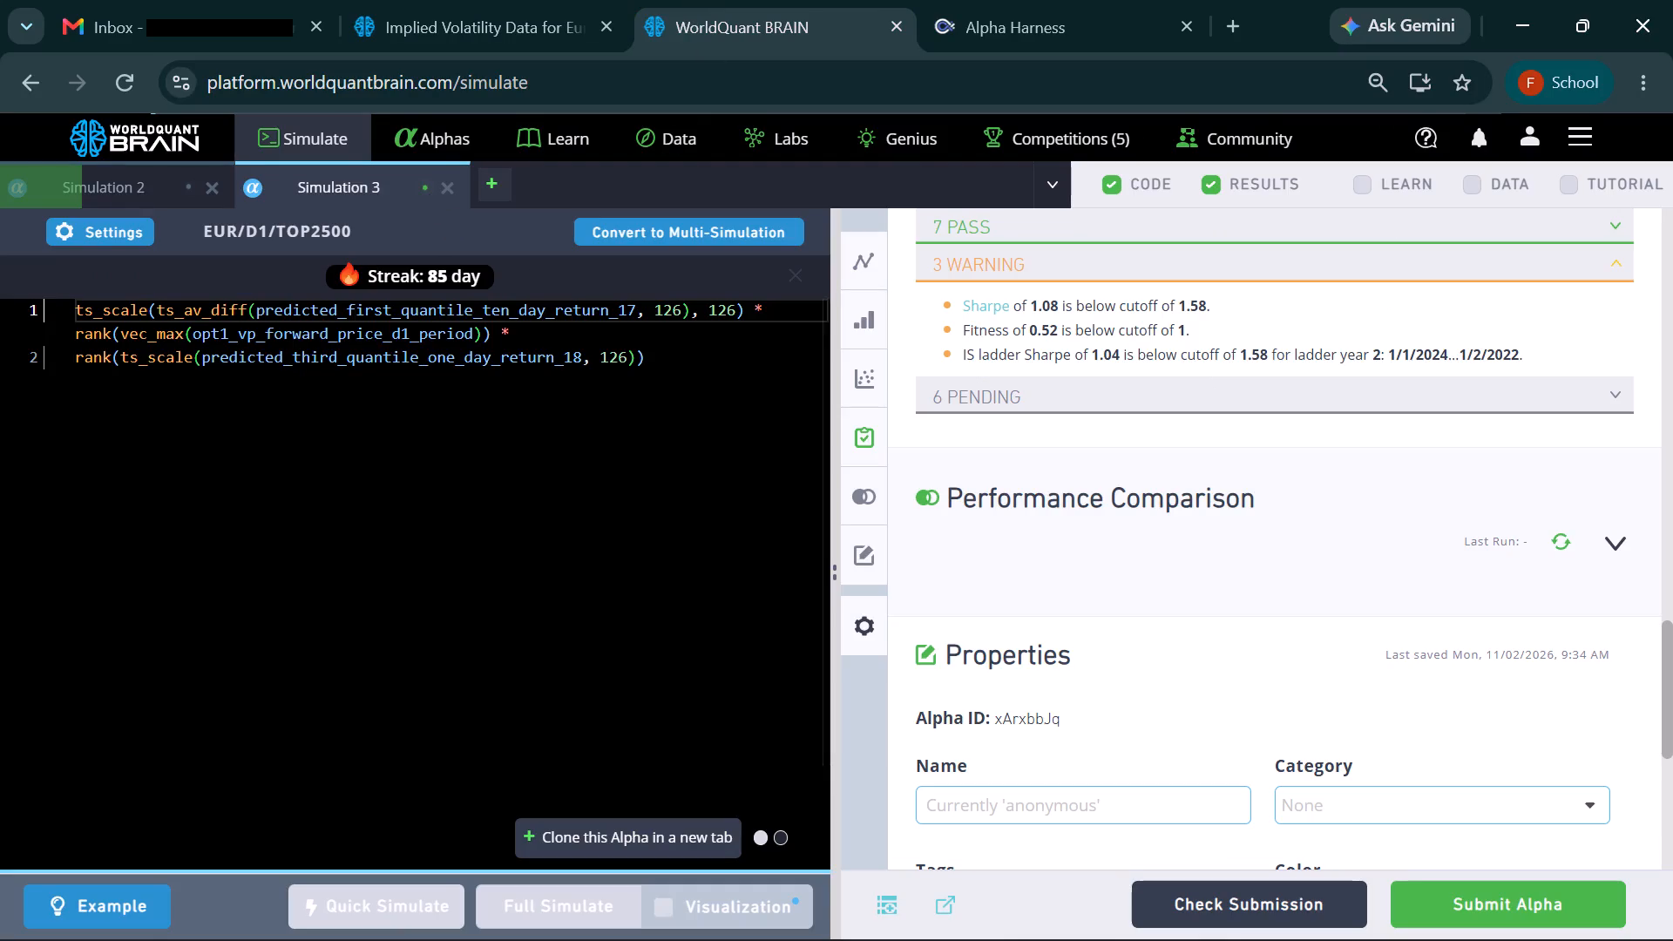
left_click(473, 334)
Replace the field inside vec_max with opt14_impliedvolatility in Simulation 3 and run a full simulation of the revised alpha.
key("BackSpace")
key("BackSpace")
key("BackSpace")
key("BackSpace")
key("BackSpace")
key("BackSpace")
key("BackSpace")
key("BackSpace")
key("BackSpace")
key("BackSpace")
key("BackSpace")
key("BackSpace")
key("BackSpace")
key("BackSpace")
key("BackSpace")
key("BackSpace")
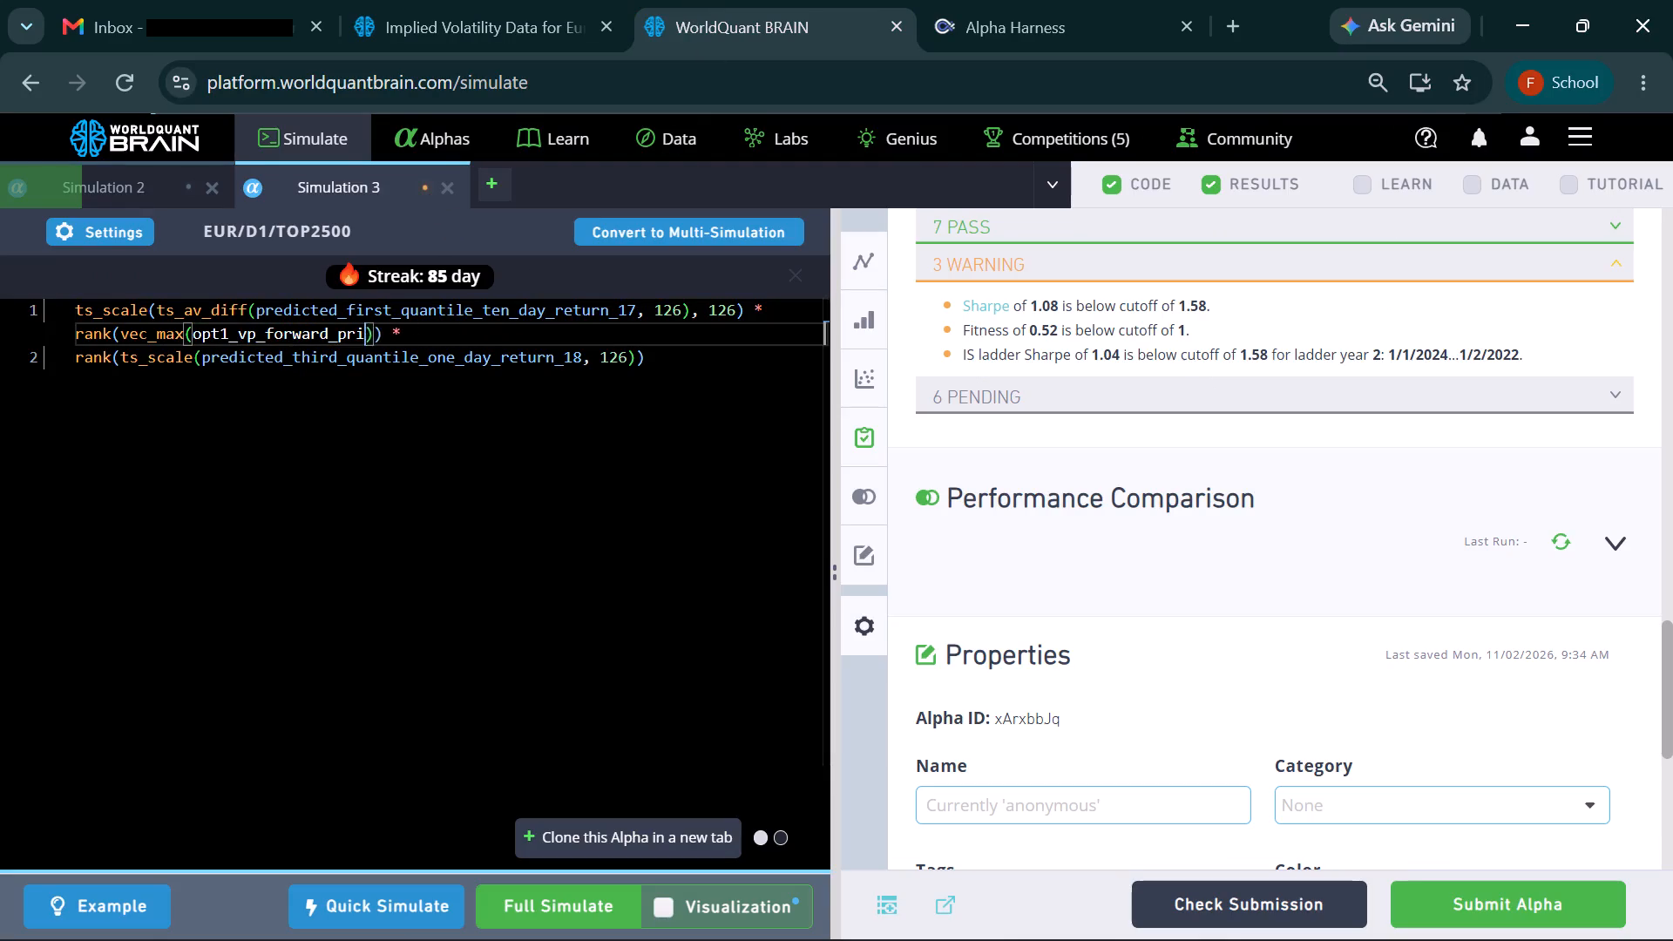
key("BackSpace")
key("BackSpace")
key("BackSpace")
key("BackSpace")
key("BackSpace")
key("BackSpace")
key("BackSpace")
key("BackSpace")
key("BackSpace")
key("BackSpace")
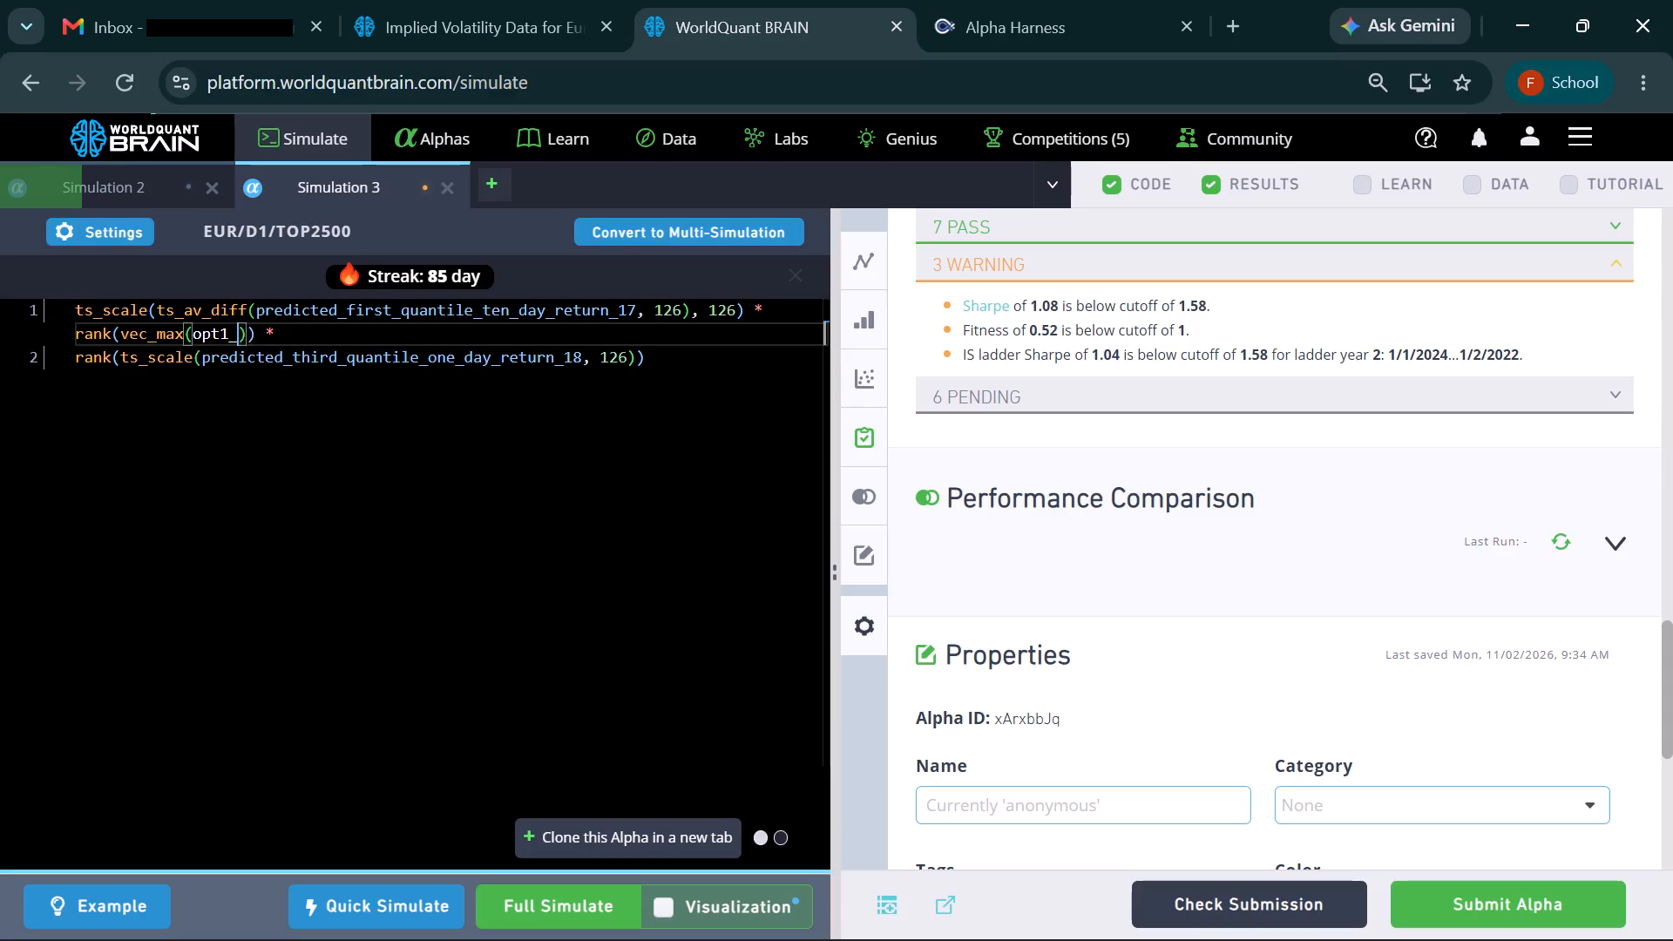
key("BackSpace")
key("BackSpace")
key("BackSpace")
key("BackSpace")
key("BackSpace")
key("ctrl+v")
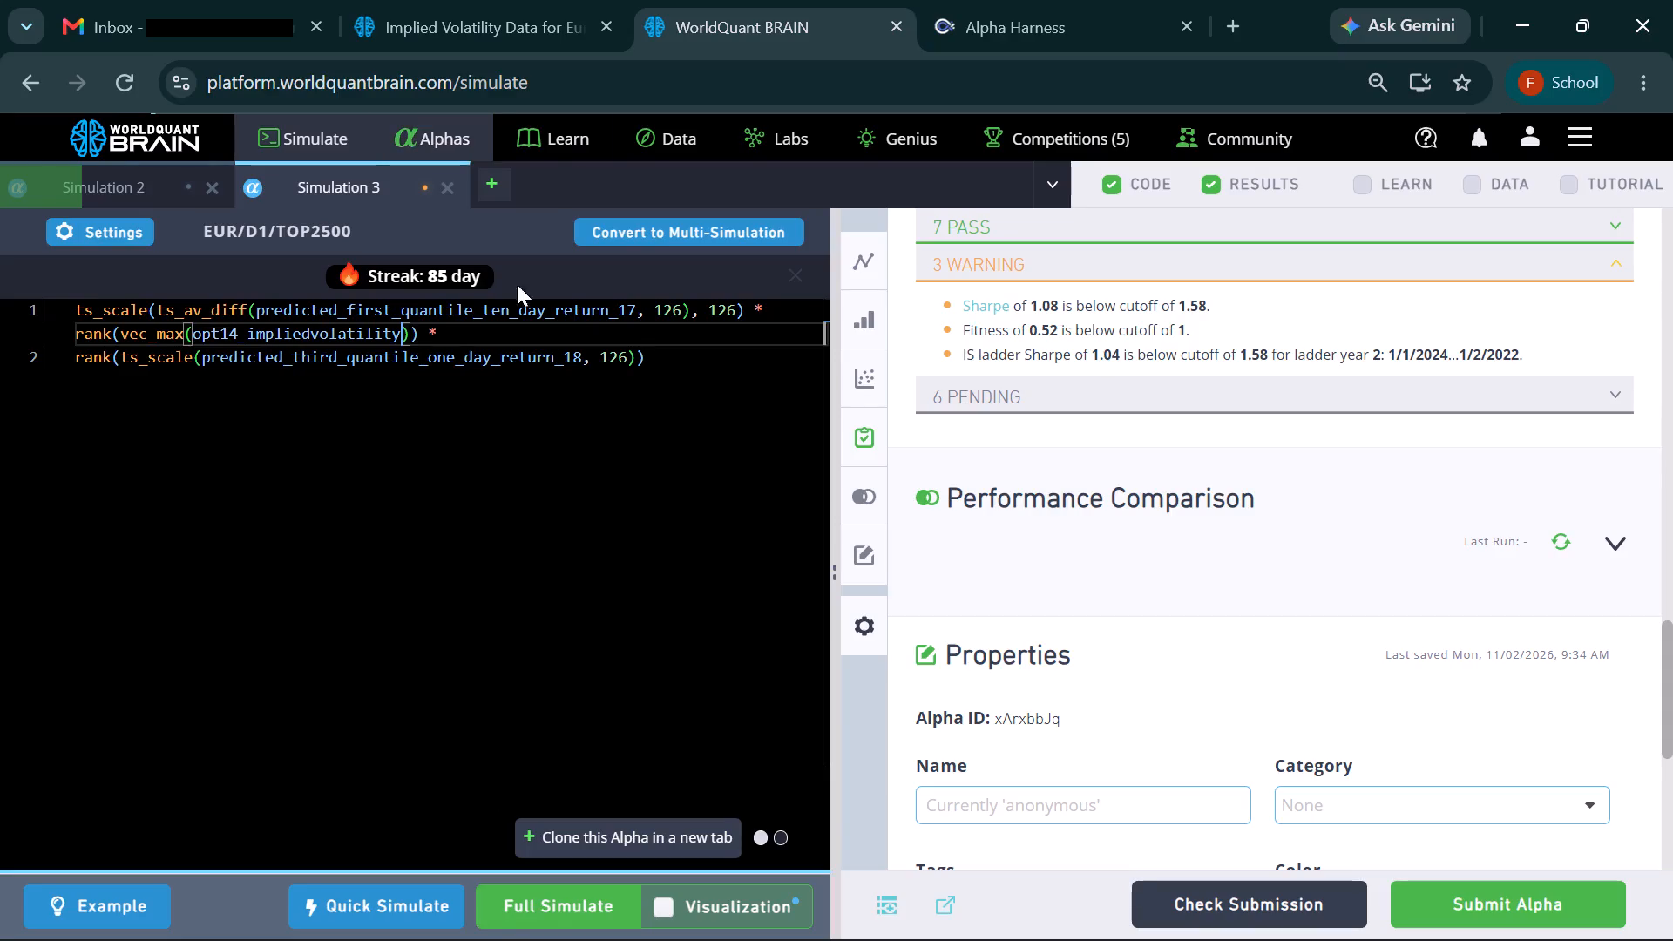
left_click(547, 905)
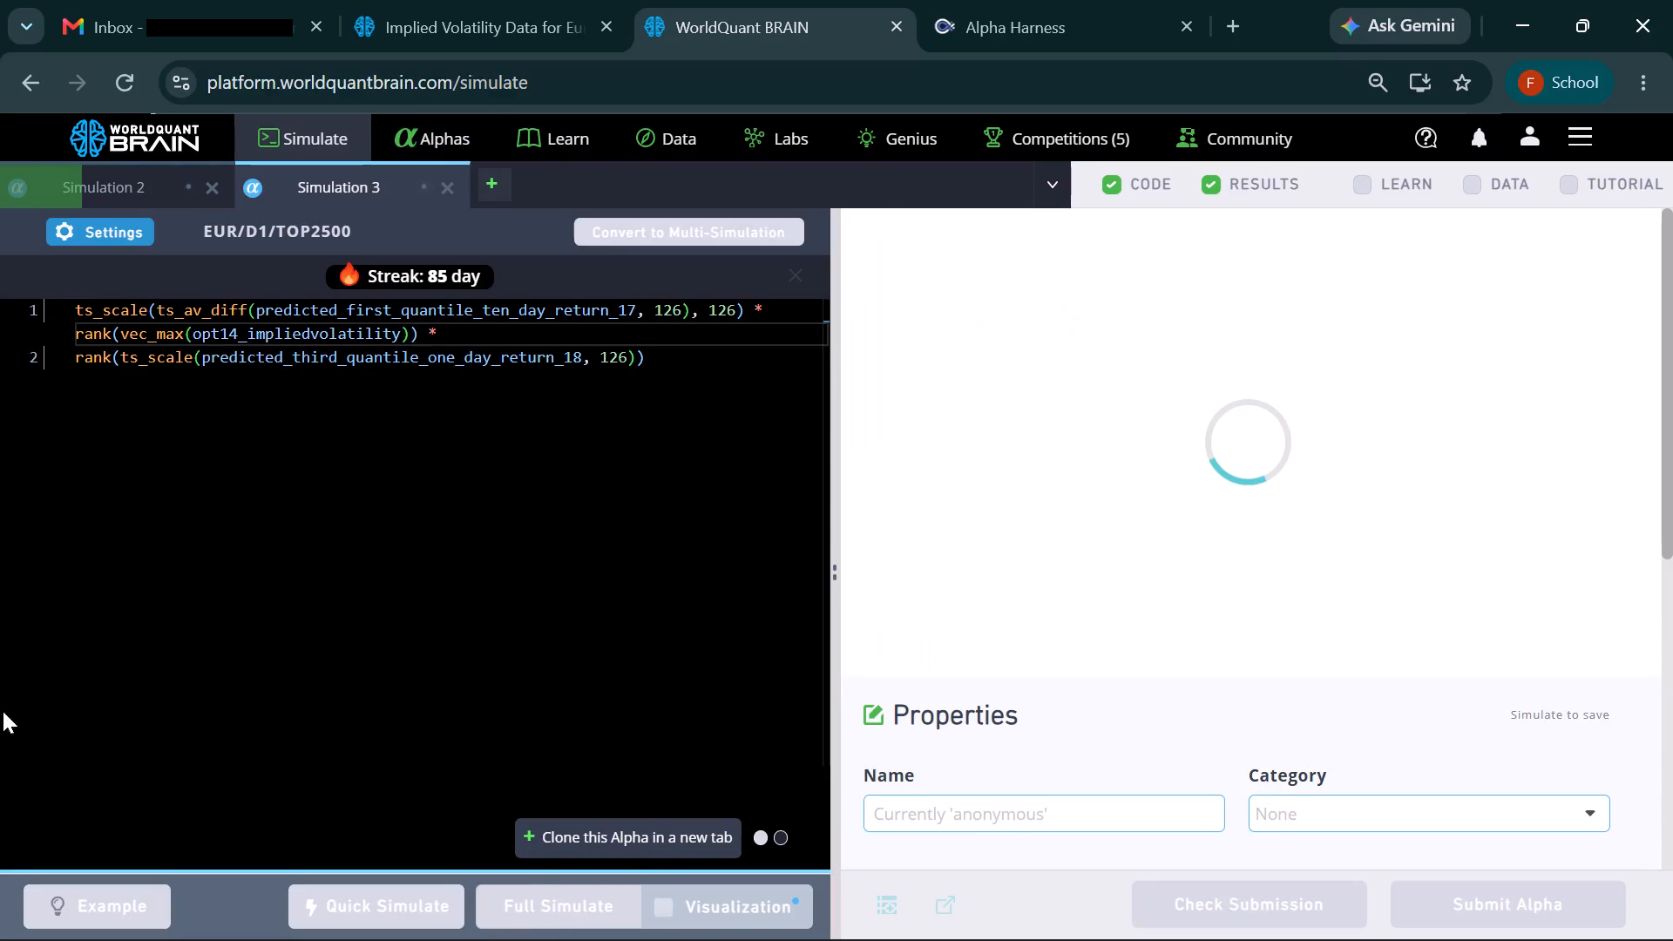
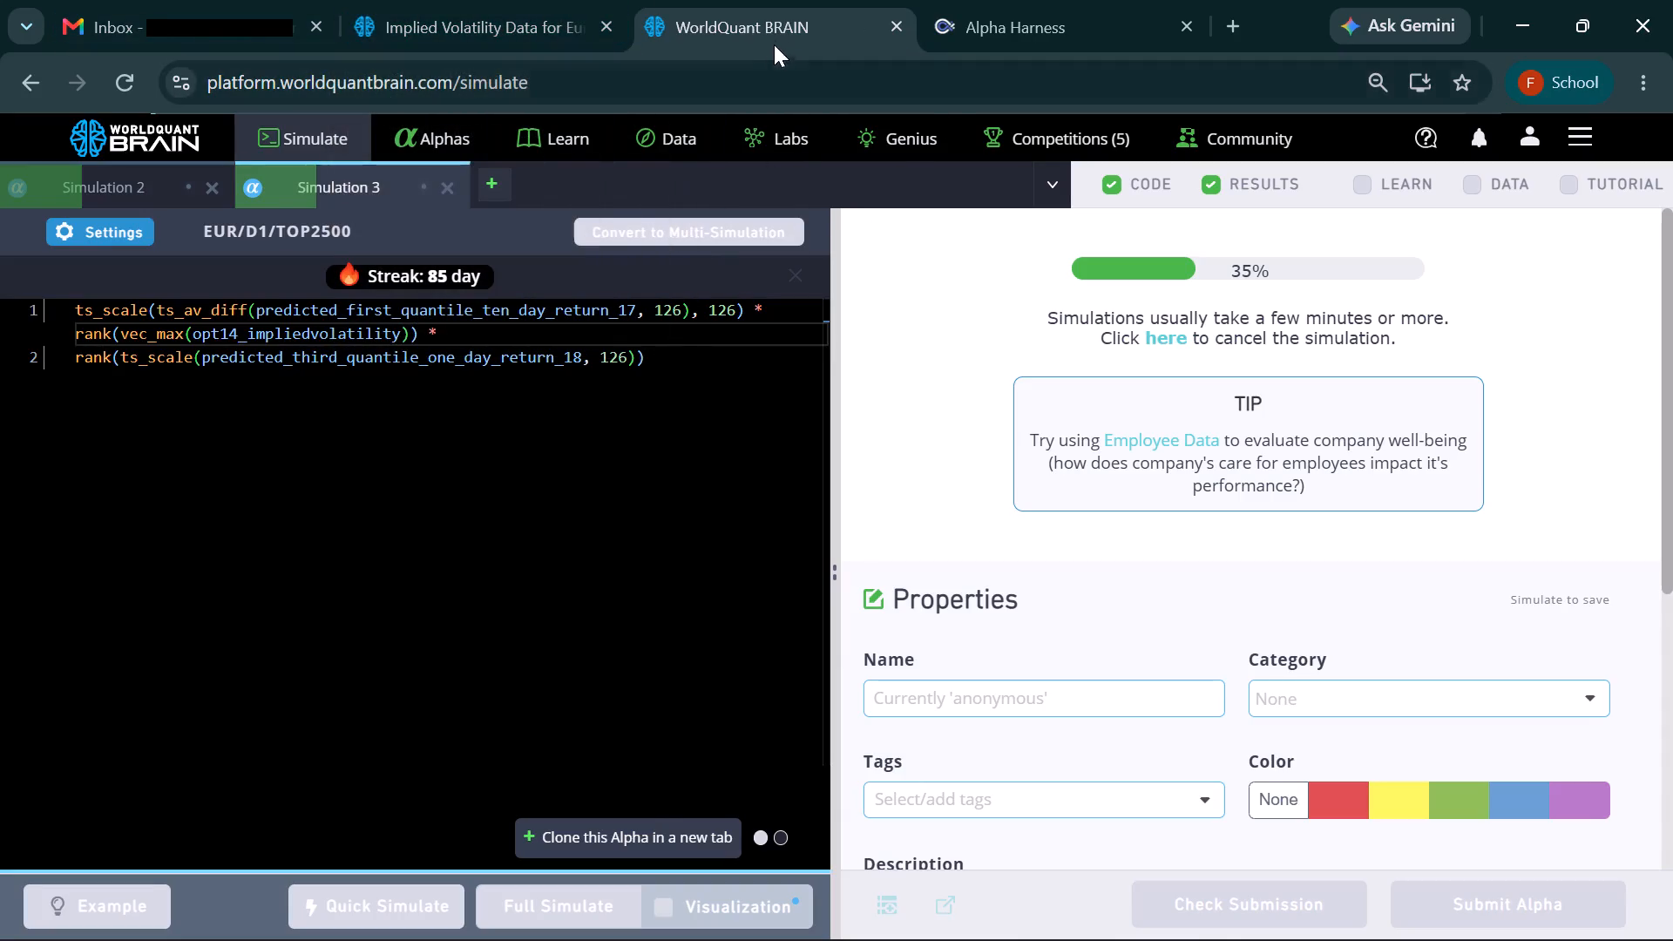
Leave the Implied Volatility Data for Europe dataset and open the Institutions category in the BRAIN data catalogue for EUR, delay 1, TOP2500.
left_click(385, 0)
scroll(491, 185, "up", 8)
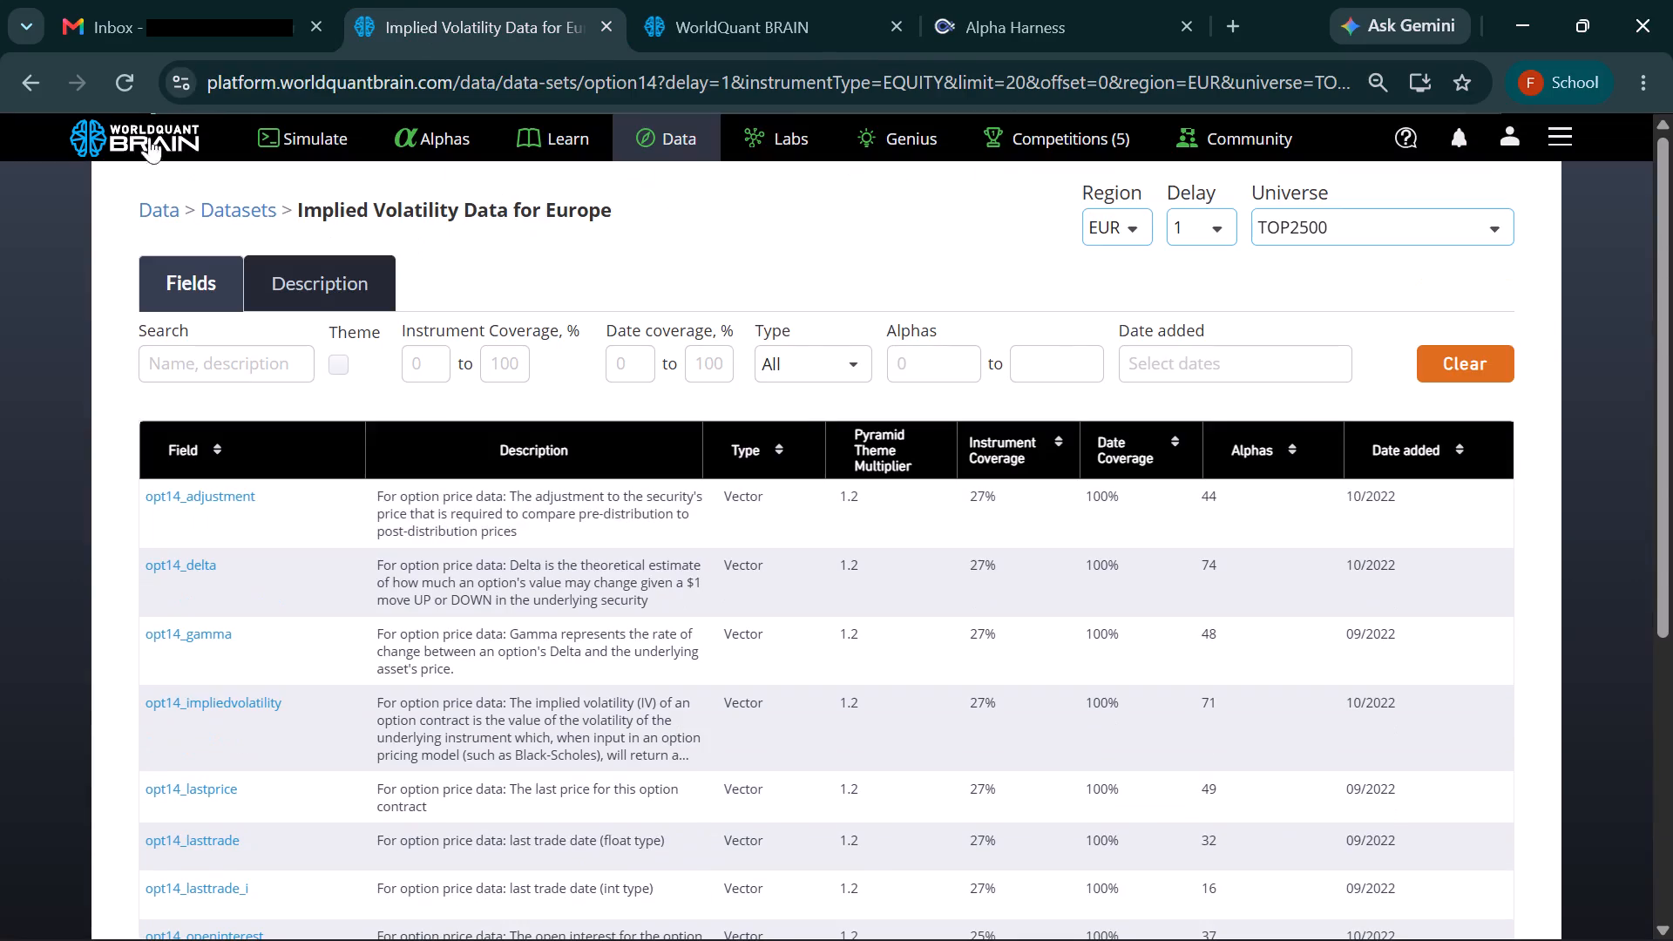
left_click(22, 77)
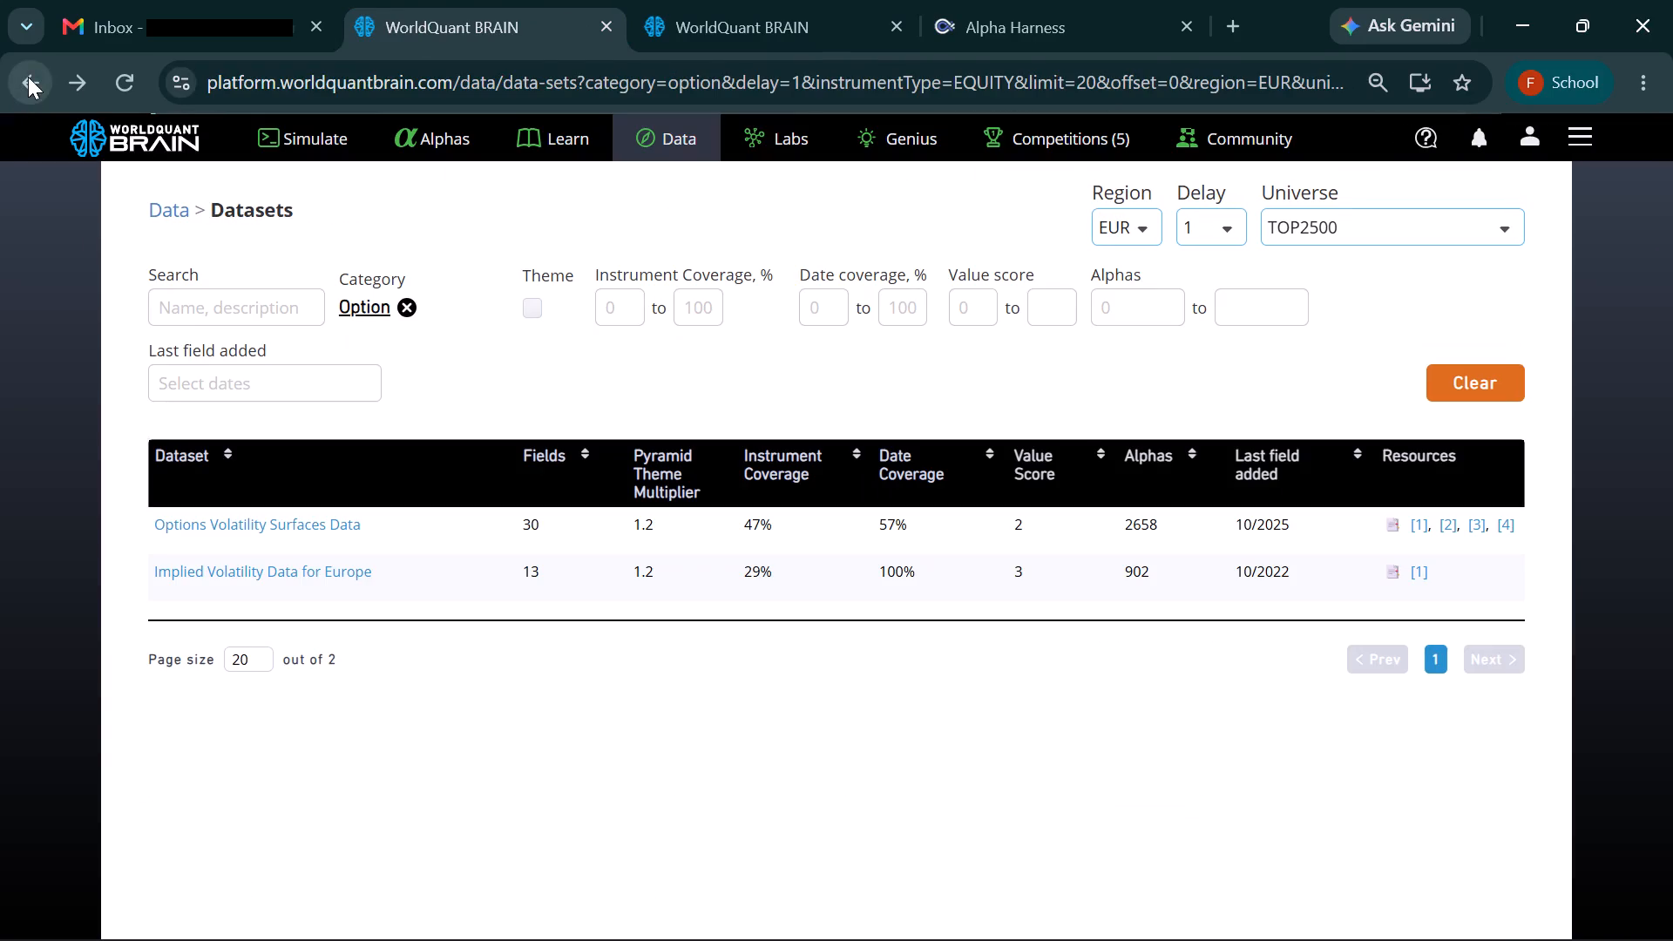
left_click(28, 77)
scroll(762, 524, "down", 8)
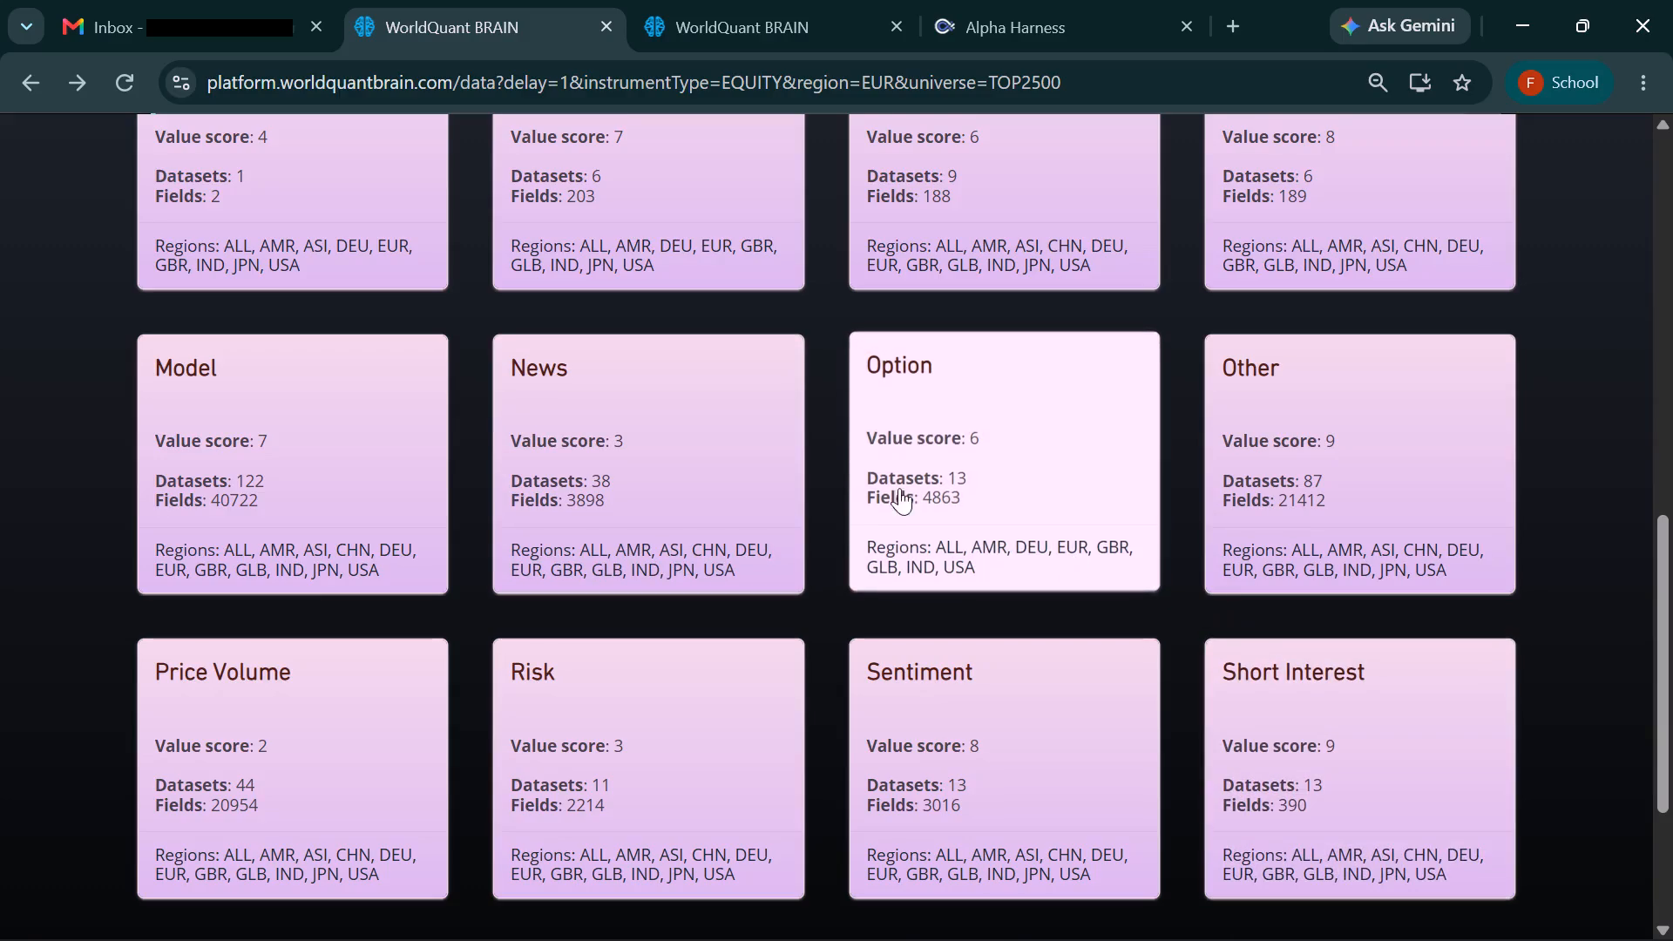
scroll(902, 439, "up", 2)
left_click(983, 367)
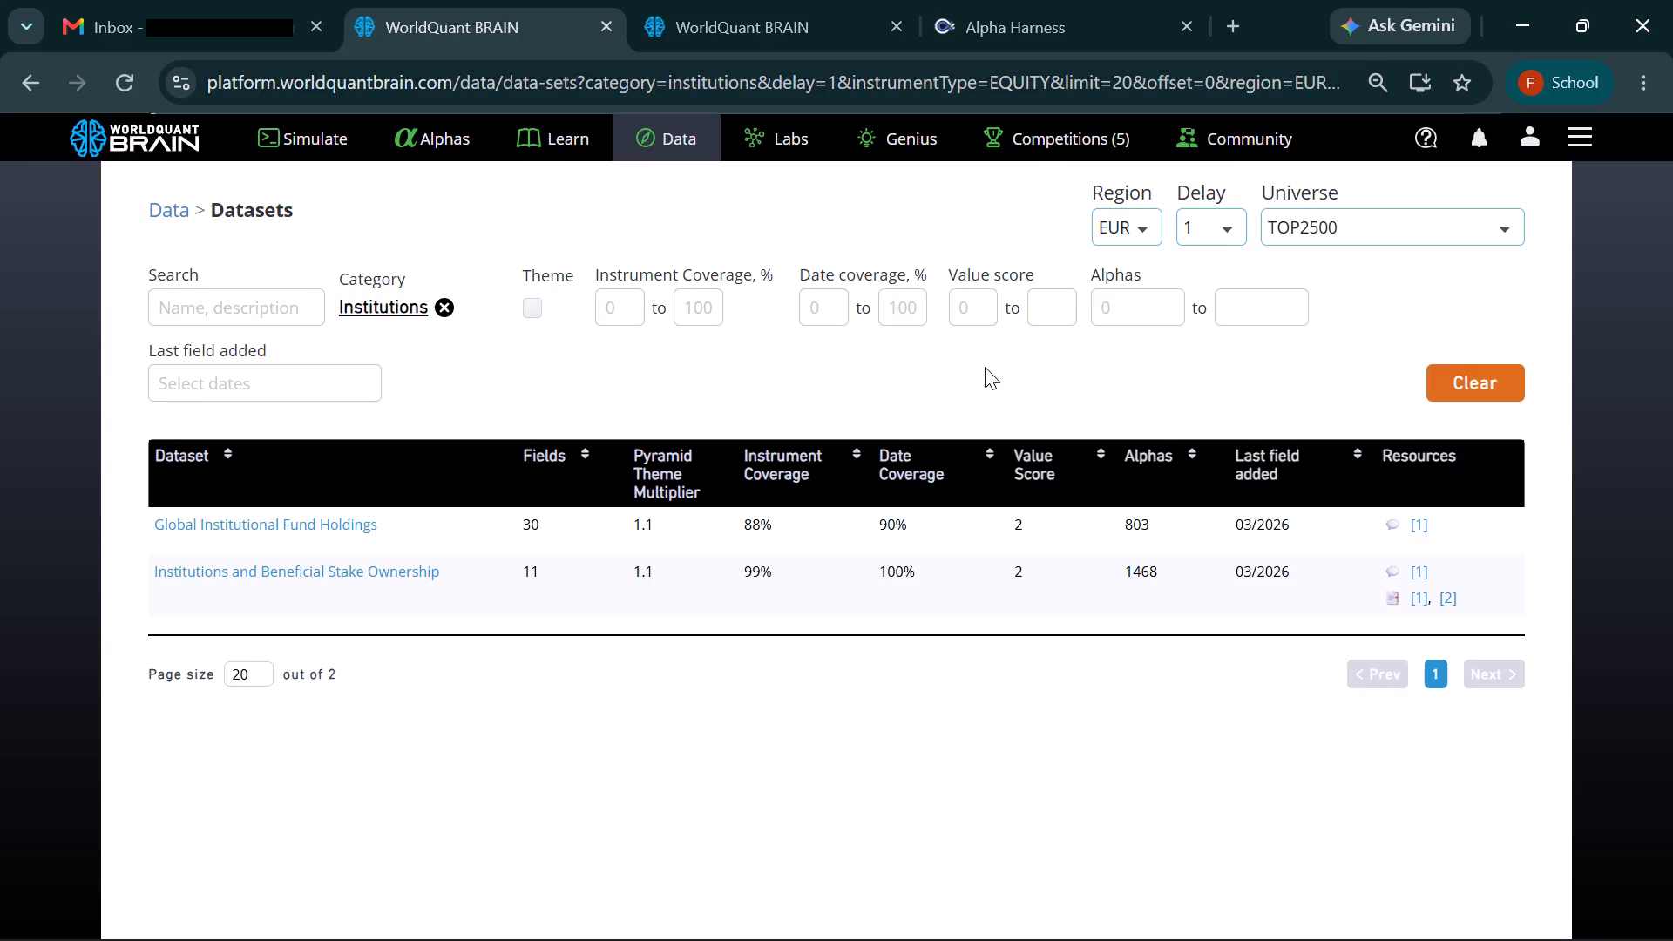
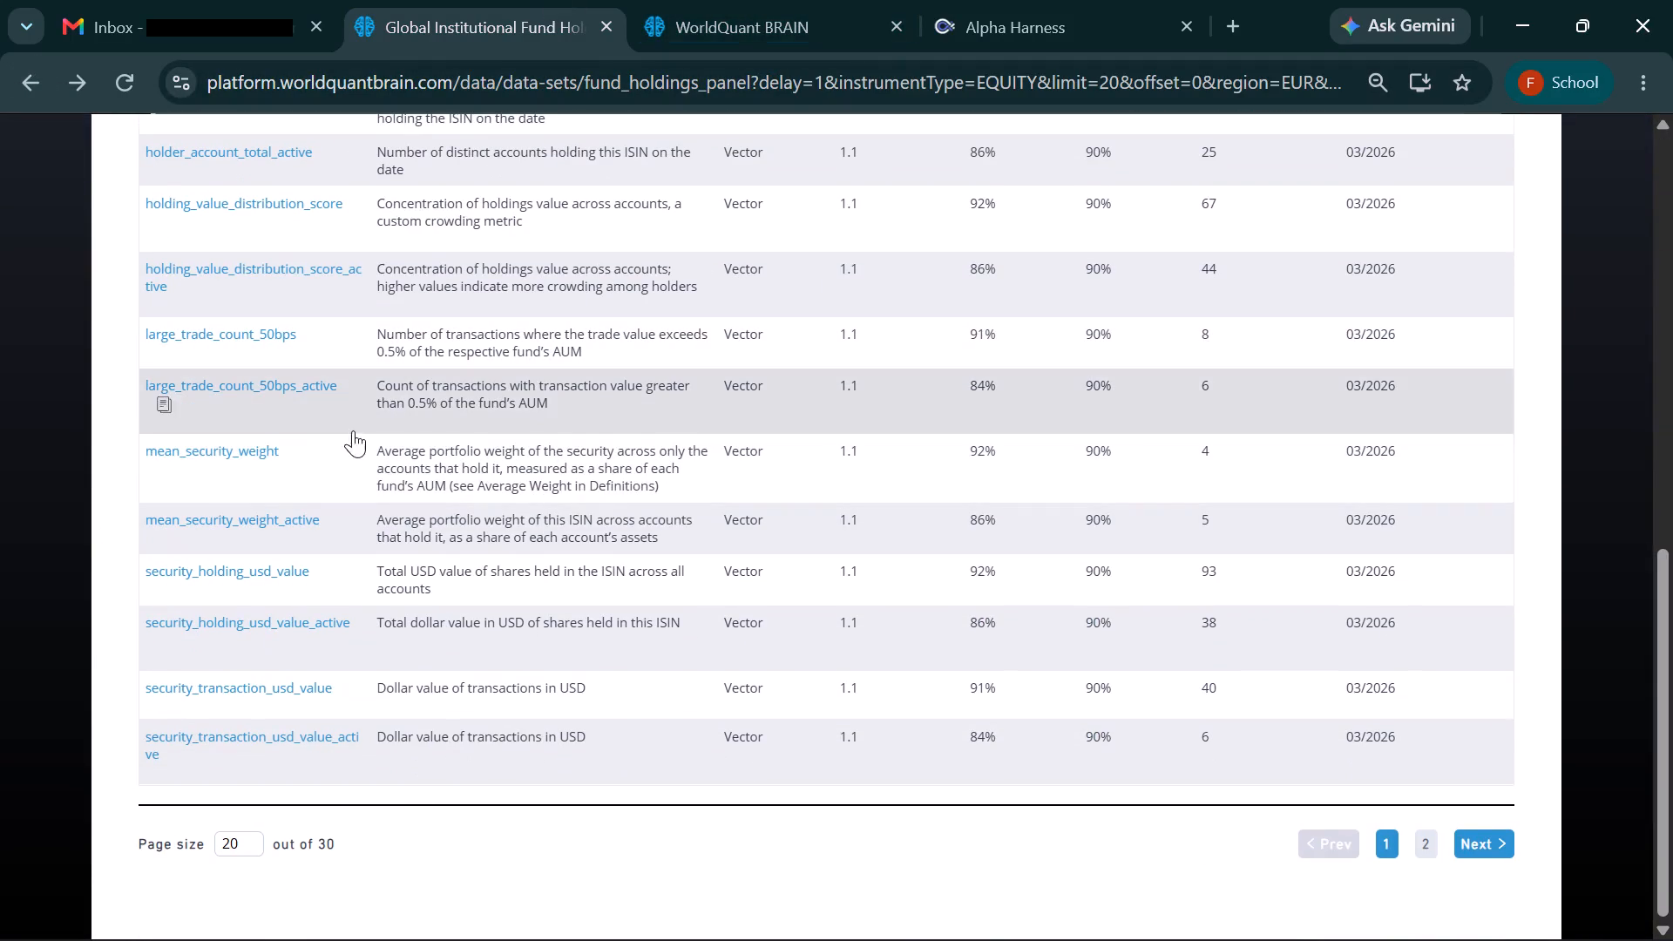
Copy the mean_security_weight field name from the Global Institutional Fund Holdings dataset and return to the Simulation 3 expression.
left_click(302, 450)
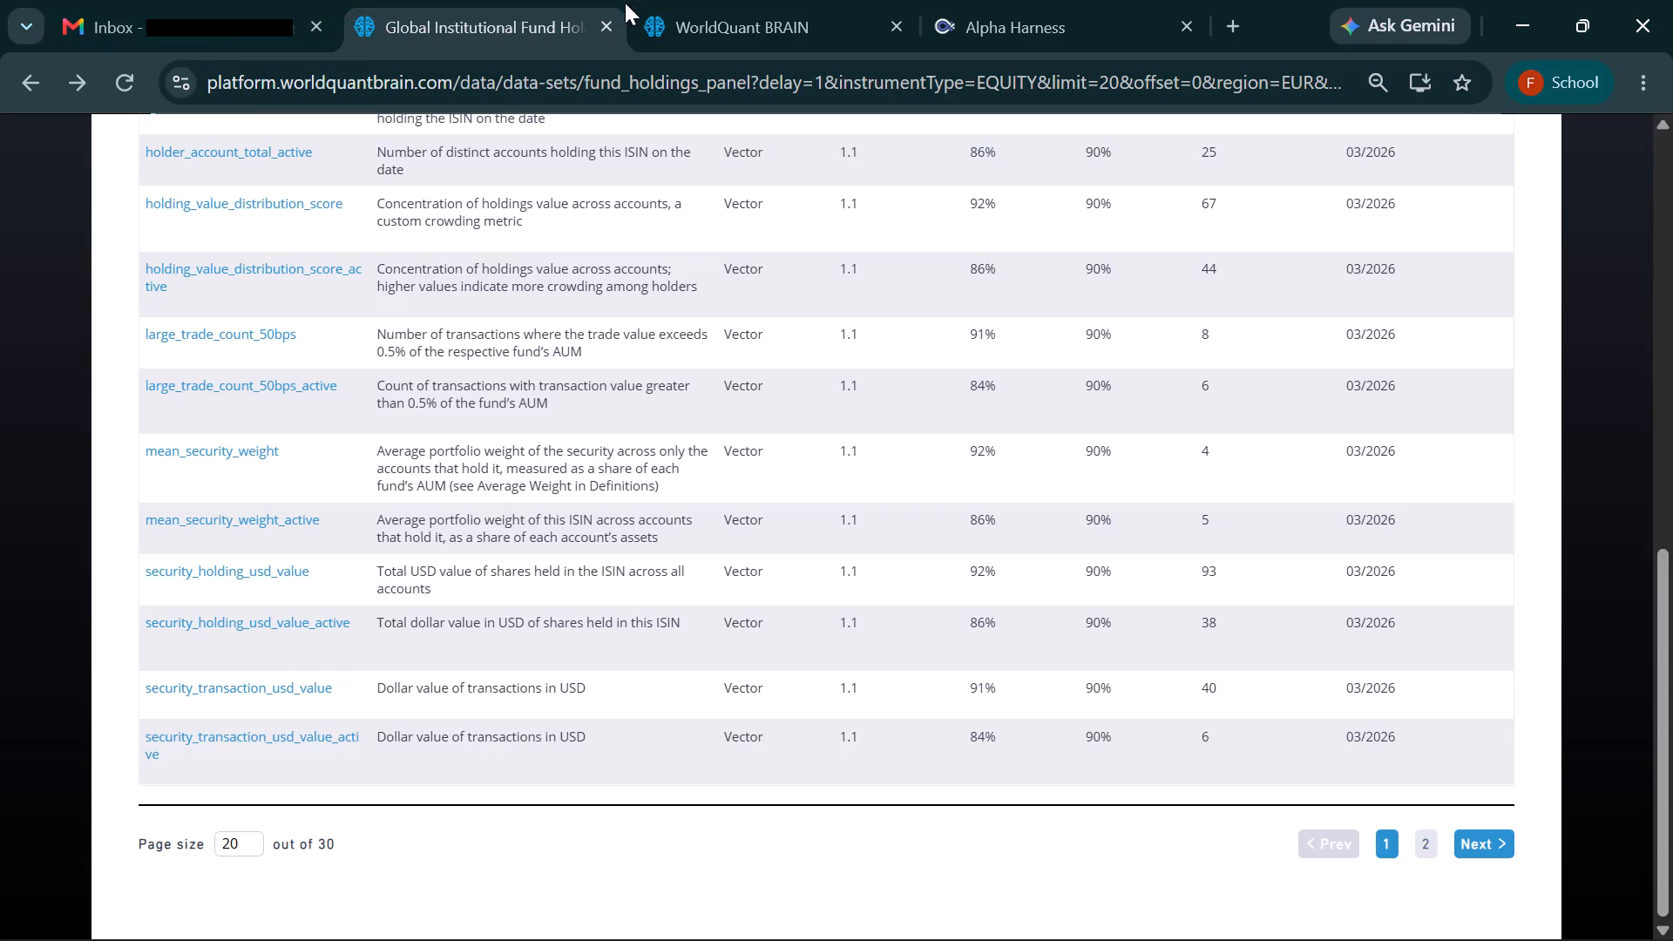
left_click(741, 0)
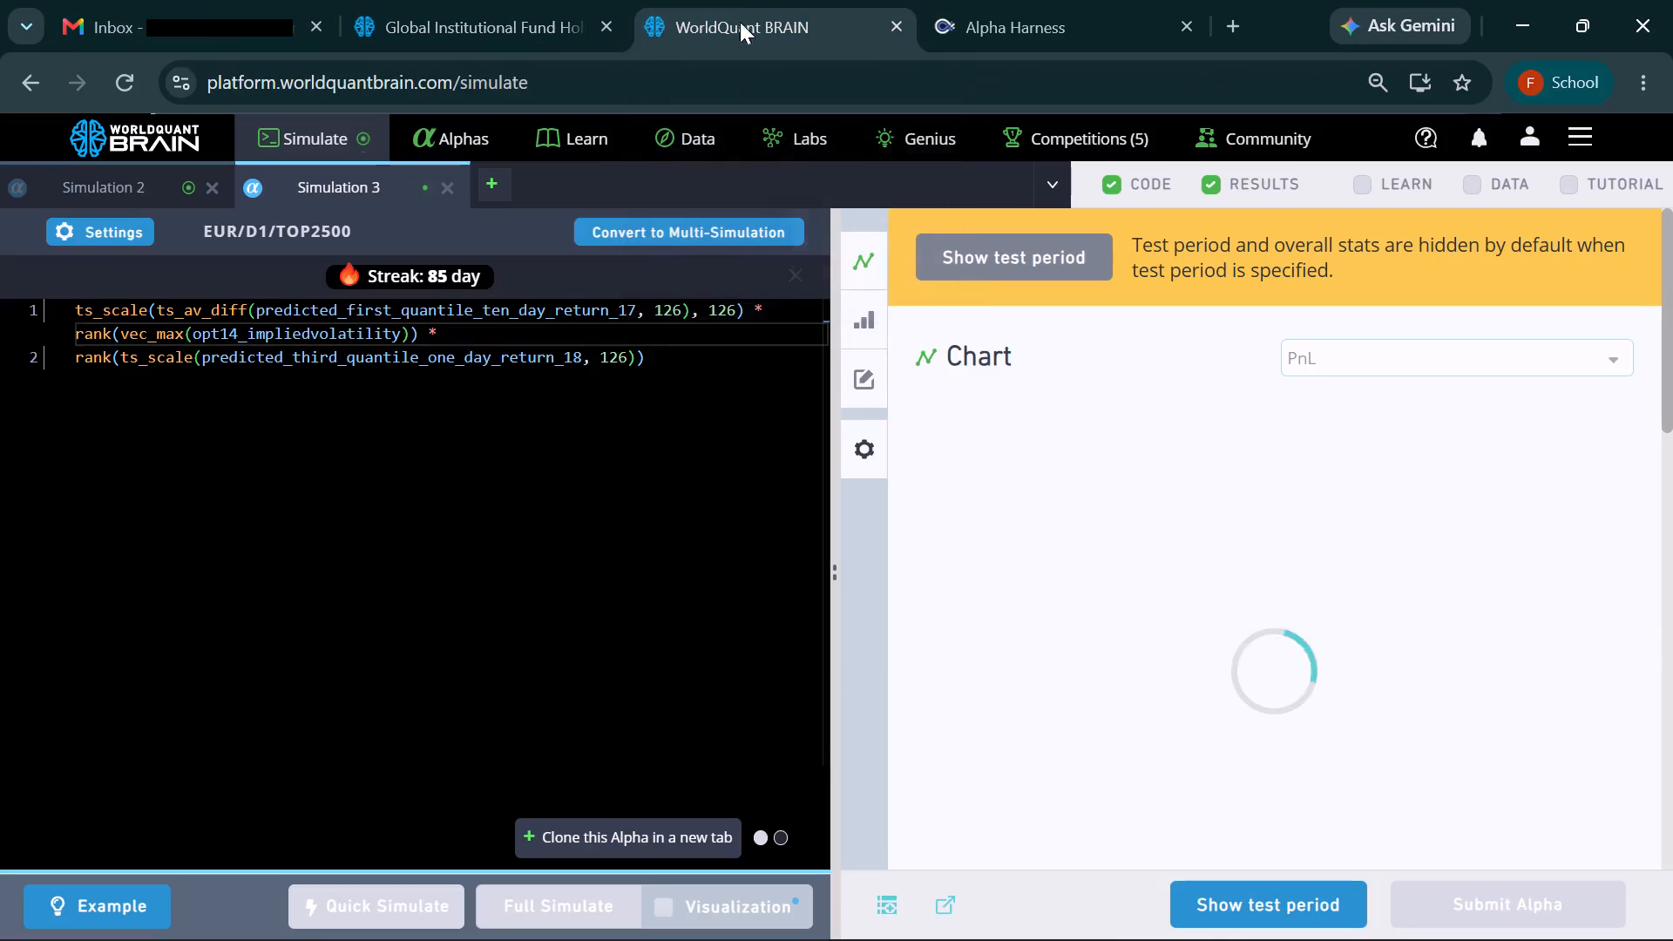
Clone the current alpha into a new simulation and replace opt14_impliedvolatility inside vec_max with the copied field mean_security_weight.
left_click(644, 827)
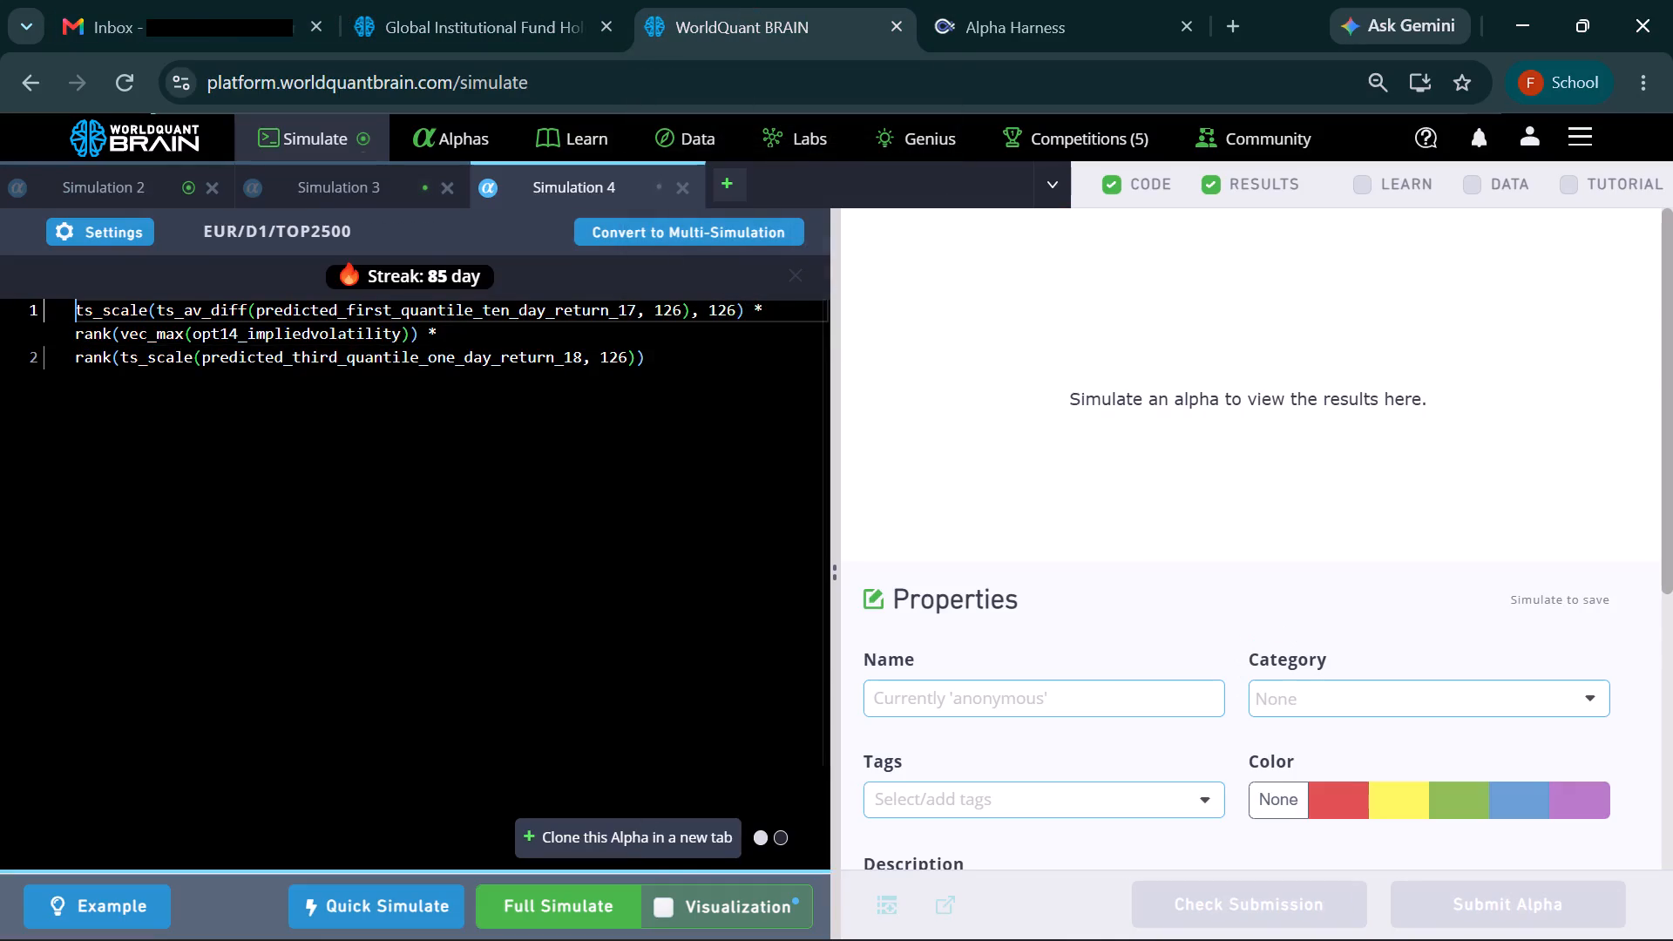
left_click(402, 335)
key("BackSpace")
key("BackSpace")
key("BackSpace")
key("BackSpace")
key("BackSpace")
key("BackSpace")
key("BackSpace")
key("BackSpace")
key("BackSpace")
key("BackSpace")
key("BackSpace")
key("BackSpace")
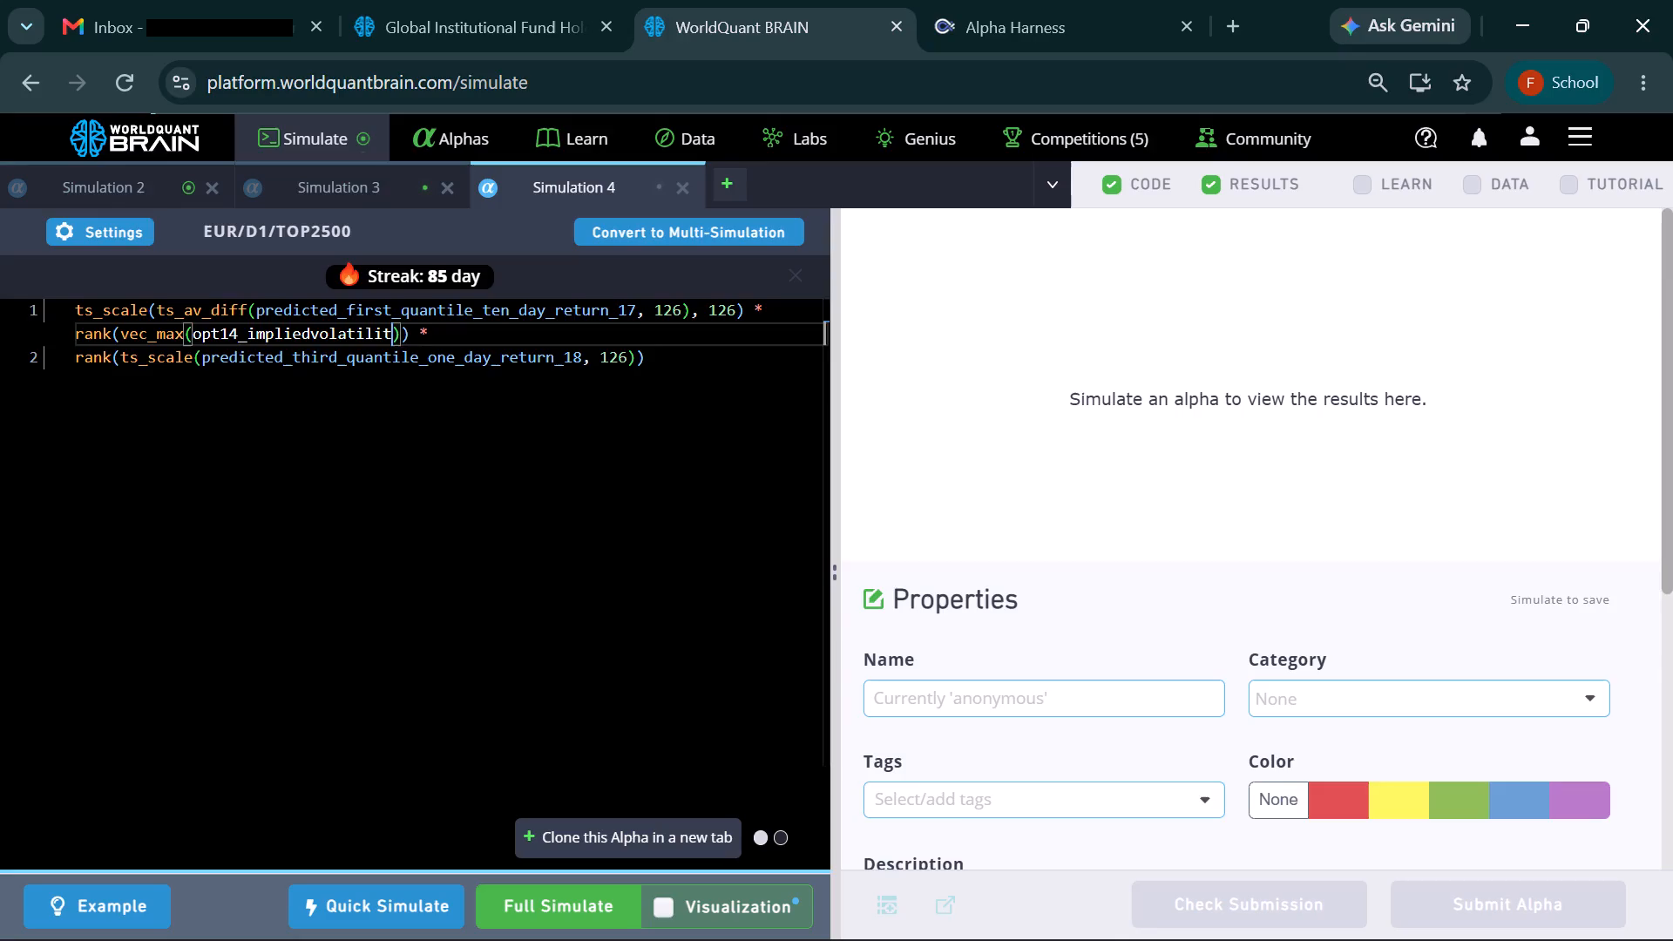
key("BackSpace")
key("BackSpace")
key("BackSpace")
key("BackSpace")
key("BackSpace")
key("BackSpace")
key("BackSpace")
key("BackSpace")
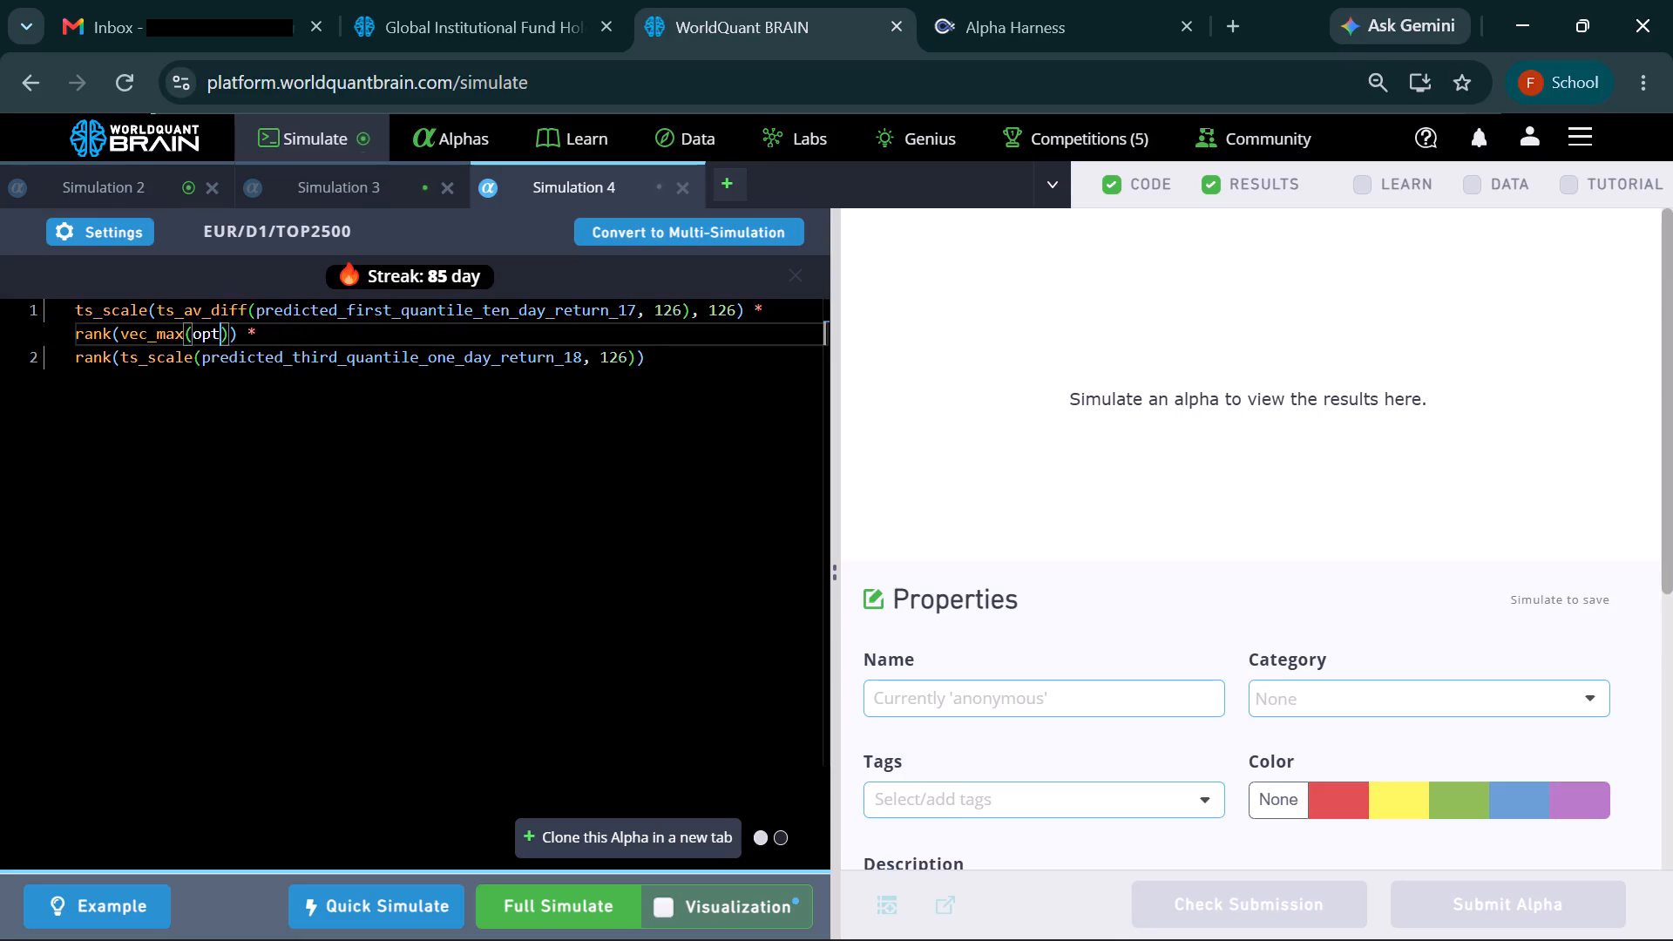
key("BackSpace")
key("BackSpace")
key("BackSpace")
key("ctrl+v")
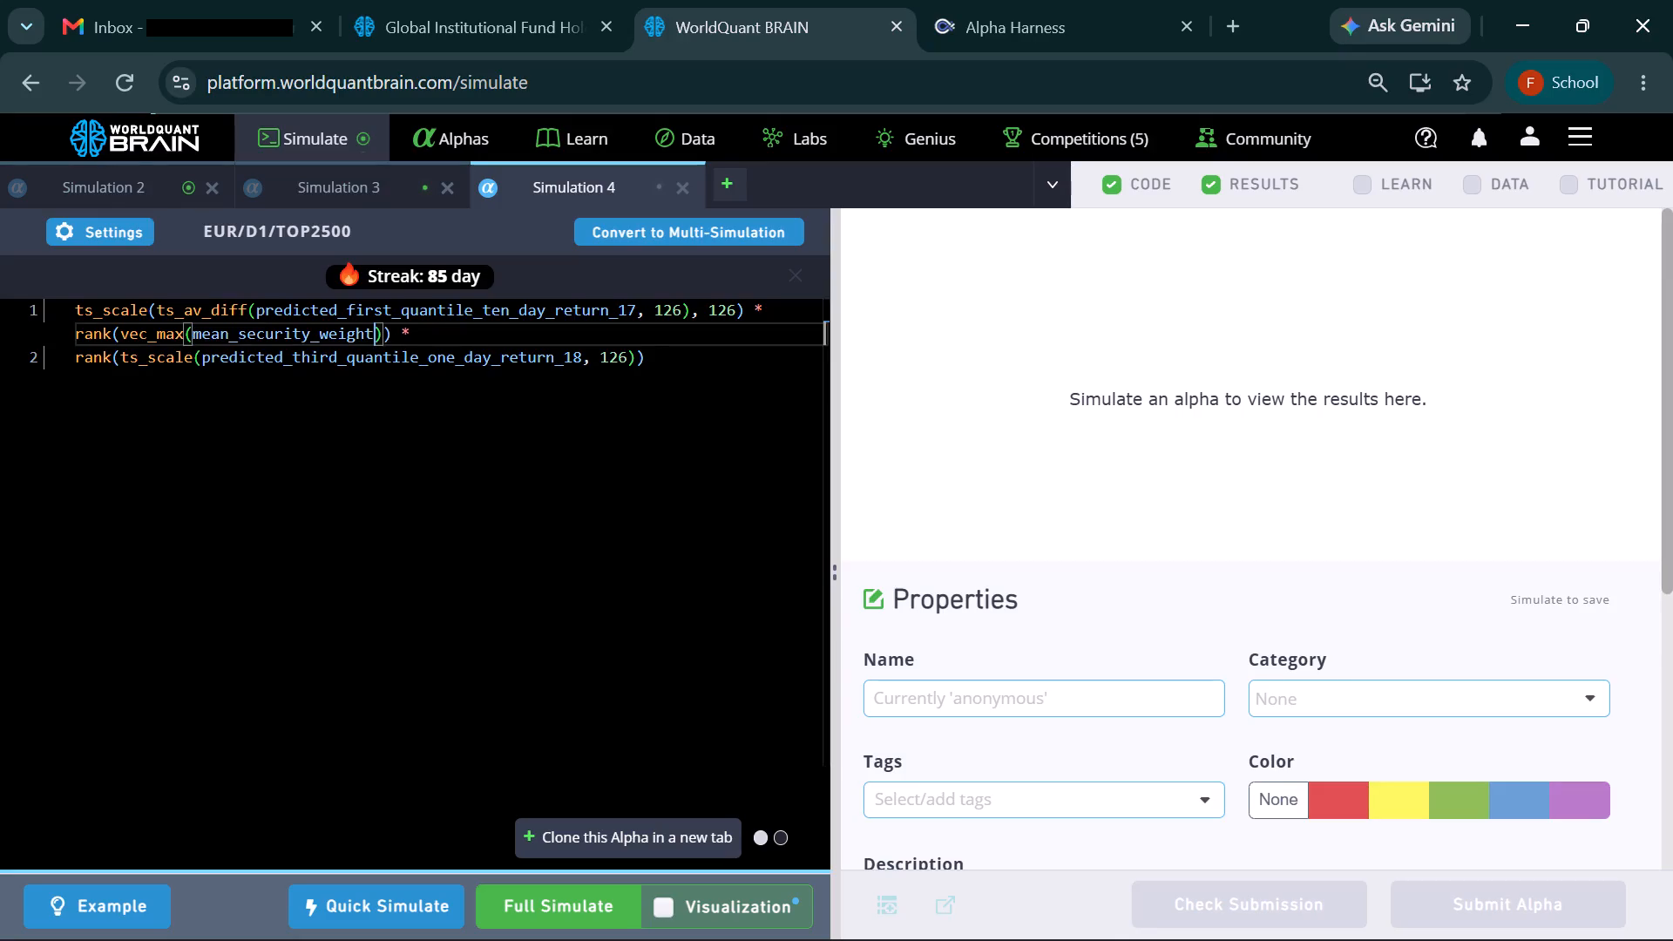
Run a full simulation of the cloned alpha with vec_max(mean_security_weight).
left_click(581, 900)
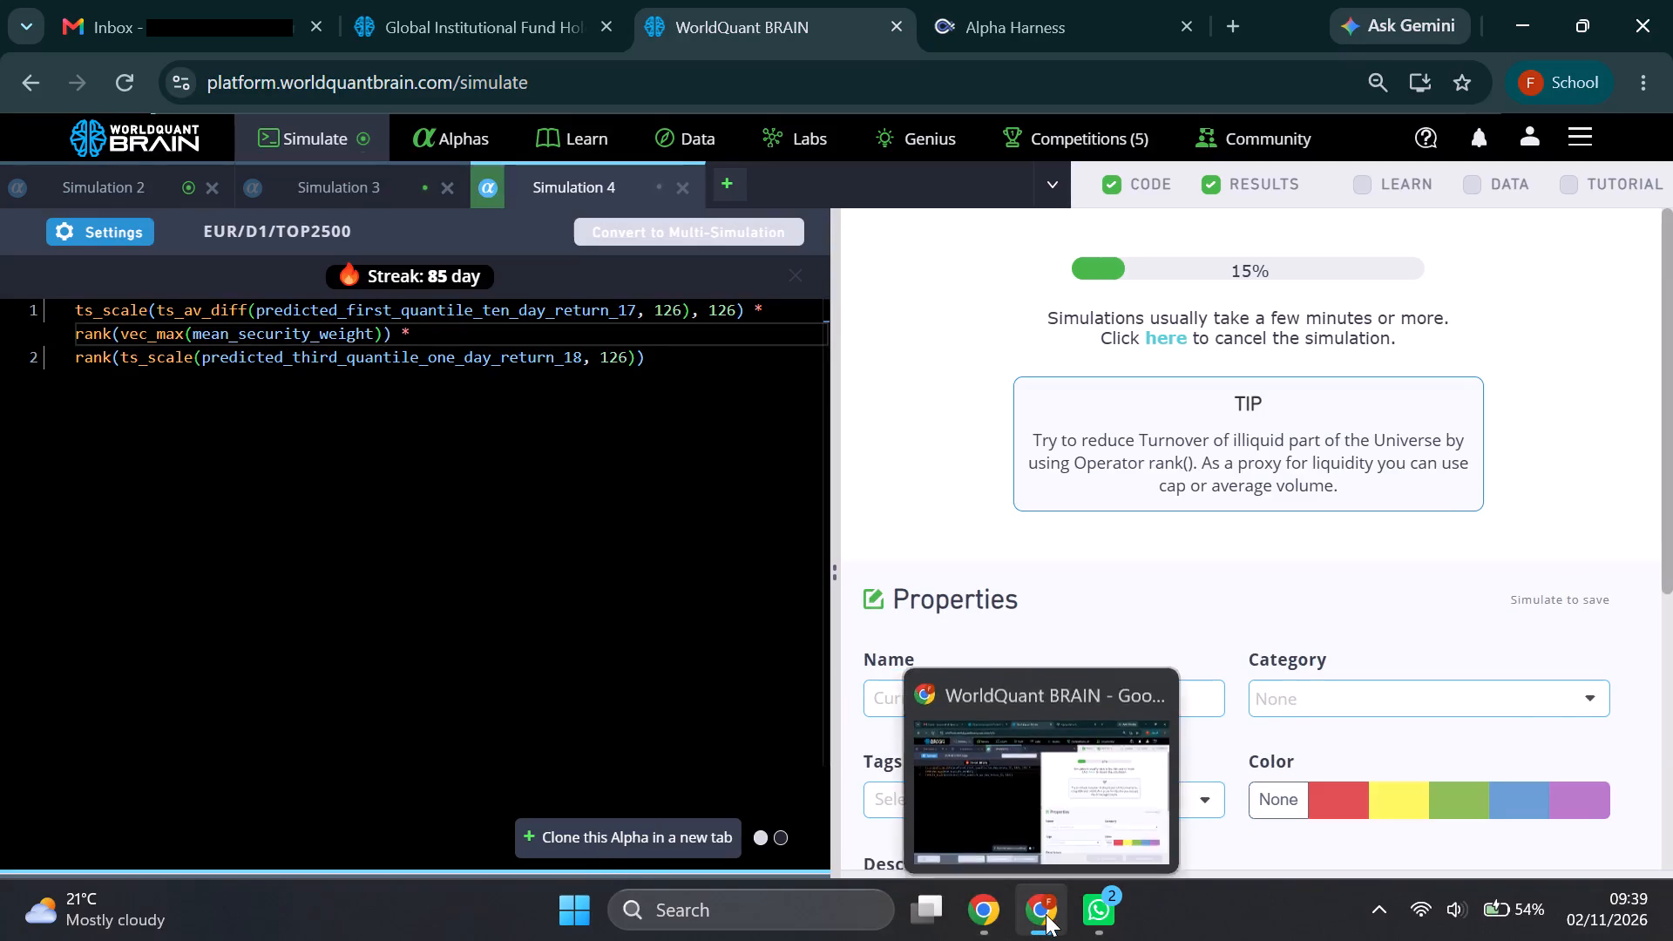
Switch to the YouTube video "SUNDAY LIVE | IN THE HOUSE OF DCP | PART 2" and rewind playback by 35 seconds.
left_click(1001, 915)
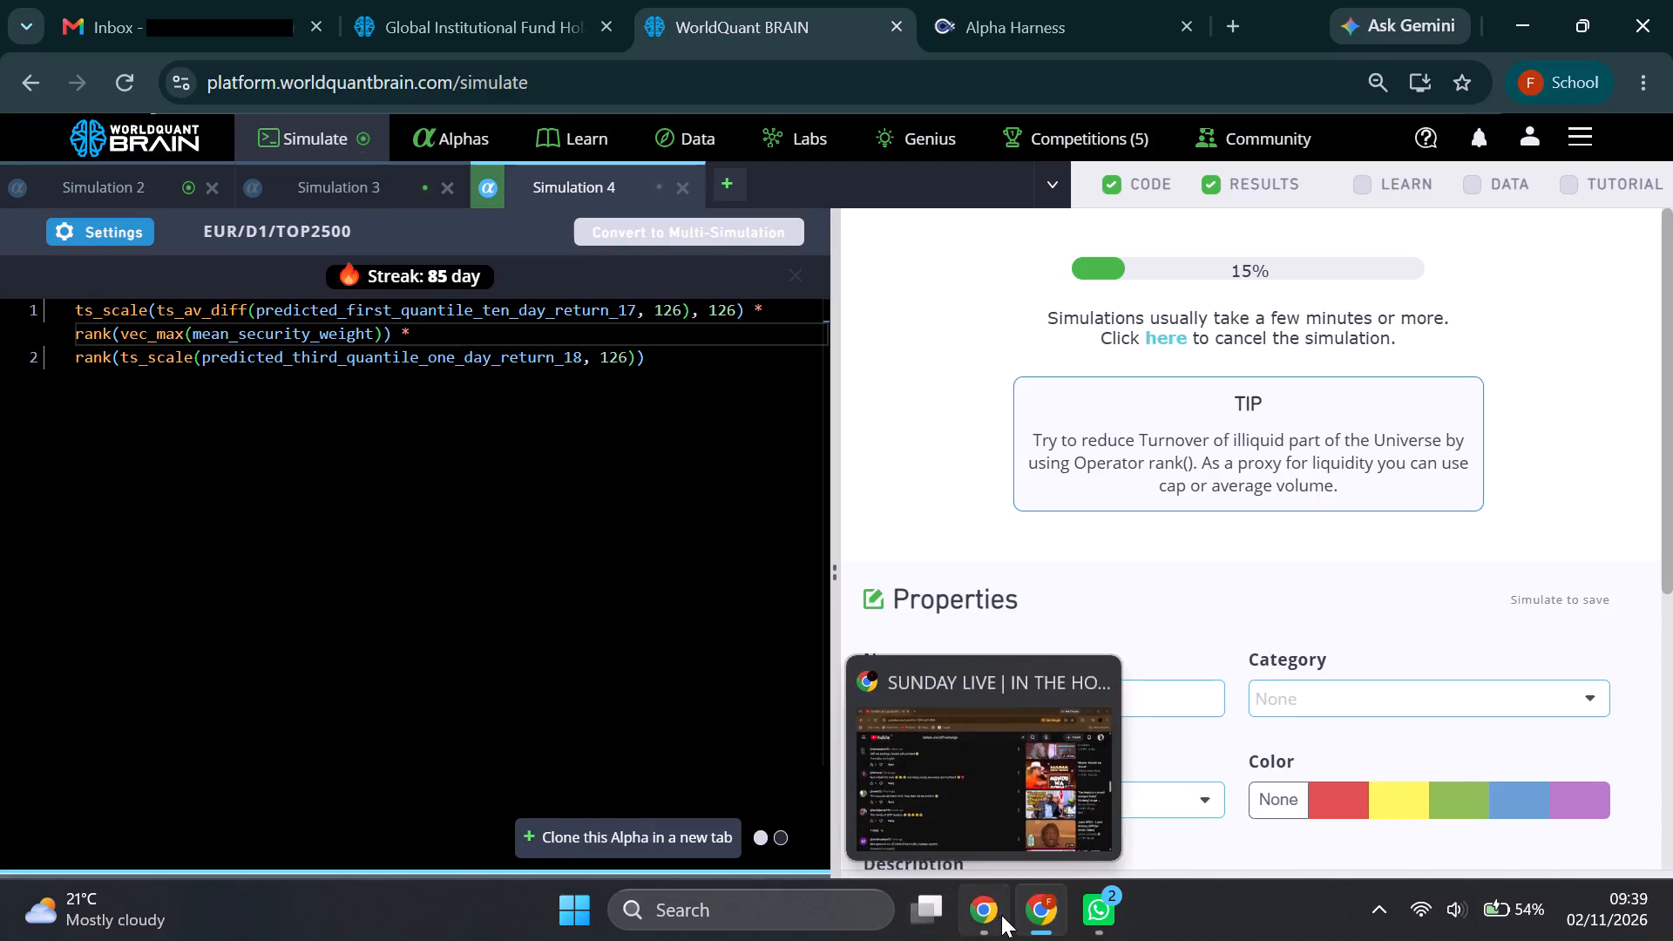
scroll(845, 701, "up", 20)
scroll(845, 701, "up", 2)
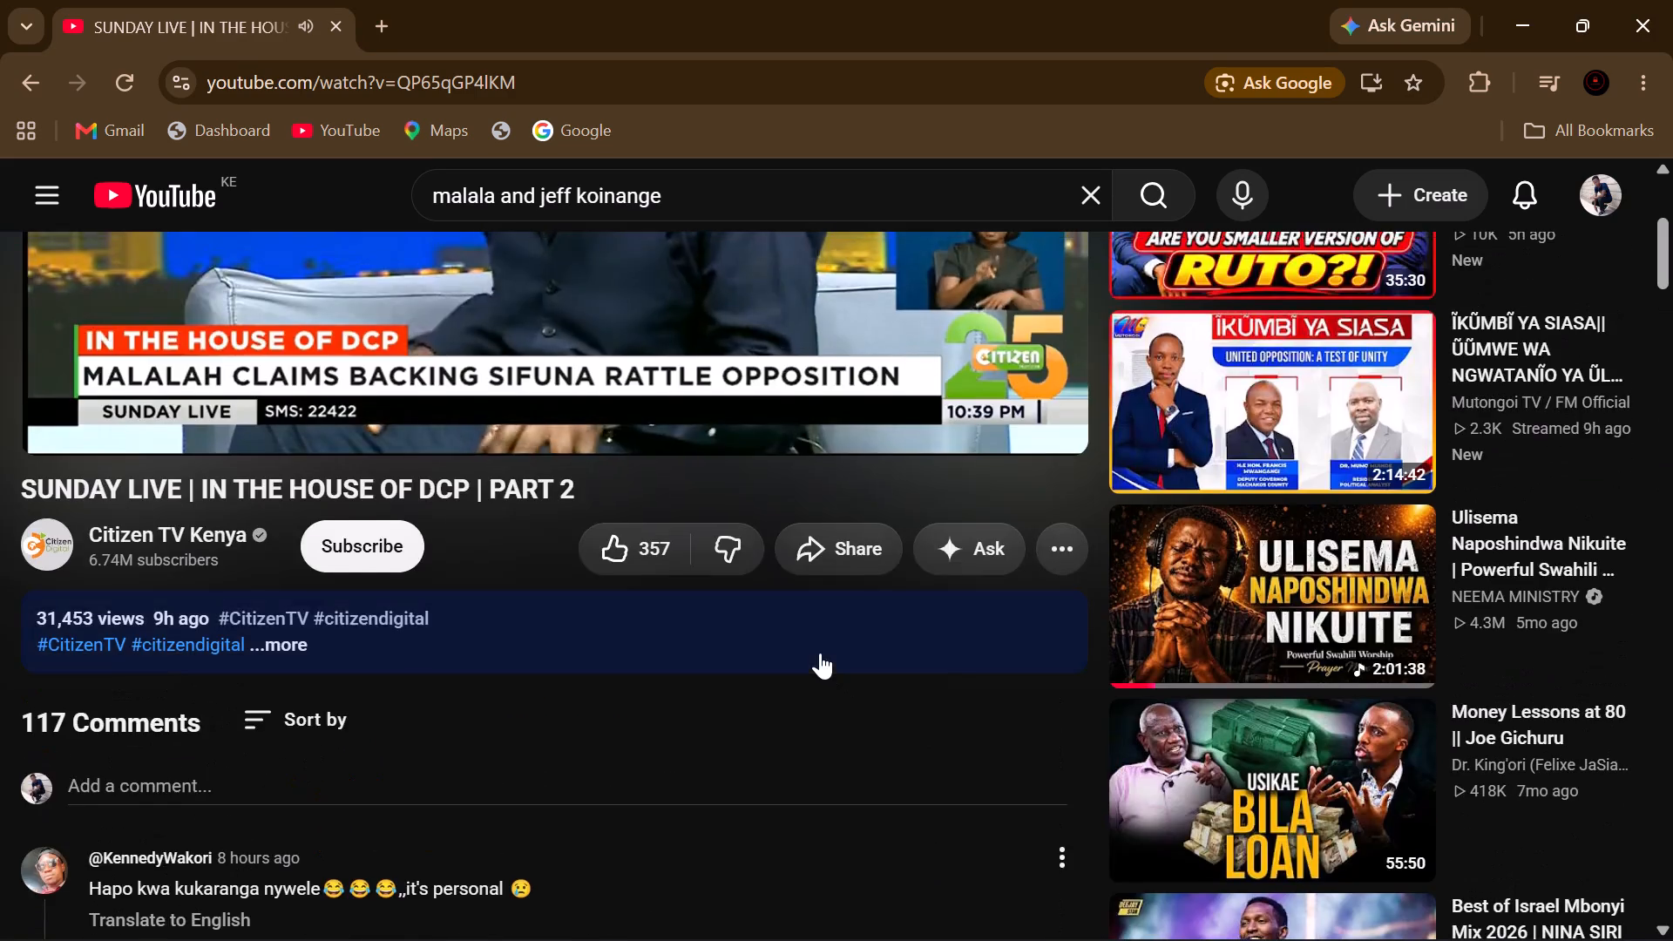
scroll(820, 653, "up", 6)
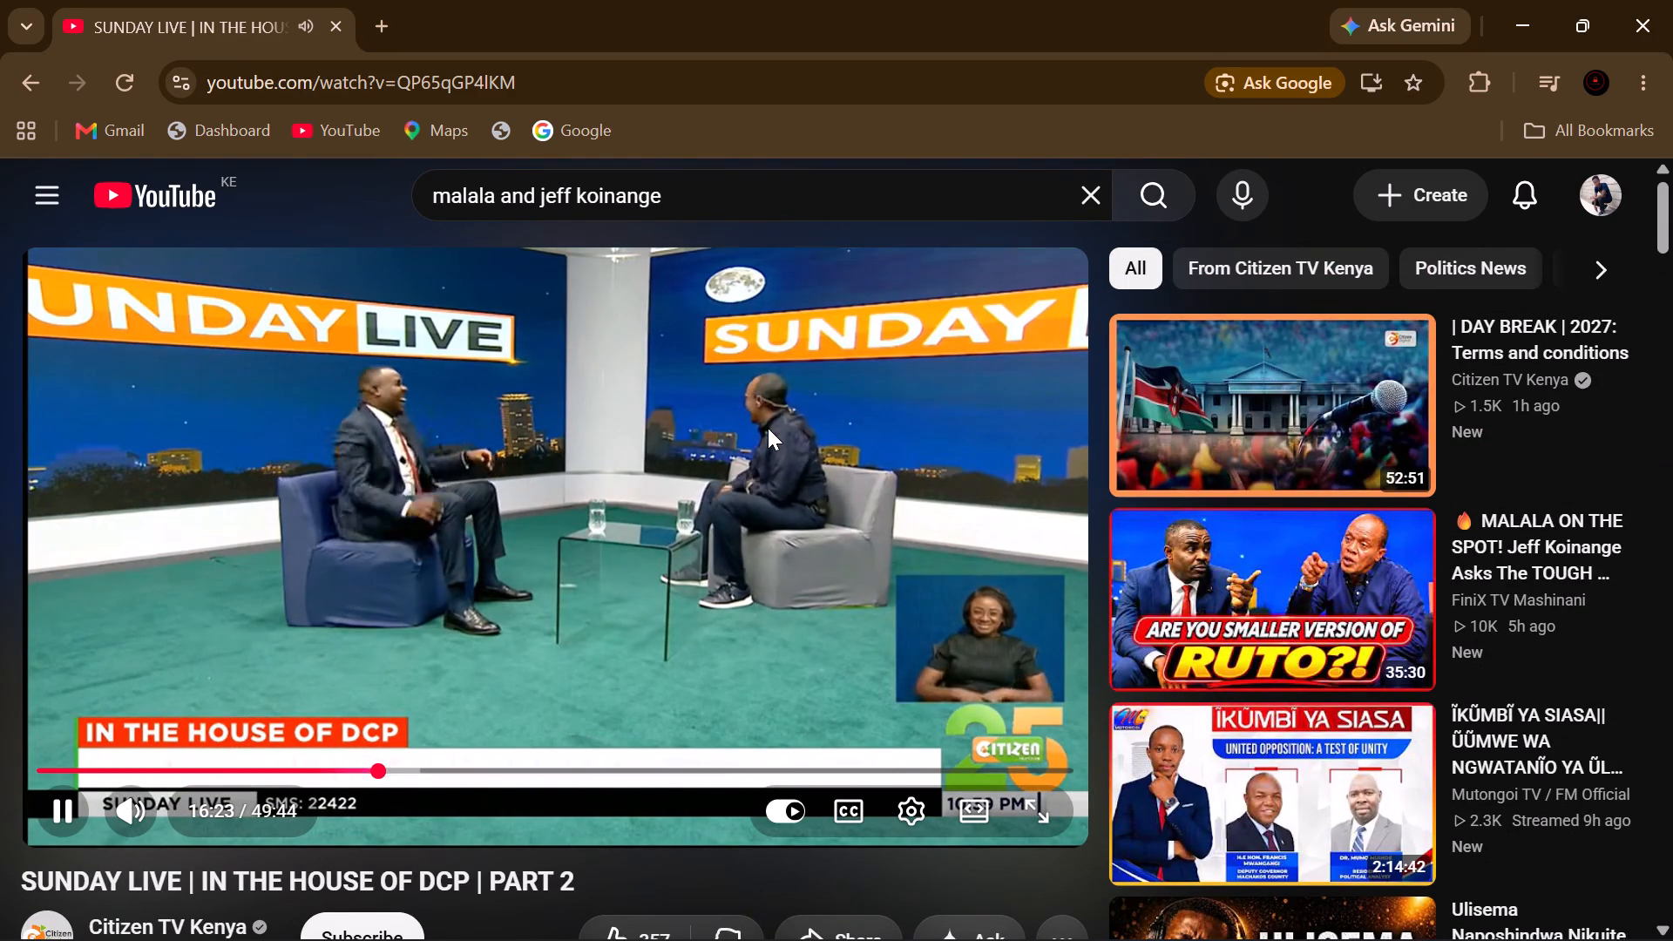
key("Left")
key("Left")
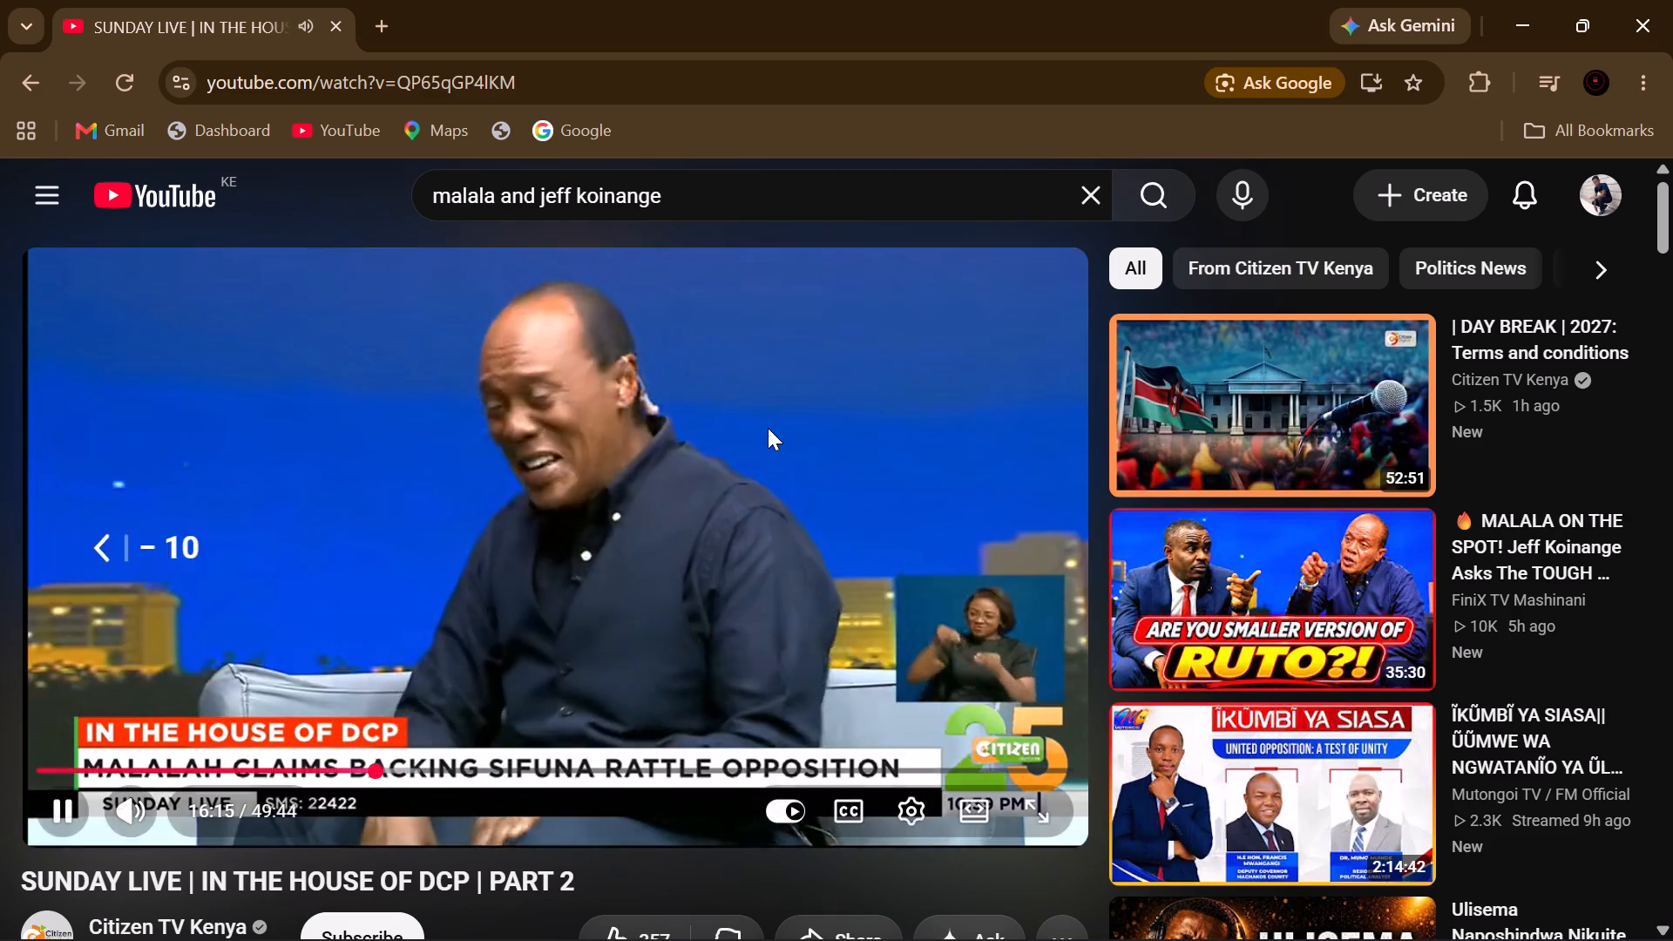
key("Left")
key("Left")
key("Left")
key("Left")
key("Left")
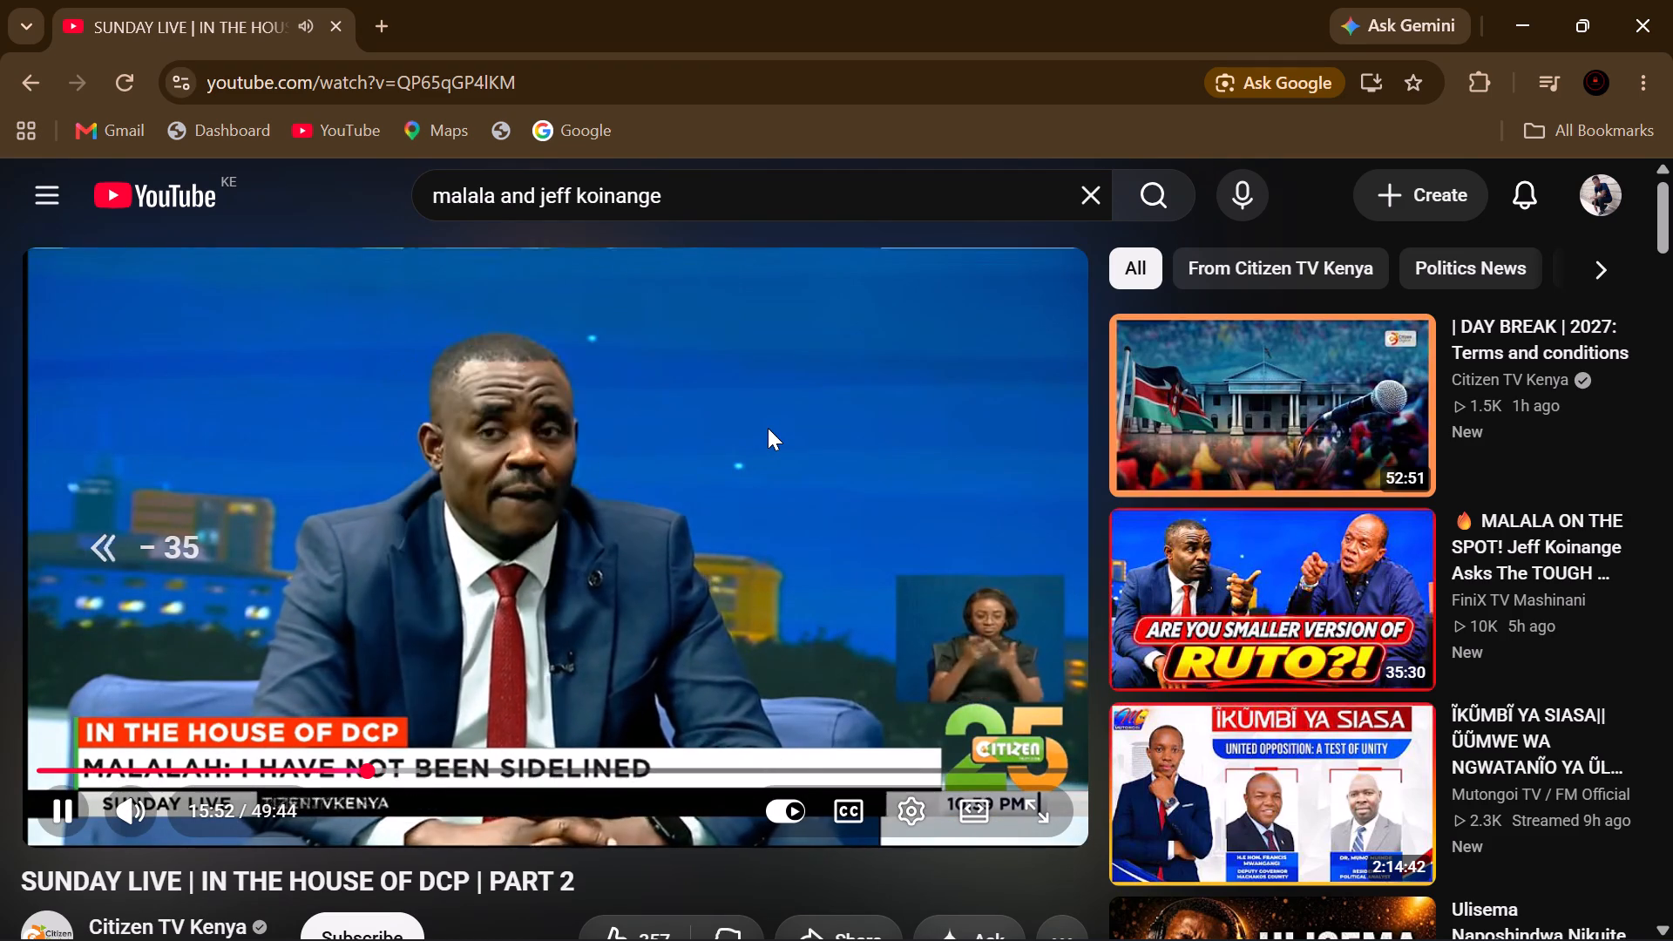
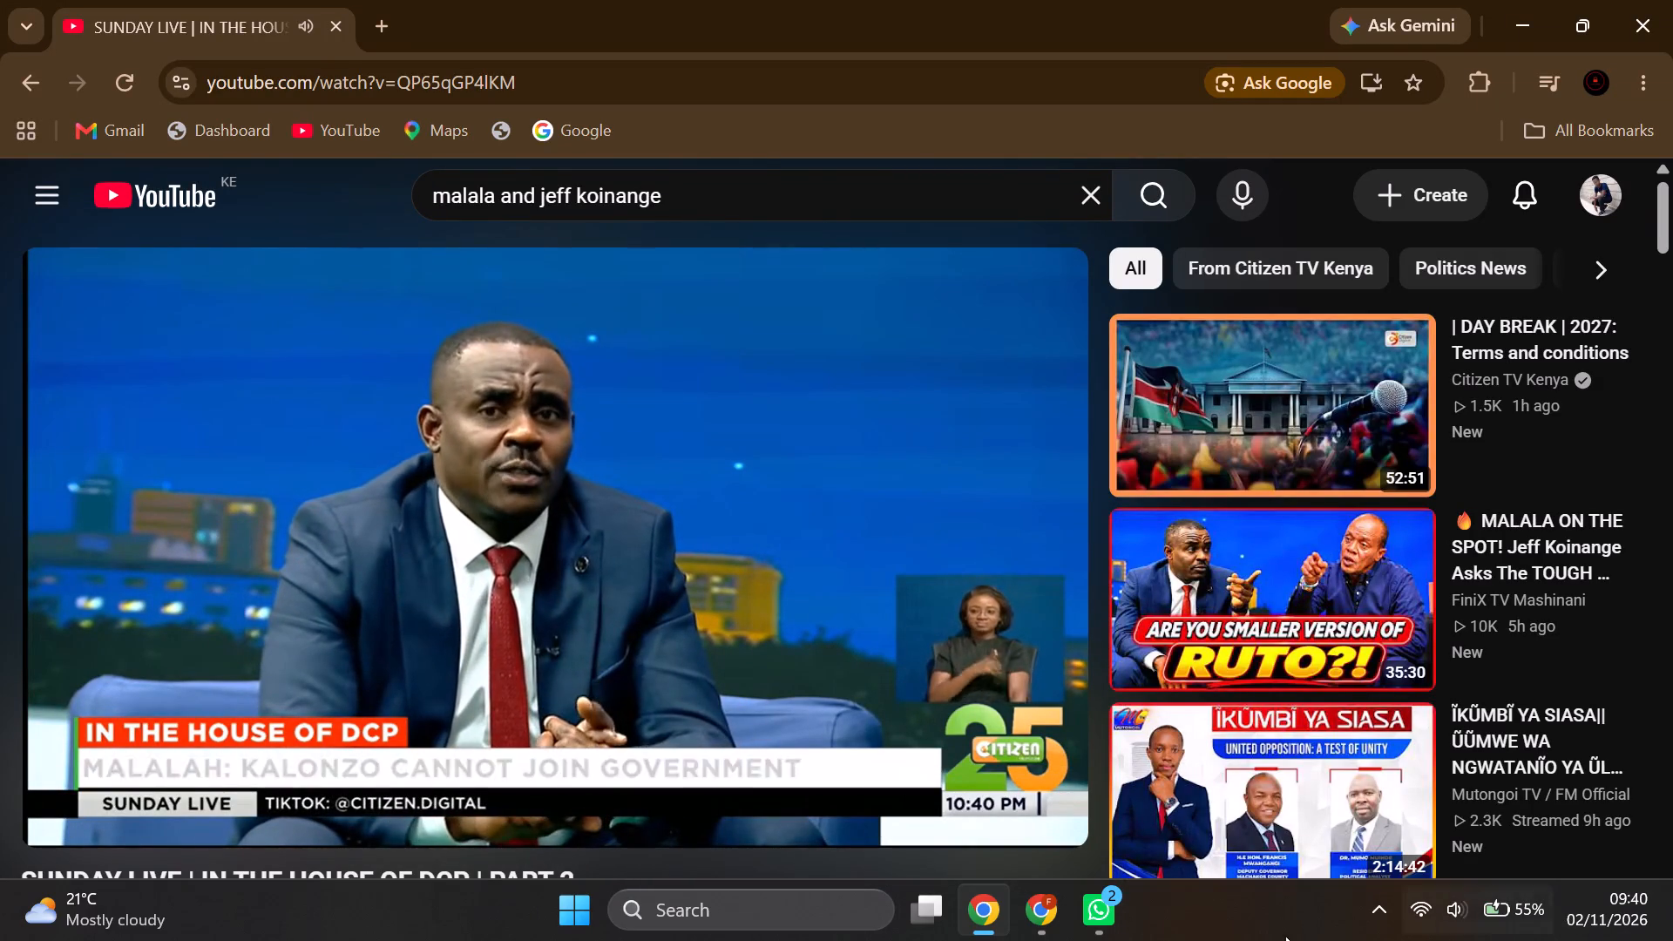
Switch back to WorldQuant BRAIN, show the test period for Simulation 4 and examine its IS-period summary.
left_click(1044, 901)
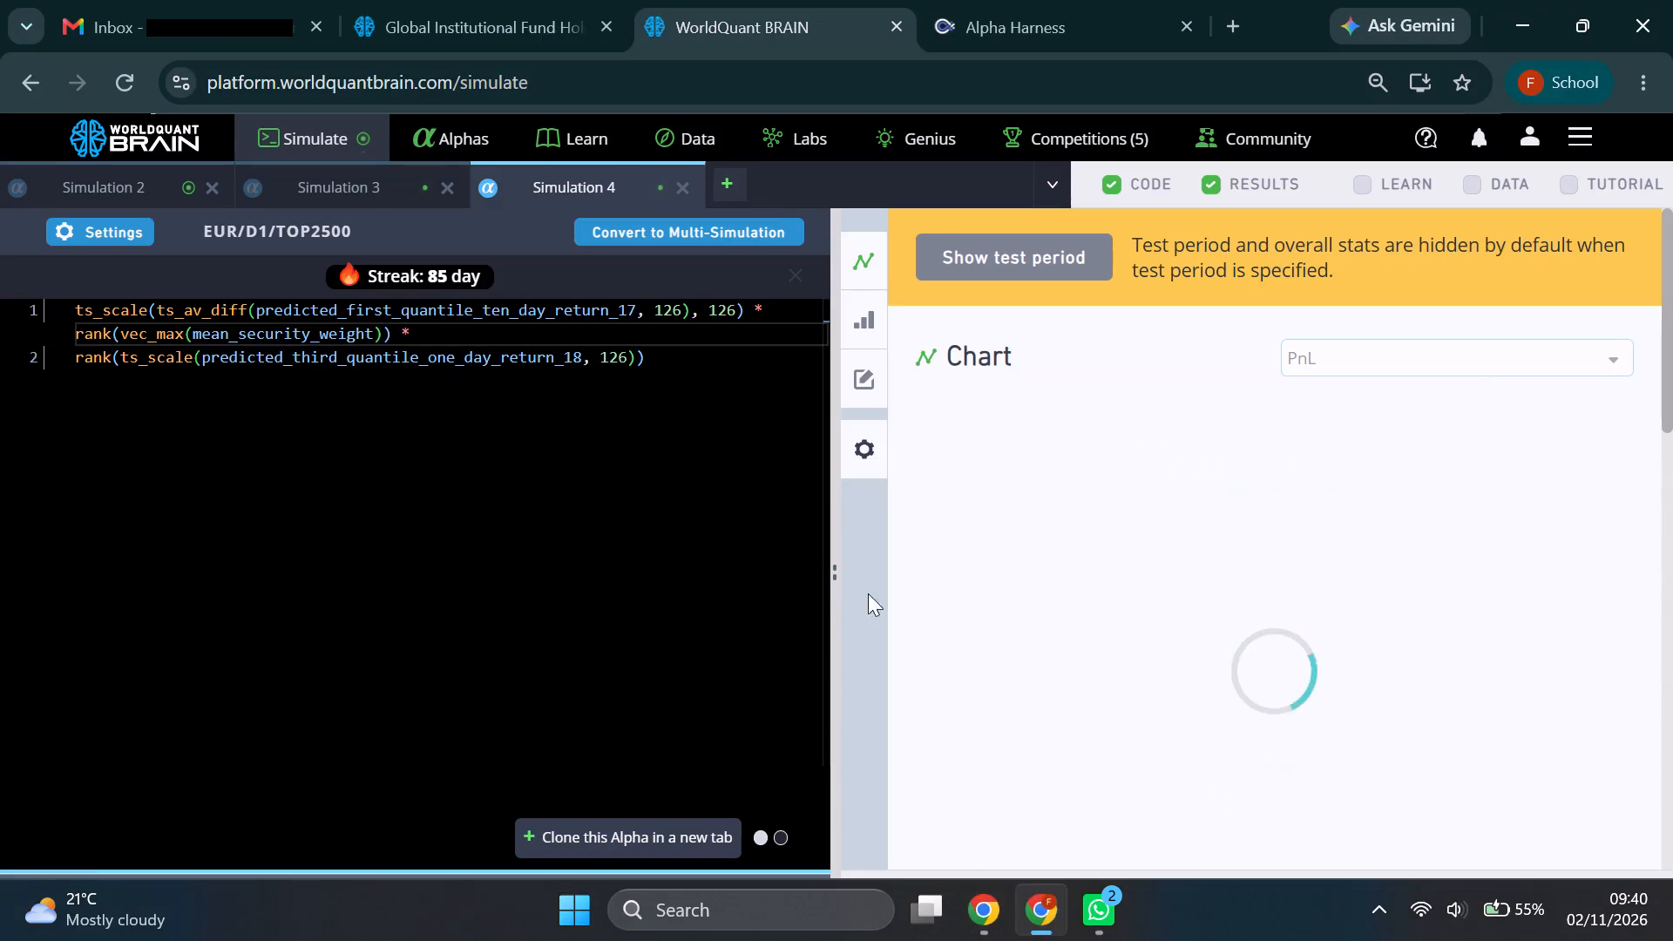
left_click(1296, 904)
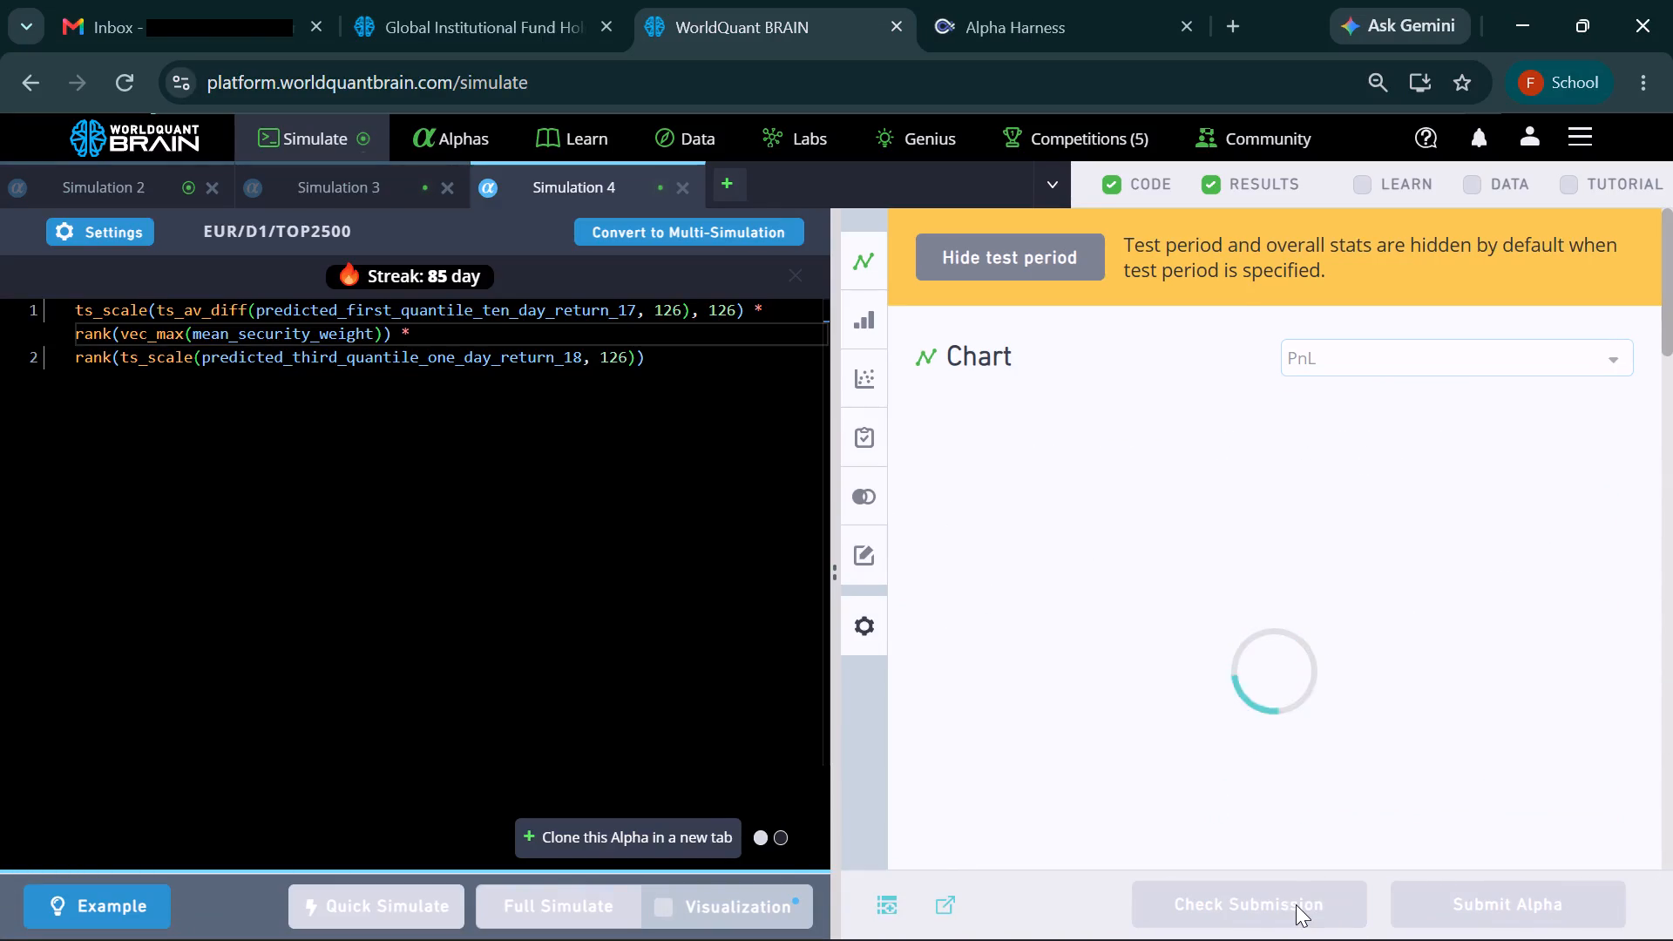
scroll(1295, 643, "down", 4)
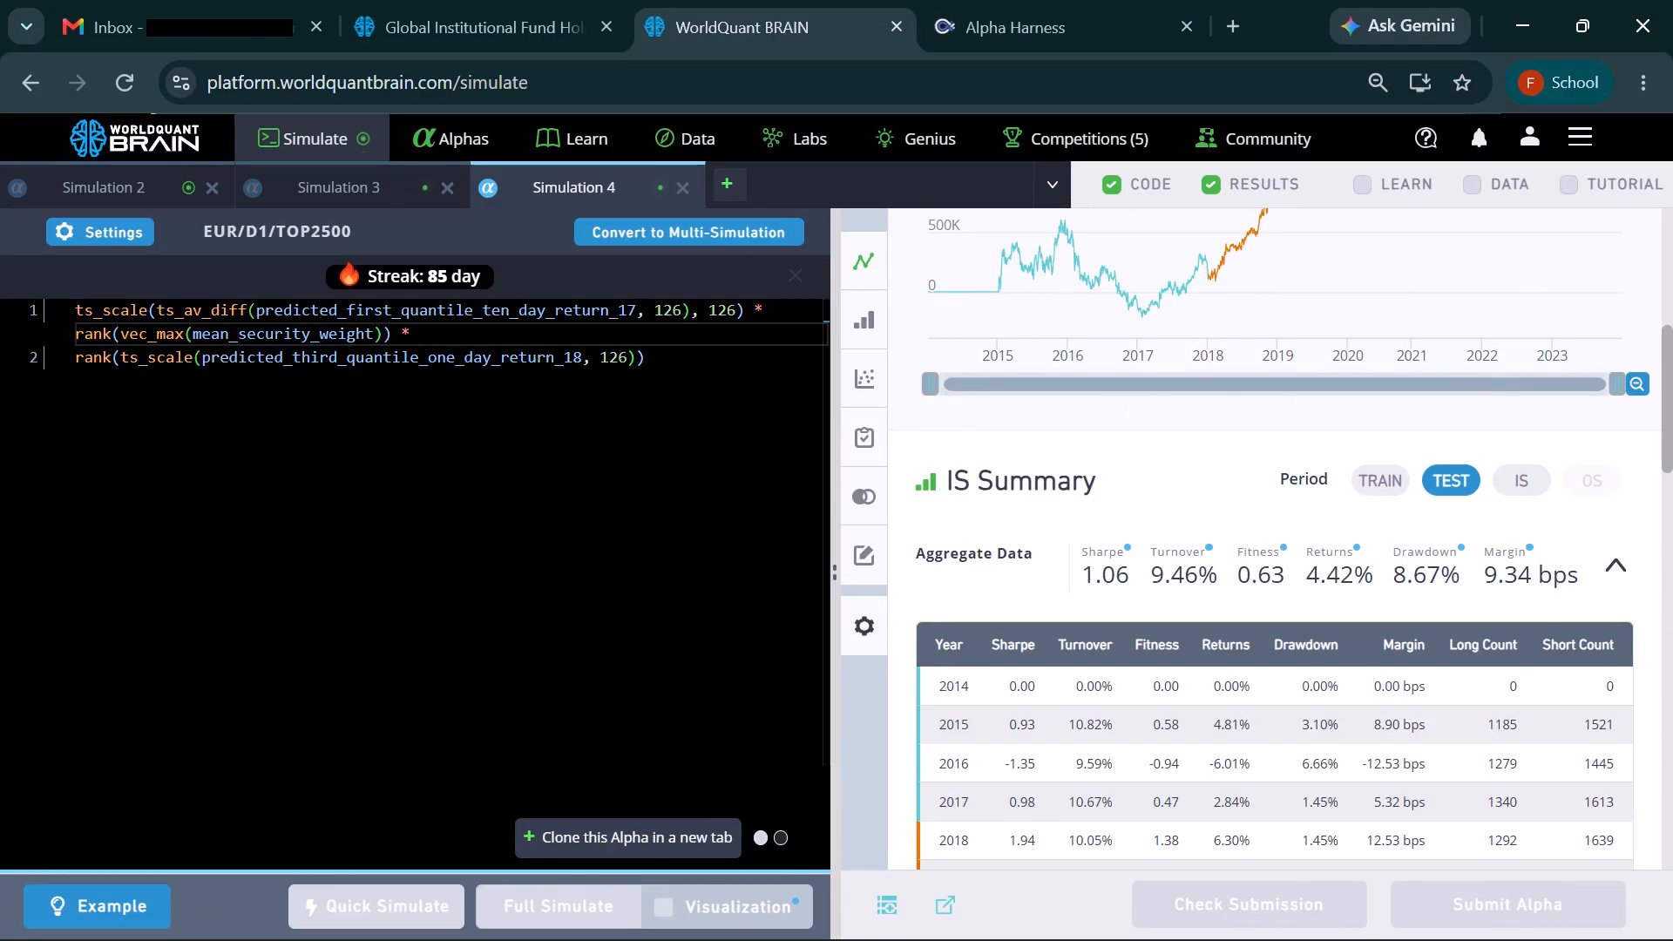
left_click(1527, 479)
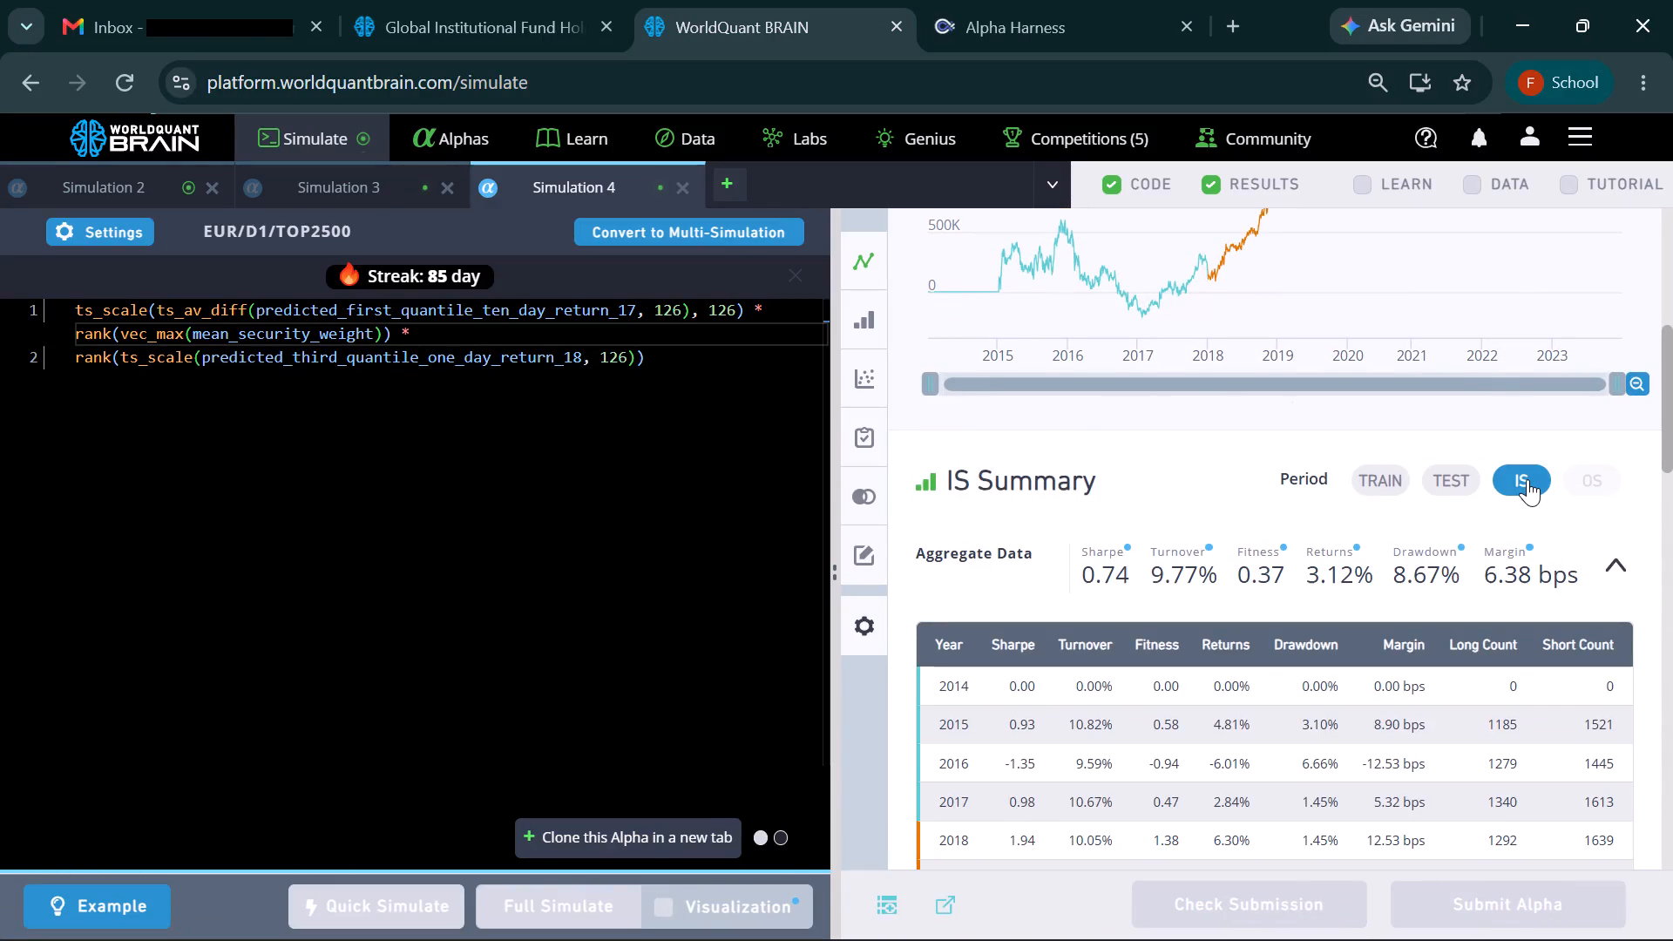
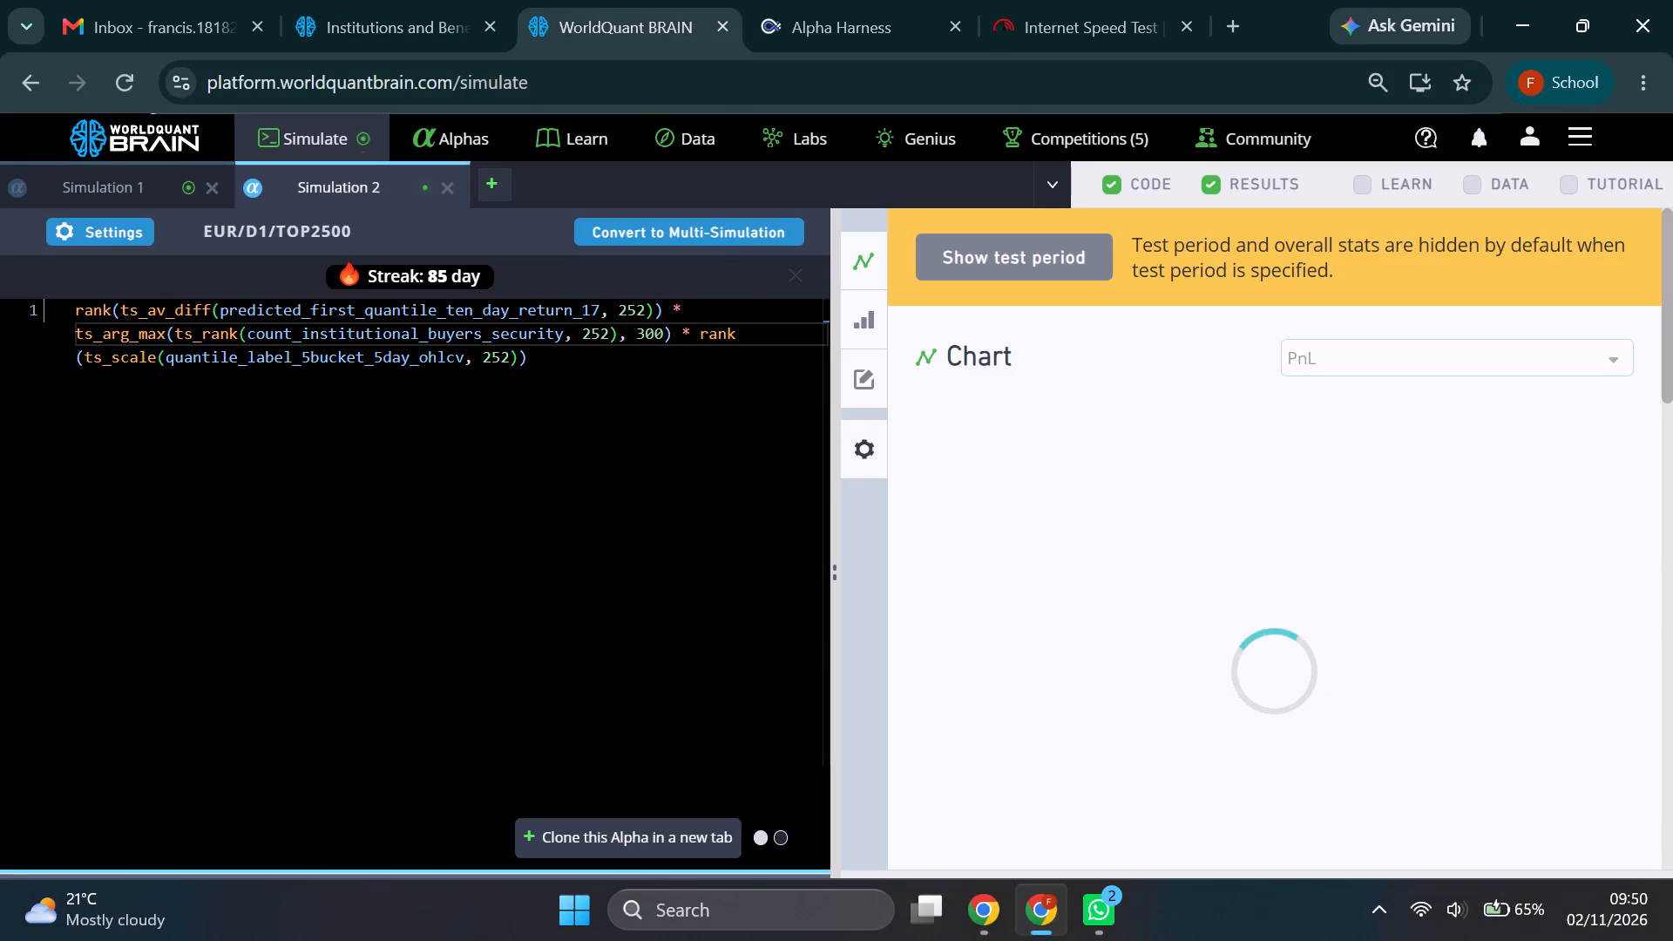
left_click(105, 189)
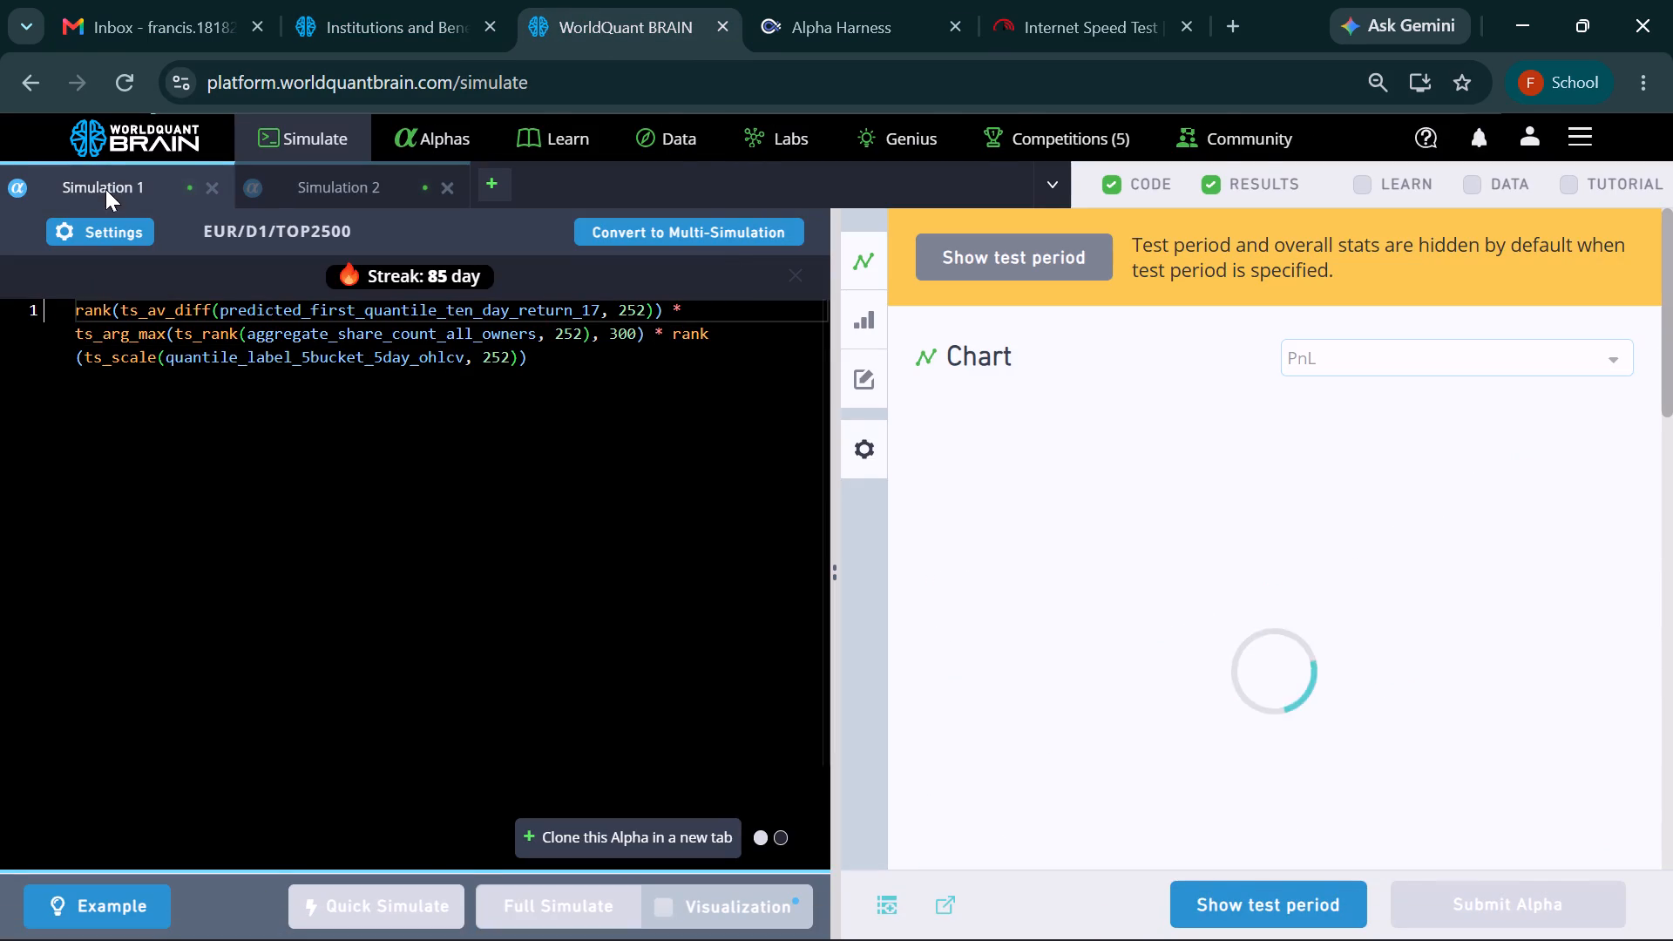
left_click(1272, 914)
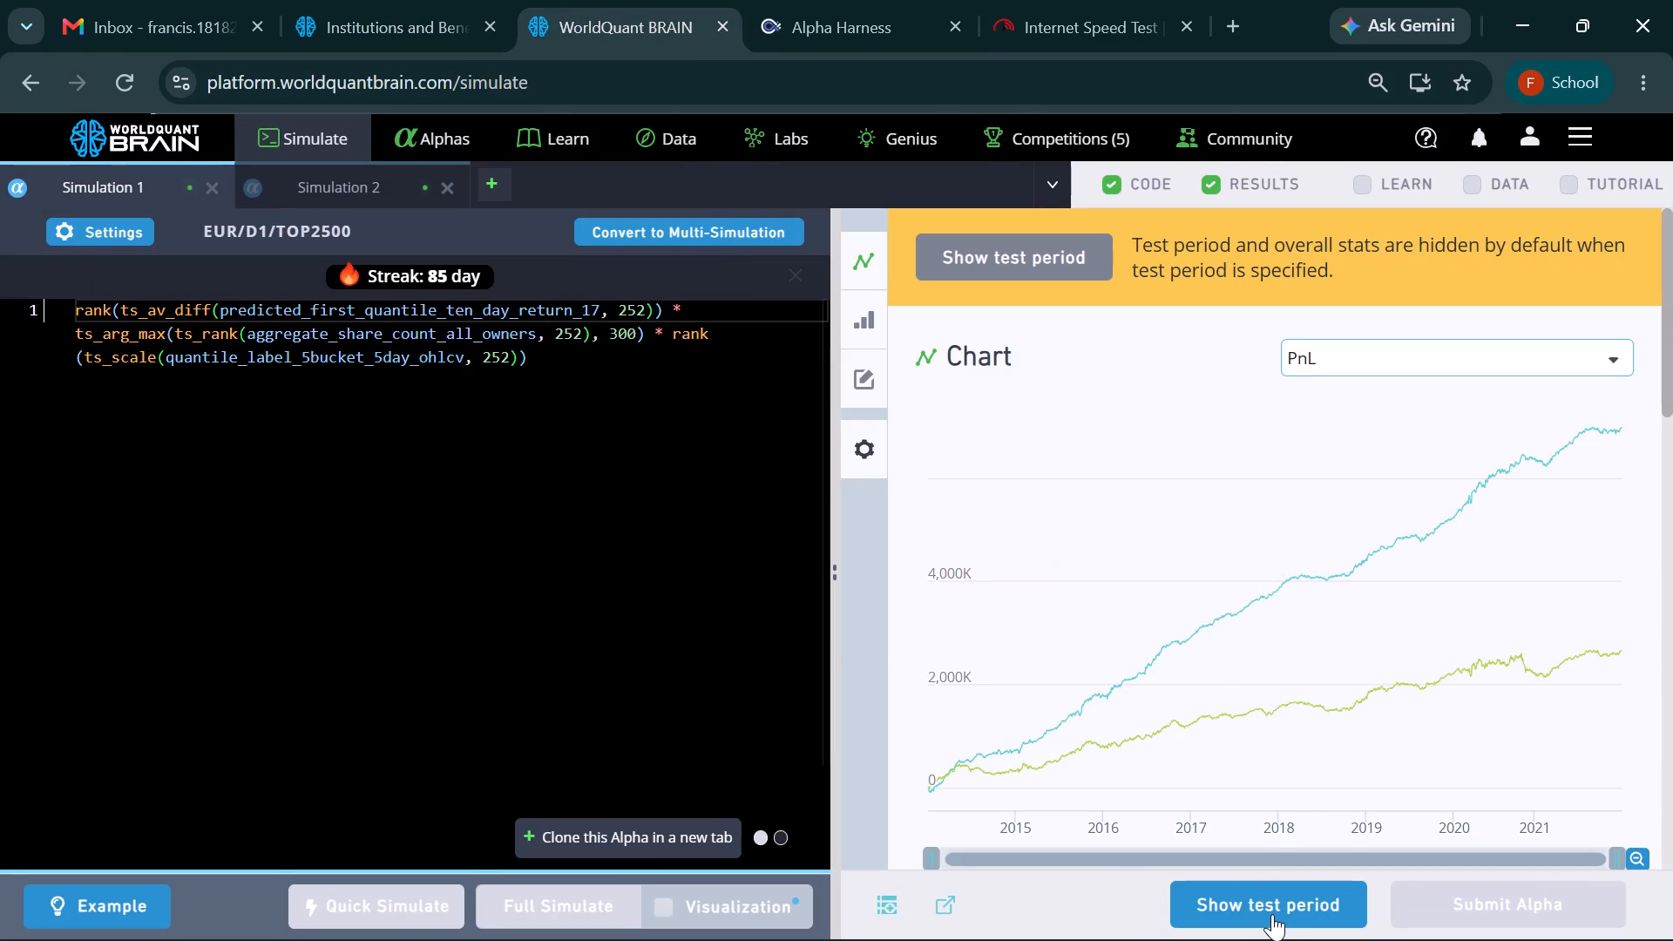
scroll(1289, 534, "down", 5)
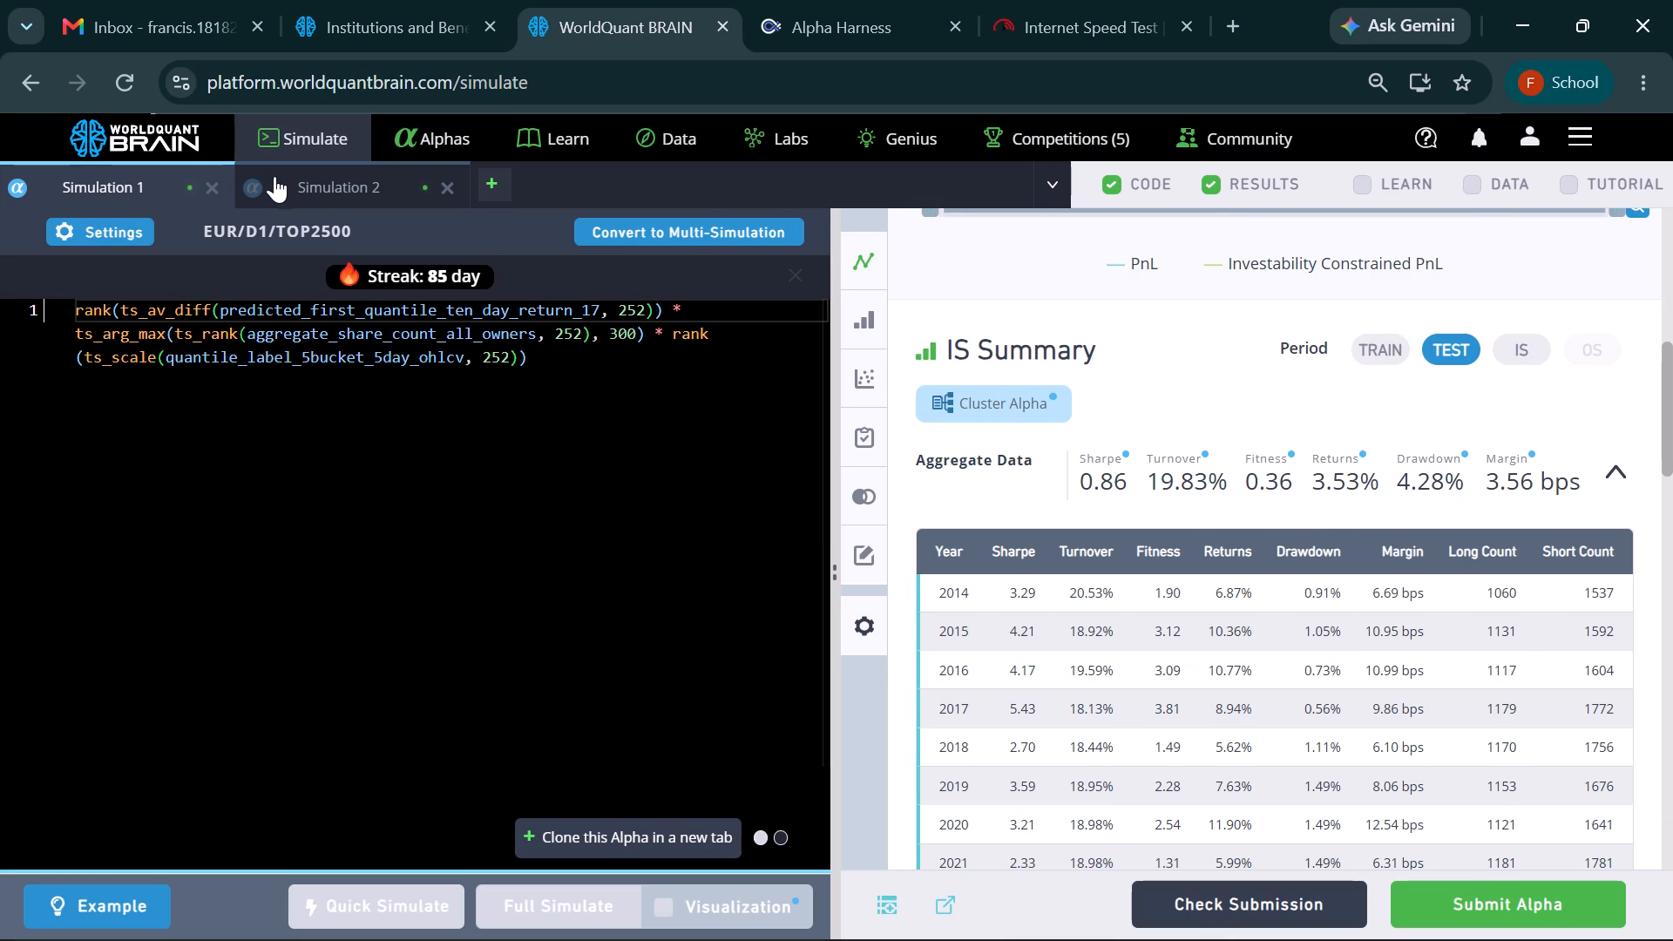
Show the test period for Simulation 2 and review its IS Summary for the TEST and IS periods.
left_click(307, 180)
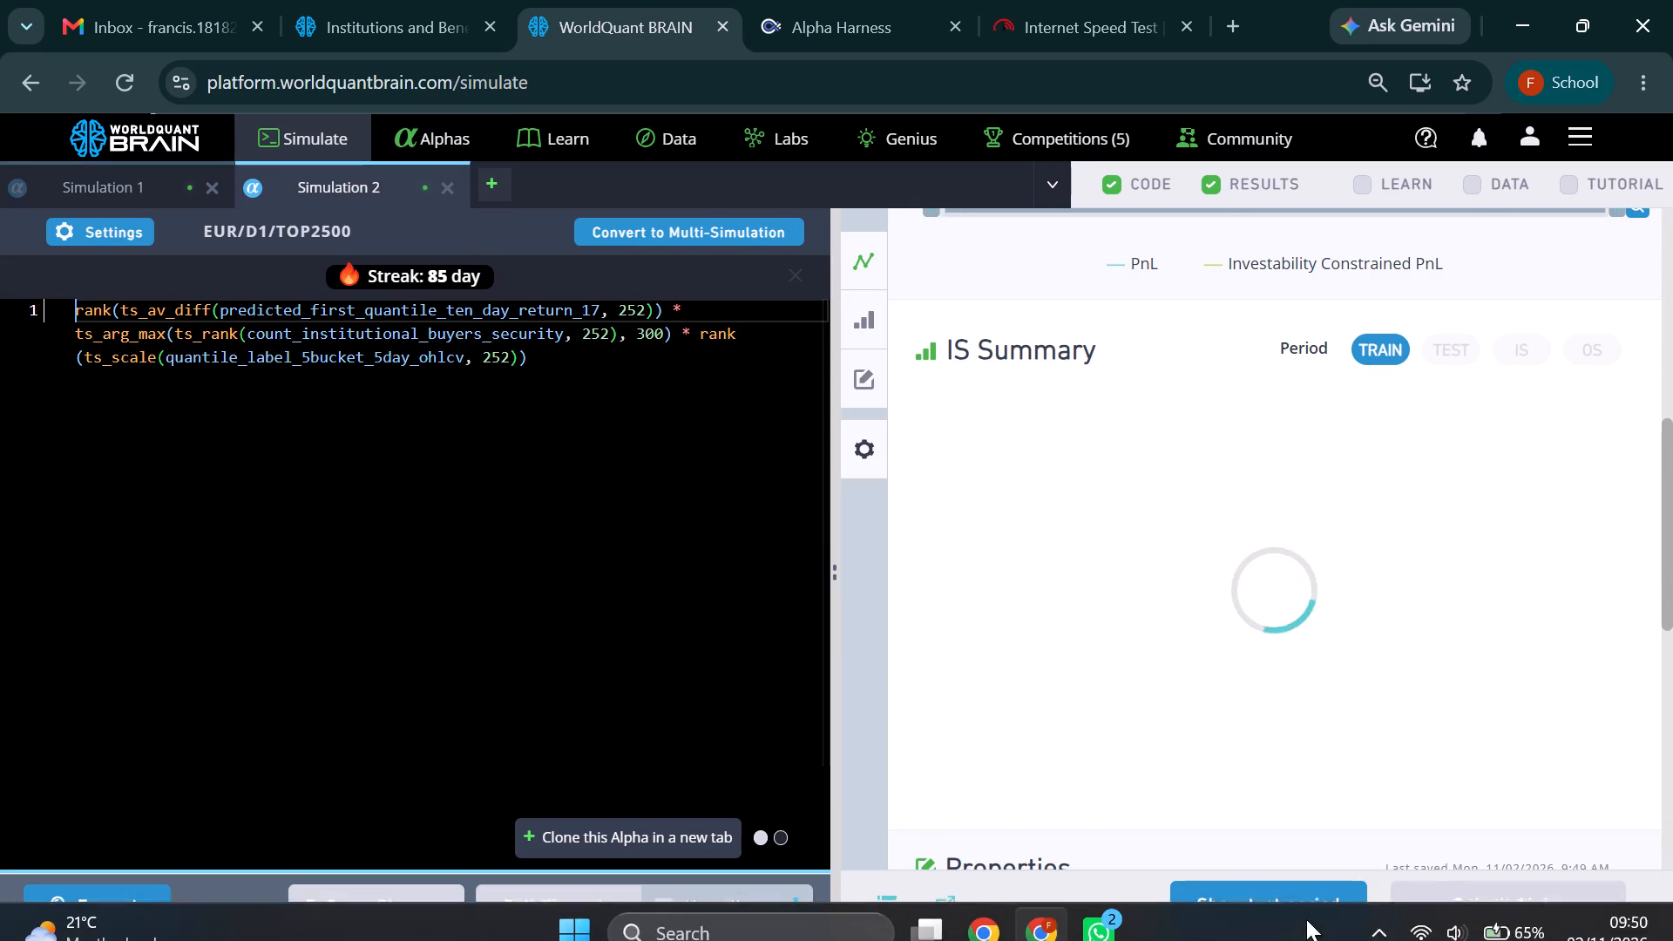
left_click(1281, 893)
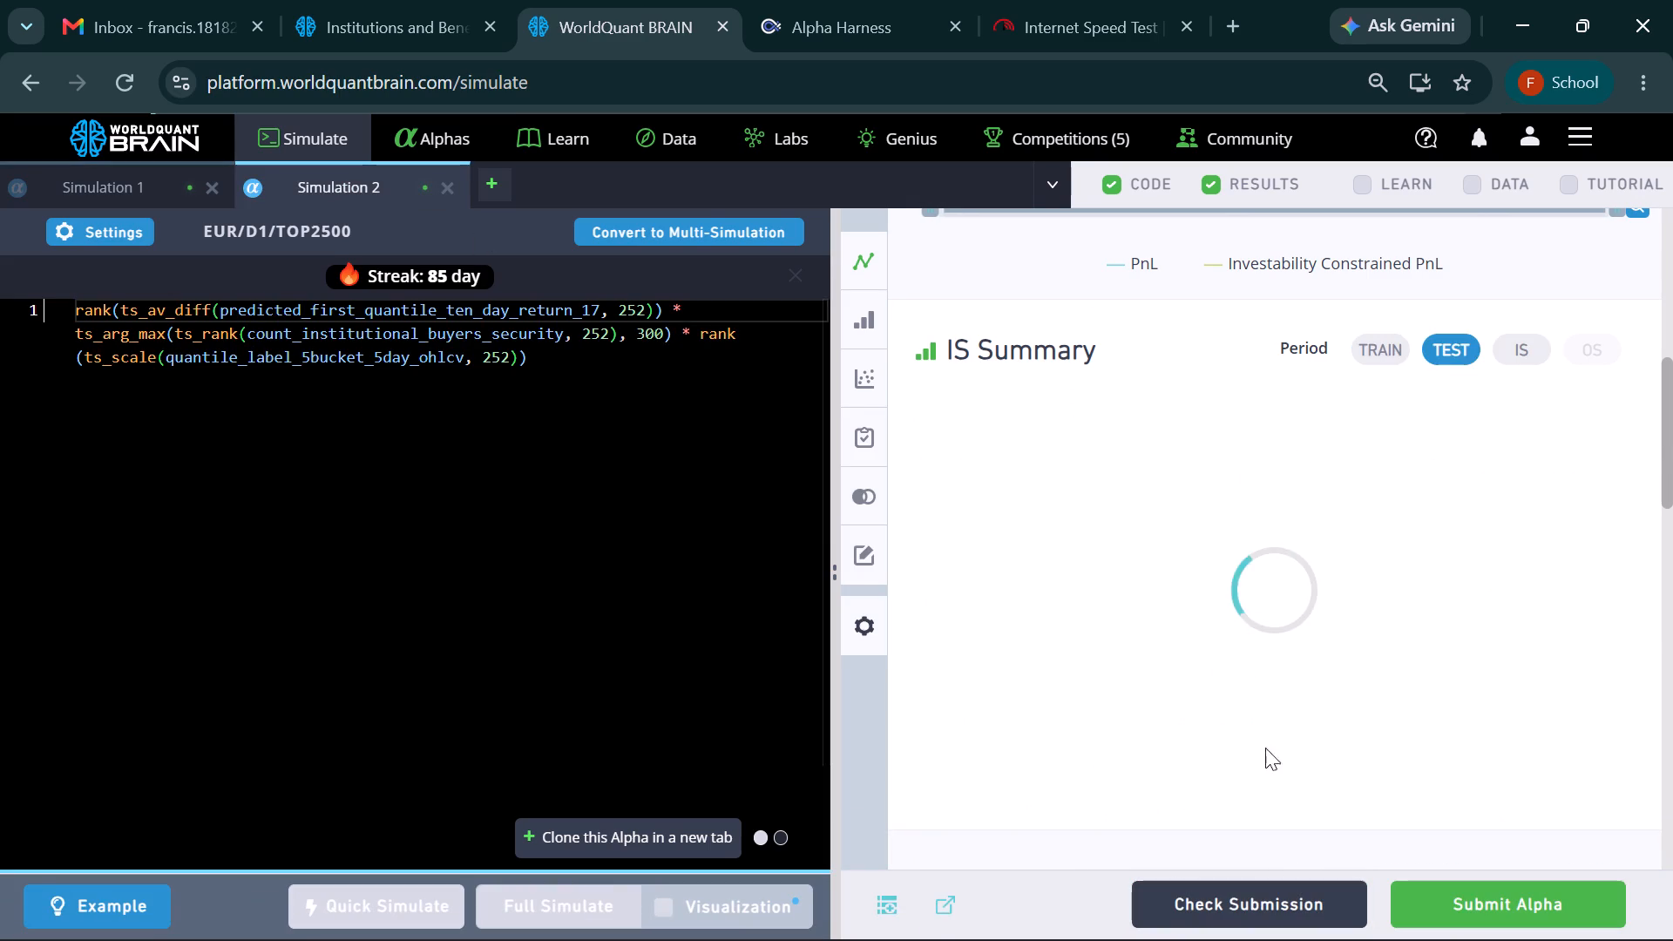
scroll(1265, 727, "down", 4)
scroll(1265, 727, "up", 4)
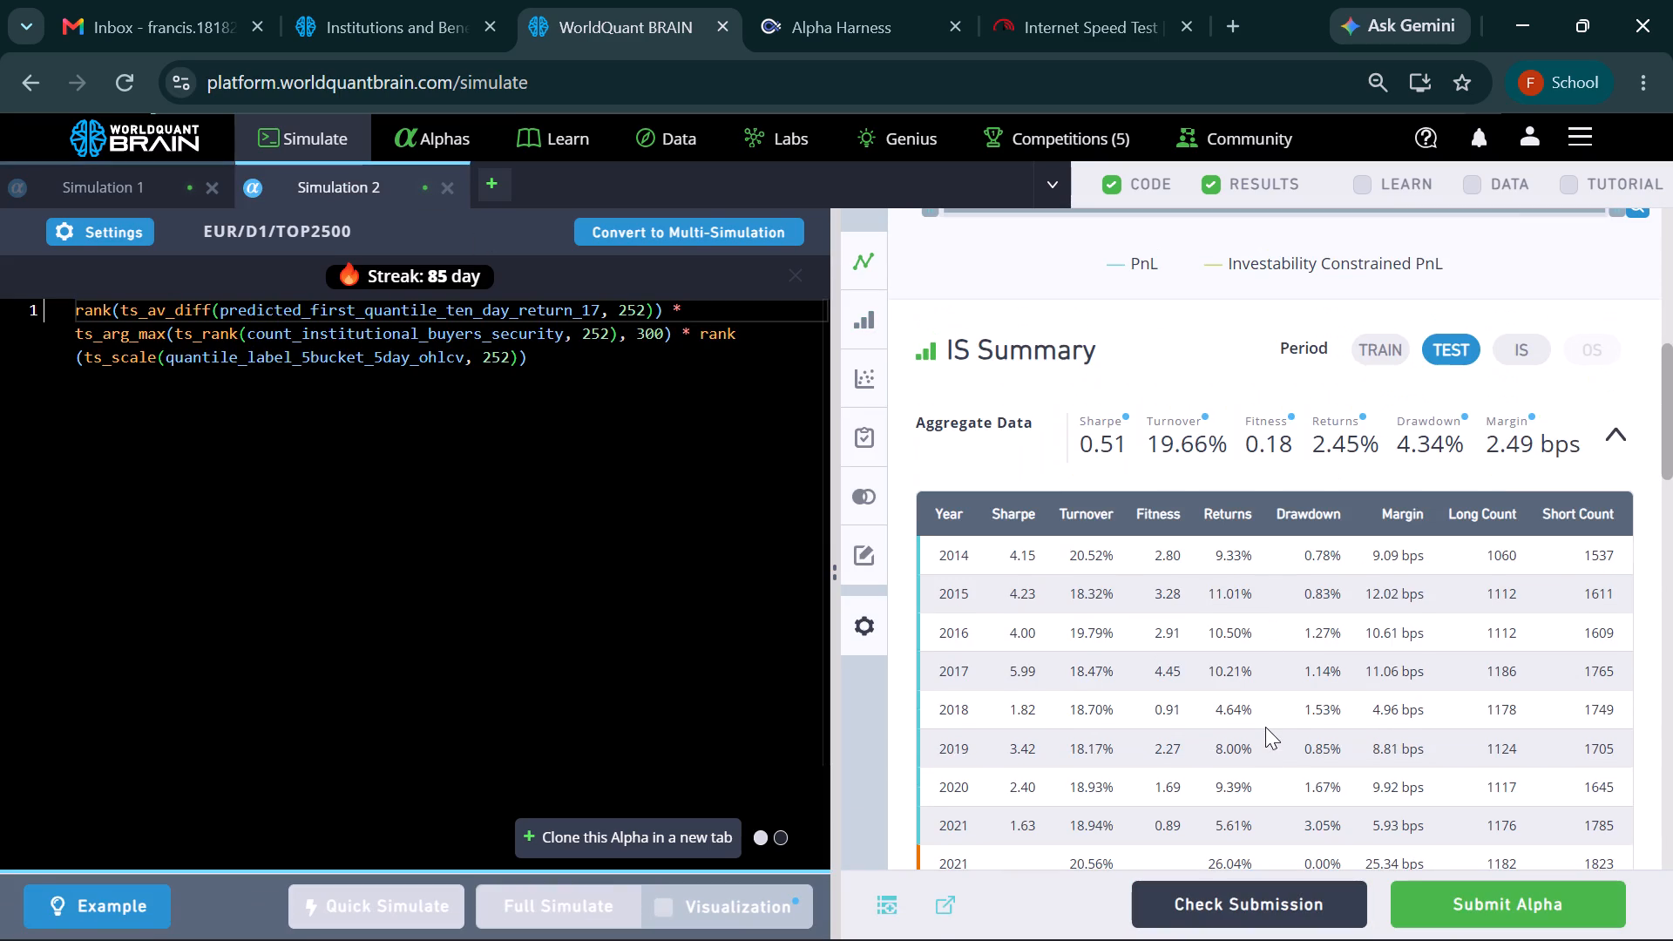
left_click(1527, 341)
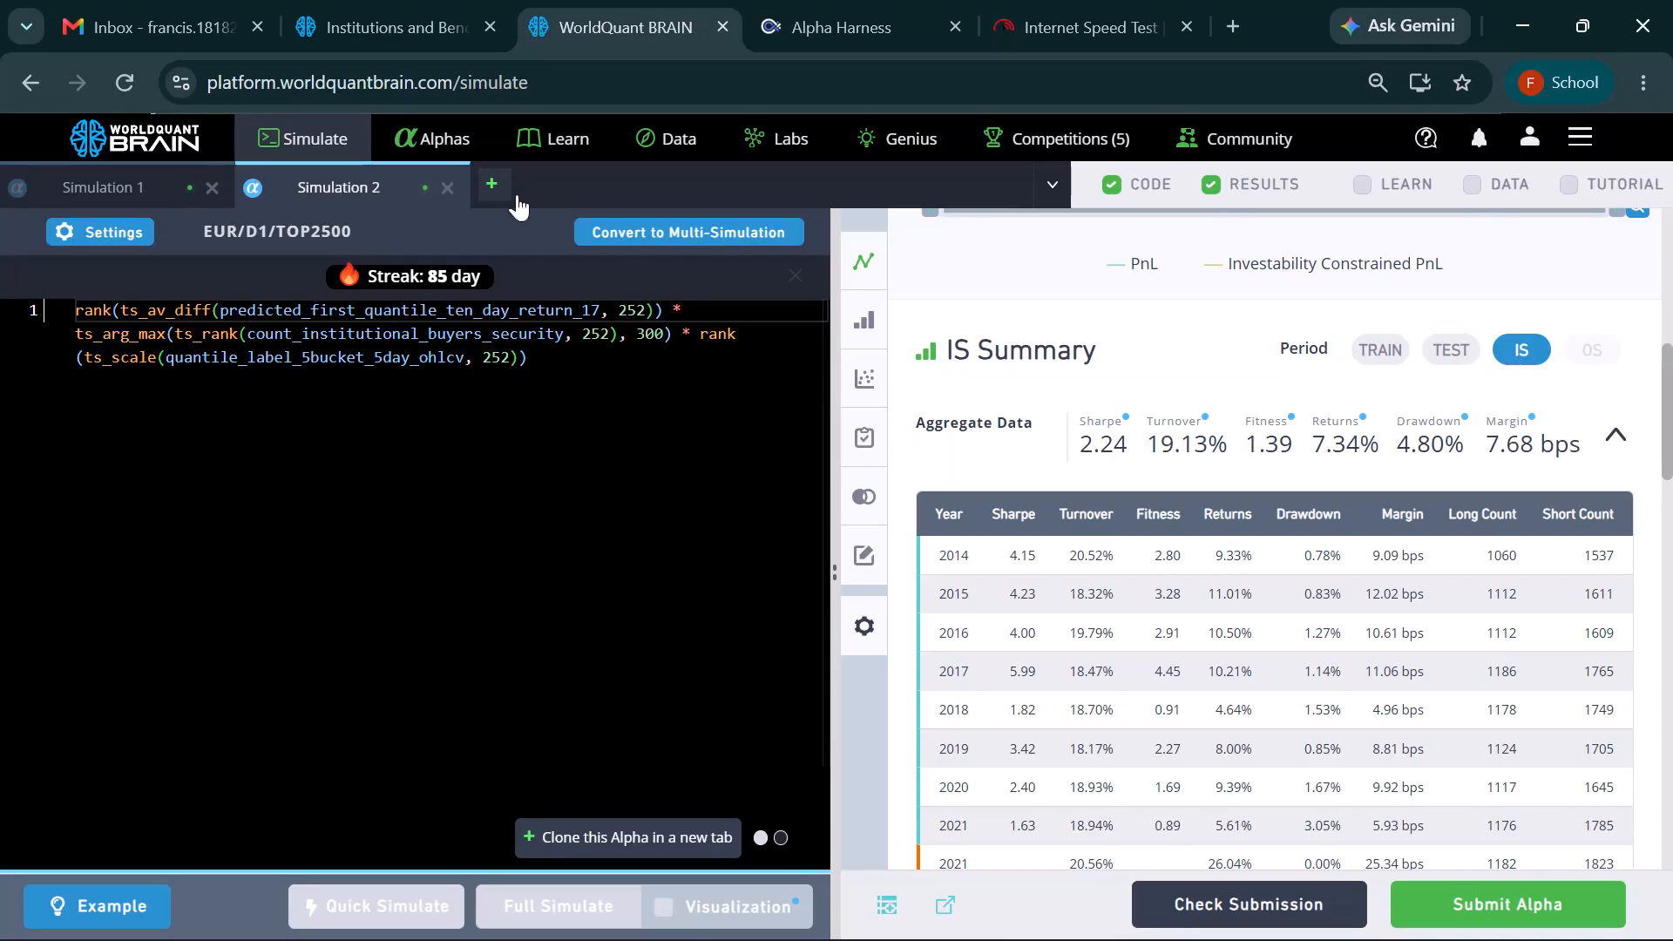
Review Simulation 1's summary for the IS period, then close Simulation 1.
left_click(126, 178)
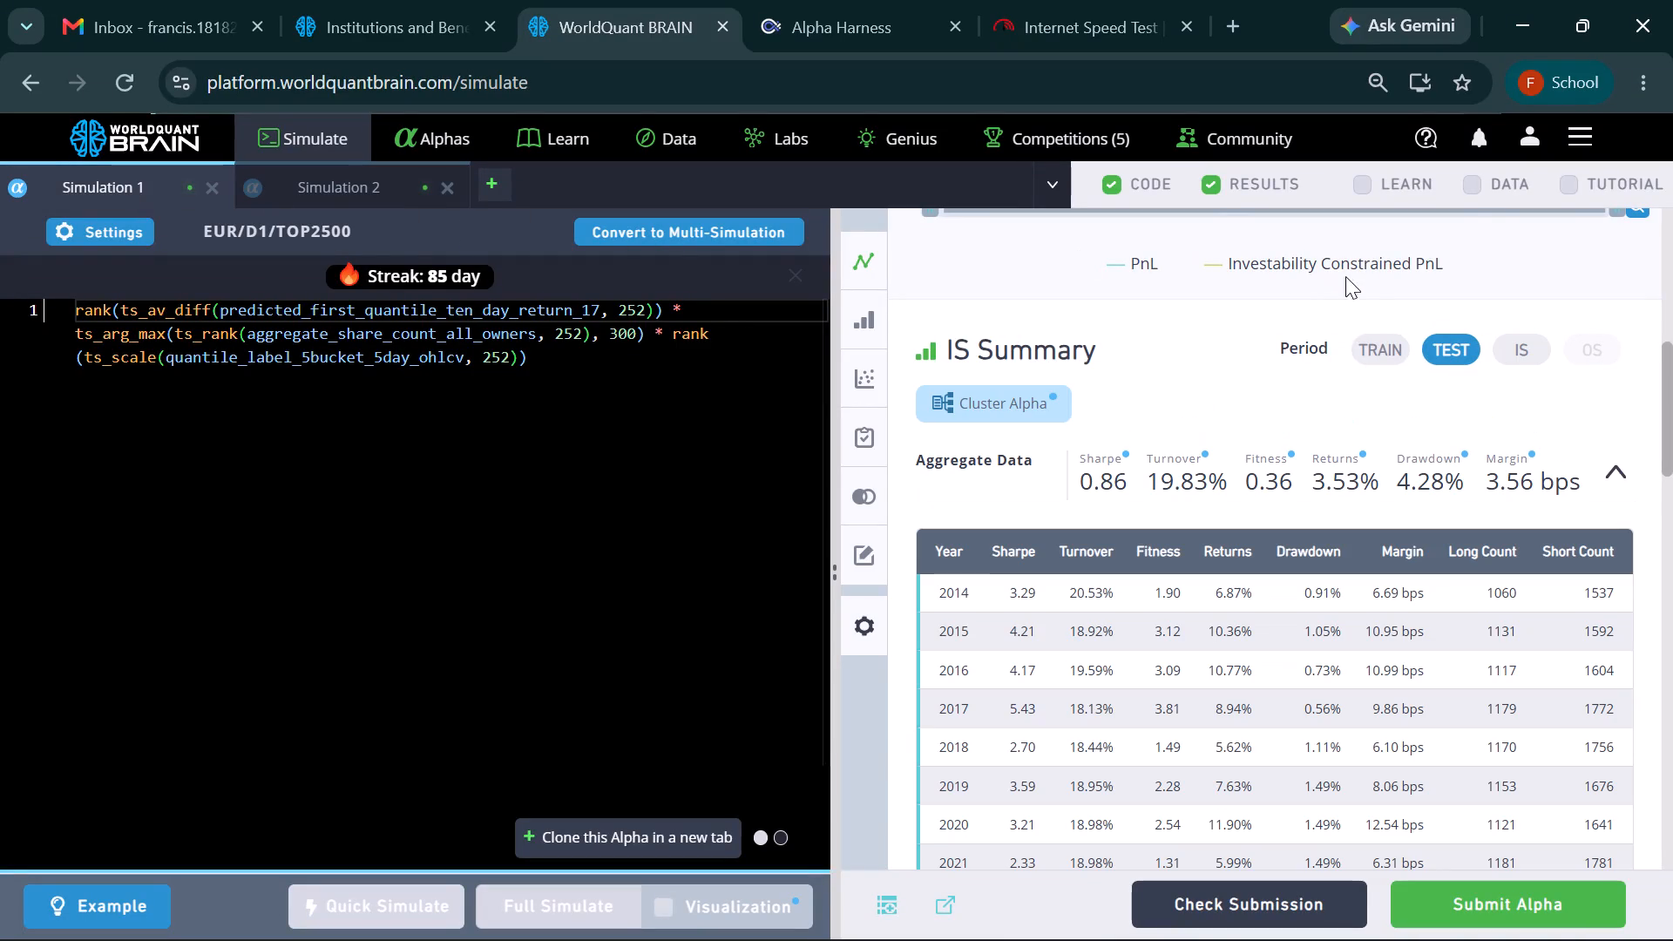
left_click(1515, 342)
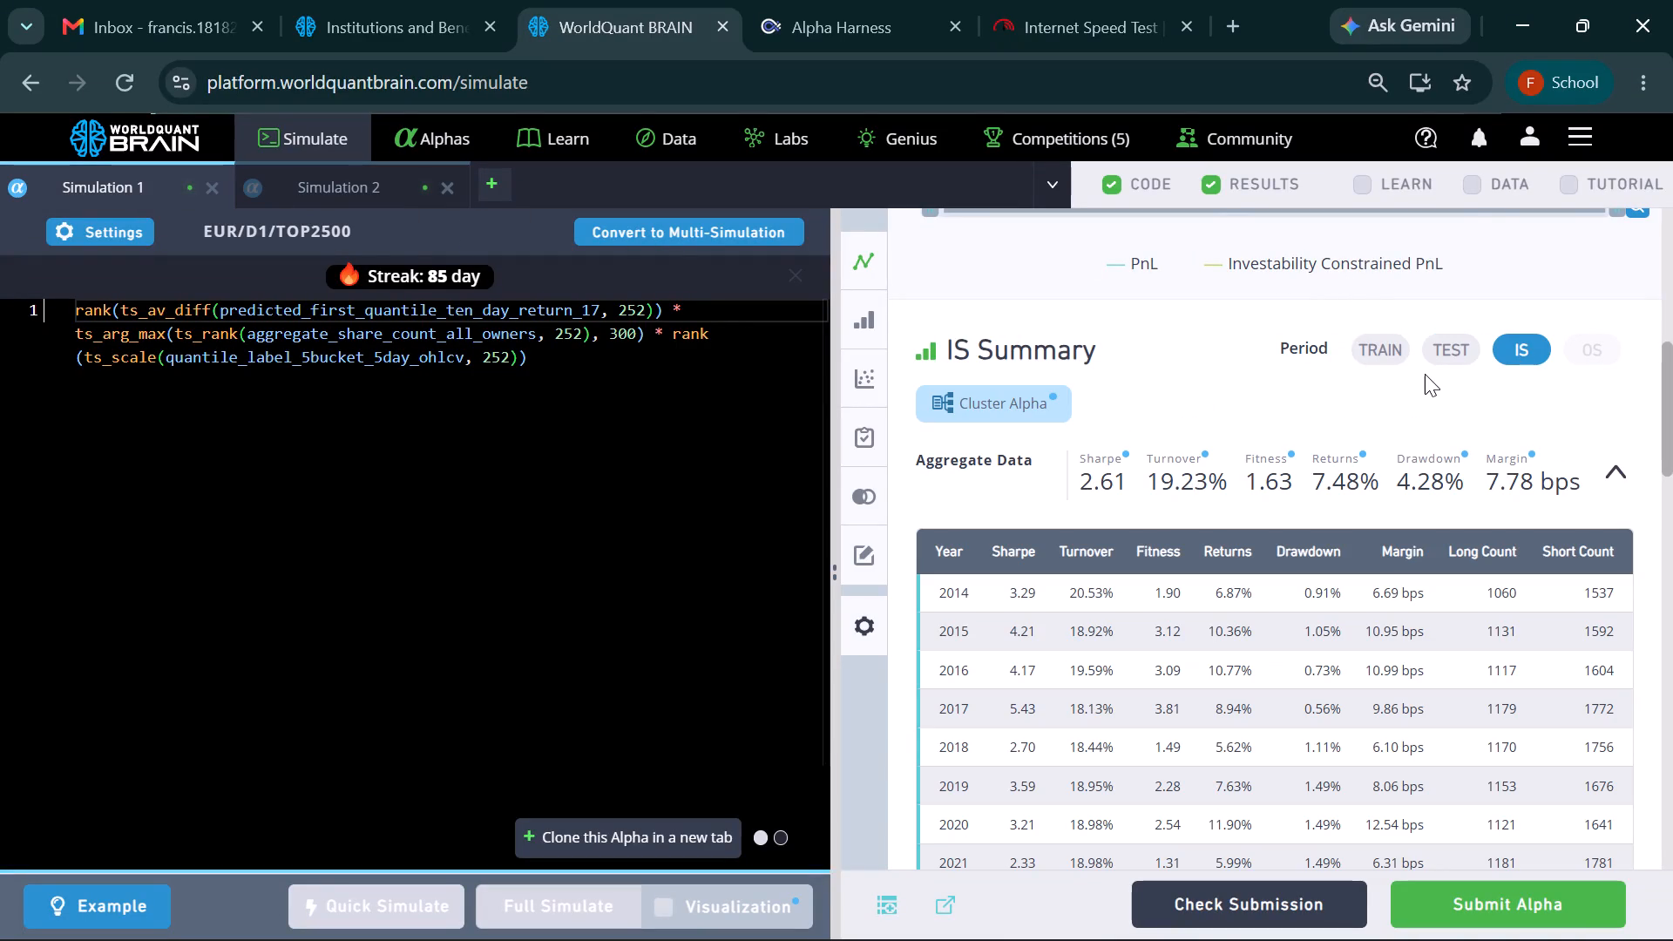
scroll(1440, 483, "down", 4)
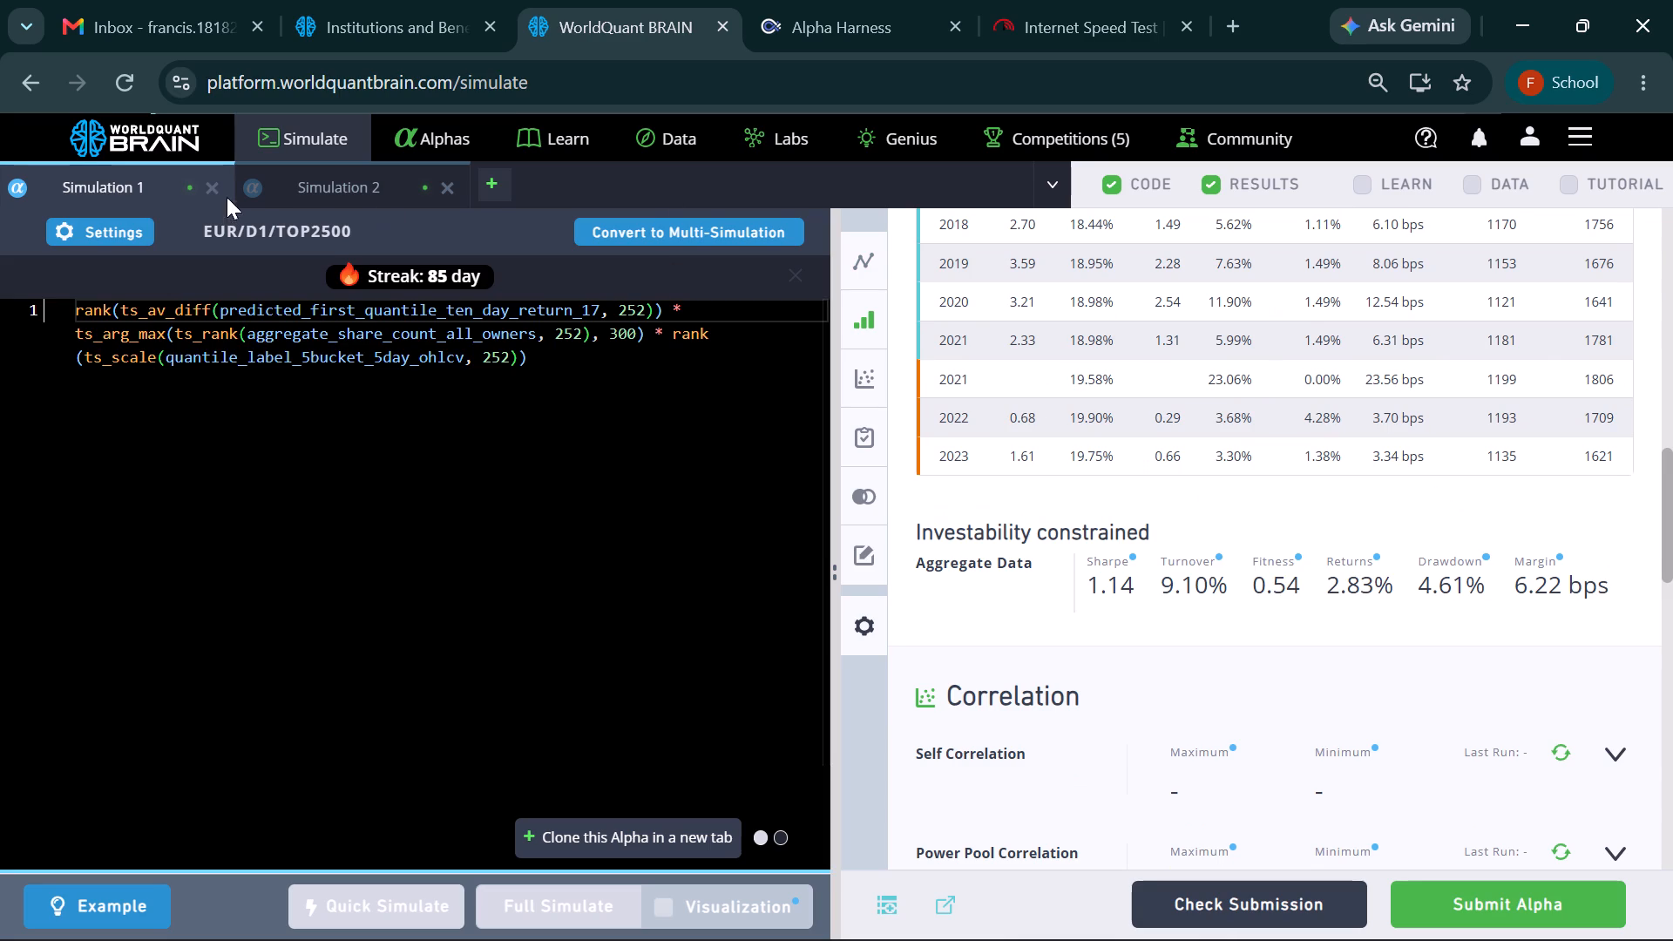
left_click(207, 185)
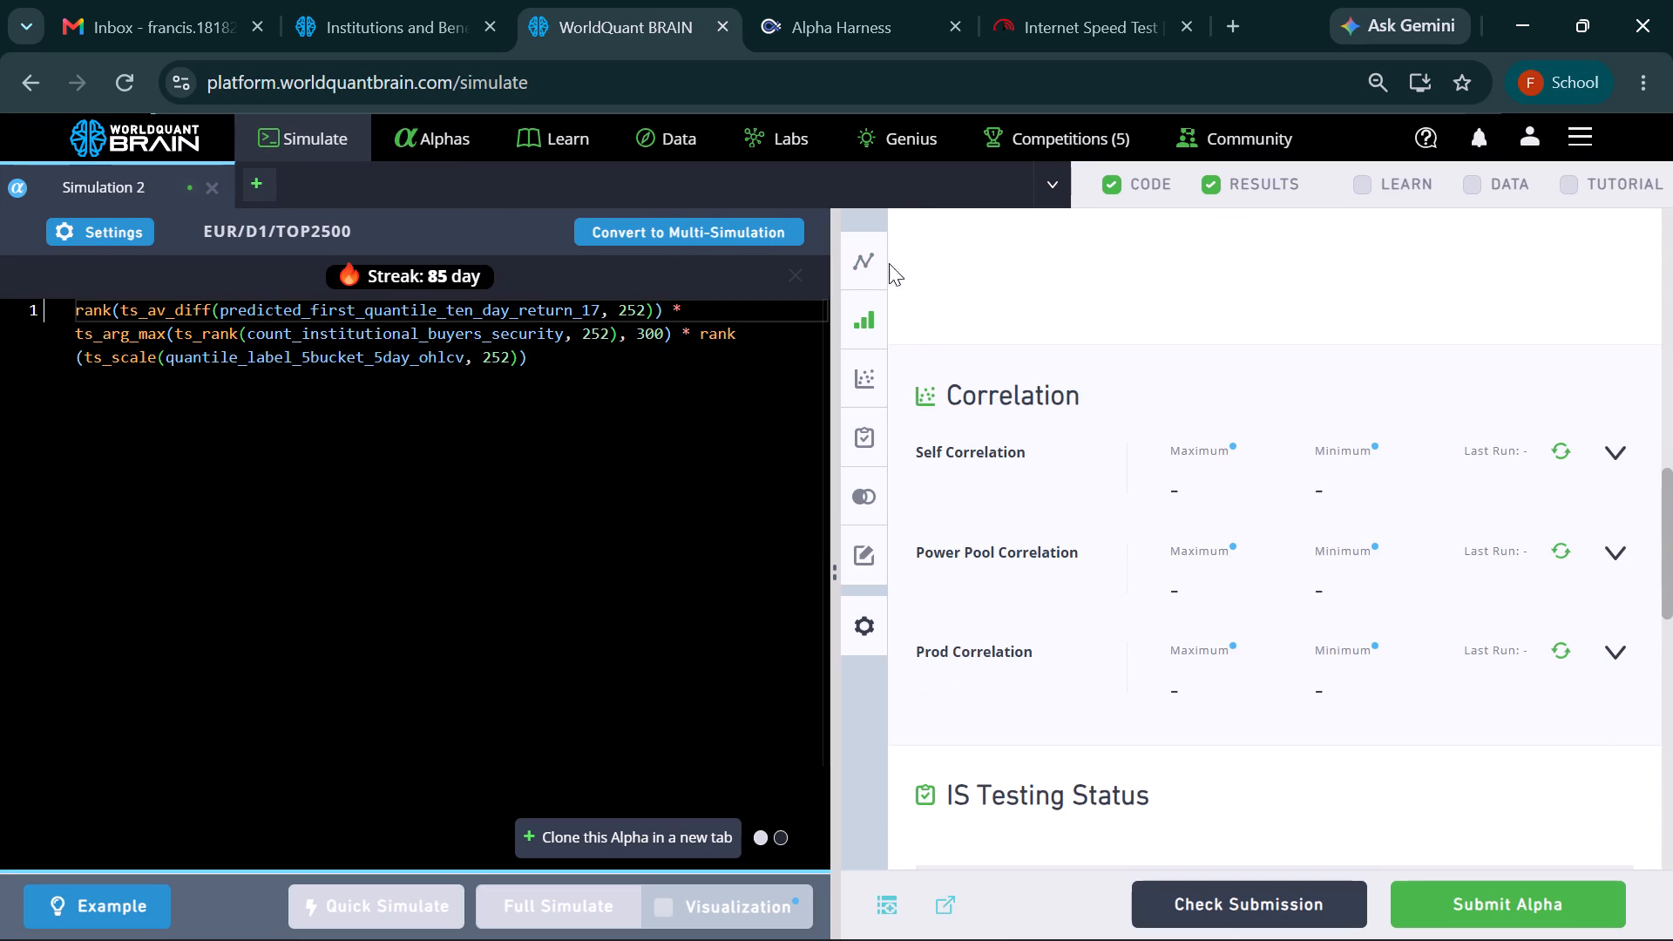
Examine Simulation 2's IS-period summary and the warnings under IS Testing Status.
scroll(1378, 301, "up", 4)
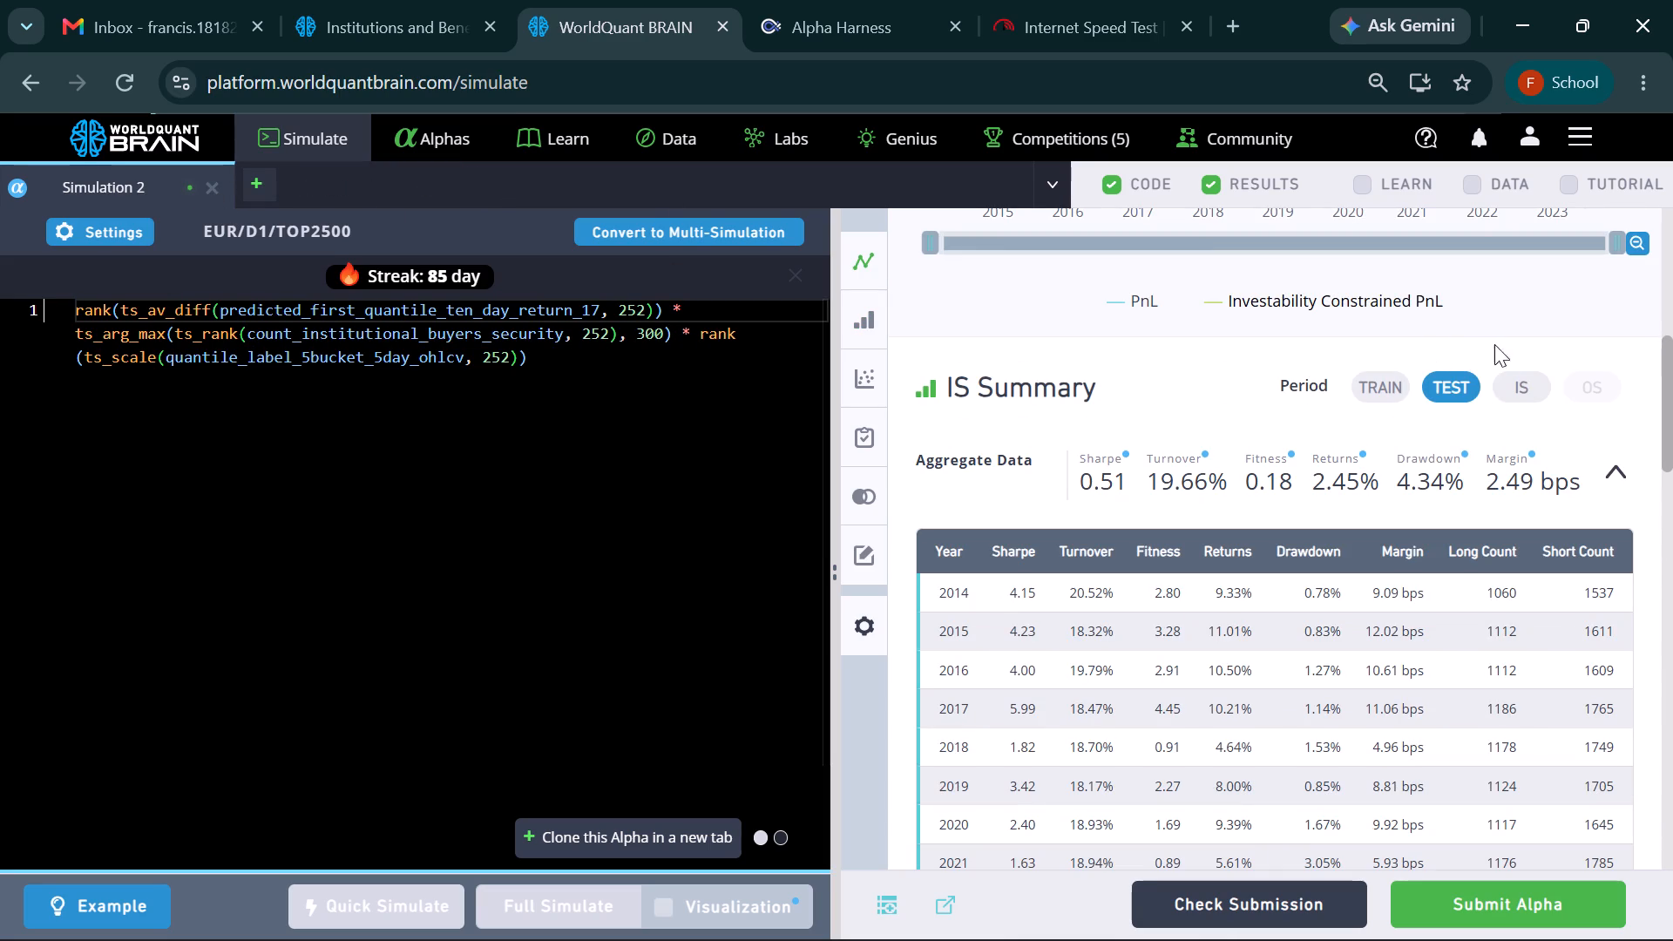
left_click(1512, 393)
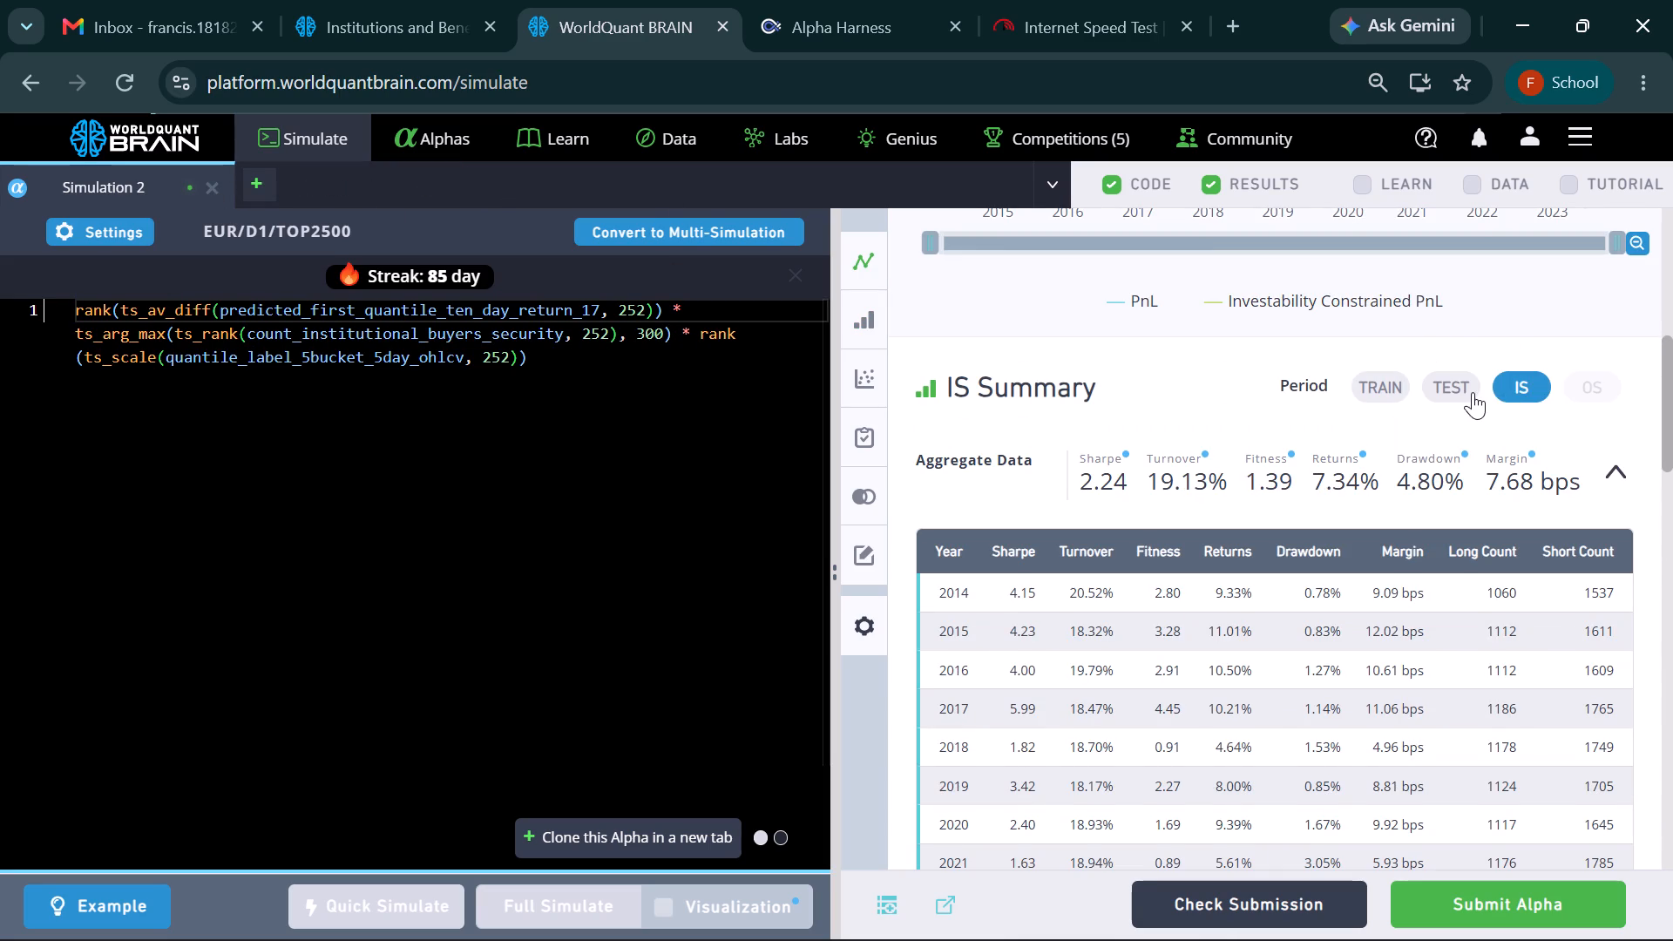
scroll(1473, 392, "down", 9)
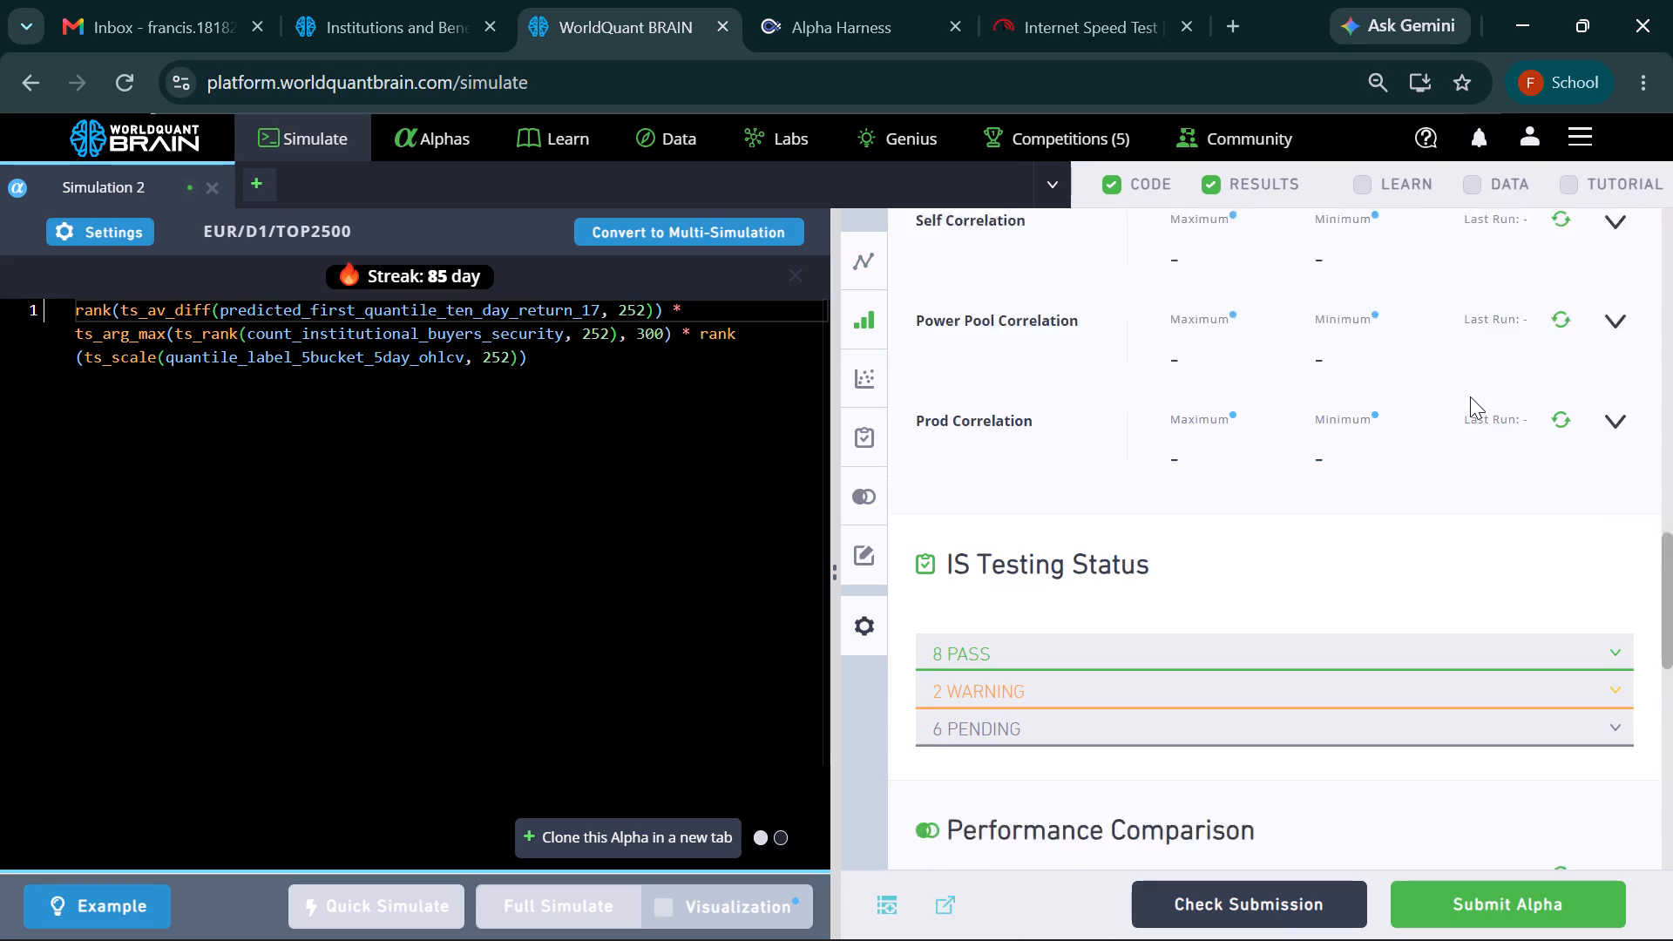
left_click(1162, 565)
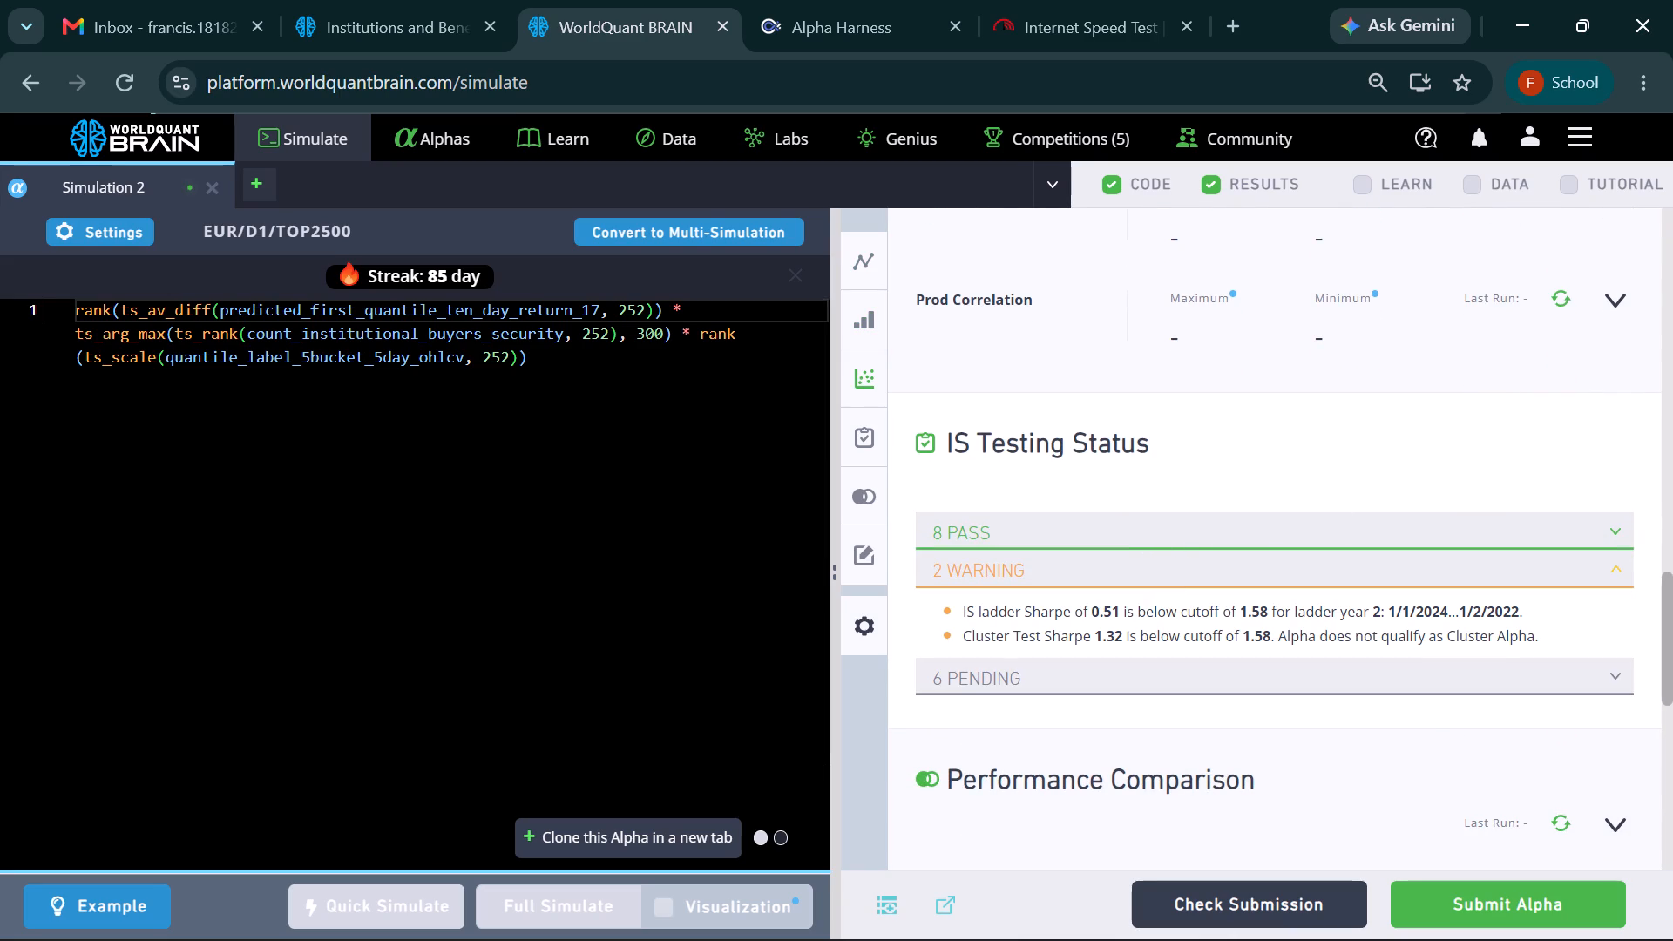
Clone Simulation 2's alpha, copy the quantity_institutional_shares_disposed field name from the dataset and delete count_institutional_buyers_security from ts_rank.
left_click(627, 829)
left_click(362, 0)
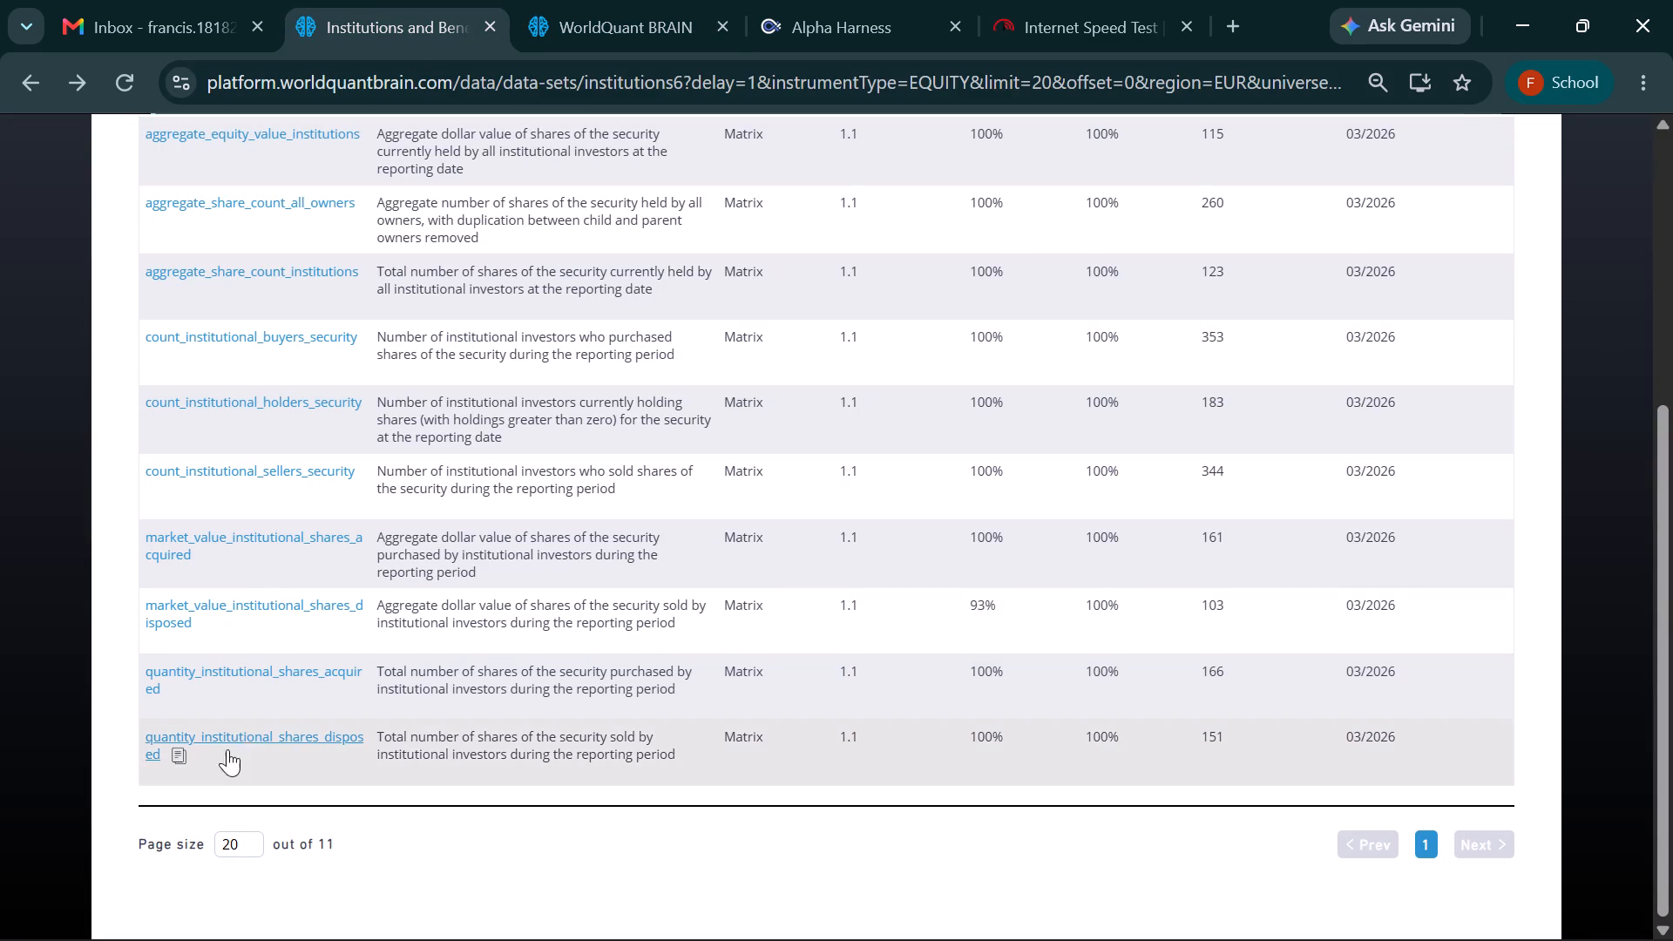
left_click(183, 755)
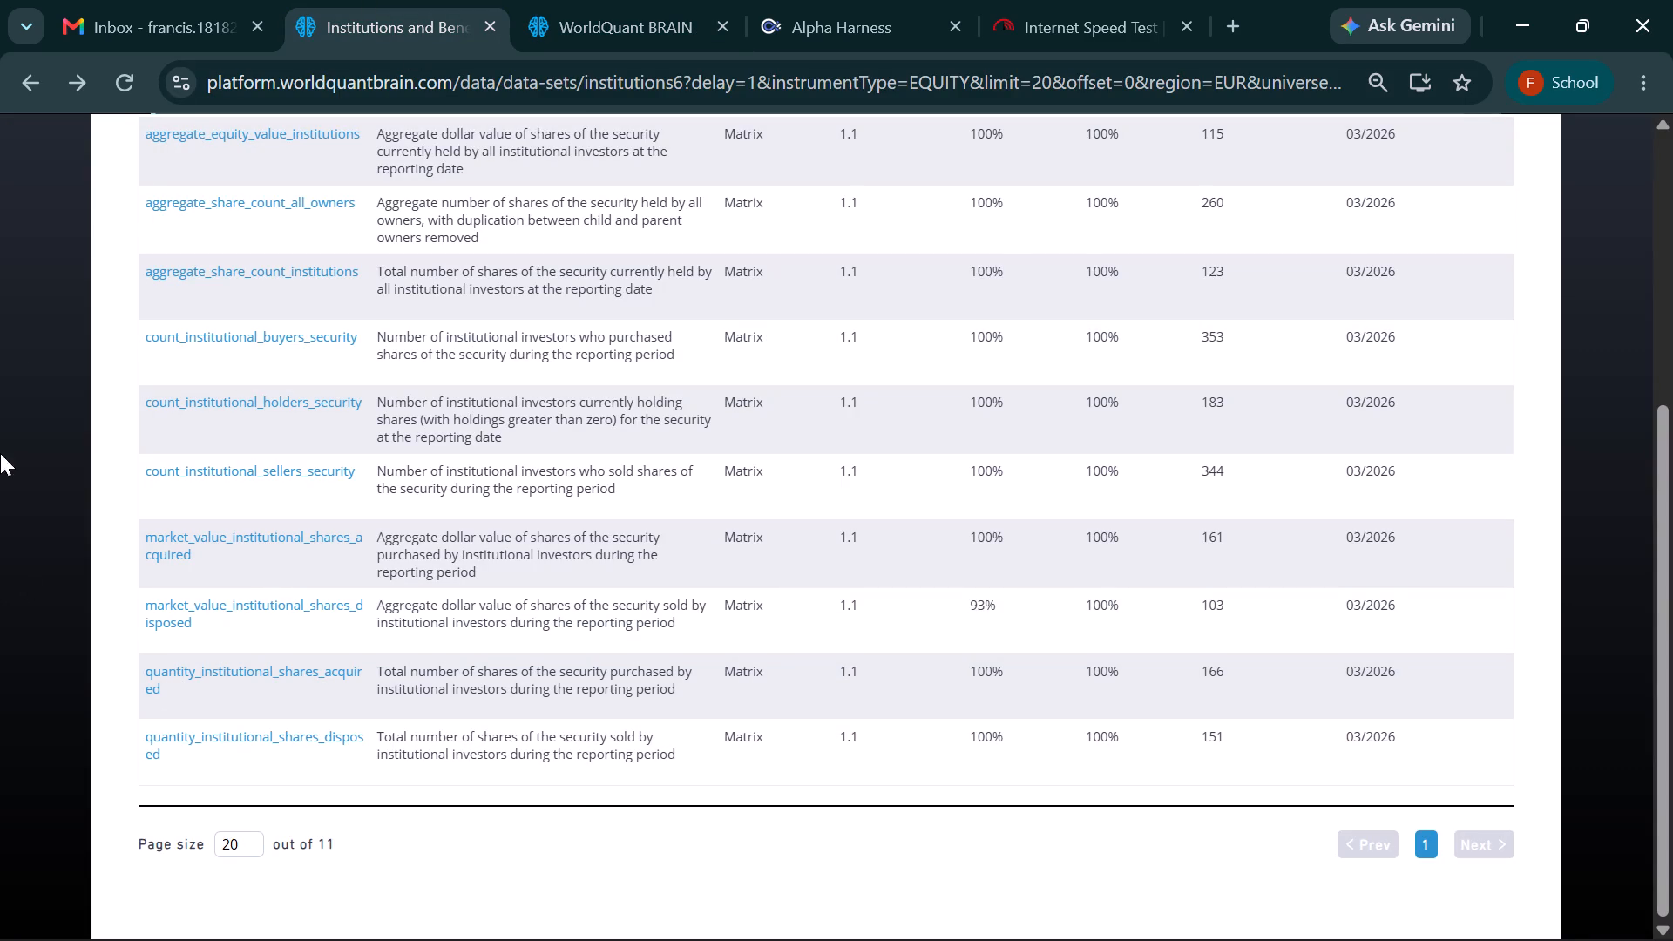
left_click(626, 0)
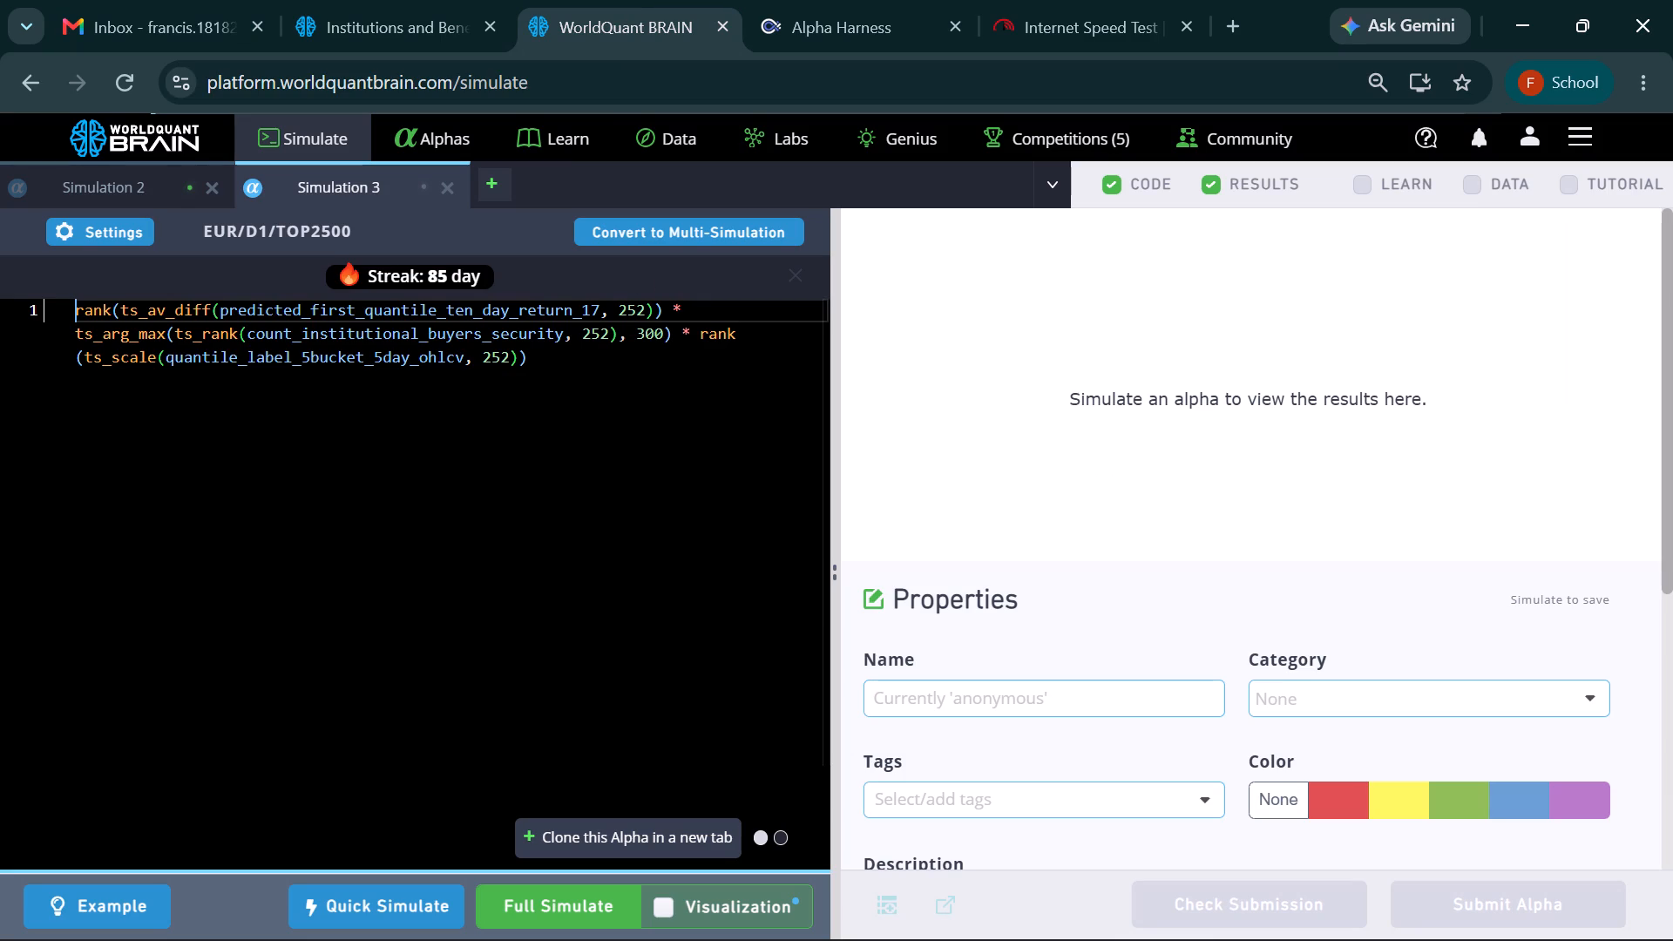
left_click(563, 329)
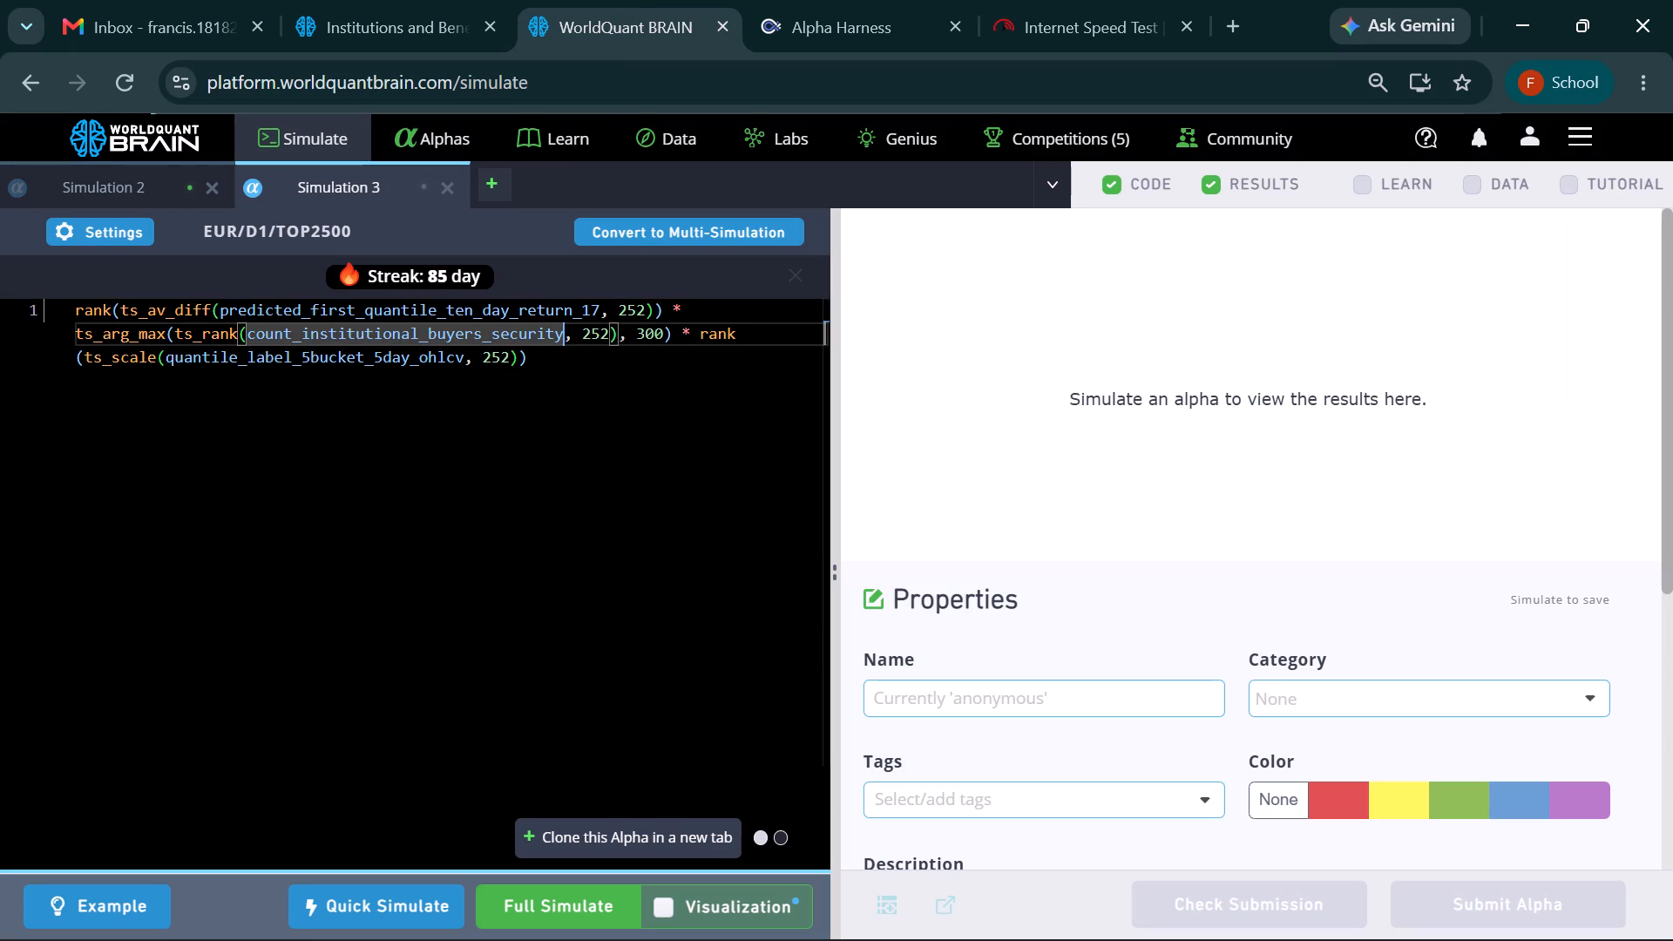
key("BackSpace")
key("BackSpace")
key("BackSpace")
key("BackSpace")
key("BackSpace")
key("BackSpace")
key("BackSpace")
key("BackSpace")
key("BackSpace")
key("BackSpace")
key("BackSpace")
key("BackSpace")
key("BackSpace")
key("BackSpace")
key("BackSpace")
key("BackSpace")
key("BackSpace")
key("BackSpace")
key("BackSpace")
key("BackSpace")
key("BackSpace")
key("BackSpace")
key("BackSpace")
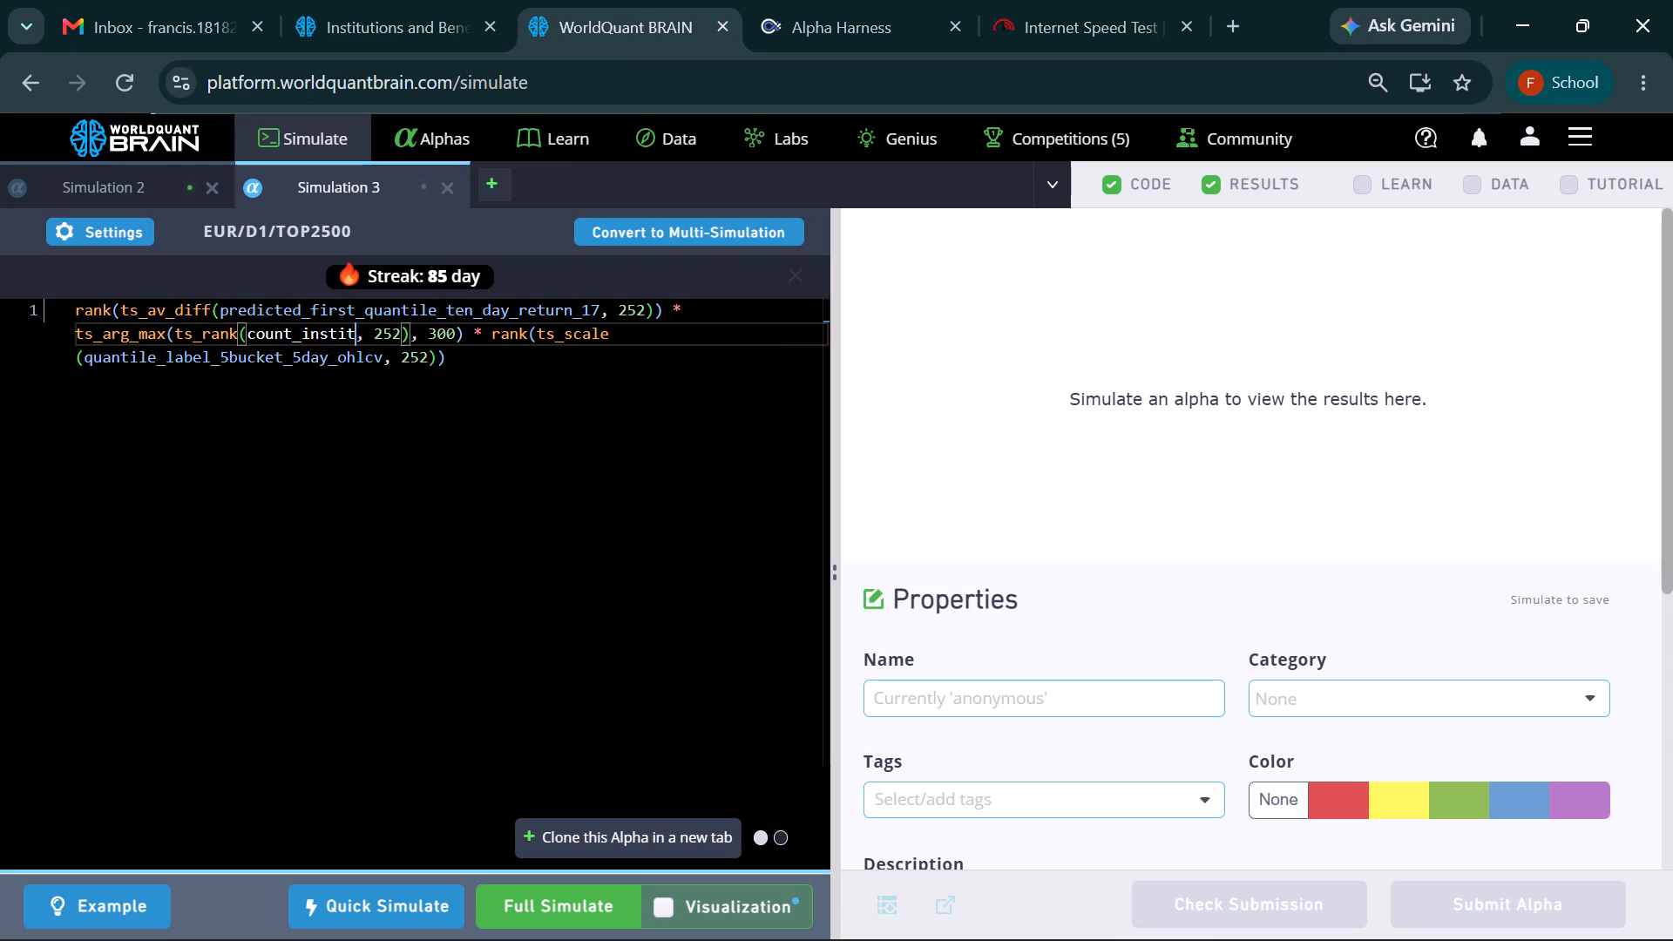
key("BackSpace")
key("BackSpace")
key("BackSpace")
key("BackSpace")
key("BackSpace")
key("BackSpace")
key("BackSpace")
key("BackSpace")
key("BackSpace")
key("BackSpace")
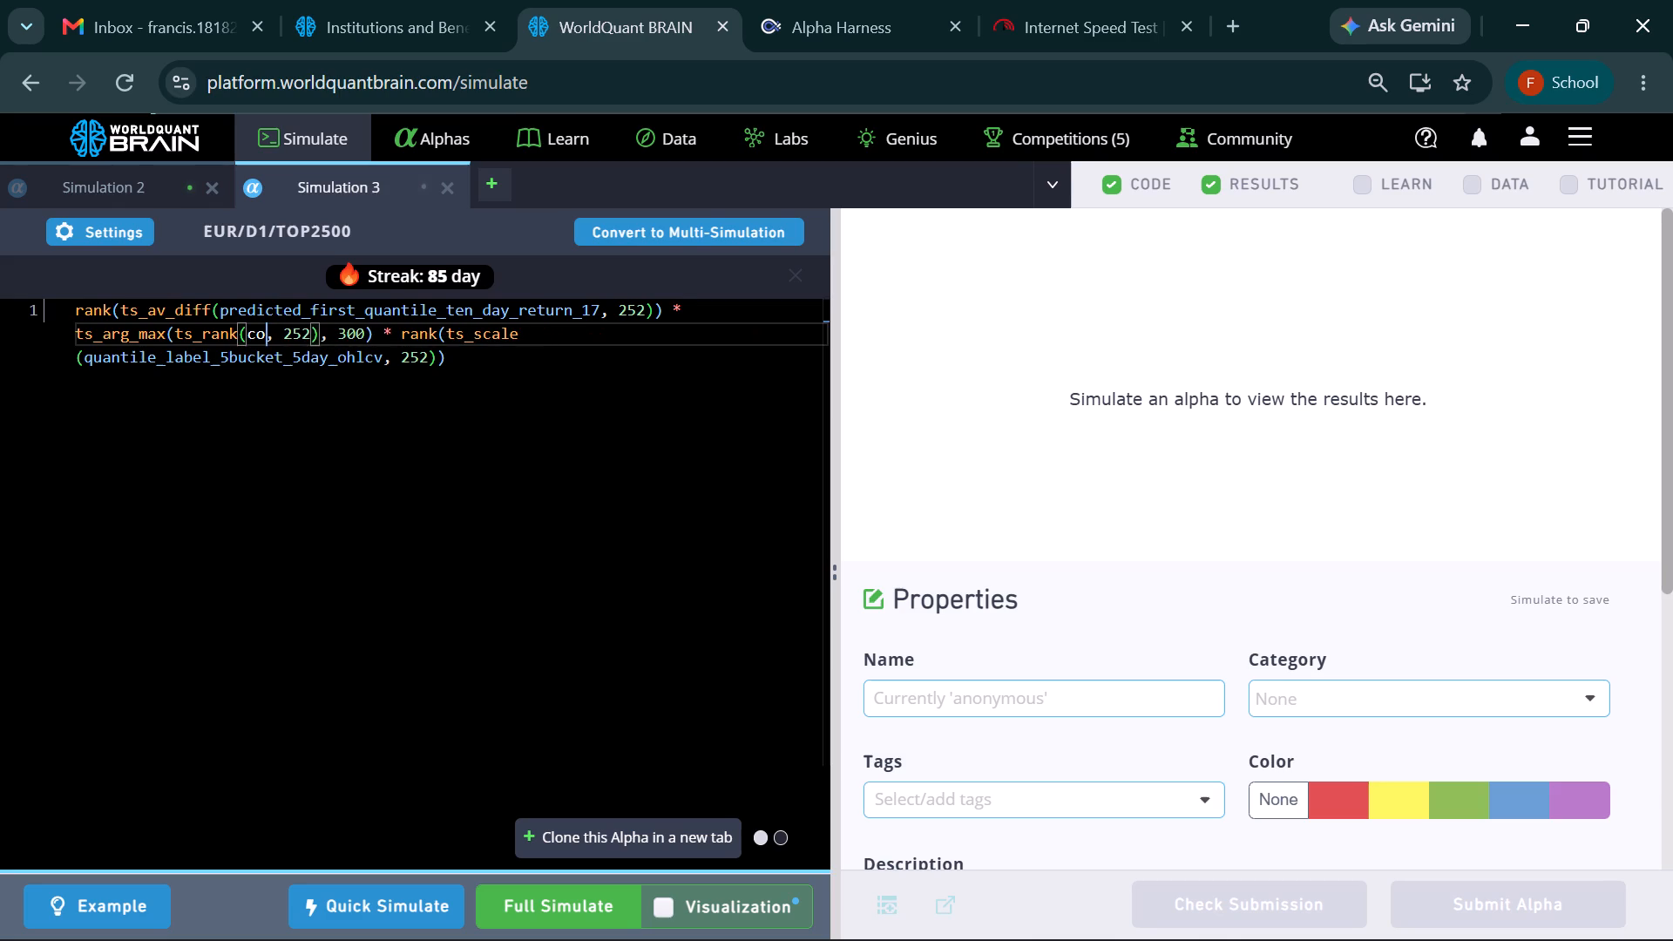
key("BackSpace")
key("BackSpace")
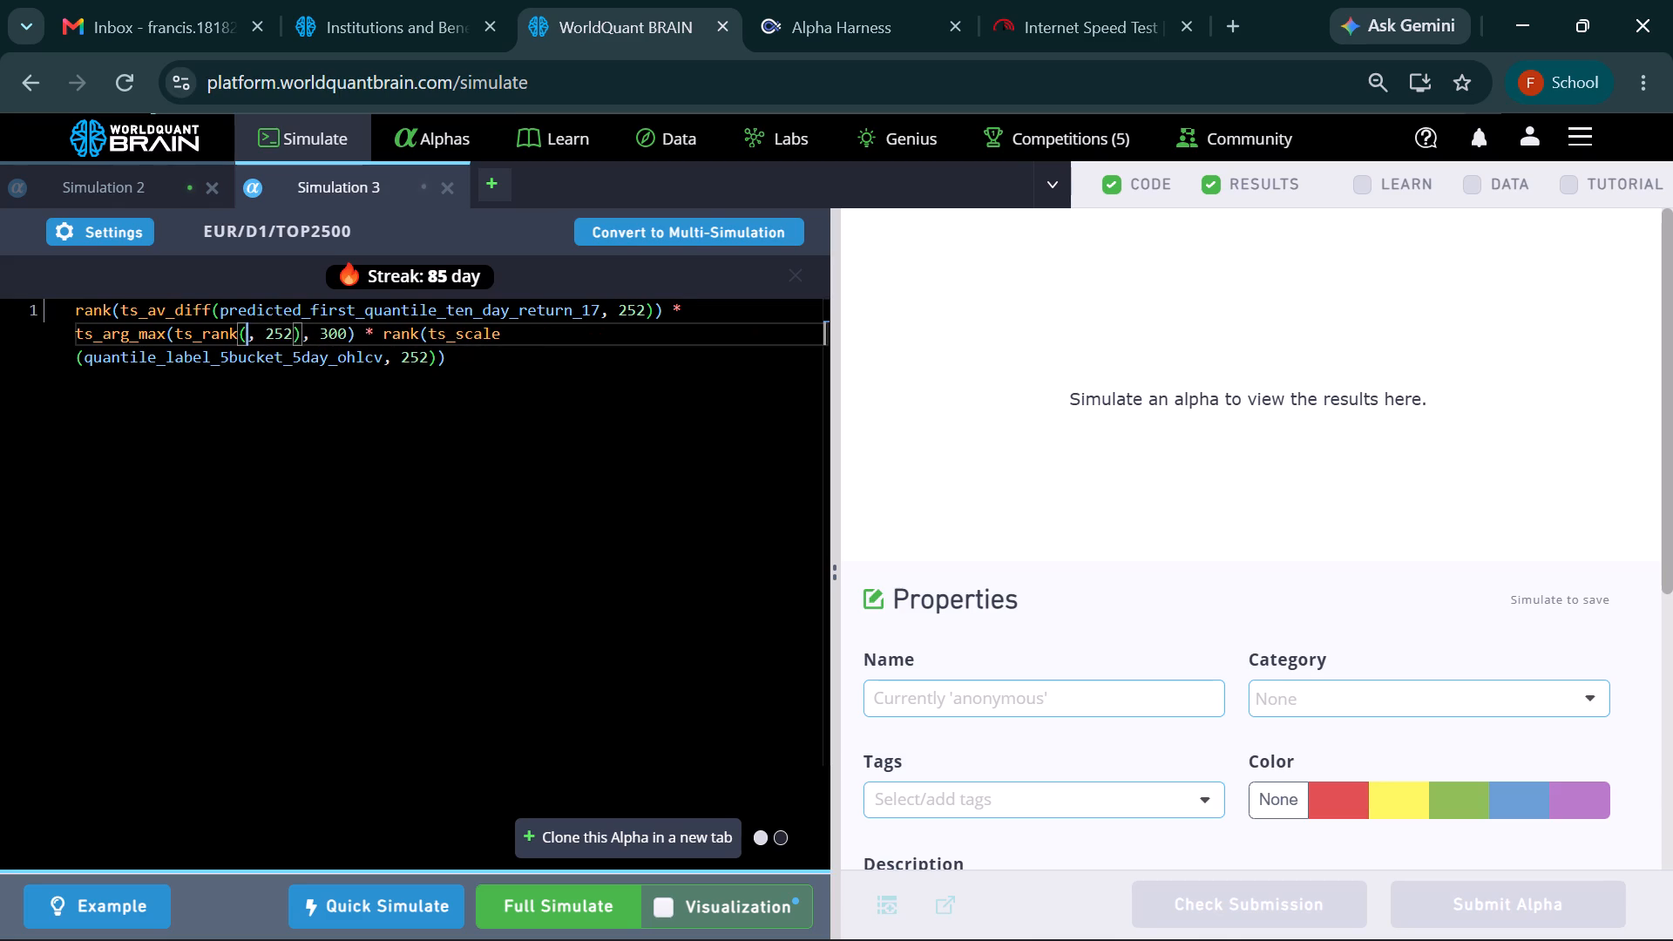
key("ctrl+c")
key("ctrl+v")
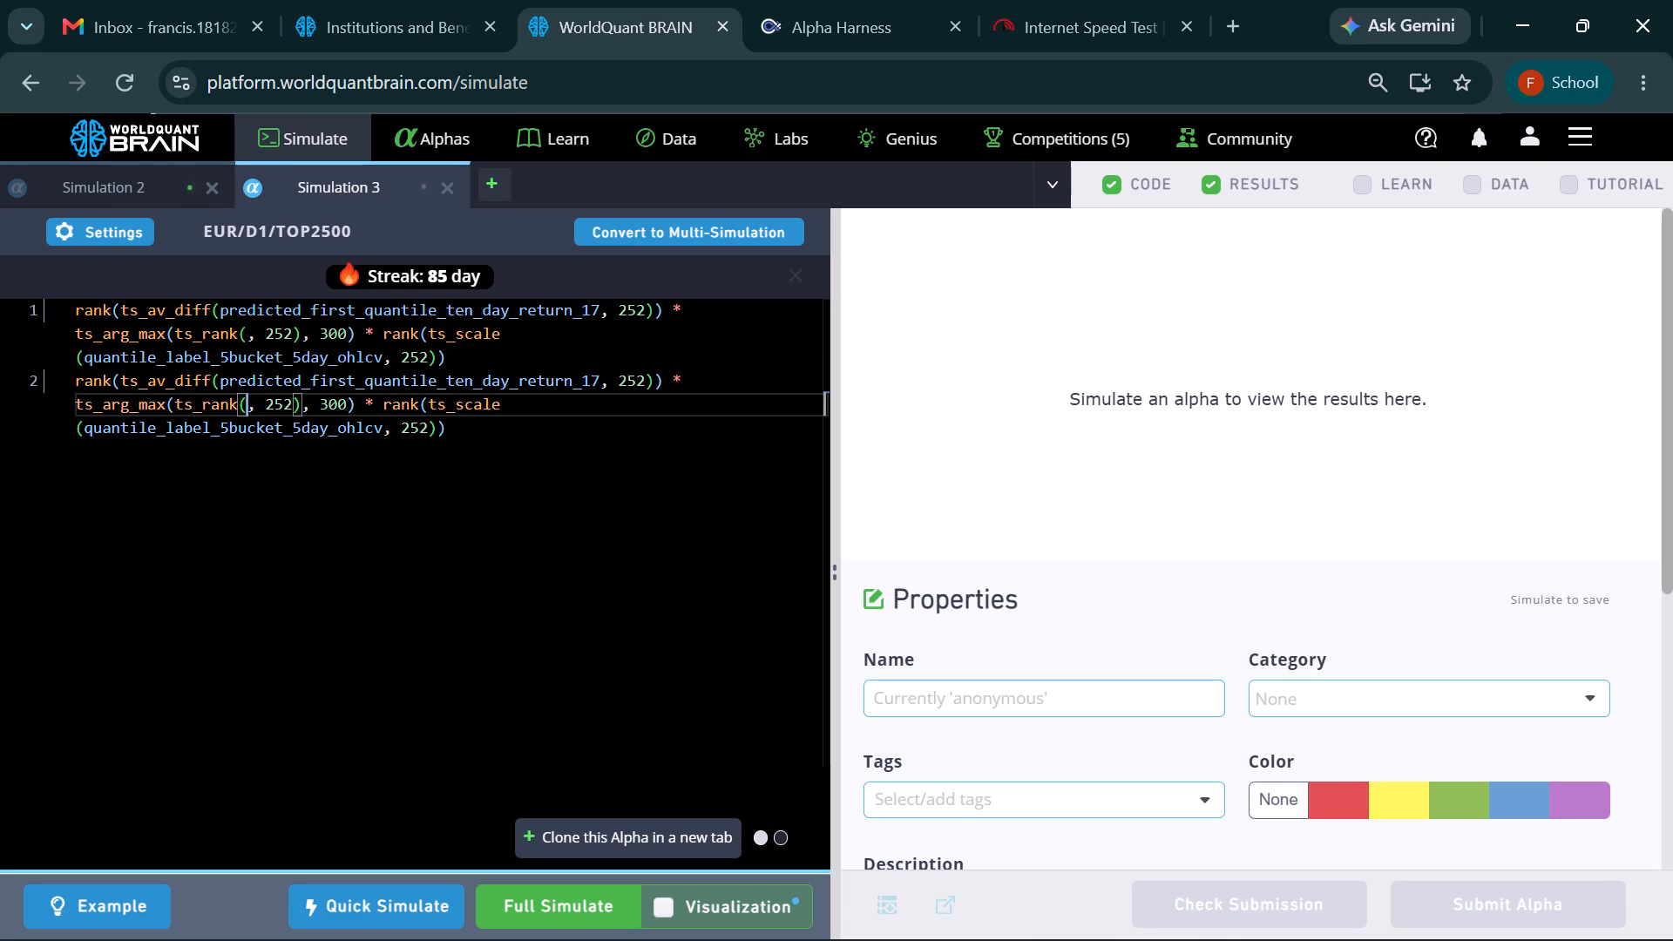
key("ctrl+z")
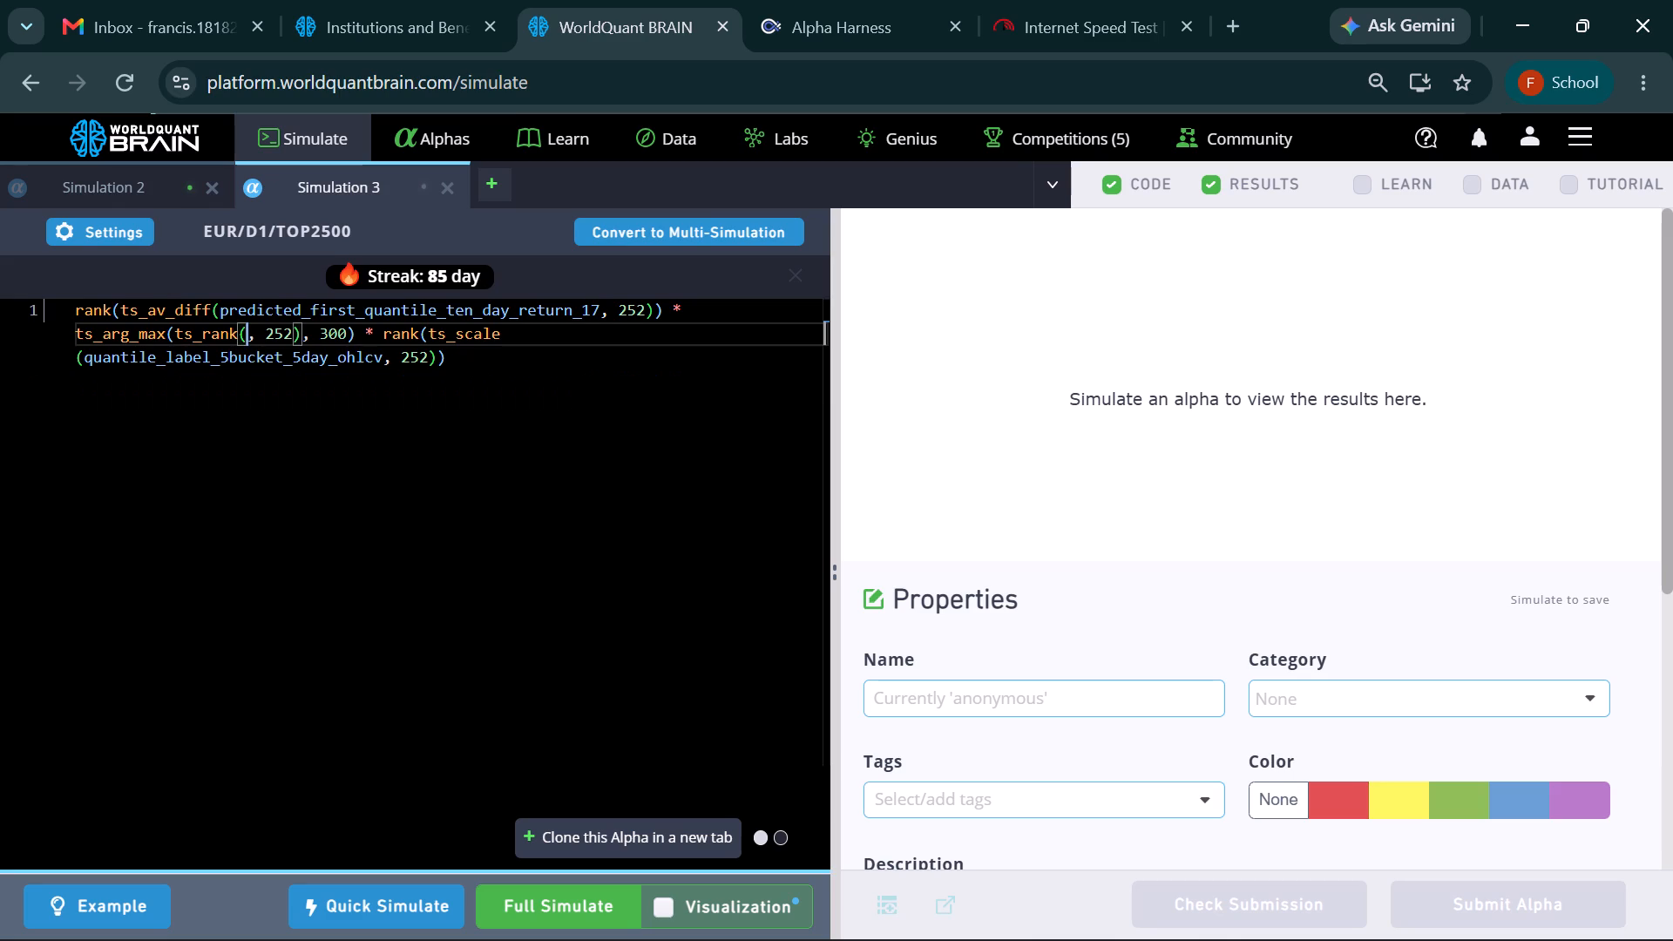
Insert the dataset's quantity_institutional_shares_disposed as the ts_rank field in Simulation 3 and run a full simulation.
left_click(386, 0)
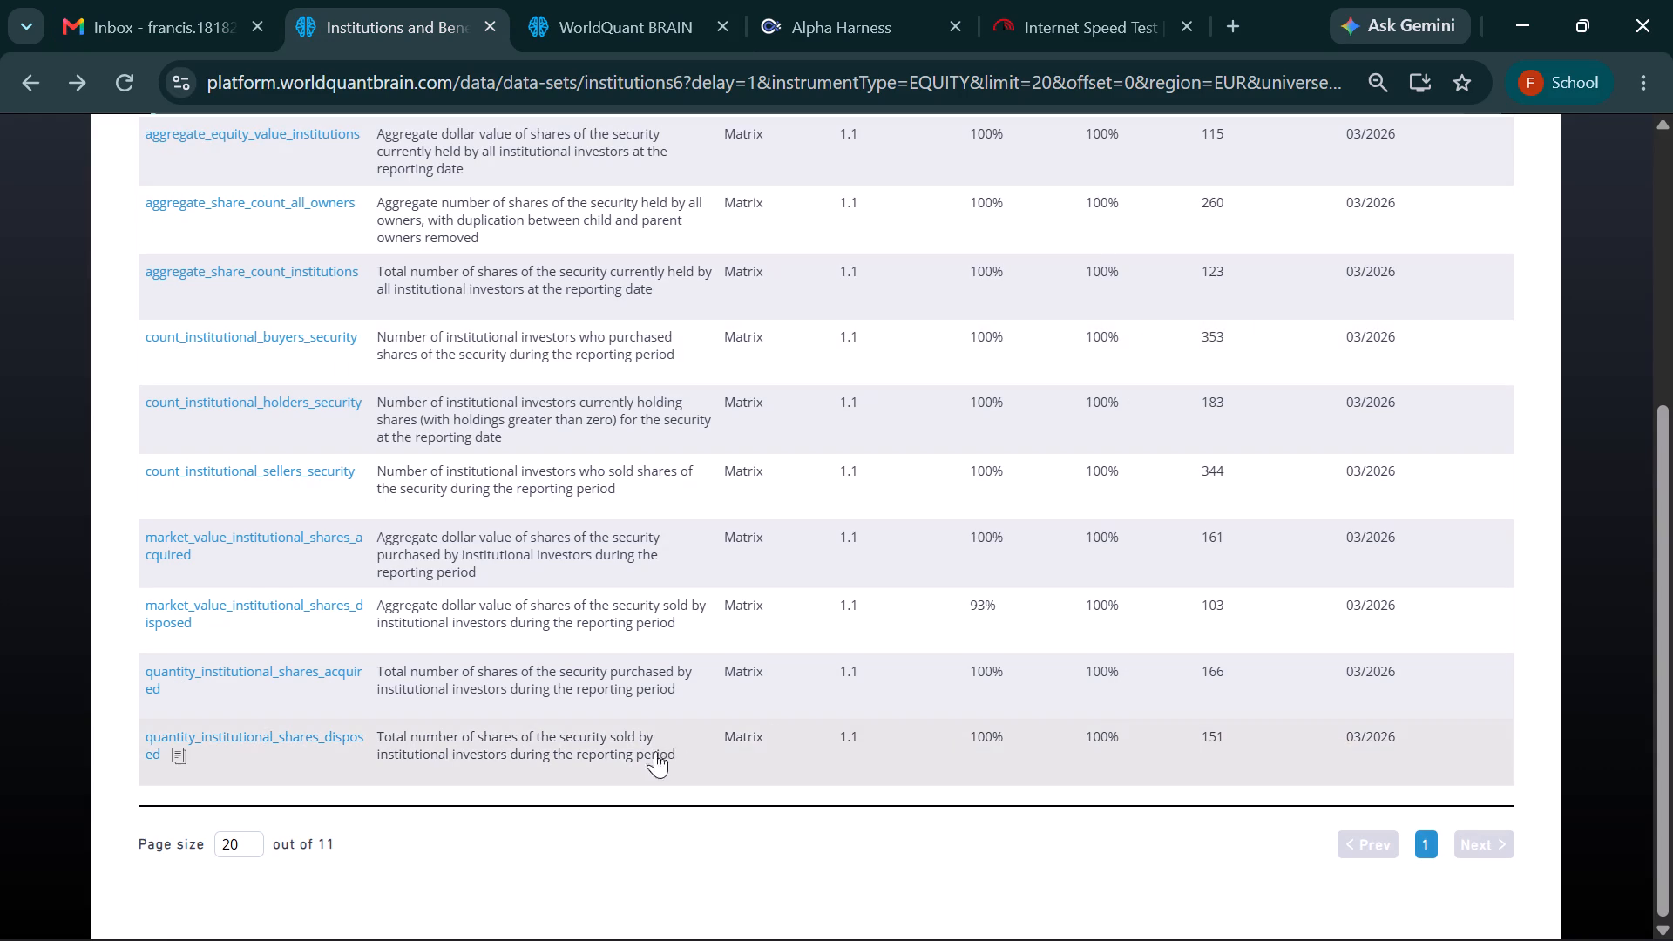
left_click(177, 755)
left_click(589, 0)
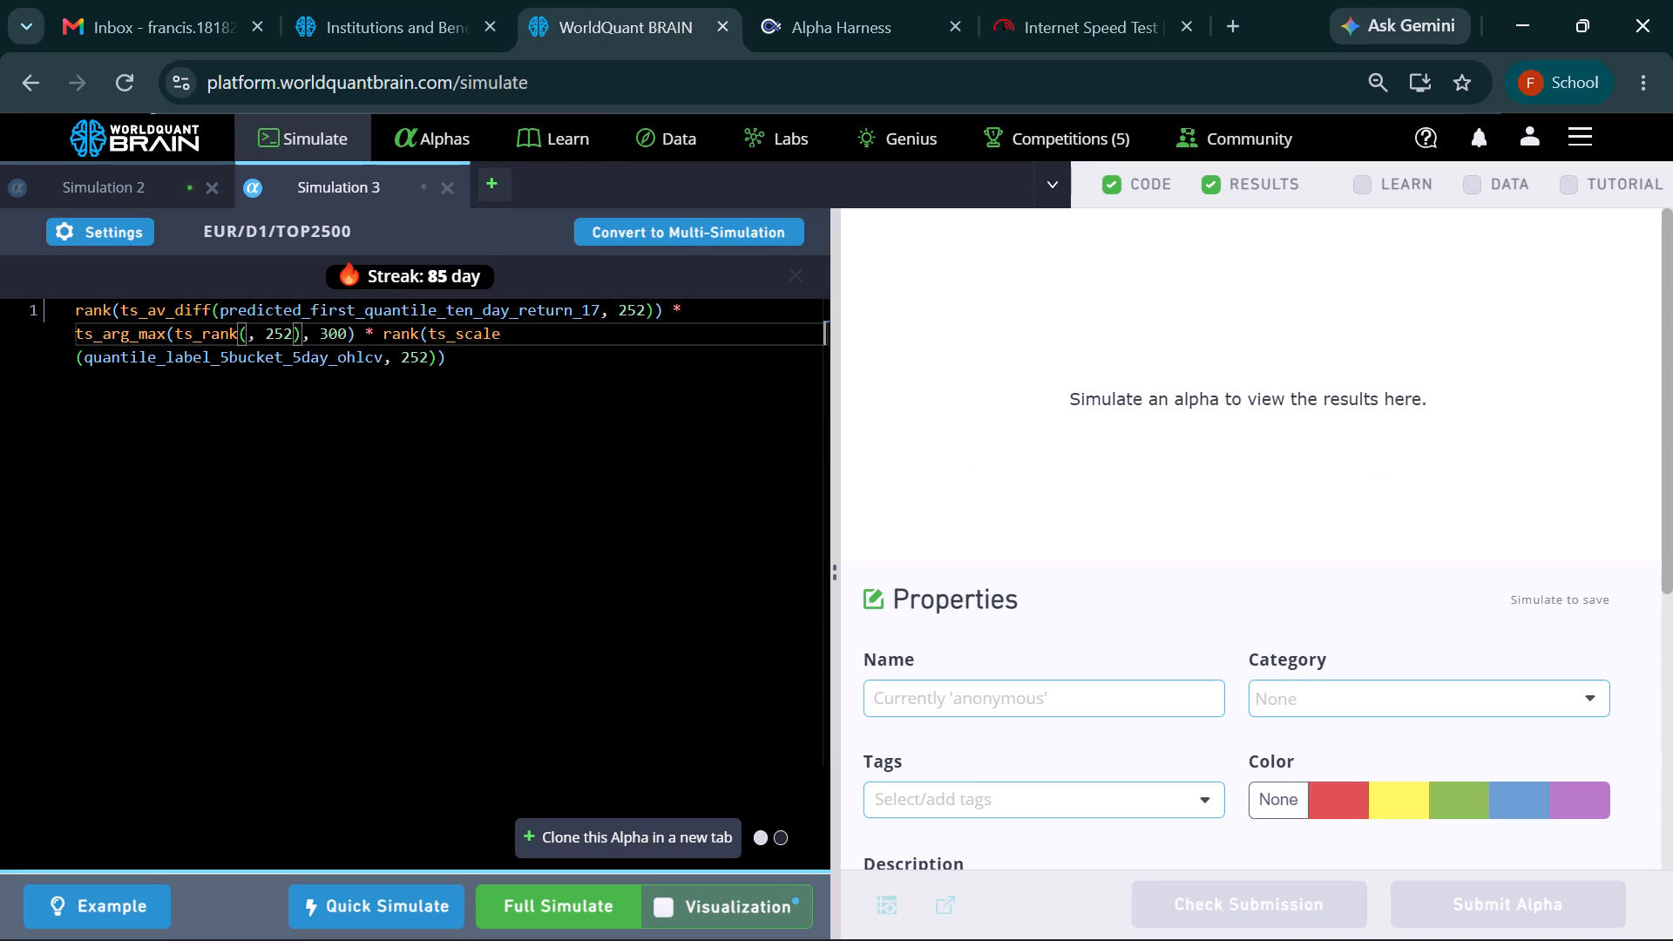
key("ctrl+v")
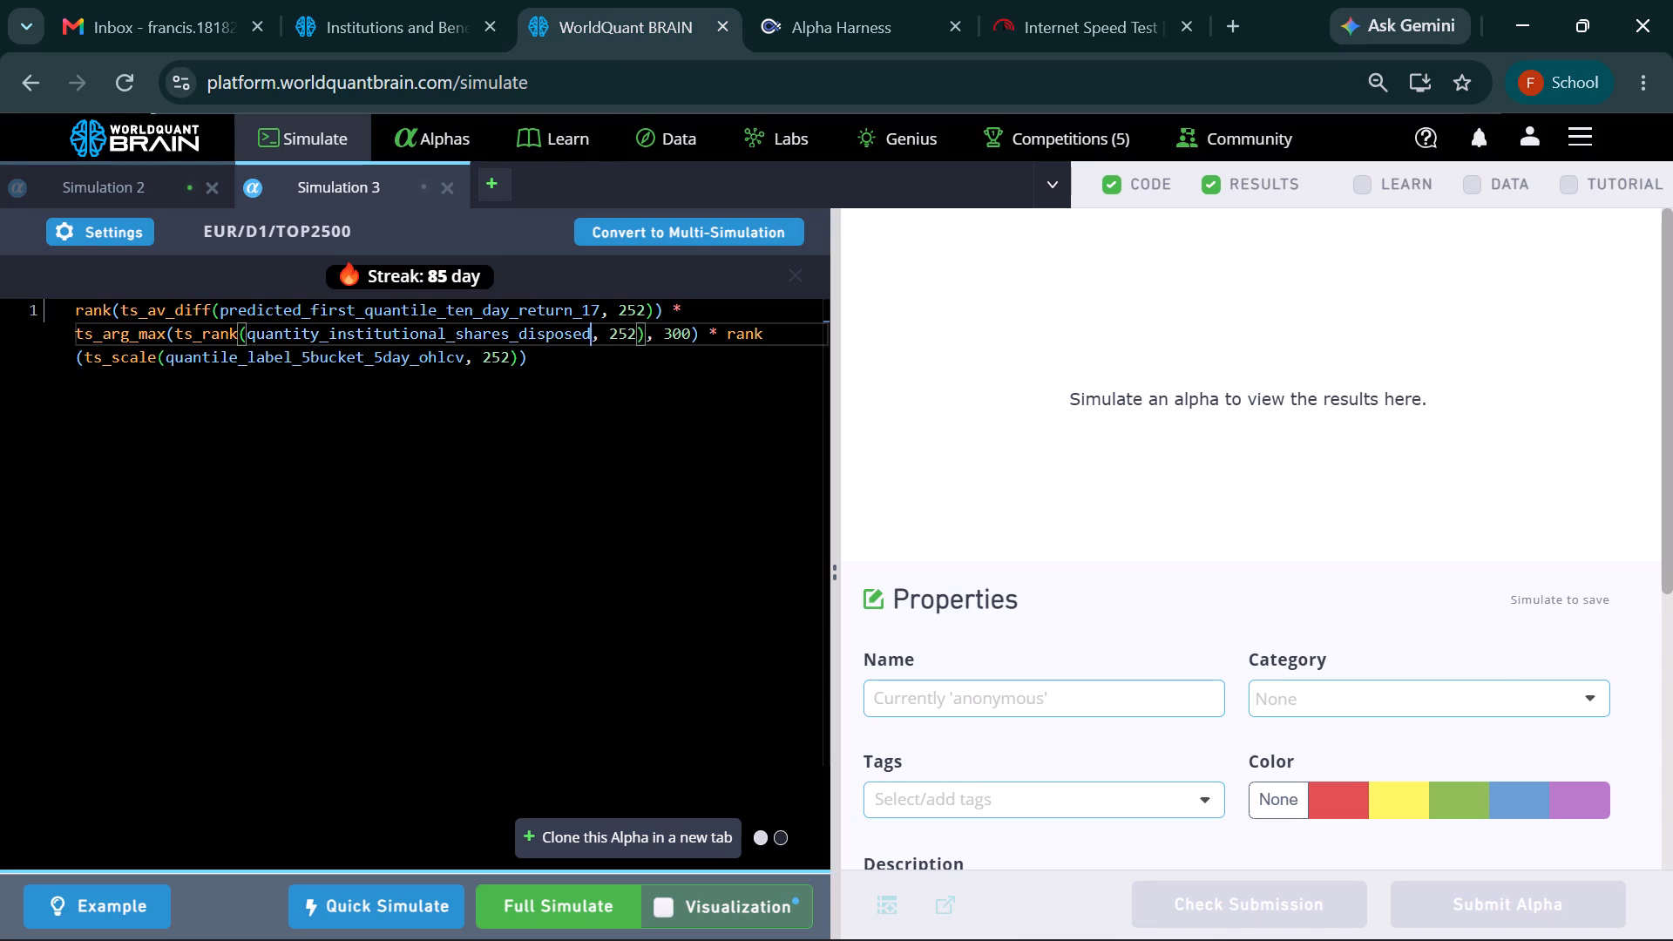
left_click(620, 895)
Close Simulation 2 and confirm discarding it.
left_click(214, 186)
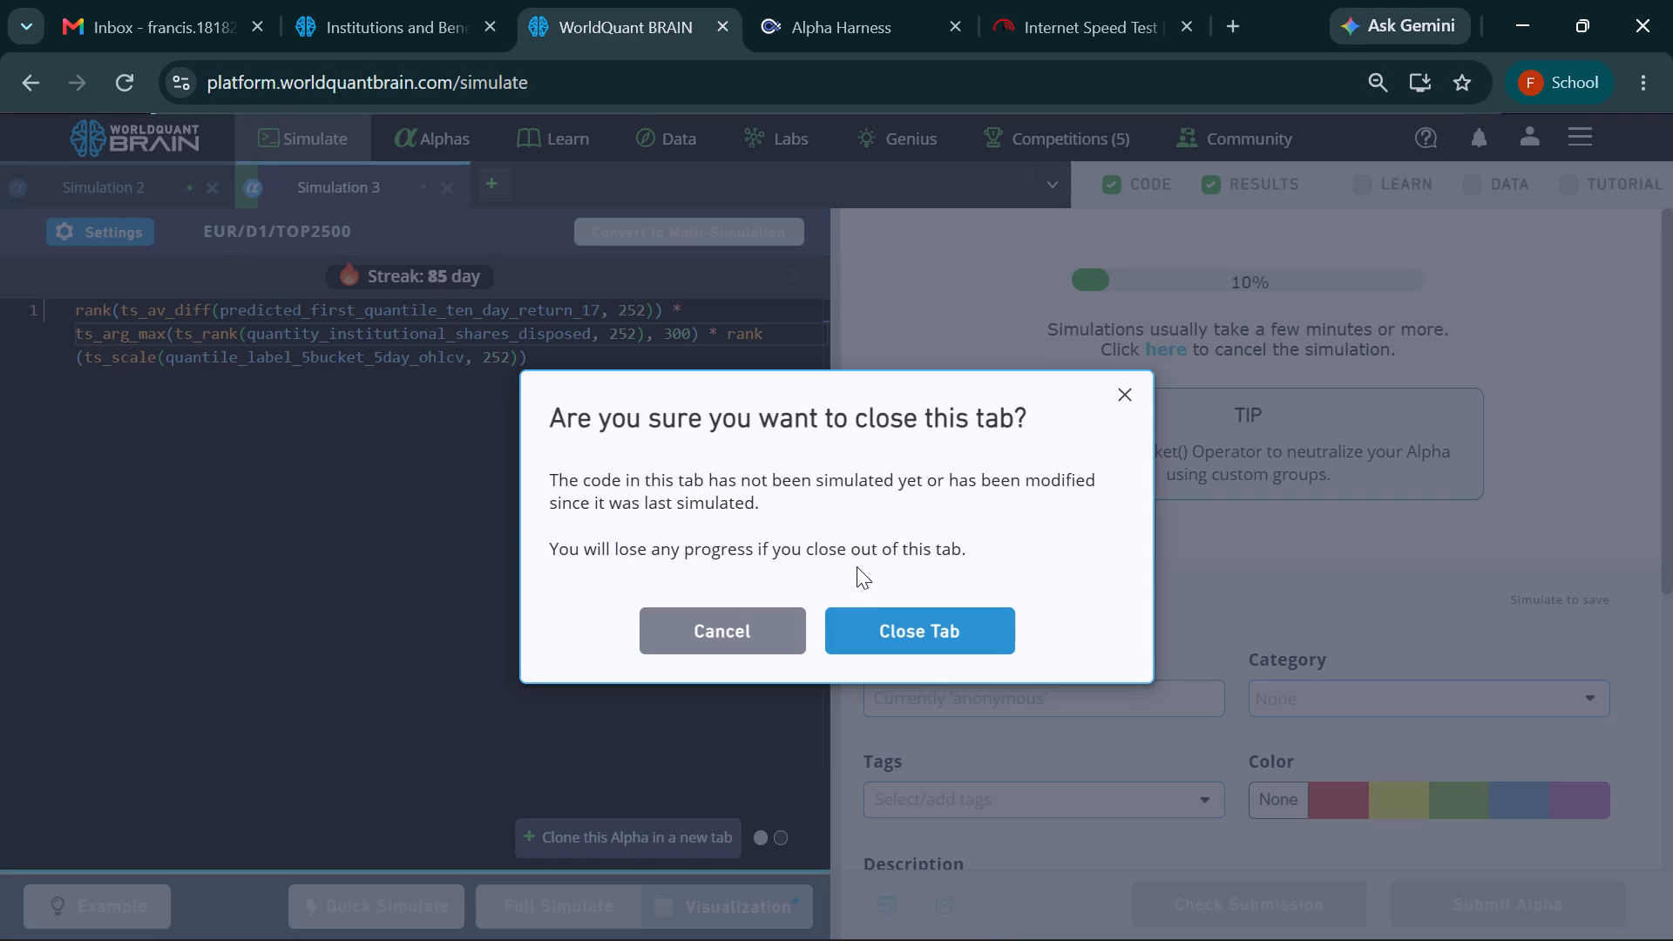
left_click(919, 627)
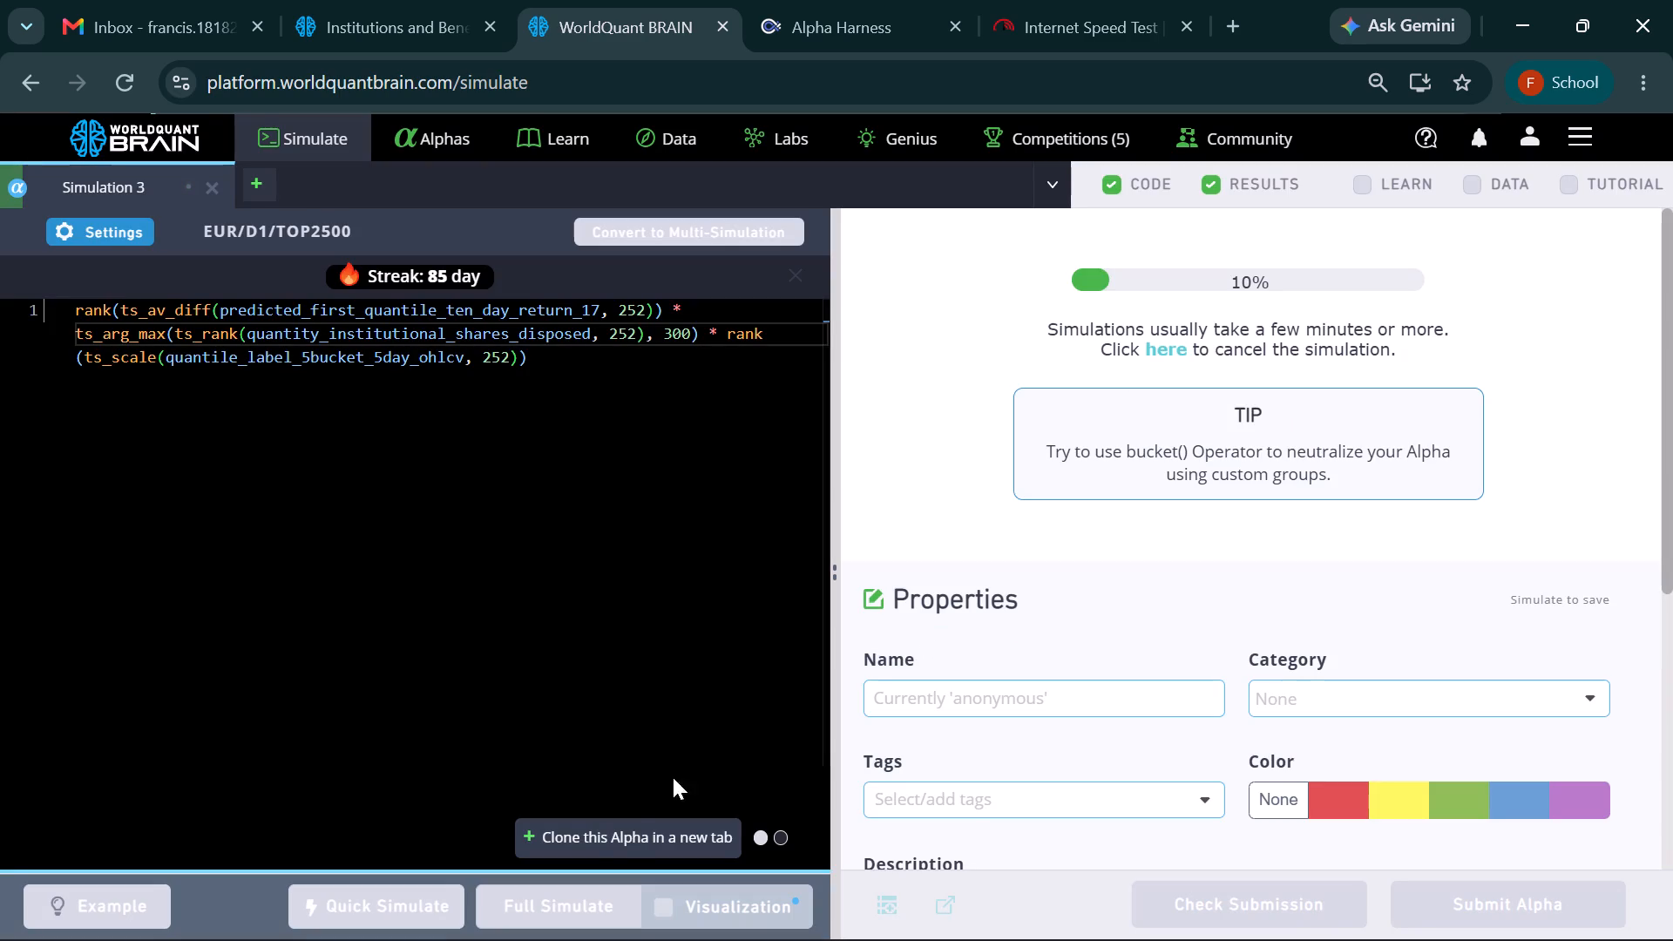
Clone Simulation 3's alpha and copy the quantity_institutional_shares_acquired field name from the institutions6 dataset.
left_click(615, 831)
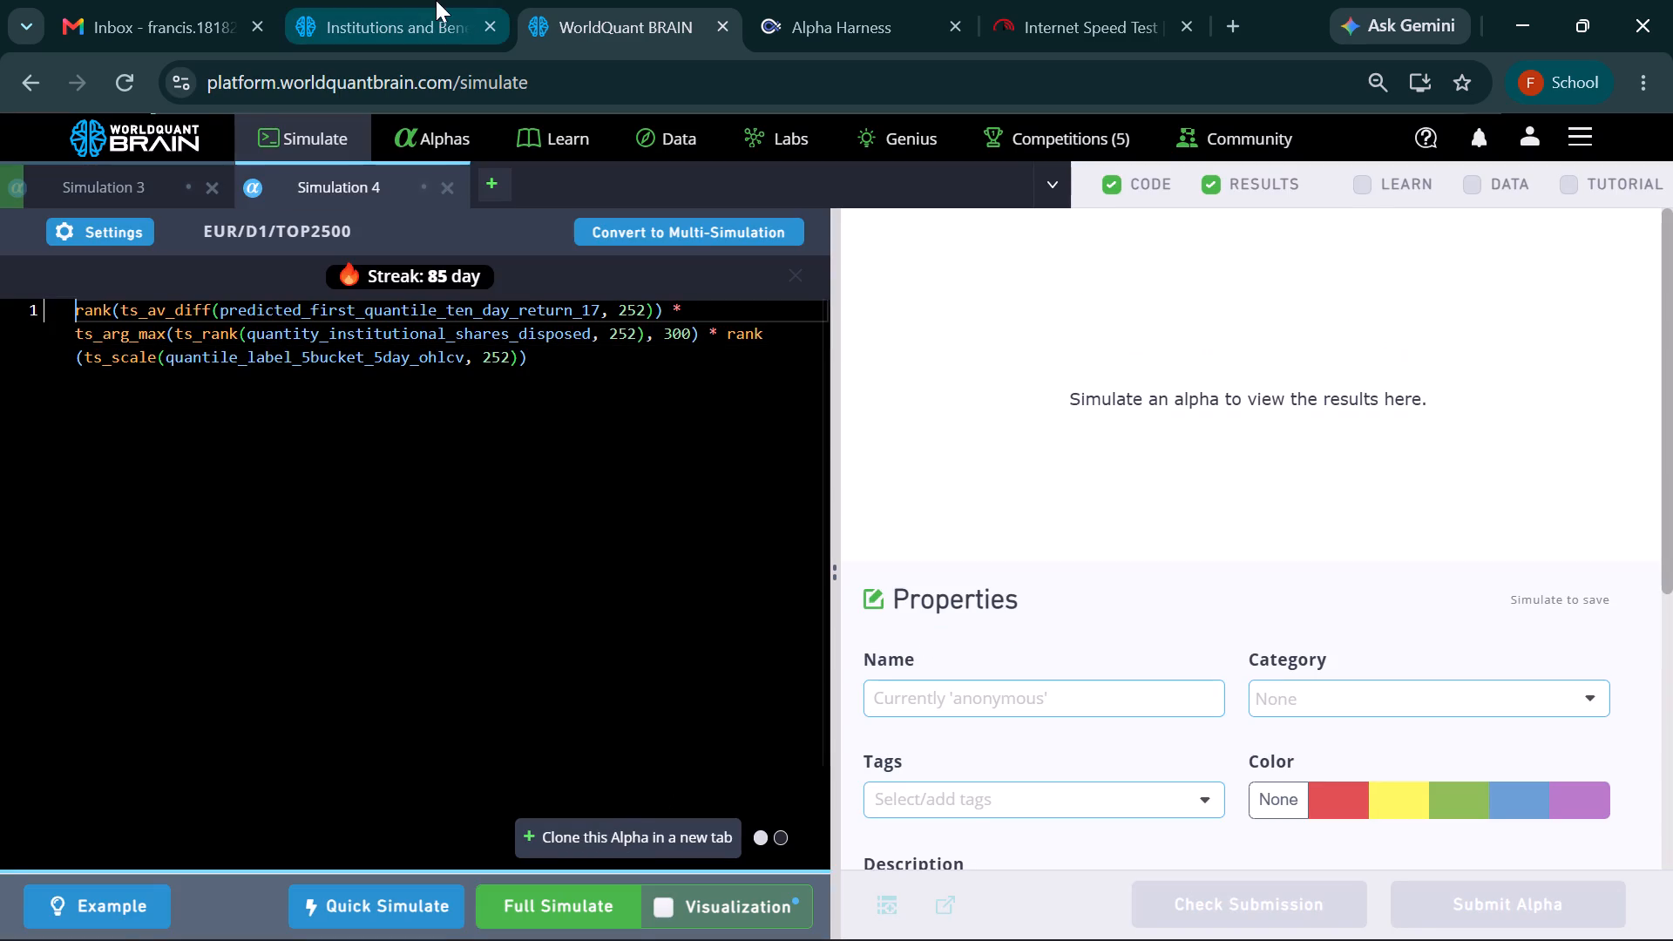
left_click(430, 1)
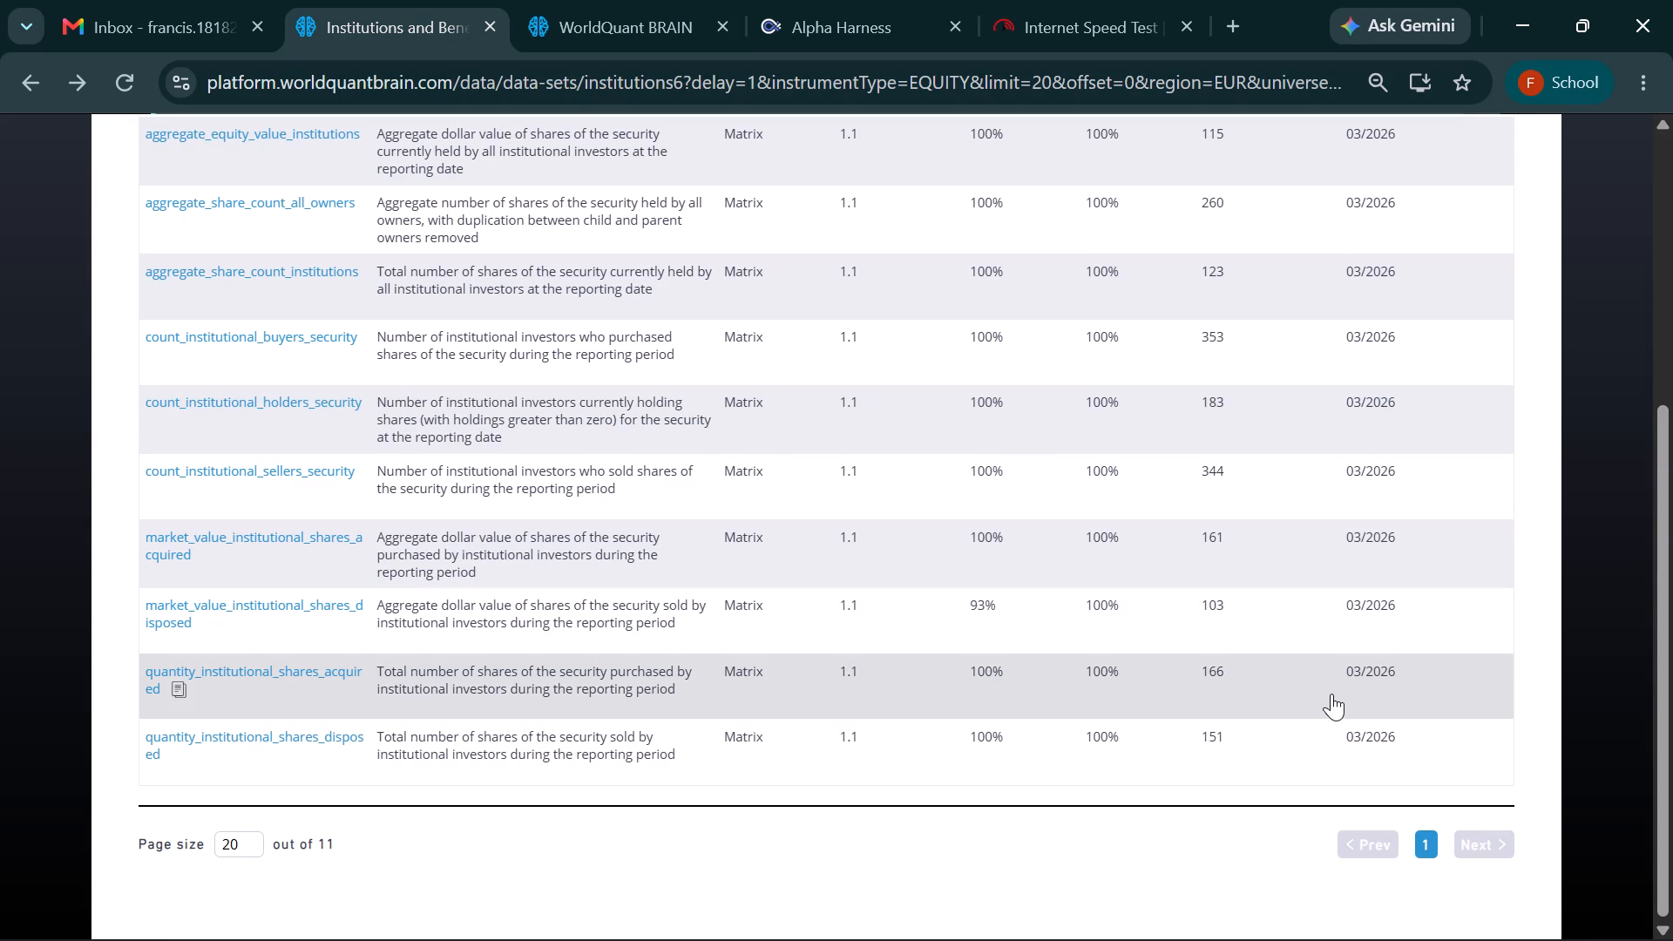
left_click(177, 685)
left_click(610, 0)
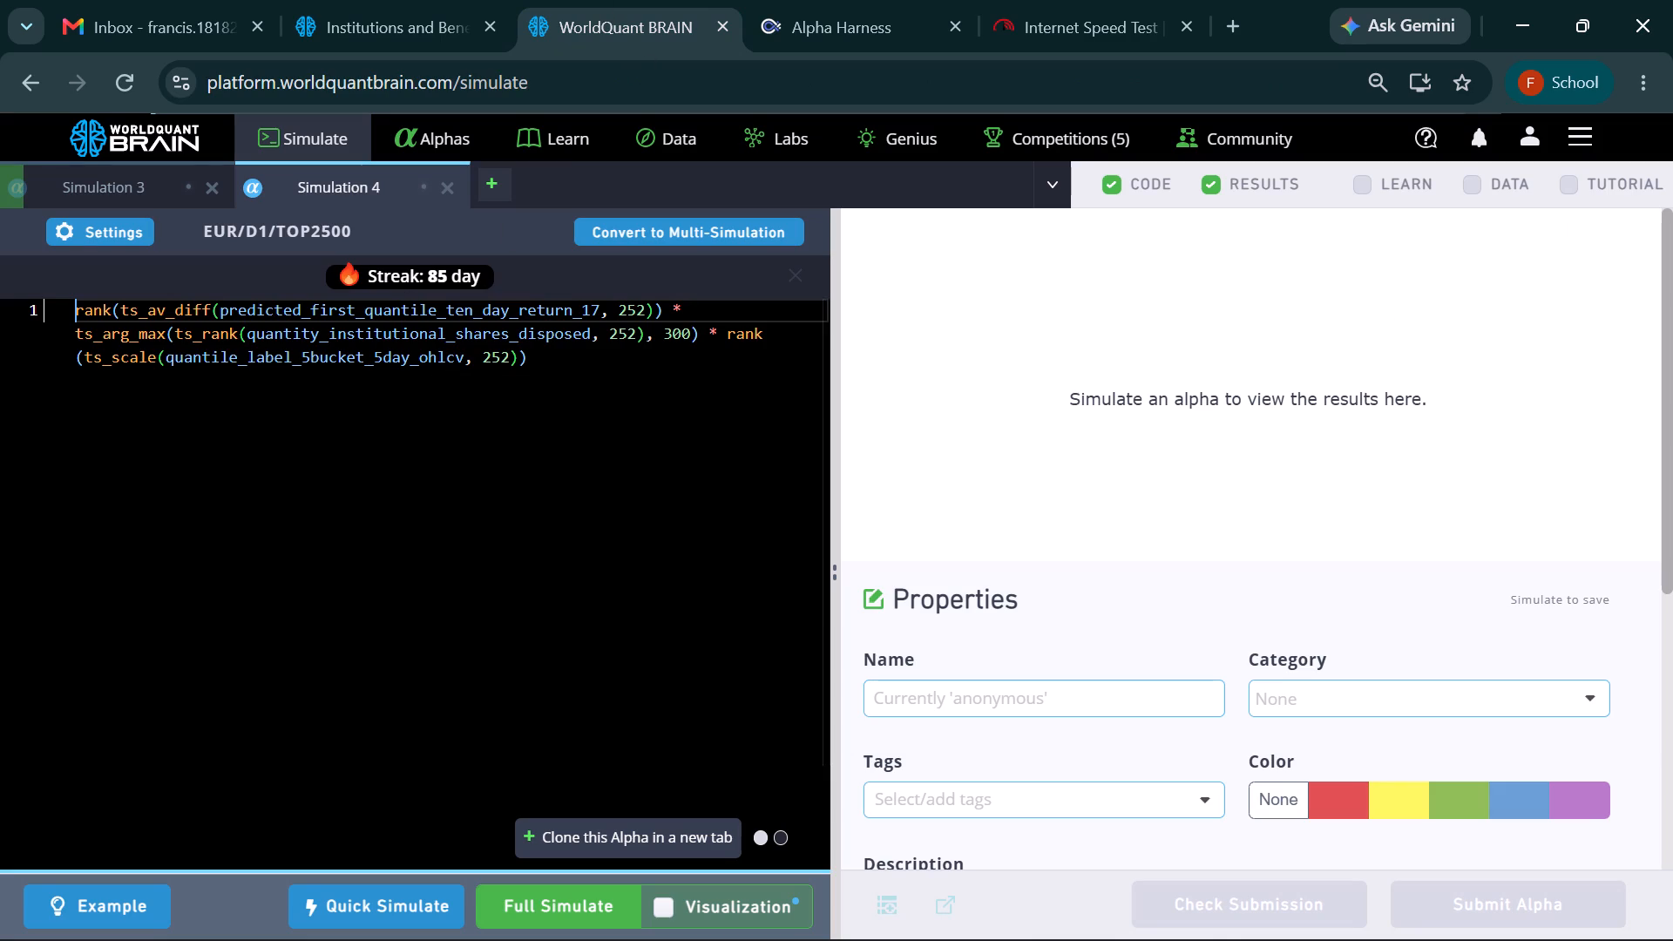
Replace the ts_rank field in Simulation 4 with quantity_institutional_shares_acquired and run a full simulation.
left_click(593, 331)
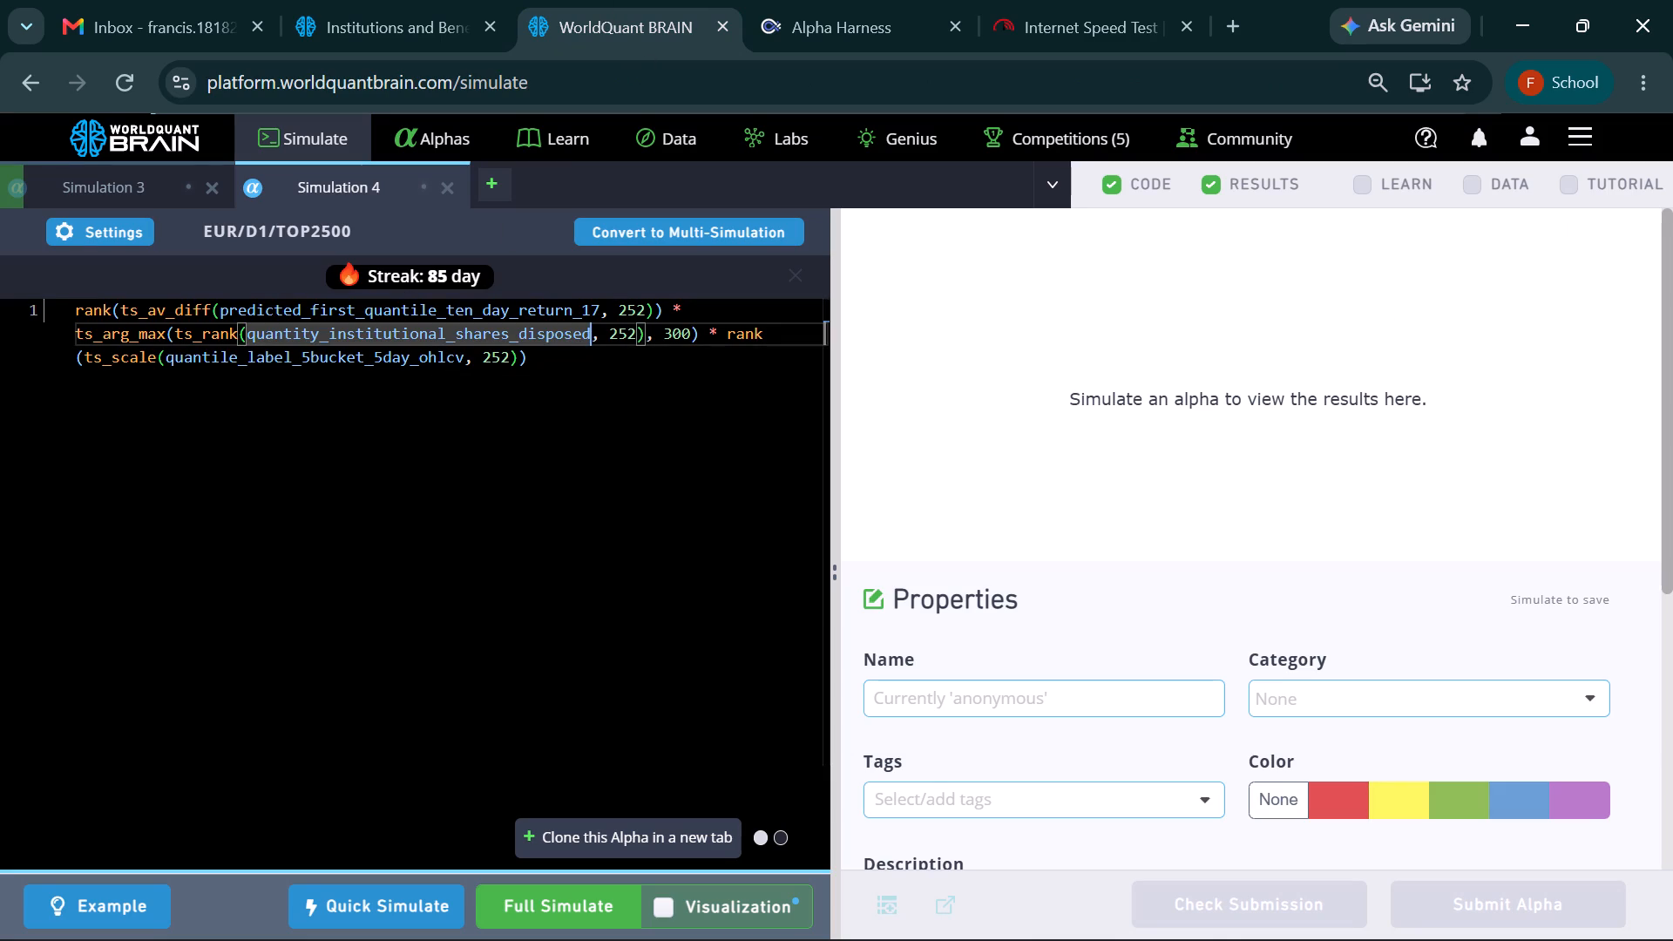
key("BackSpace")
key("BackSpace")
key("BackSpace")
key("BackSpace")
key("BackSpace")
key("BackSpace")
key("BackSpace")
key("BackSpace")
key("BackSpace")
key("BackSpace")
key("BackSpace")
key("BackSpace")
key("BackSpace")
key("BackSpace")
key("BackSpace")
key("BackSpace")
key("BackSpace")
key("BackSpace")
key("BackSpace")
key("BackSpace")
key("BackSpace")
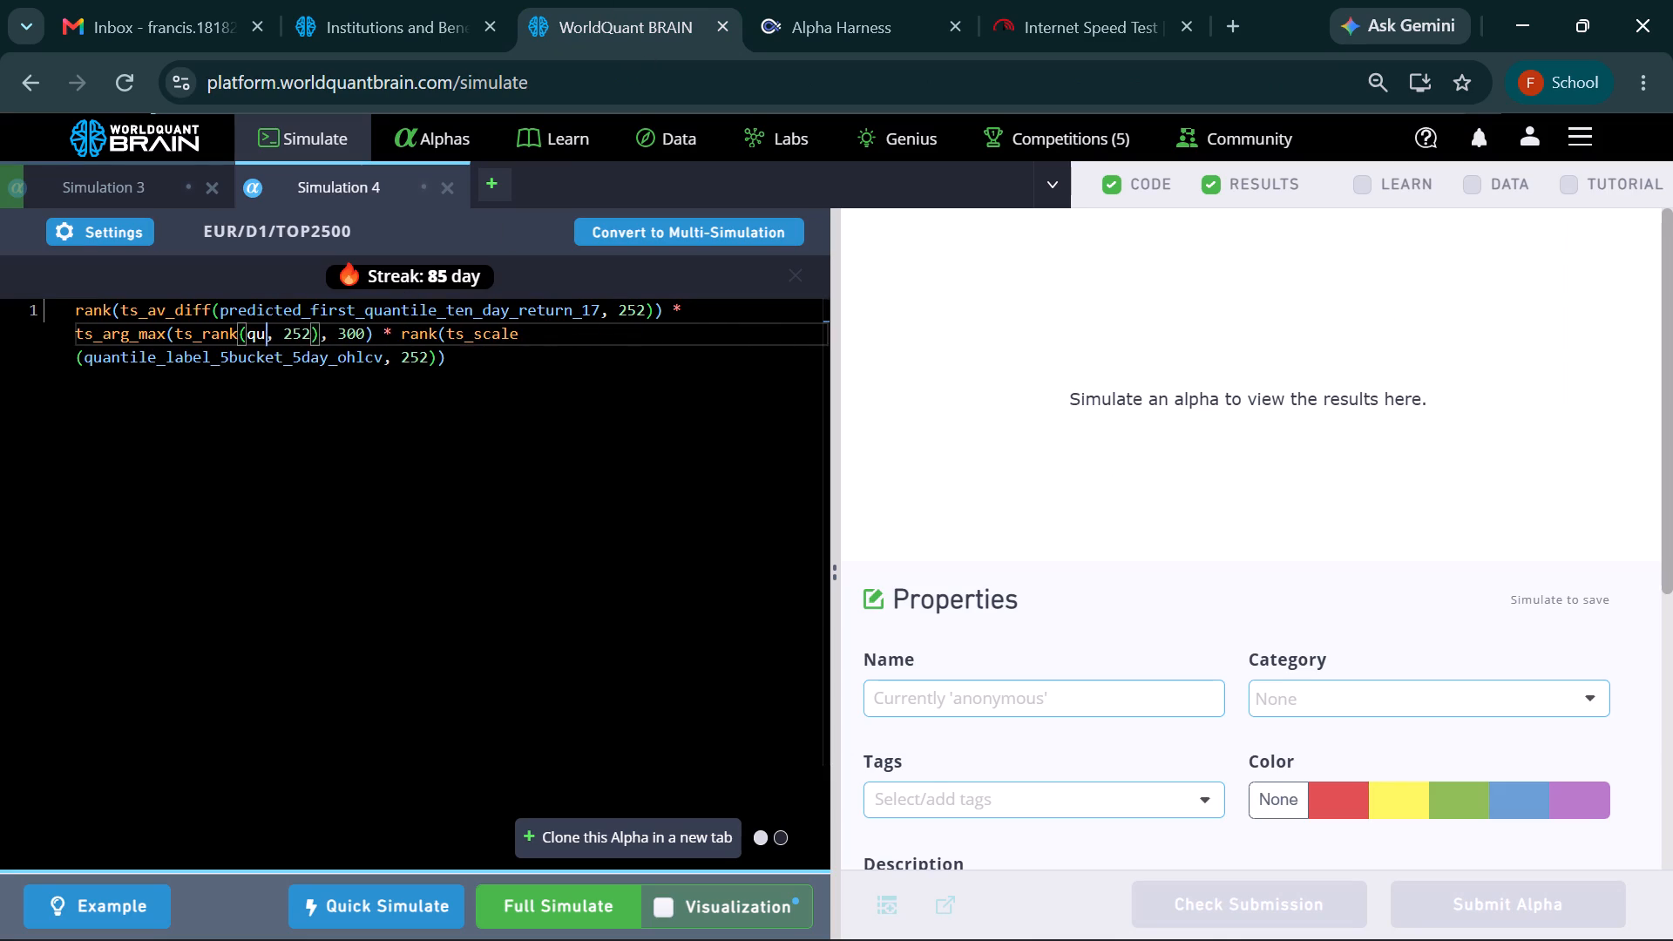
key("BackSpace")
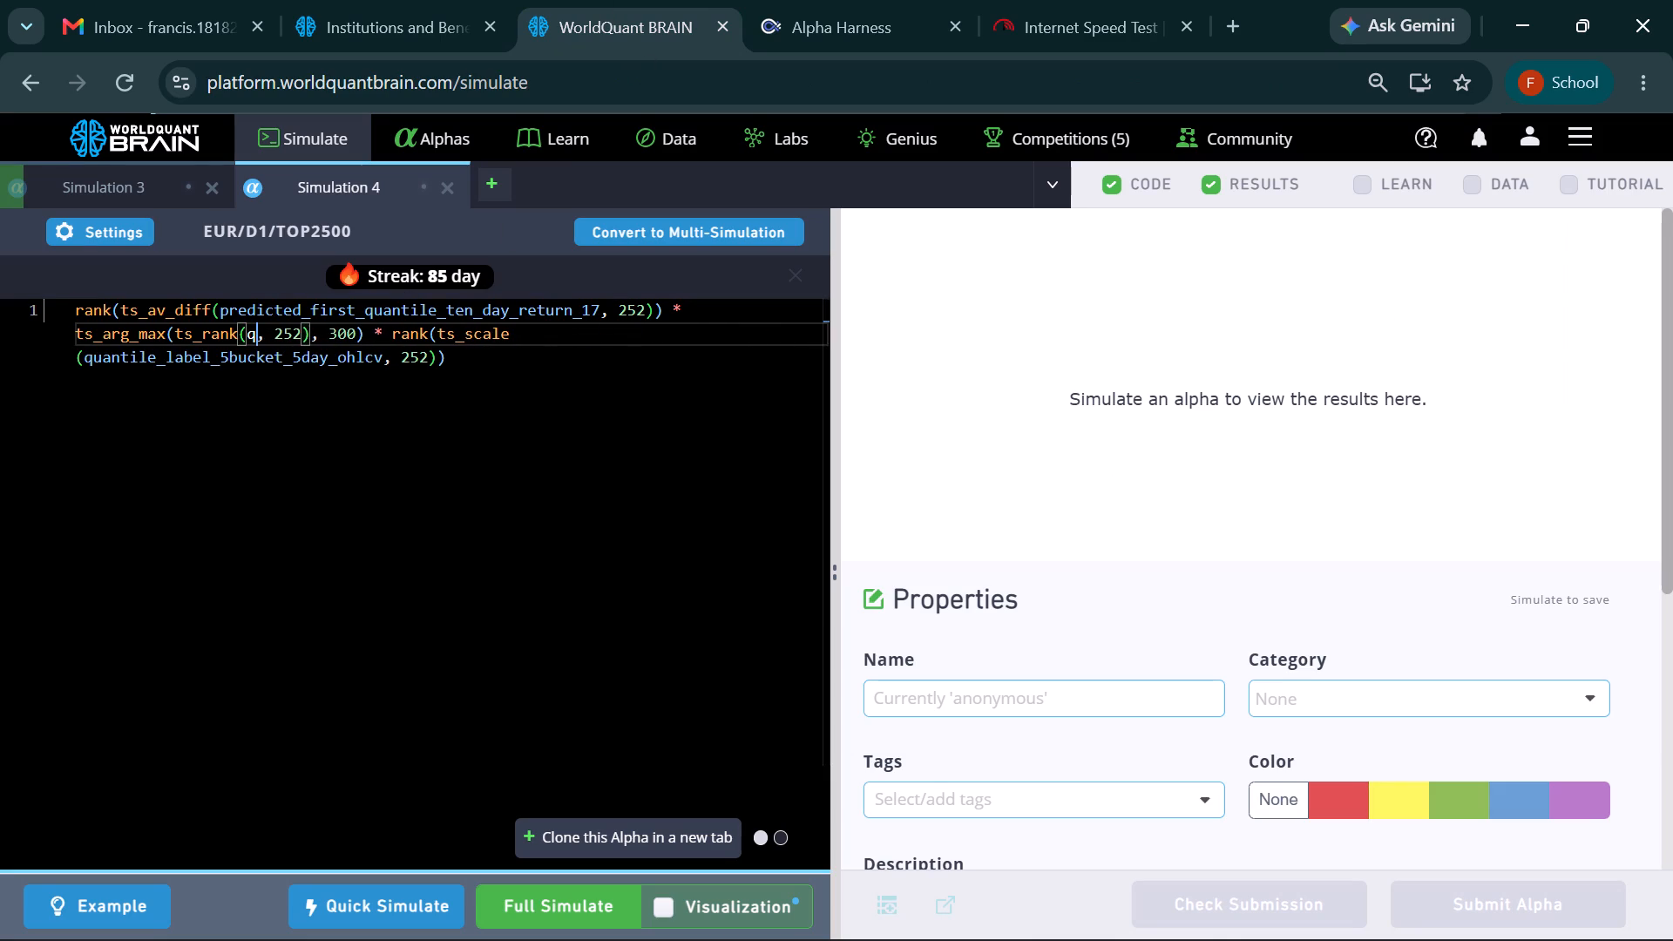
key("BackSpace")
key("ctrl+v")
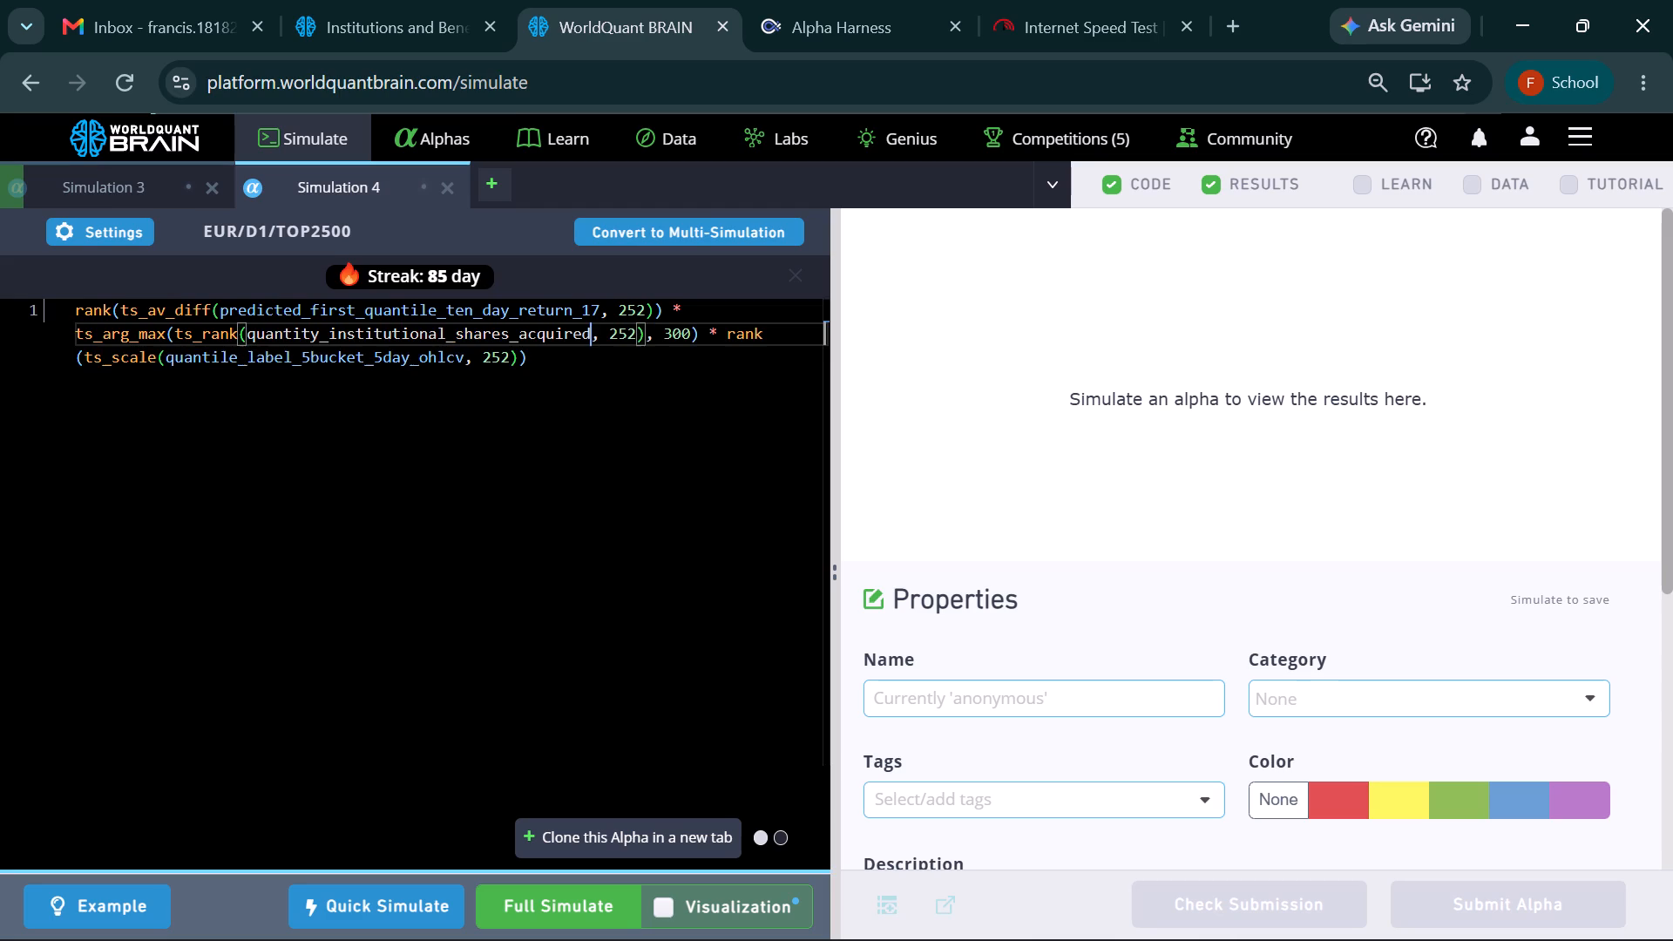
left_click(599, 906)
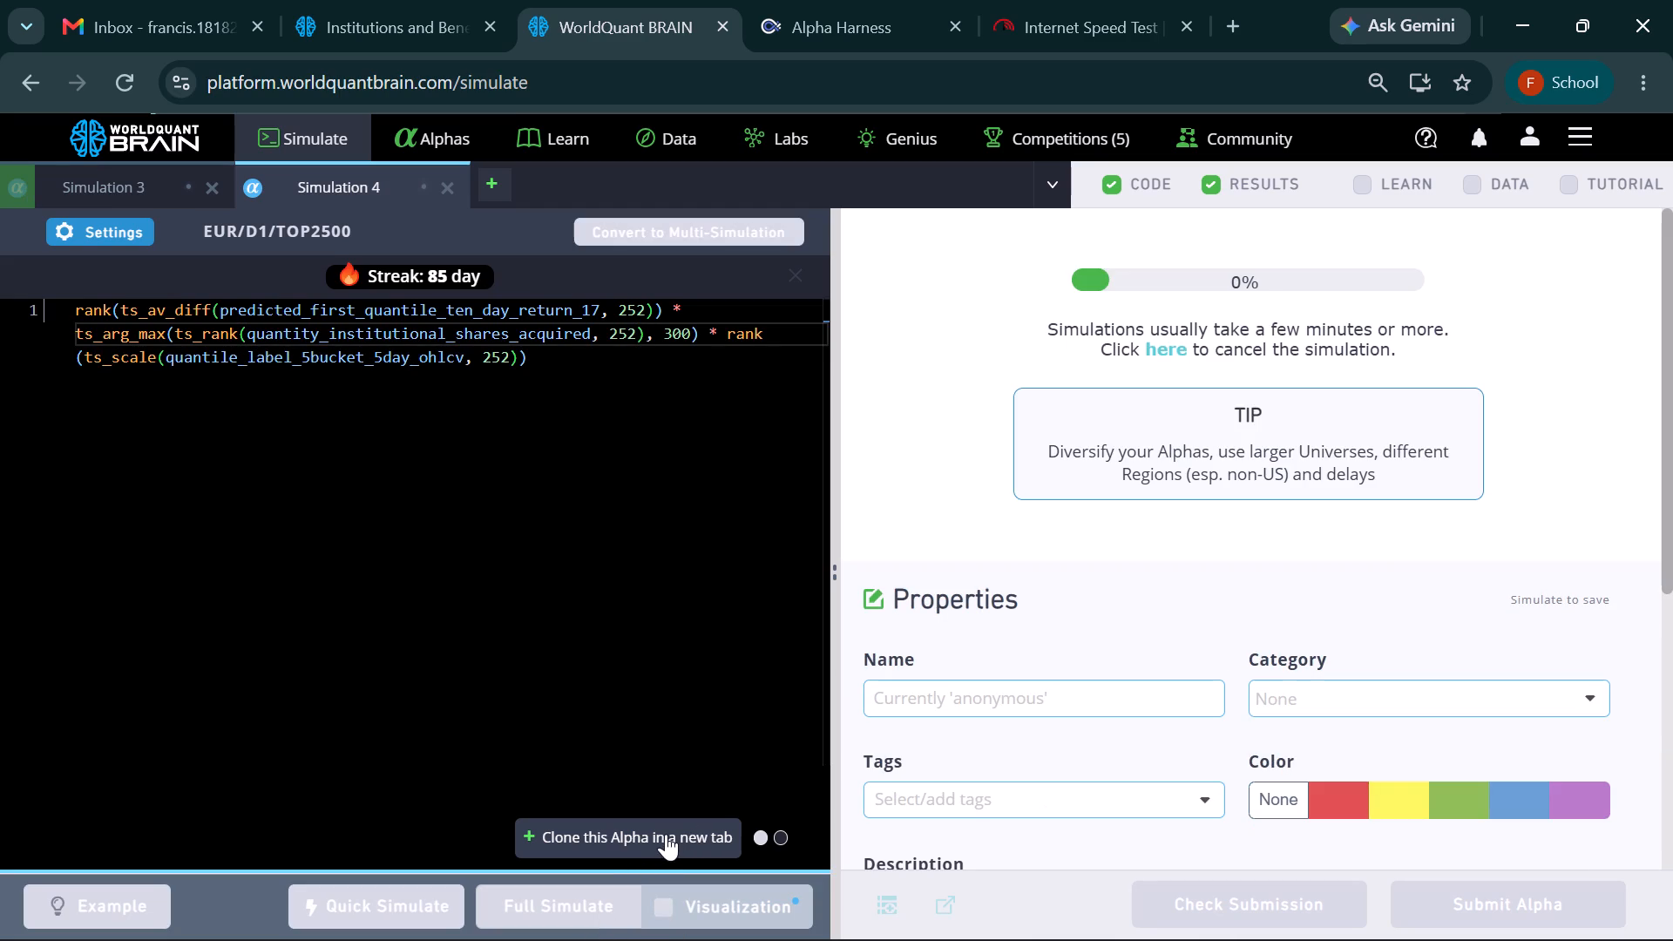
Clone Simulation 4's alpha and copy the market_value_institutional_shares_disposed field name from the institutions6 dataset.
left_click(666, 834)
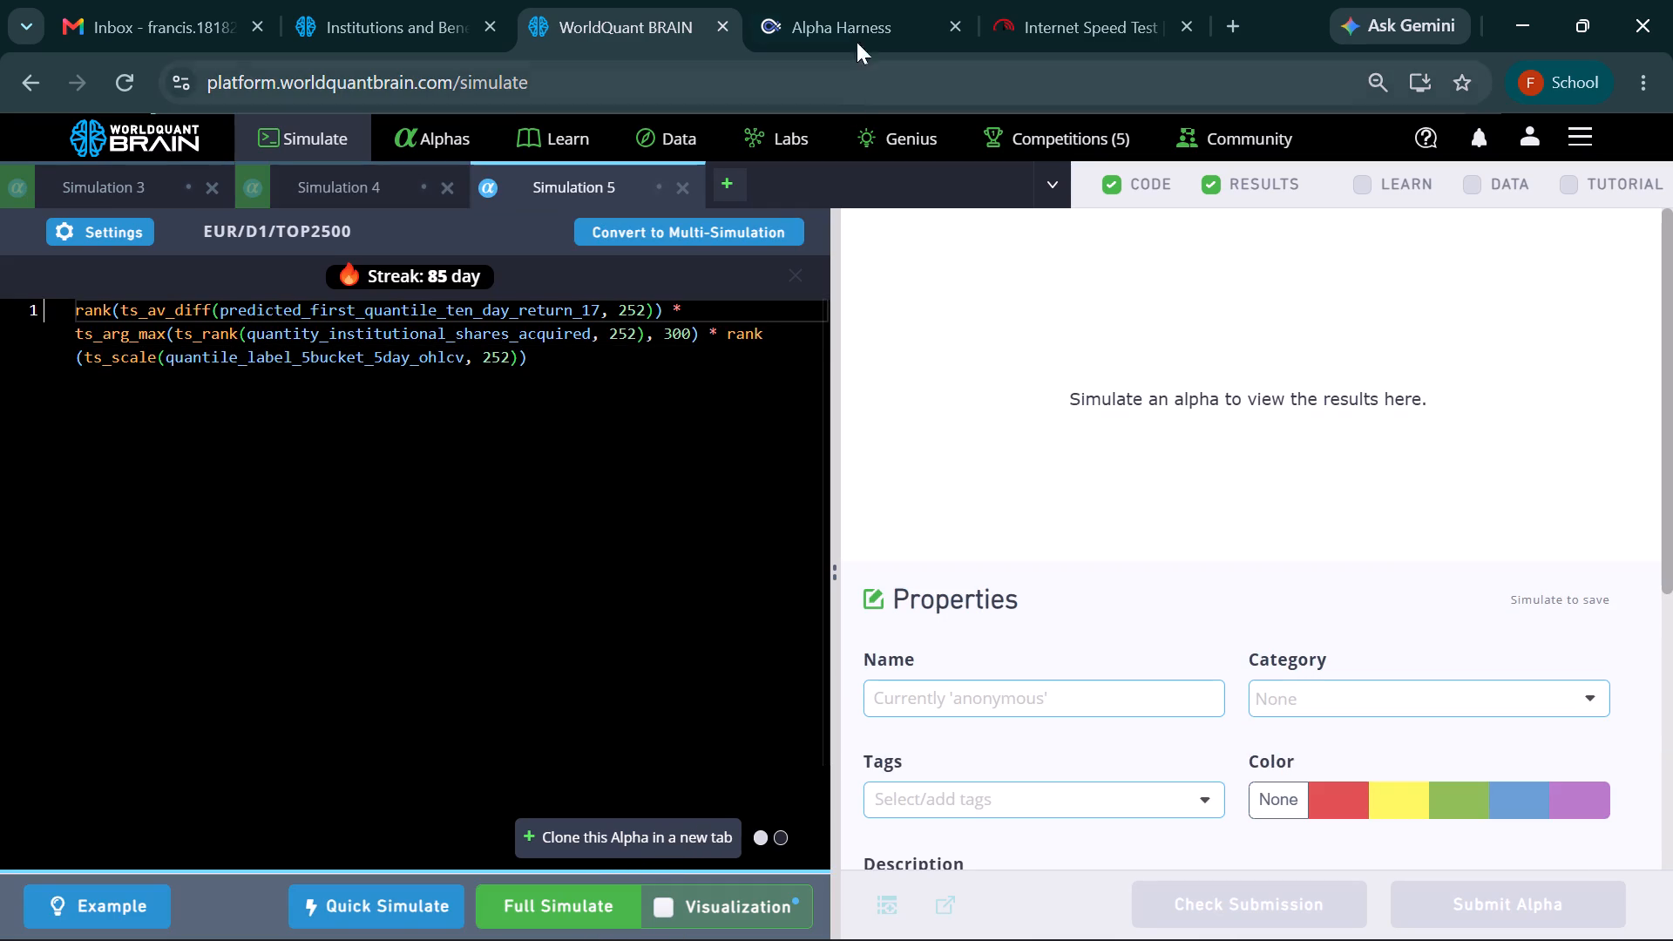
left_click(362, 0)
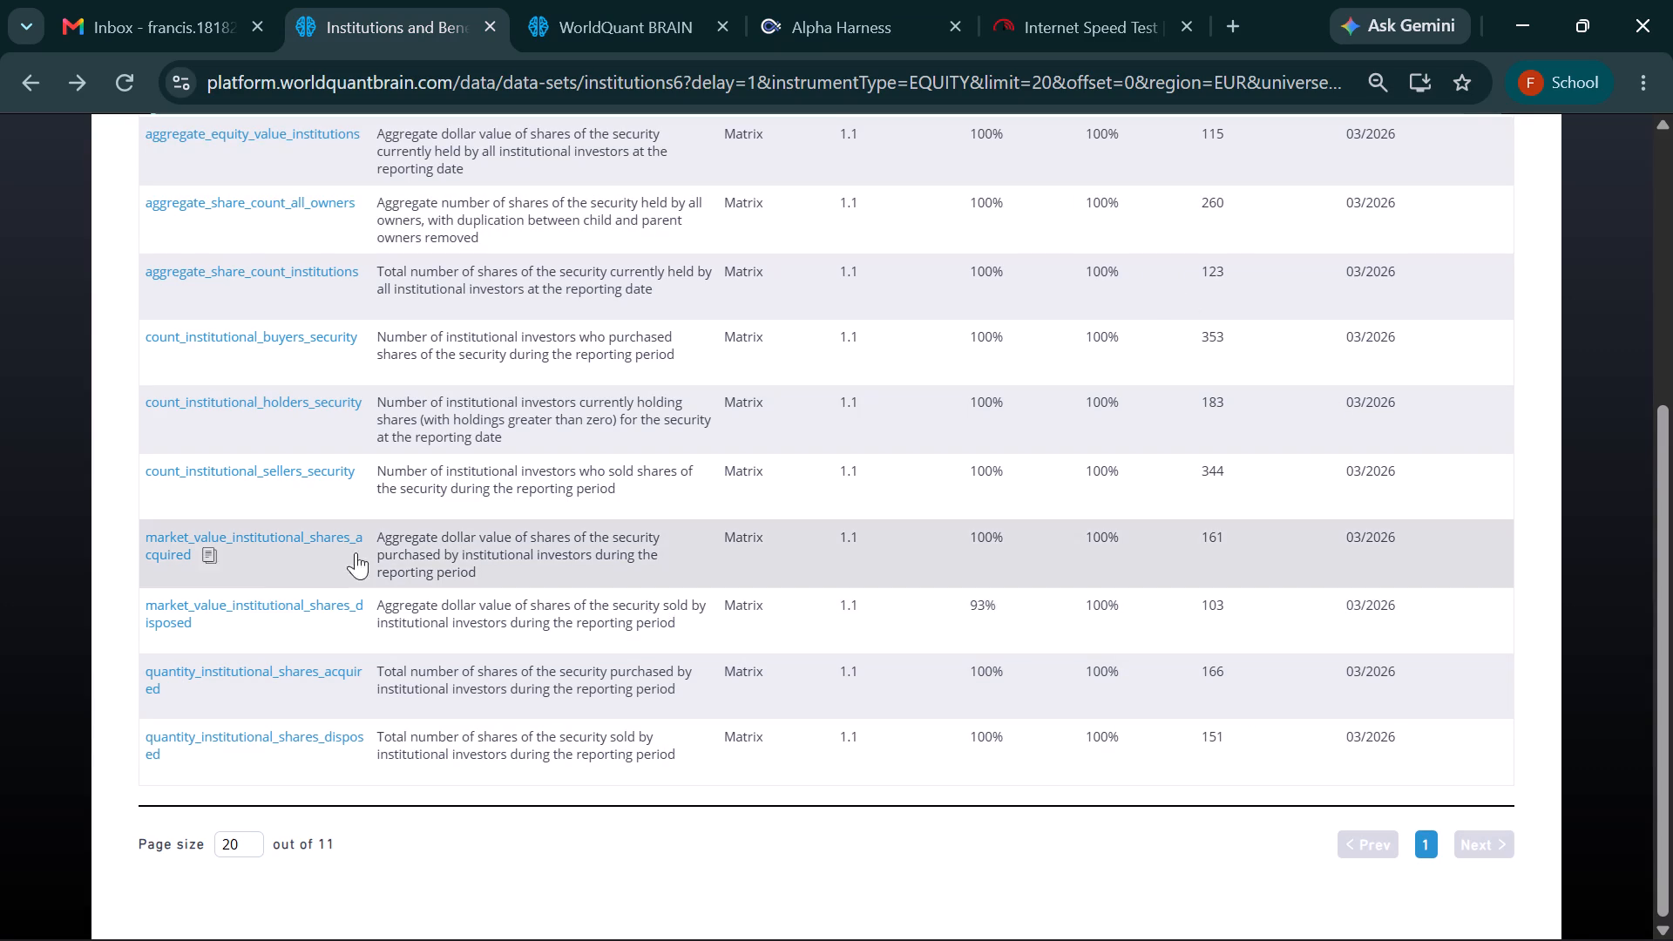
left_click(212, 619)
left_click(608, 0)
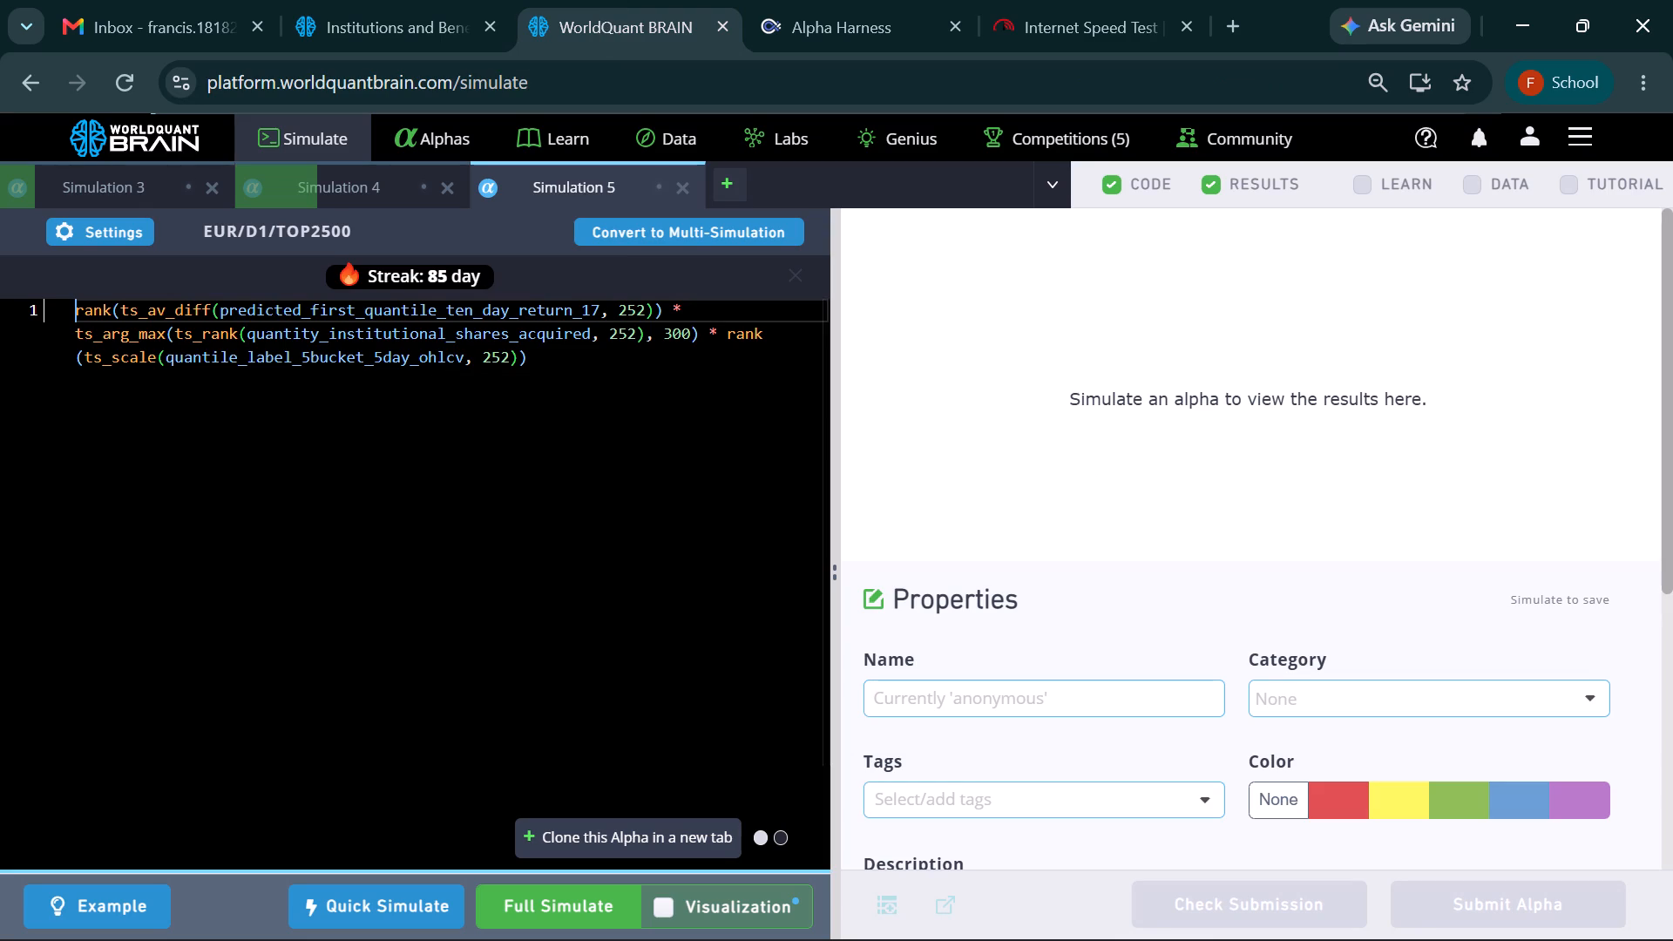
Delete the quantity_institutional_shares_acquired field from the ts_rank term in Simulation 5.
left_click(592, 333)
key("BackSpace")
key("BackSpace")
key("BackSpace")
key("BackSpace")
key("BackSpace")
key("BackSpace")
key("BackSpace")
key("BackSpace")
key("BackSpace")
key("BackSpace")
key("BackSpace")
key("BackSpace")
key("BackSpace")
key("BackSpace")
key("BackSpace")
key("BackSpace")
key("BackSpace")
key("BackSpace")
key("BackSpace")
key("BackSpace")
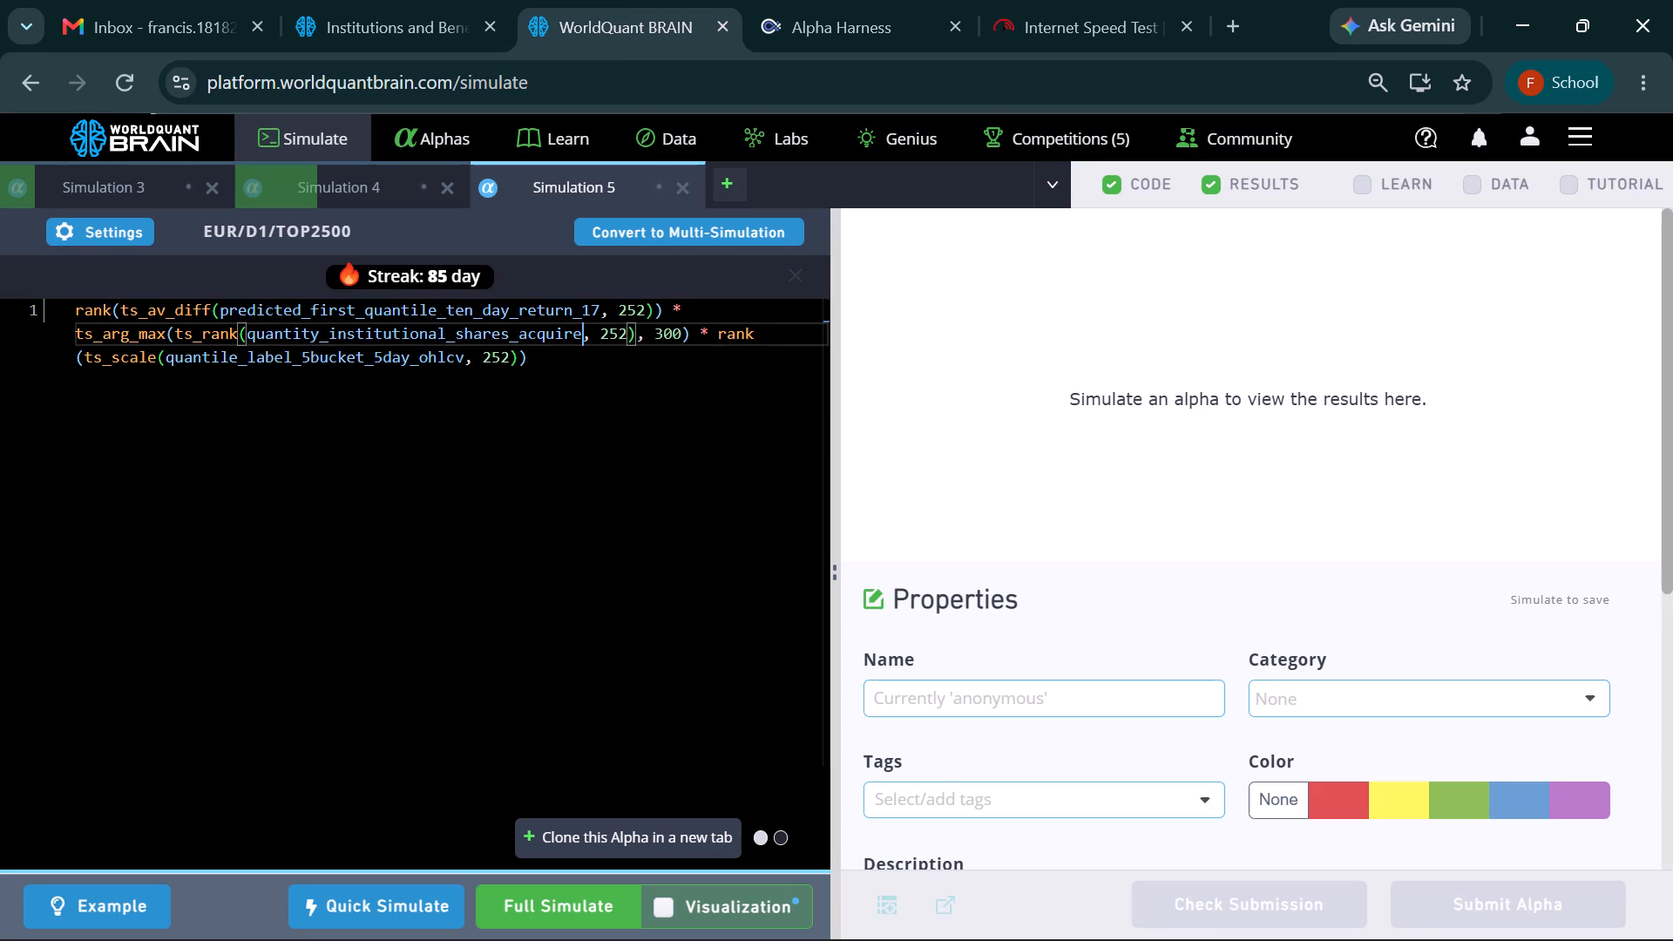
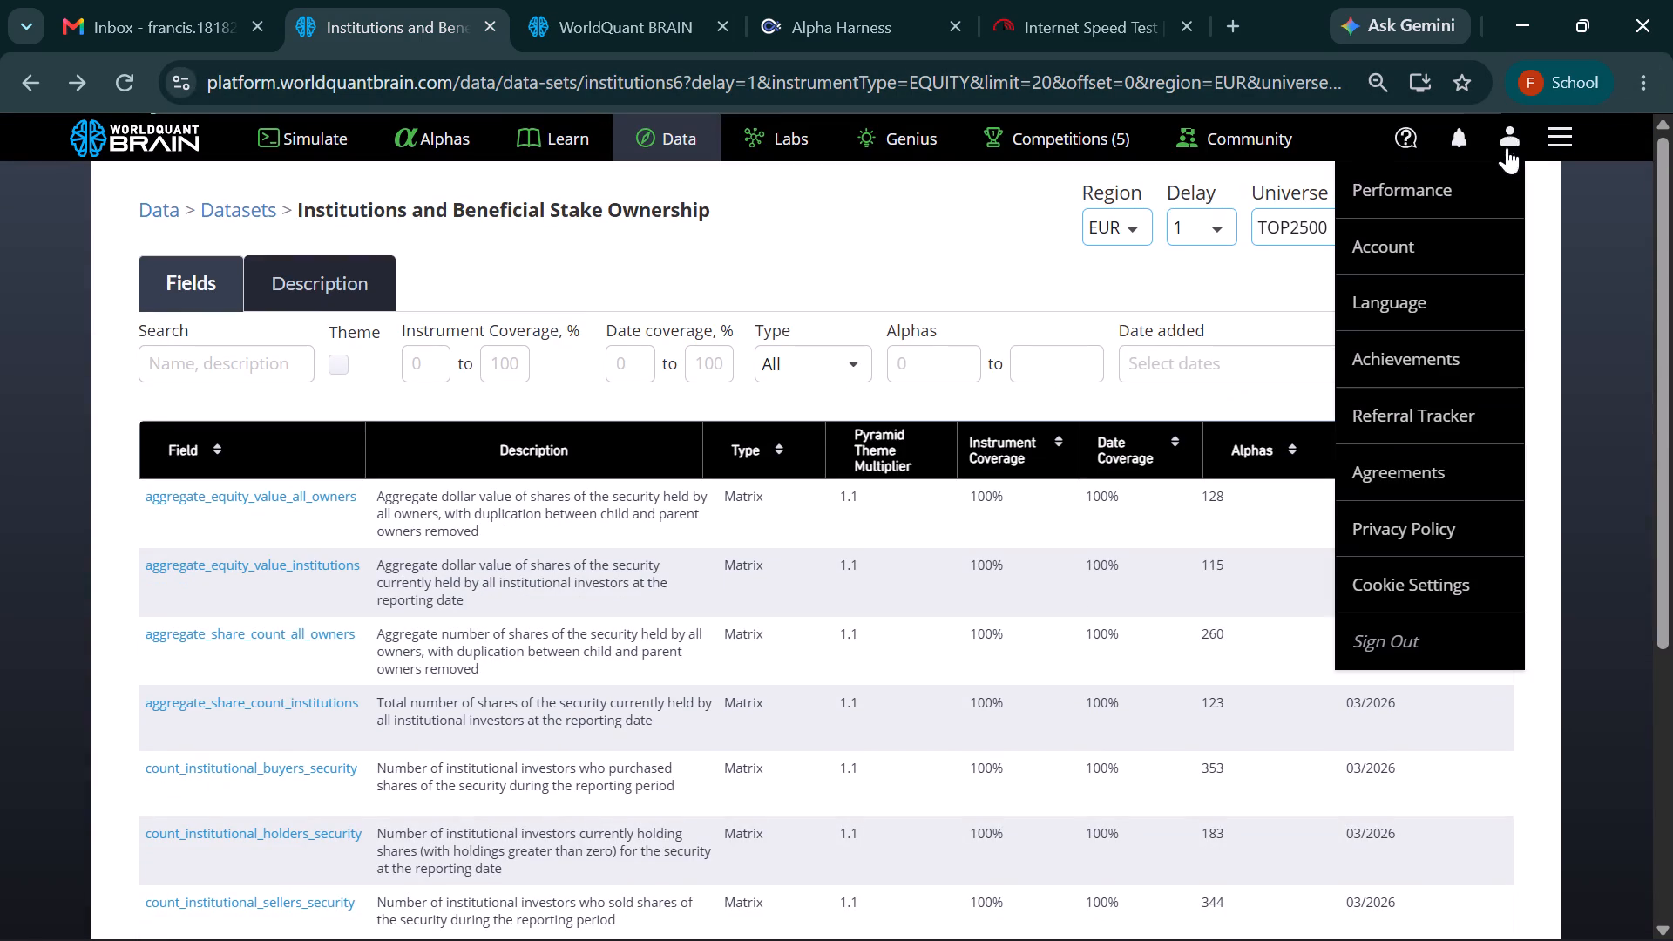
Open the profile's performance page and review the base payment and submitted alphas charts and period tables.
left_click(1451, 187)
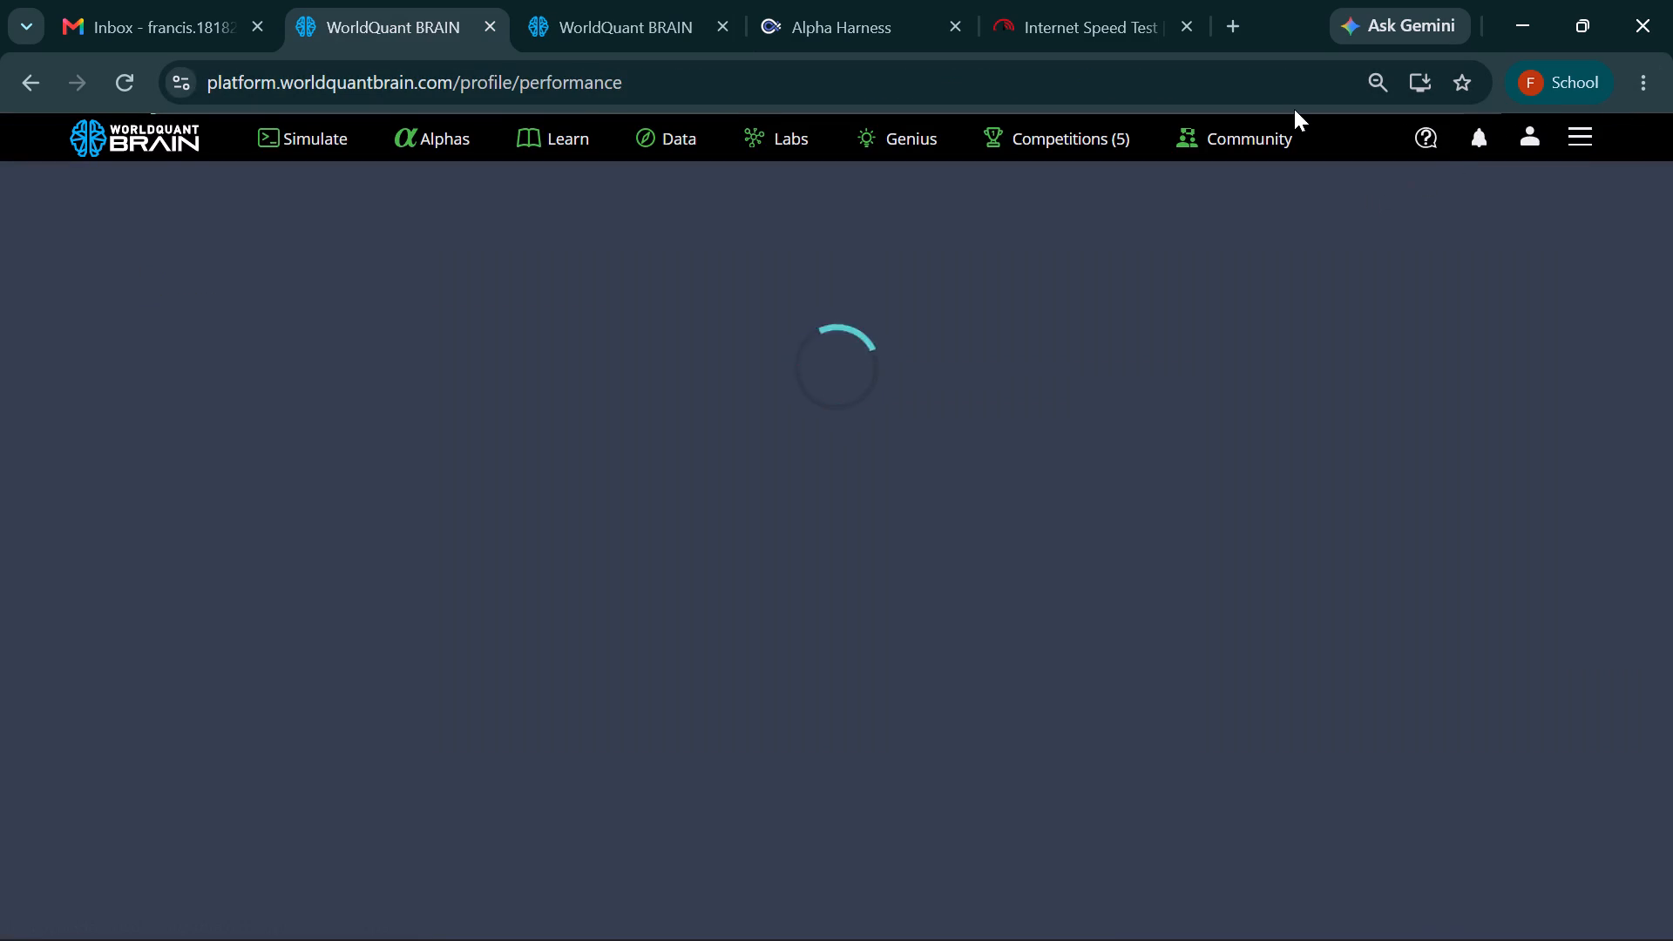
scroll(775, 462, "down", 3)
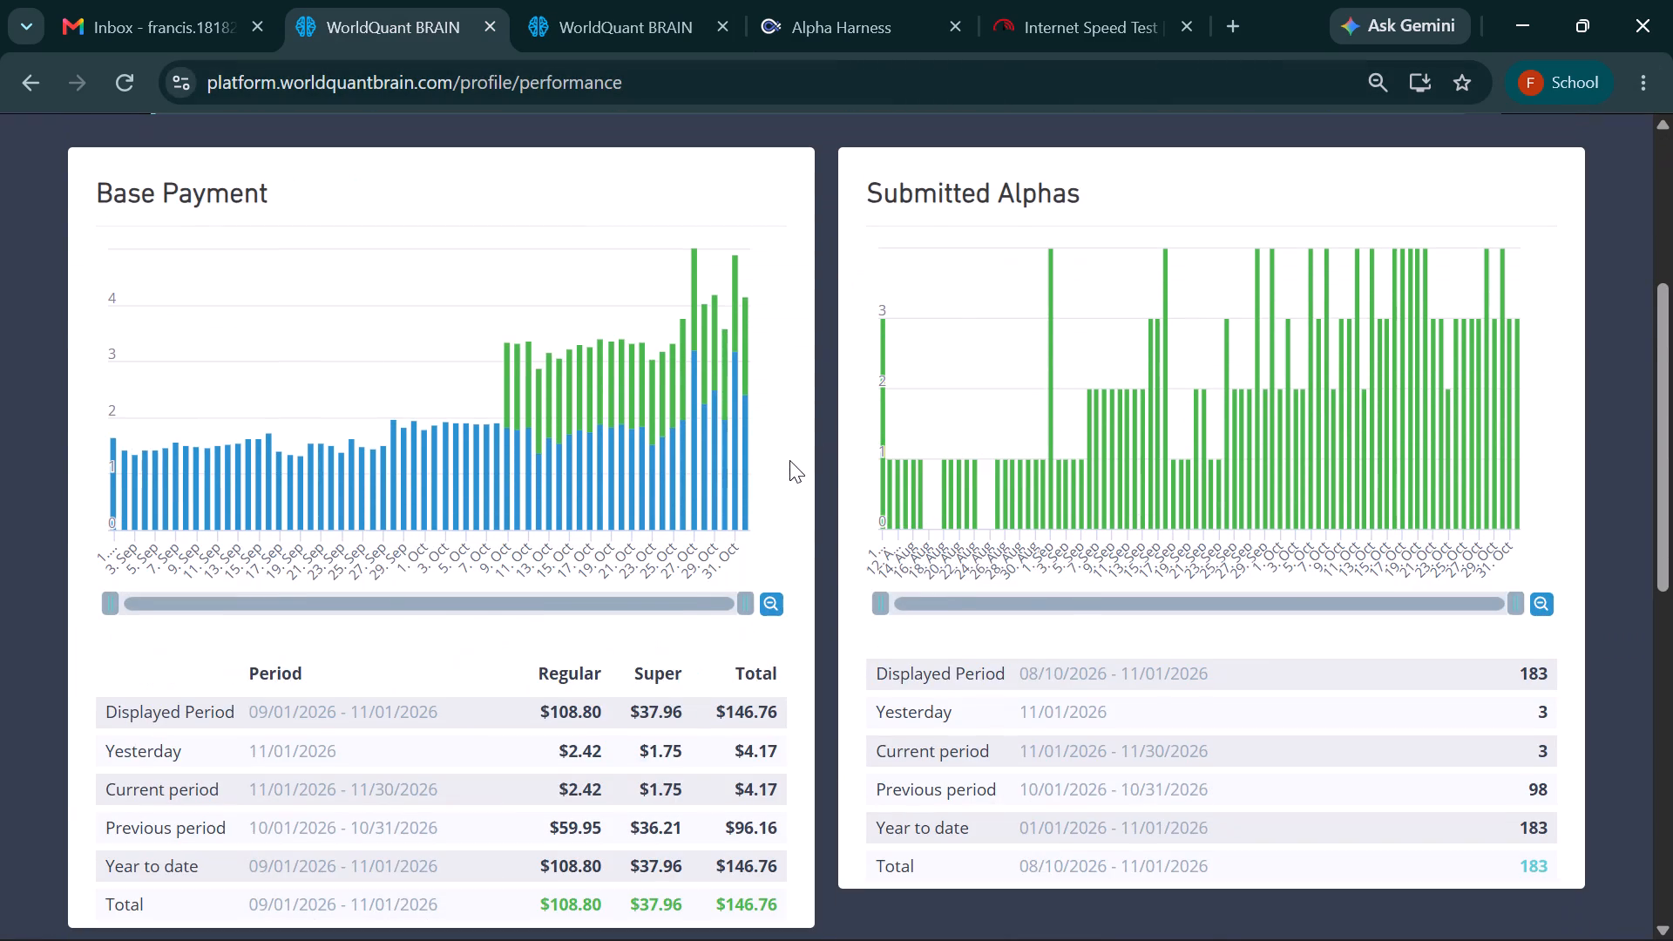
scroll(916, 430, "down", 3)
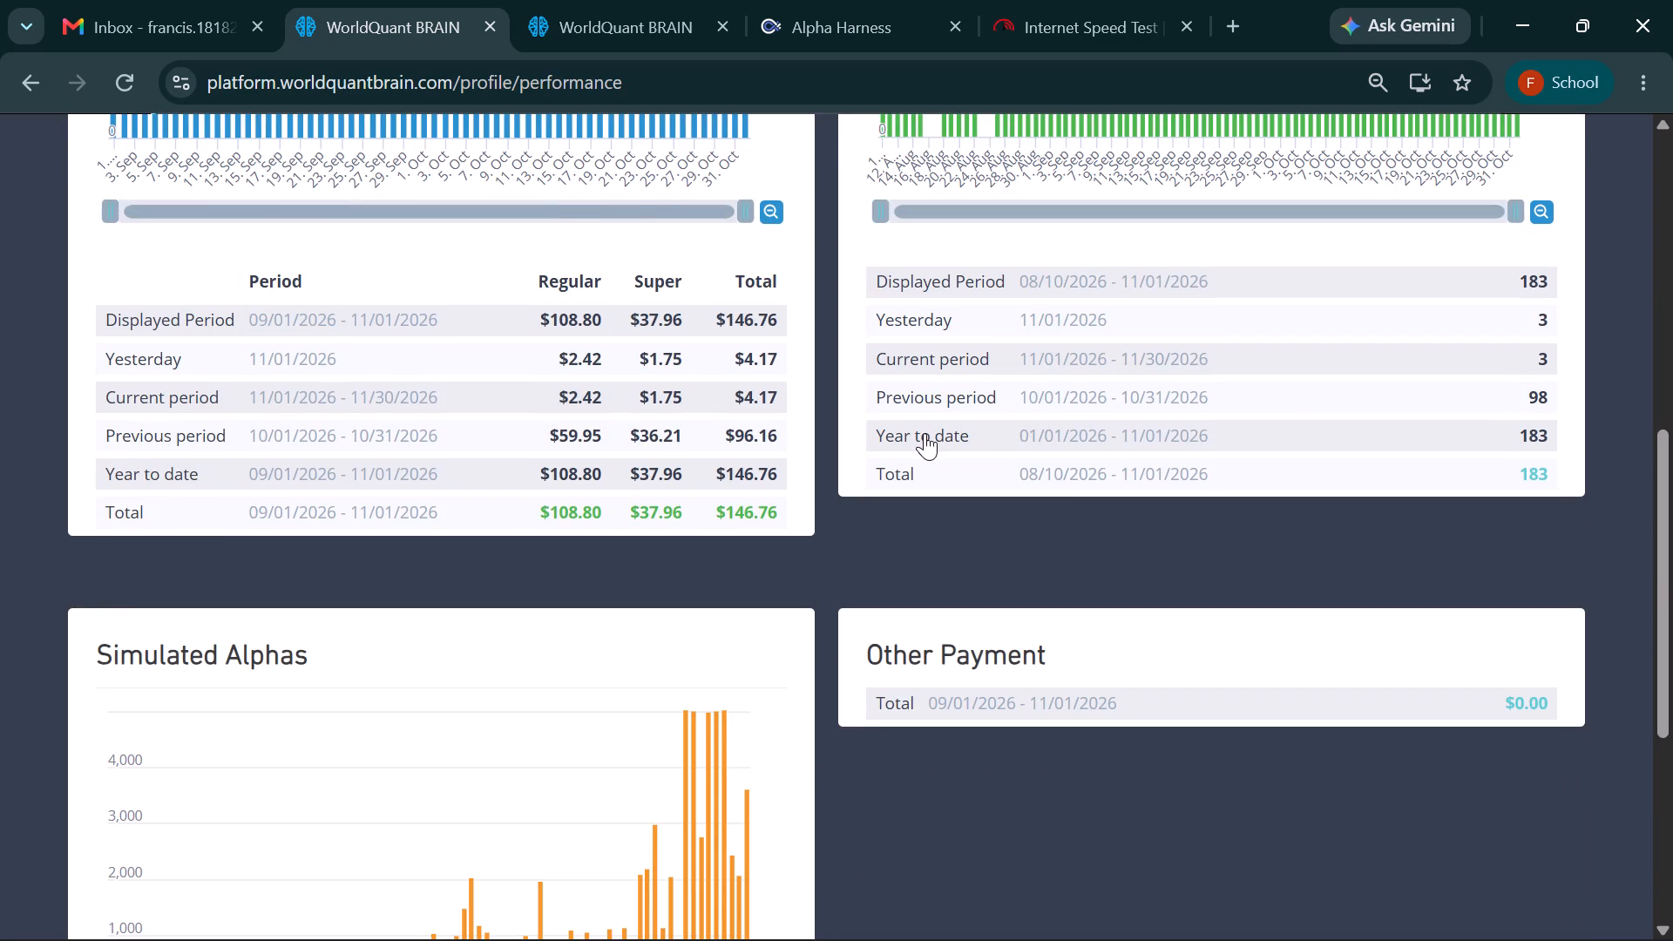
scroll(1199, 415, "up", 2)
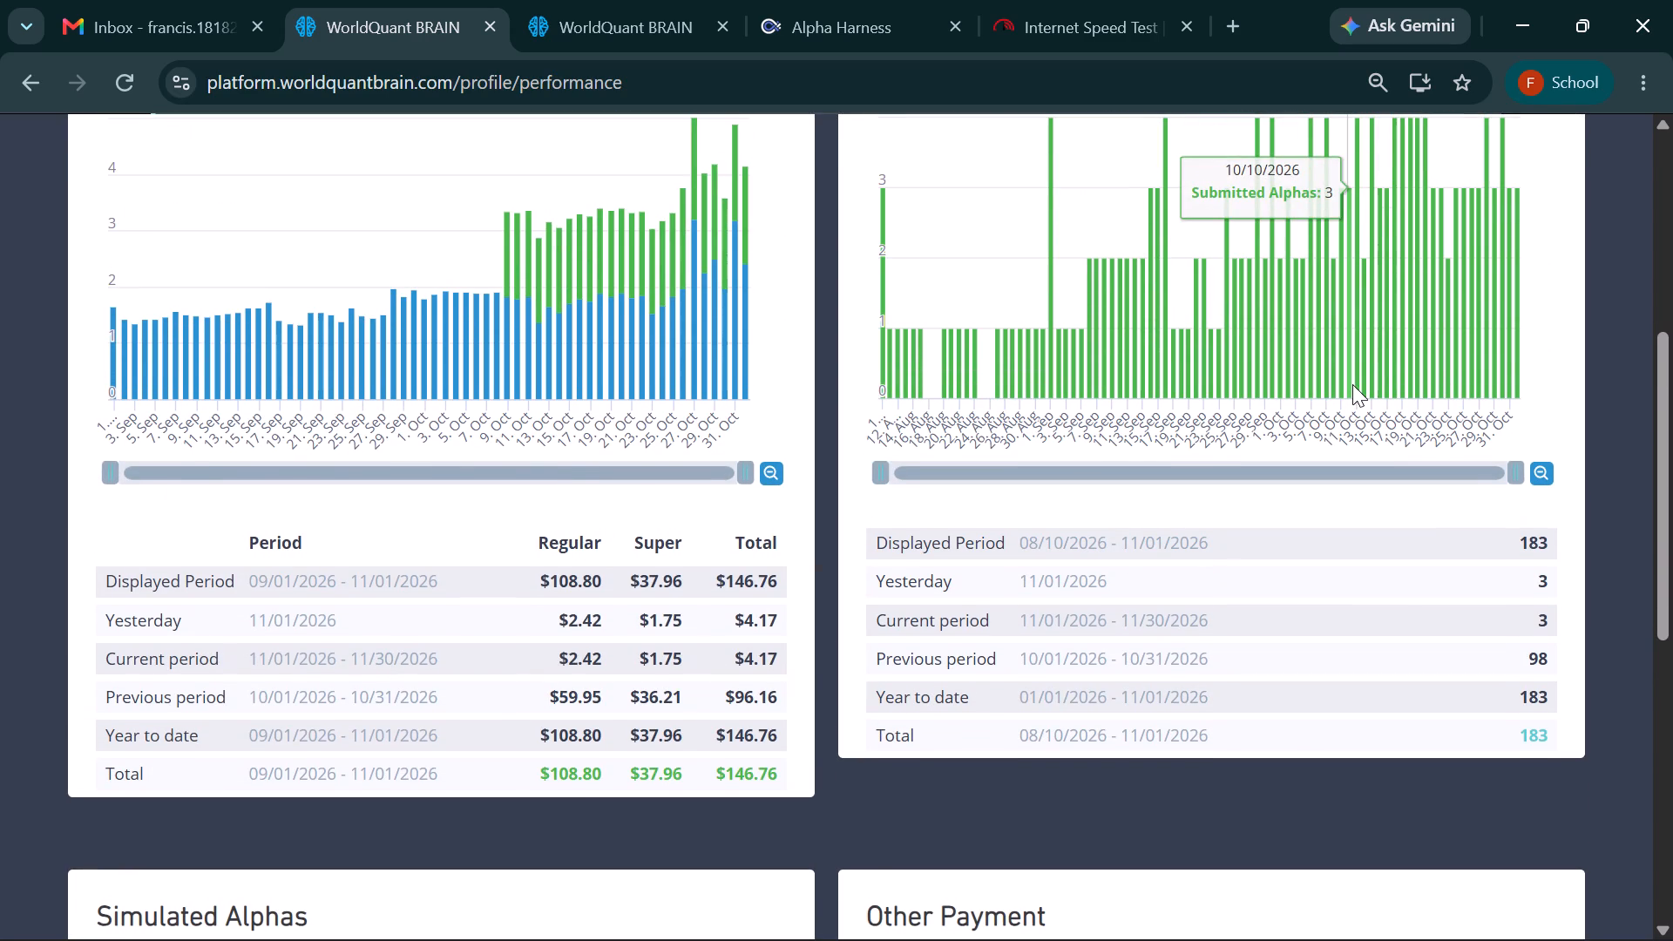
Look up the conversion of 4.17 usd to ksh in a new browser tab.
left_click(1229, 19)
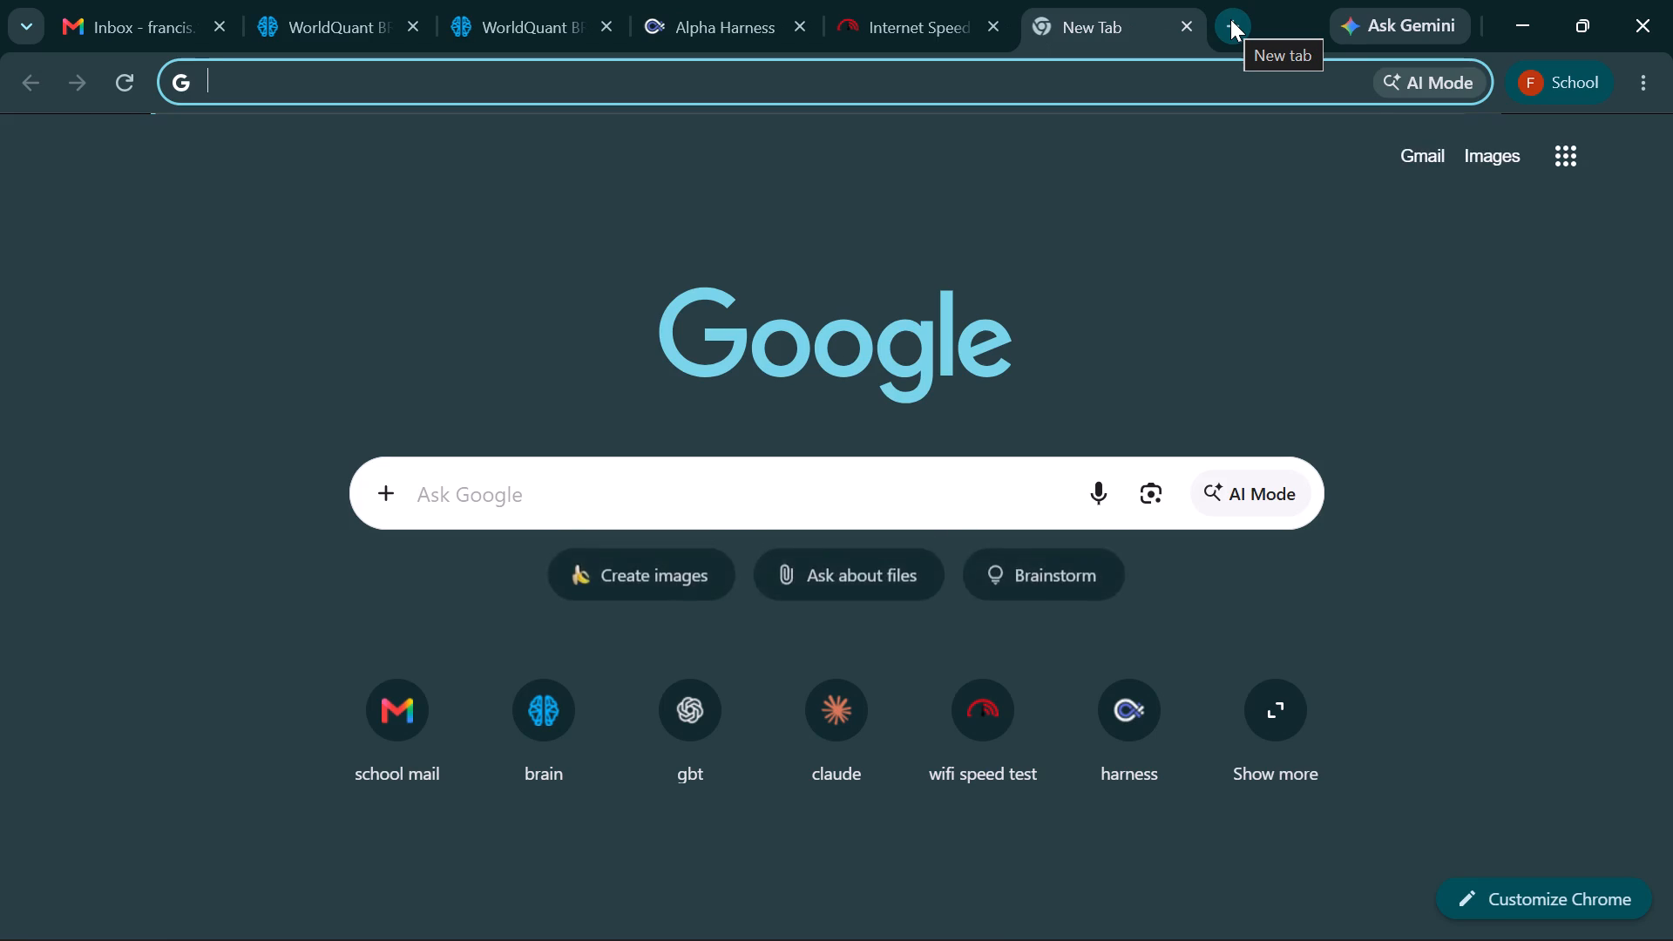
key("4")
key("period")
type("17")
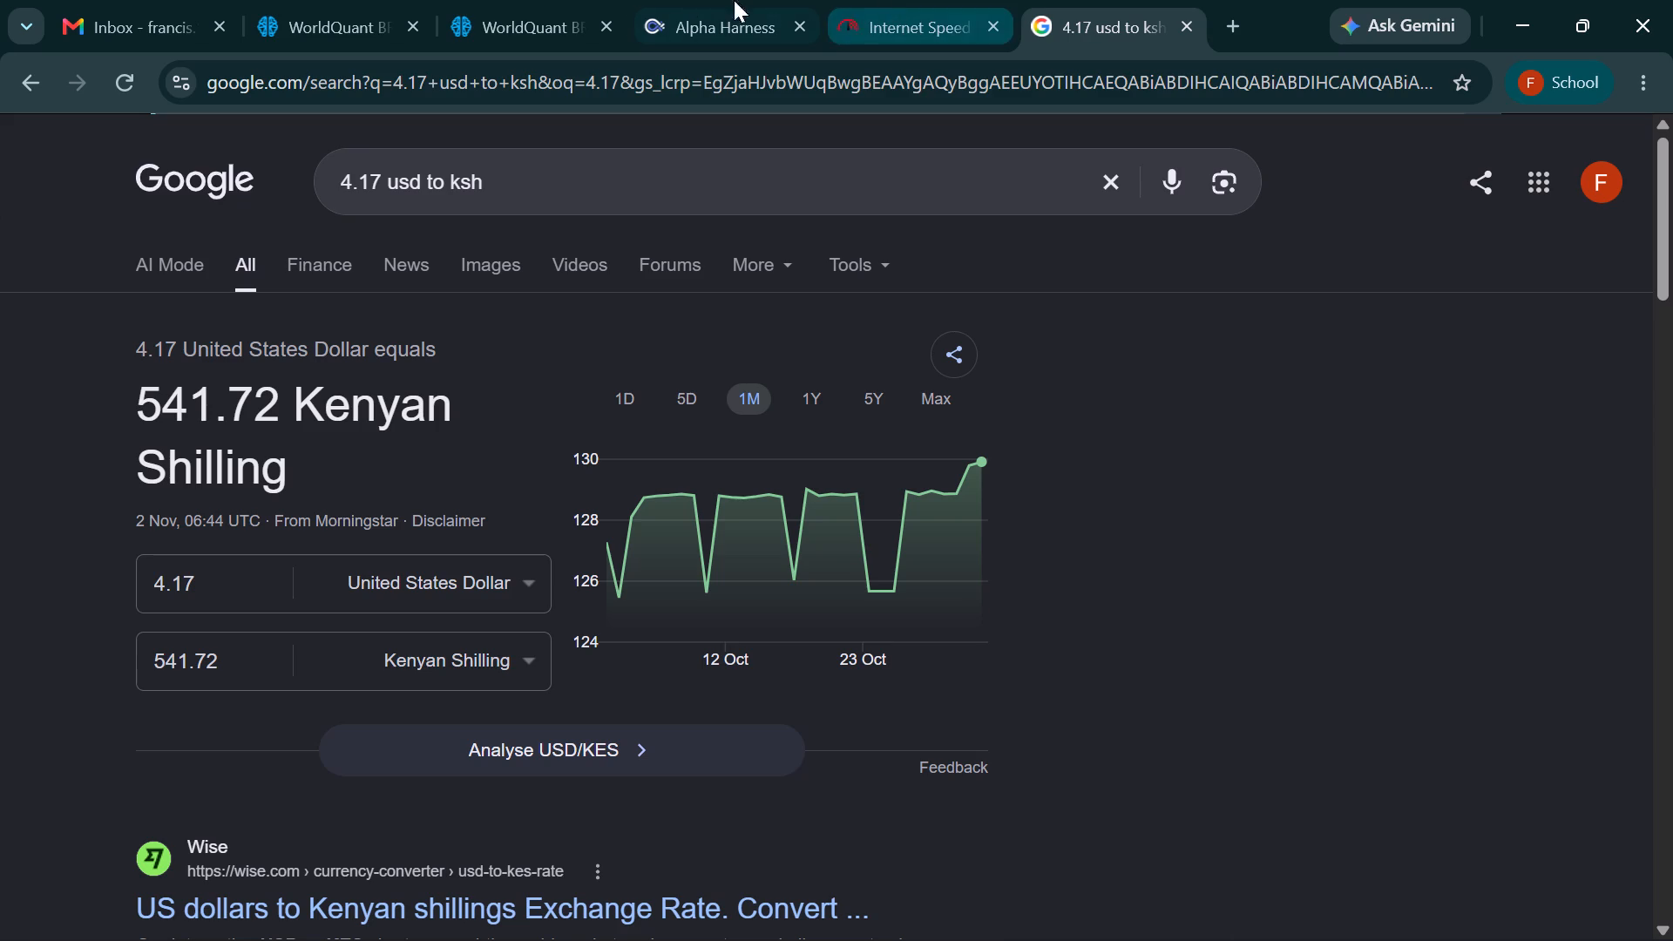
Check Simulation 5's progress, returning to the profile performance page to view the payment charts while it runs.
left_click(479, 0)
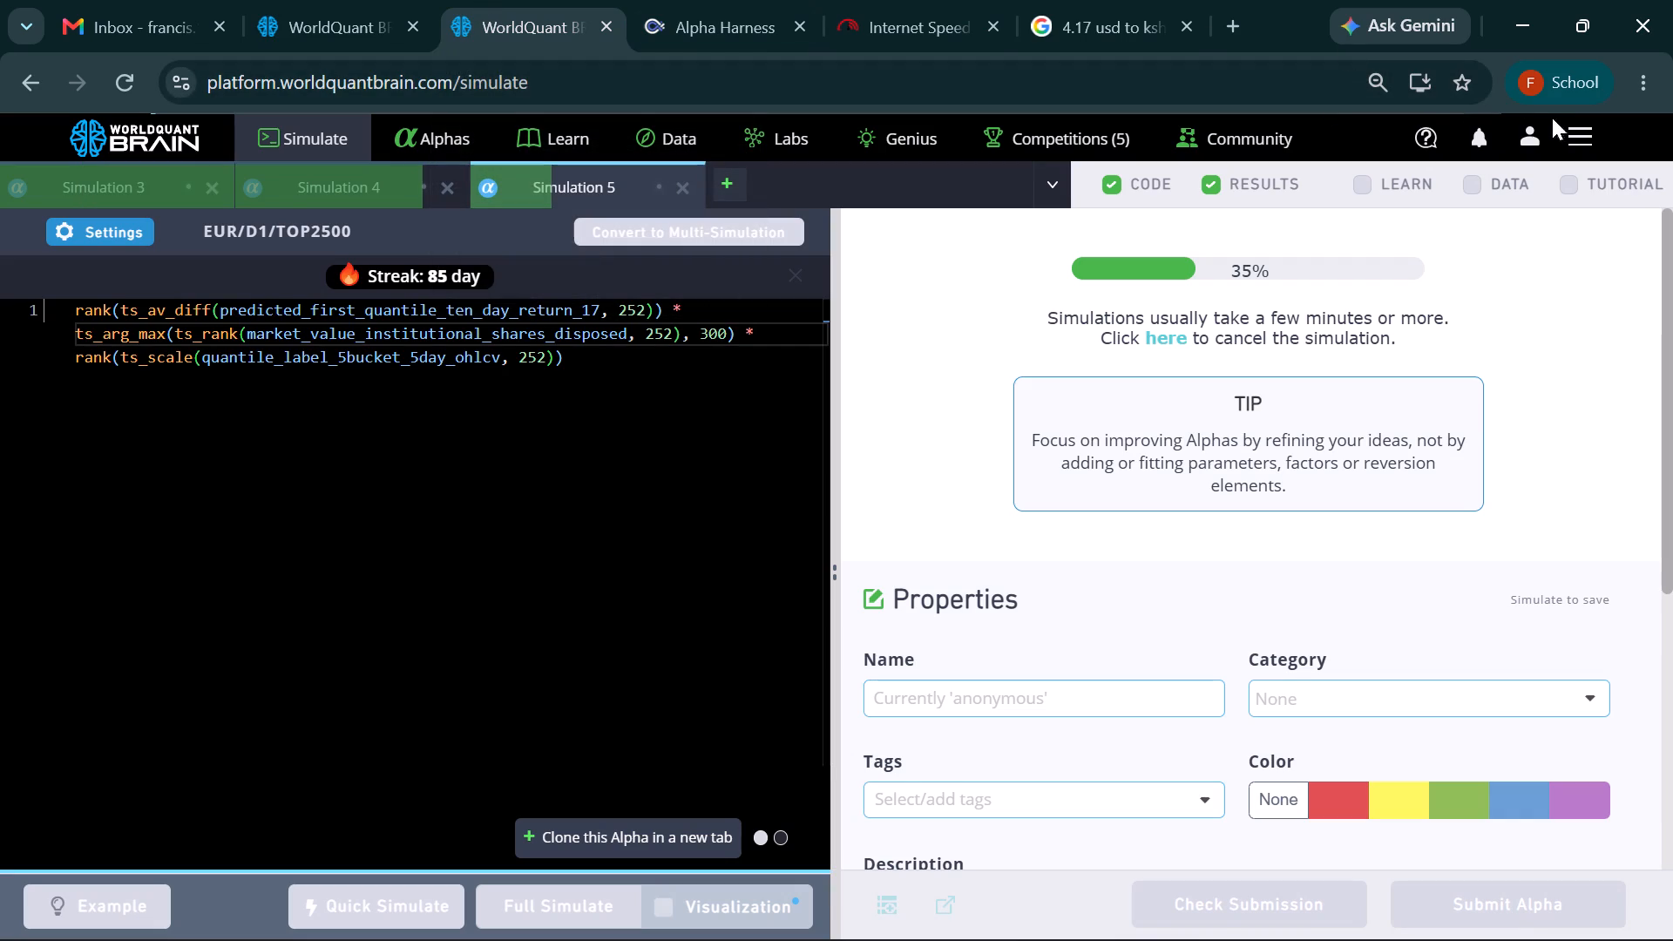
left_click(303, 0)
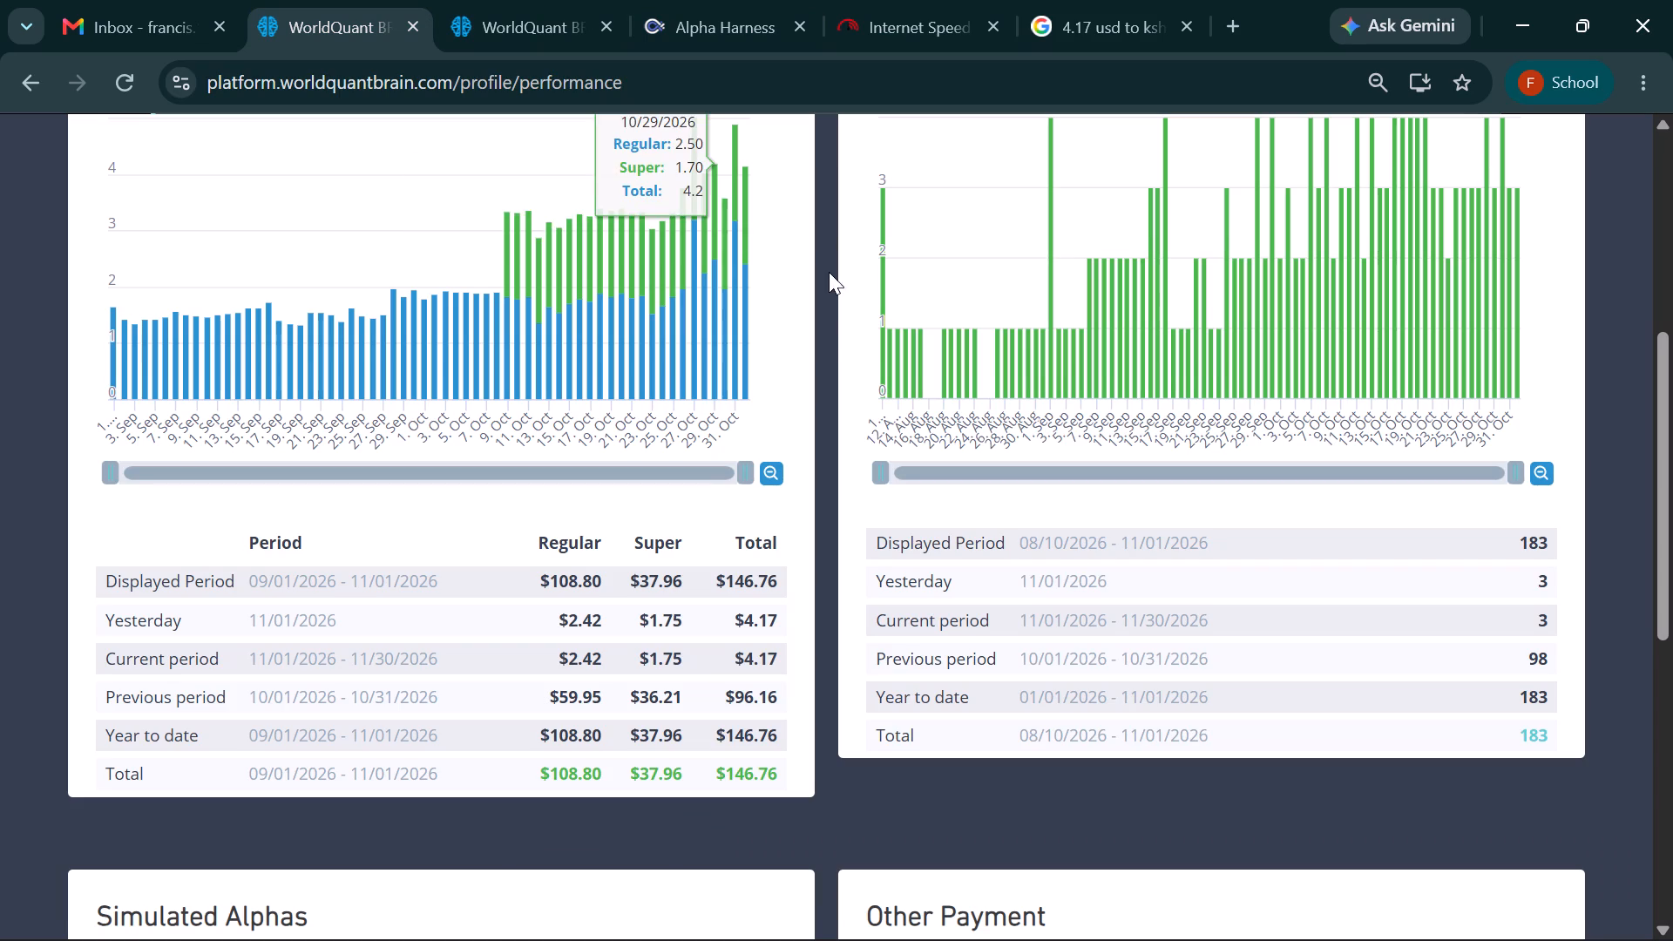
scroll(830, 327, "up", 3)
scroll(1099, 351, "up", 4)
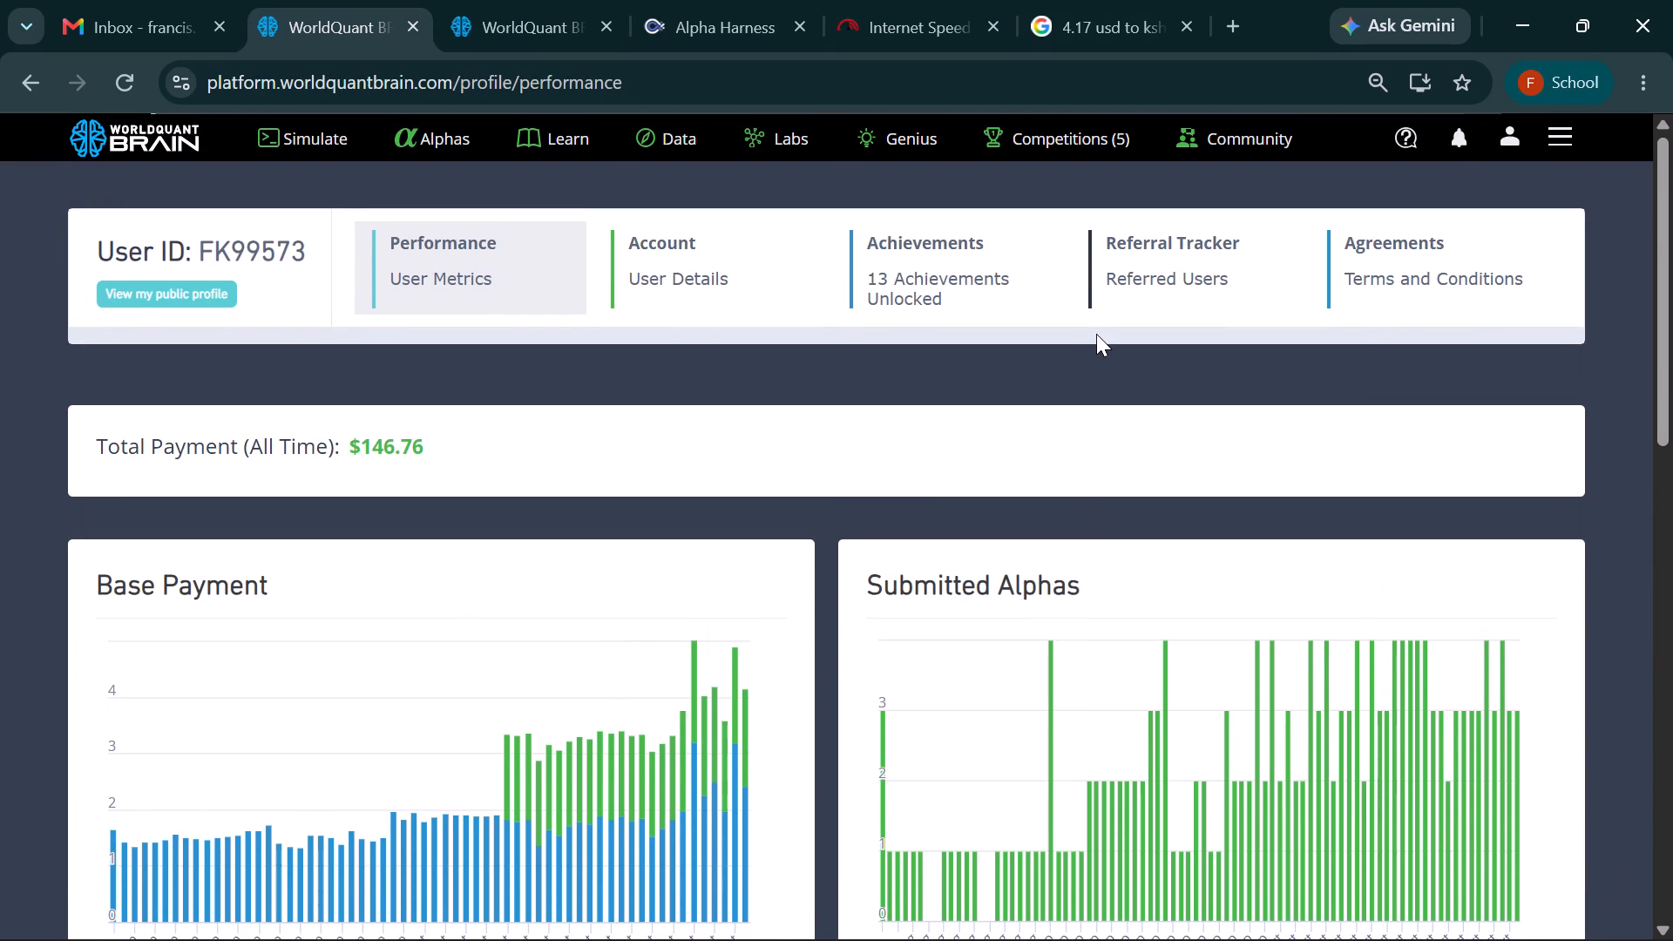
scroll(1096, 334, "down", 3)
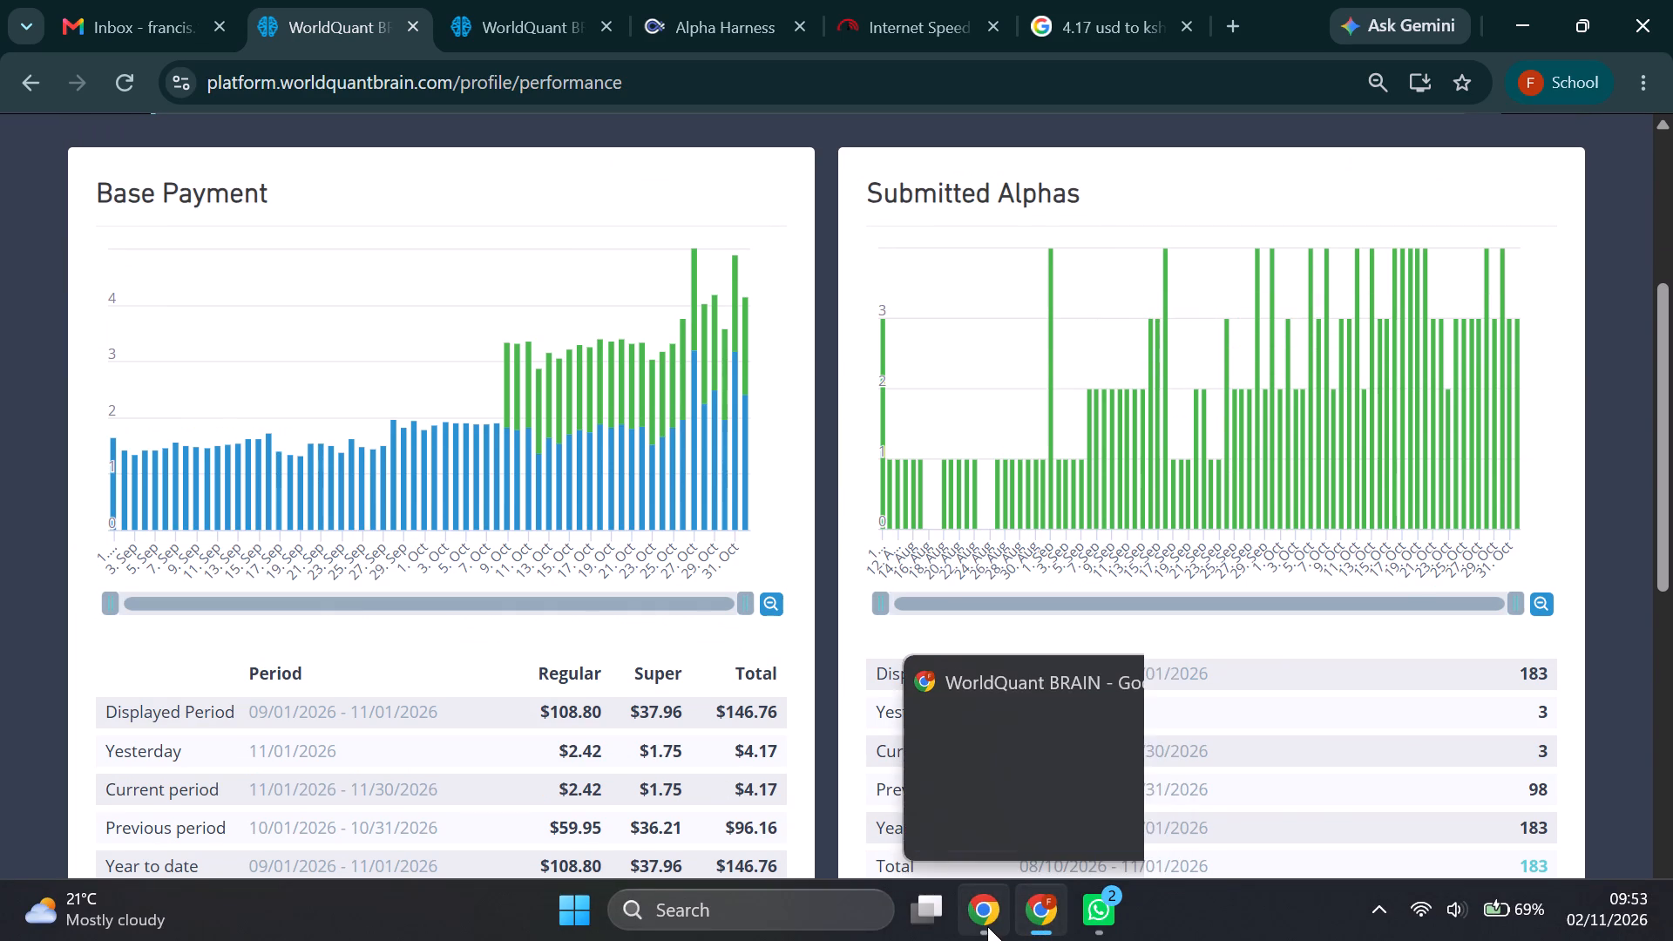
Switch to the YouTube window, skip back in the playing Sunday Live video and return to BRAIN.
left_click(987, 926)
key("Left")
key("Left")
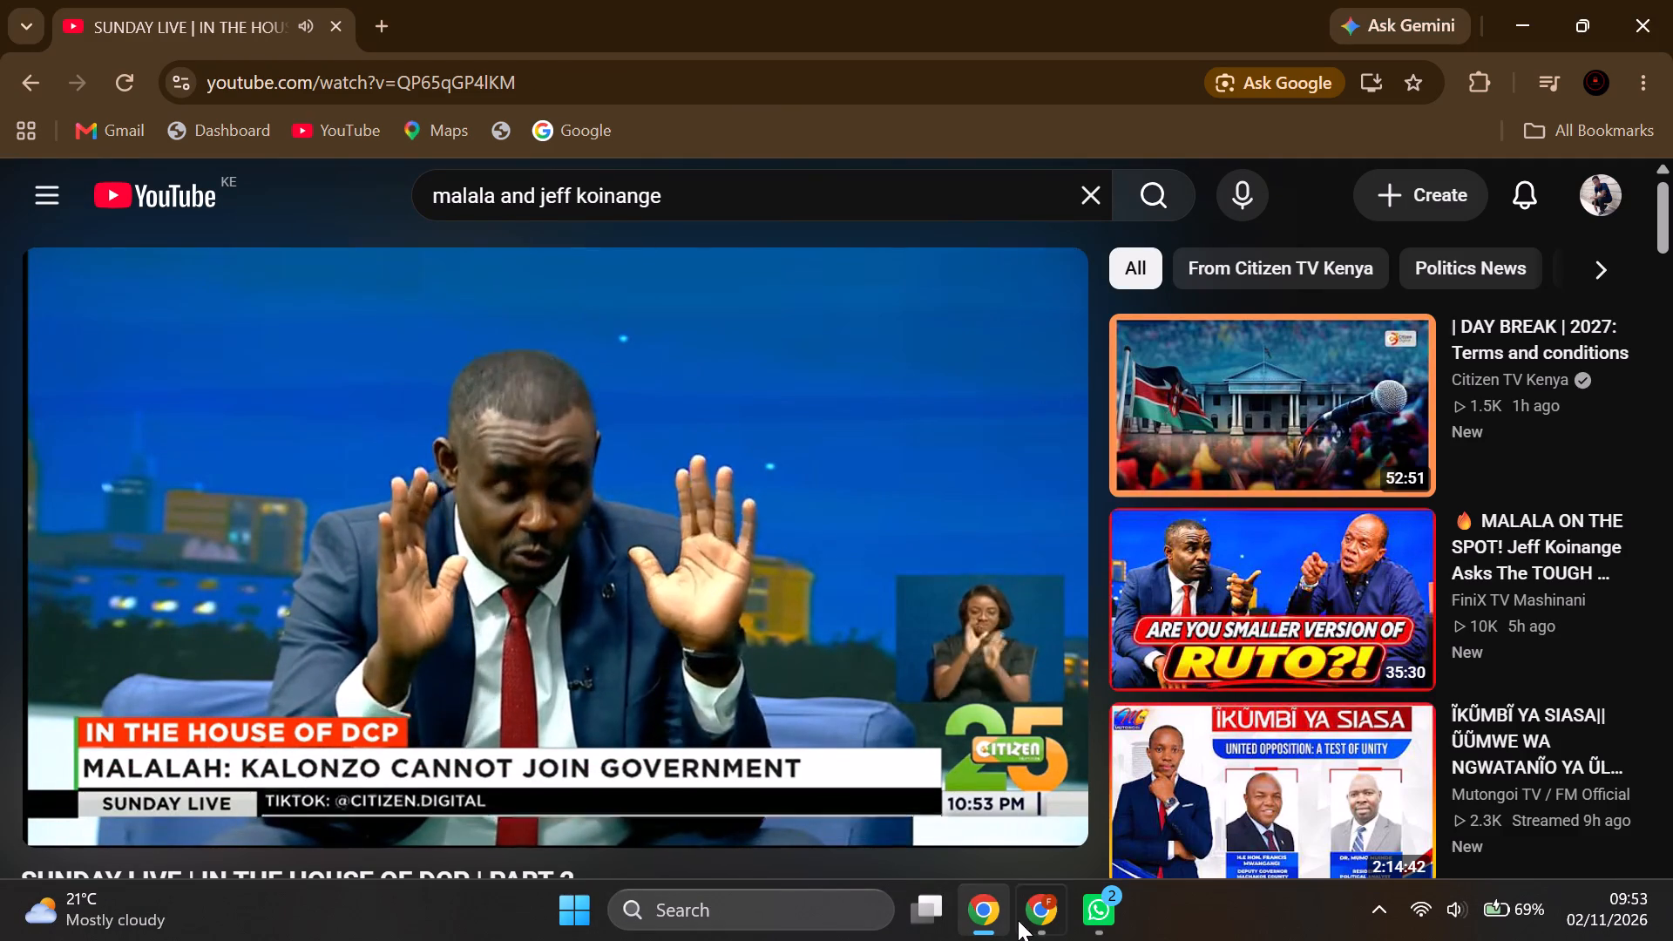
left_click(1058, 917)
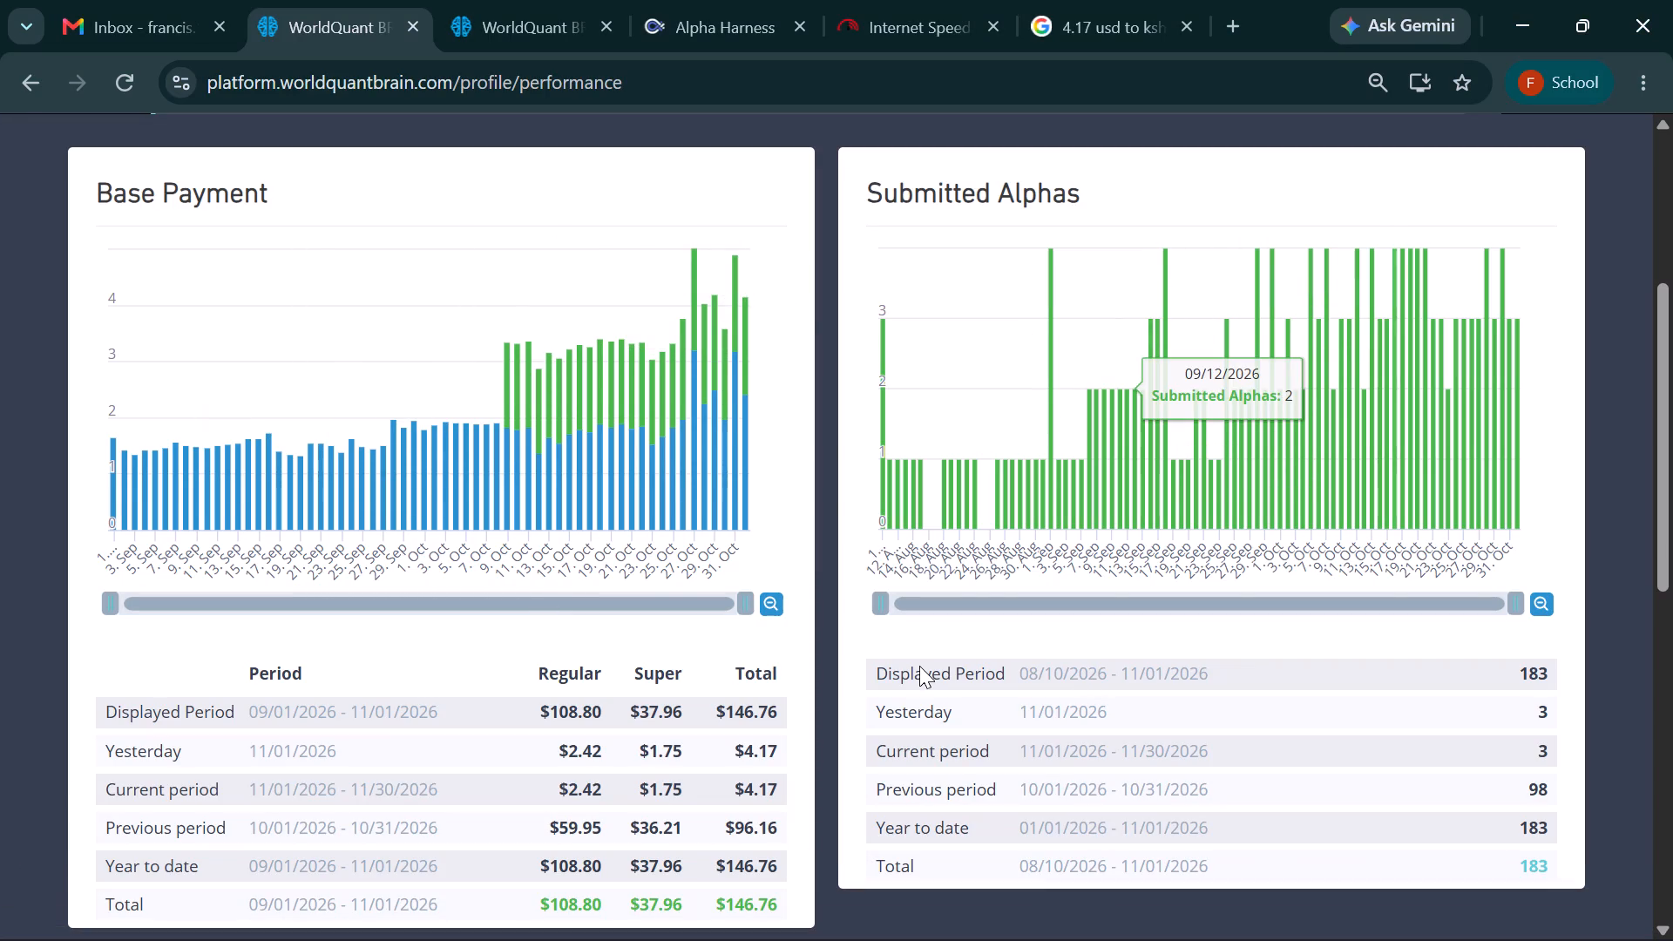
Examine the Base Payment, Submitted Alphas, Simulated Alphas and Other Payment sections of the performance page.
scroll(845, 780, "up", 4)
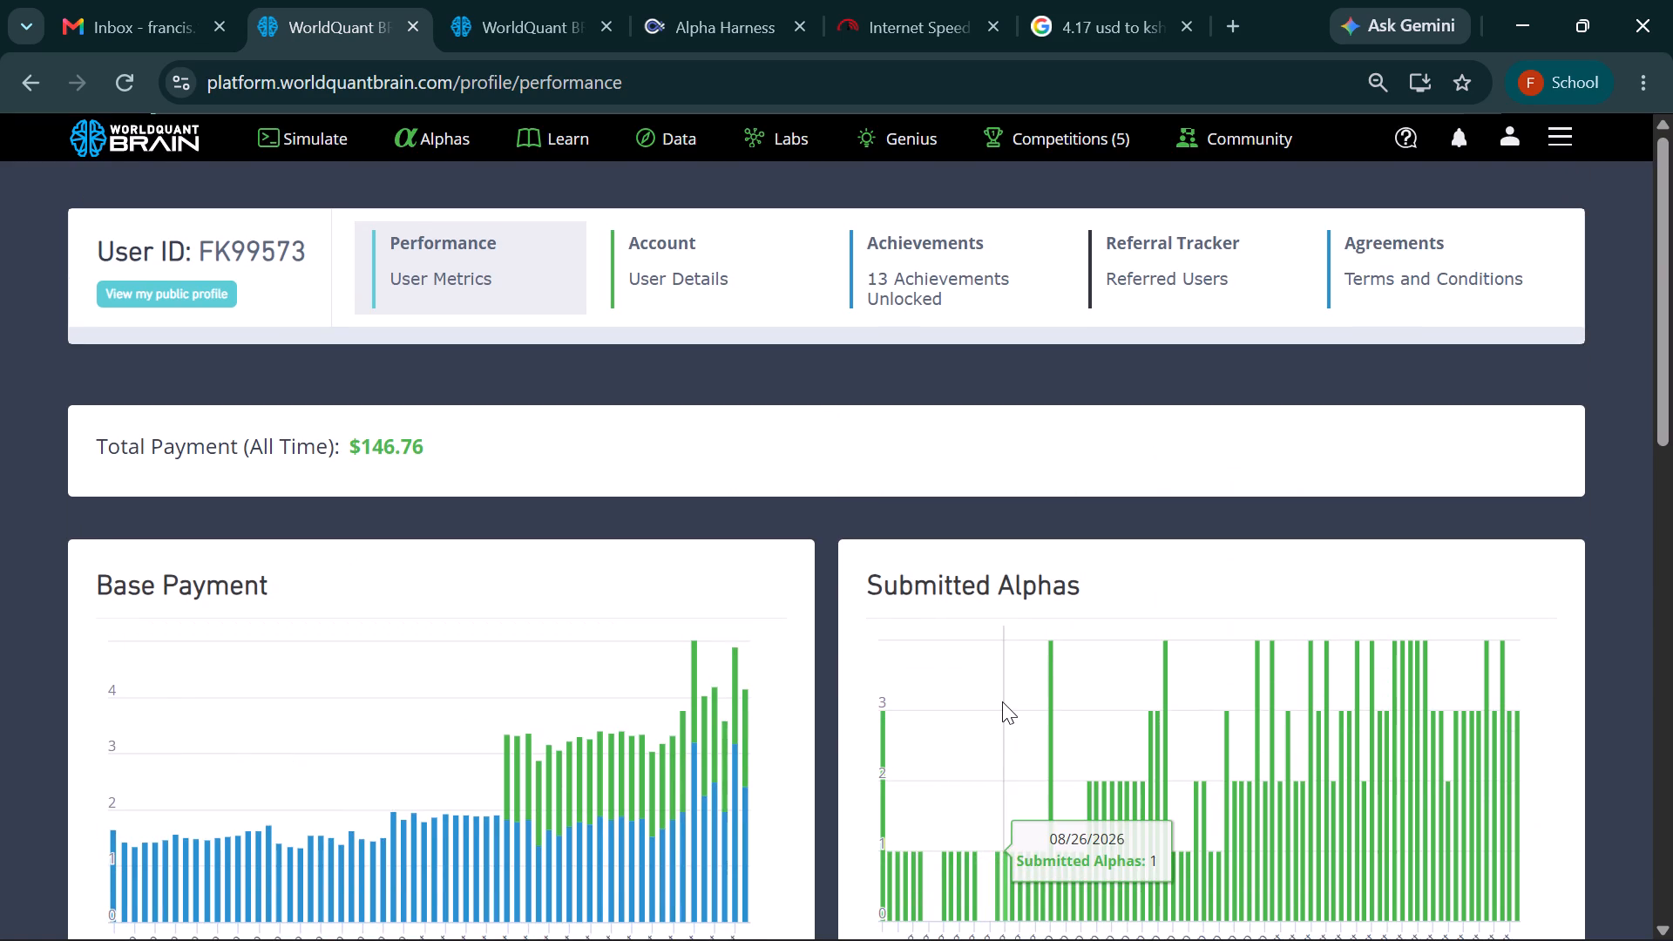
scroll(1002, 701, "down", 2)
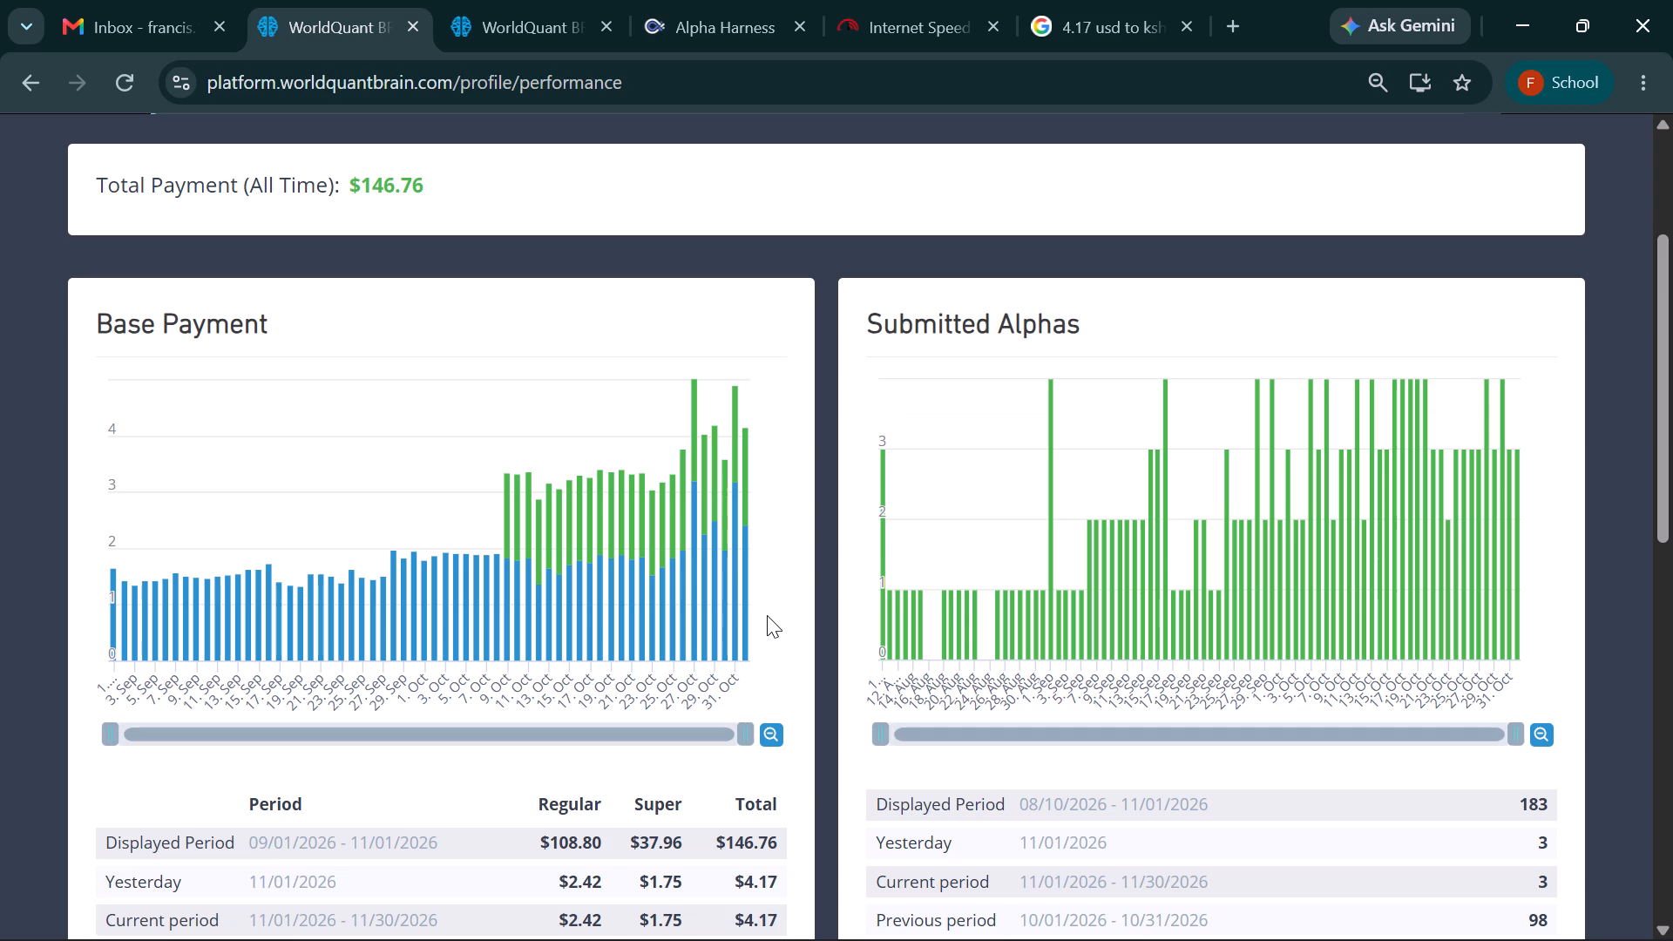
scroll(767, 617, "down", 1)
scroll(767, 617, "up", 4)
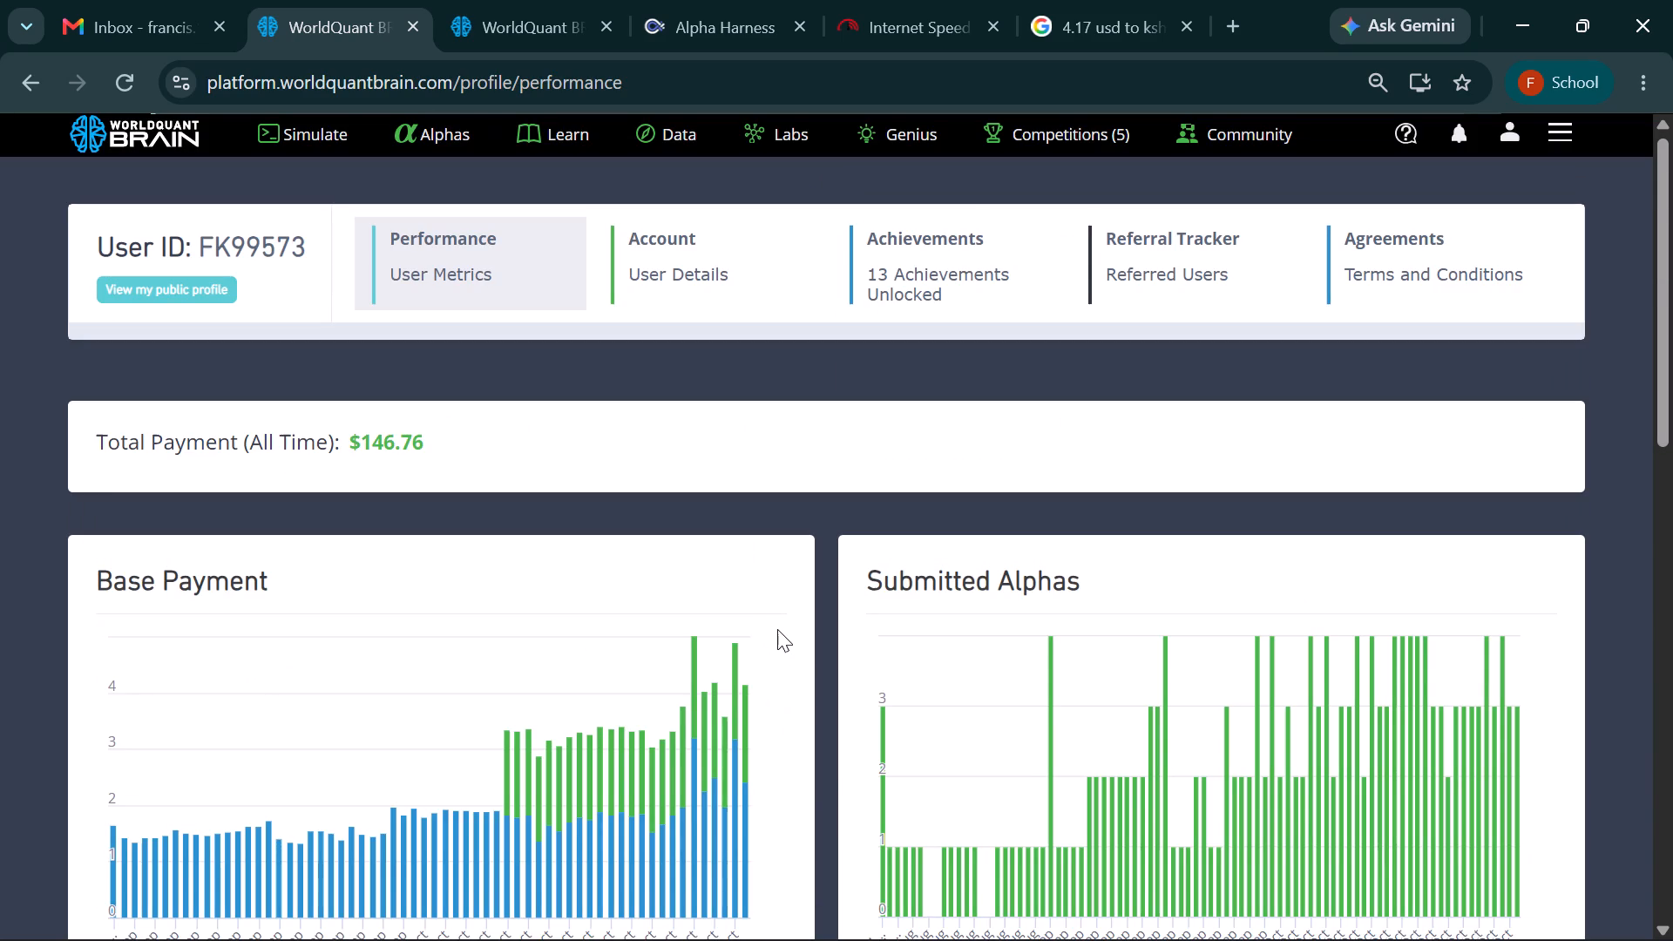
scroll(654, 522, "down", 7)
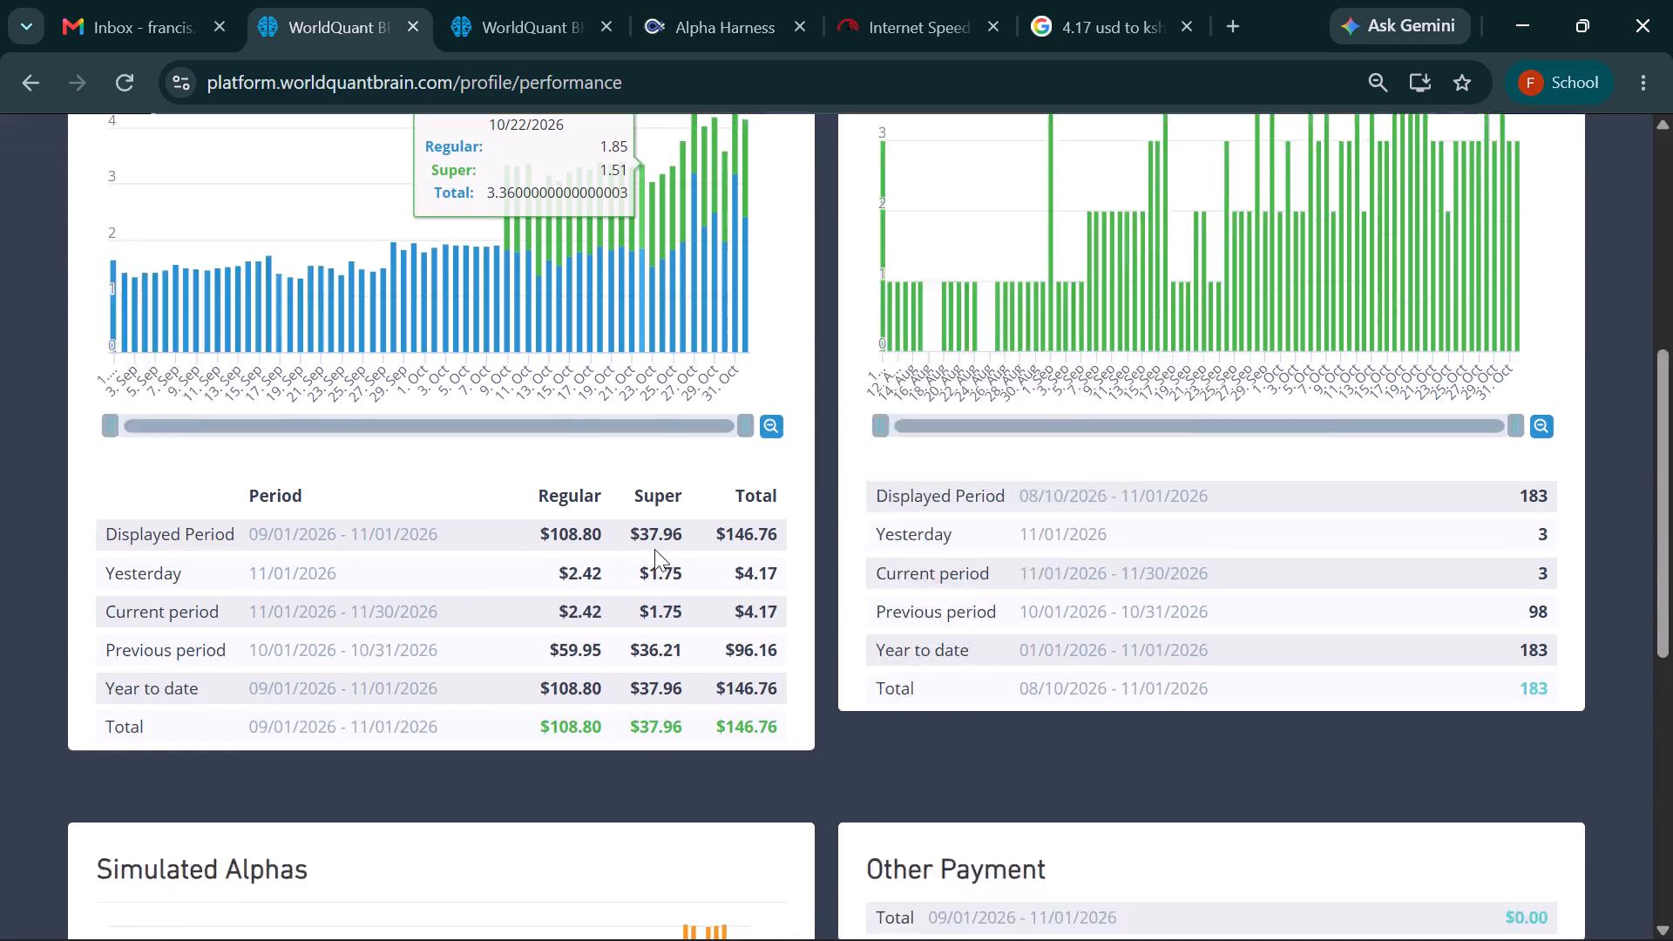
scroll(654, 549, "down", 1)
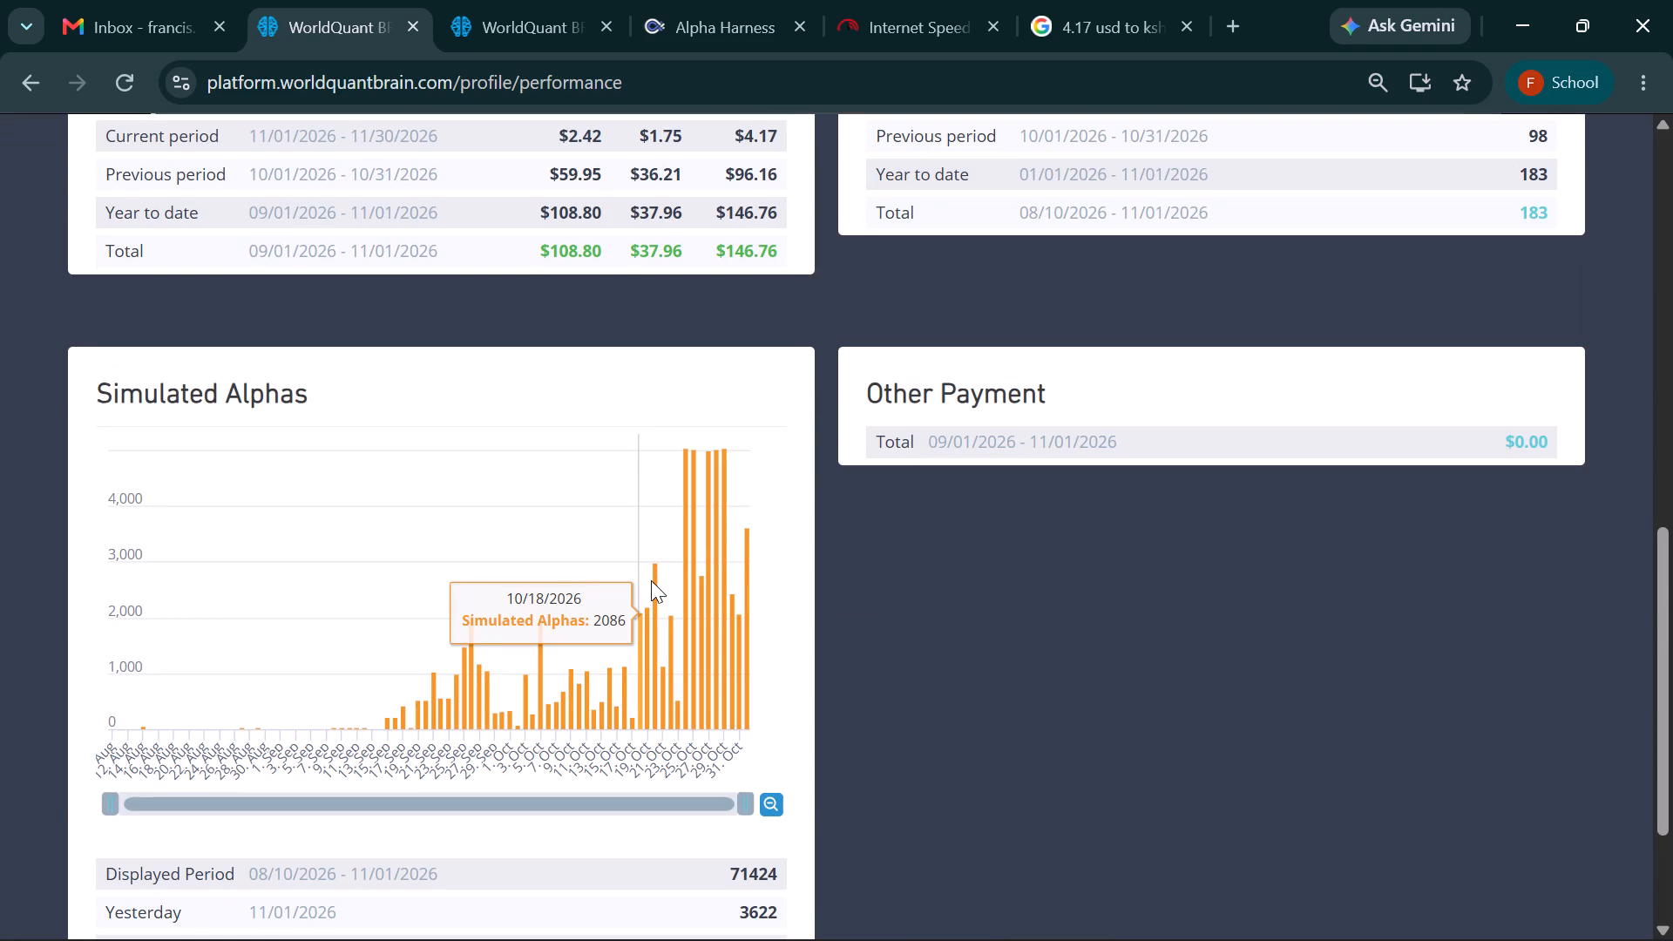
scroll(978, 533, "up", 4)
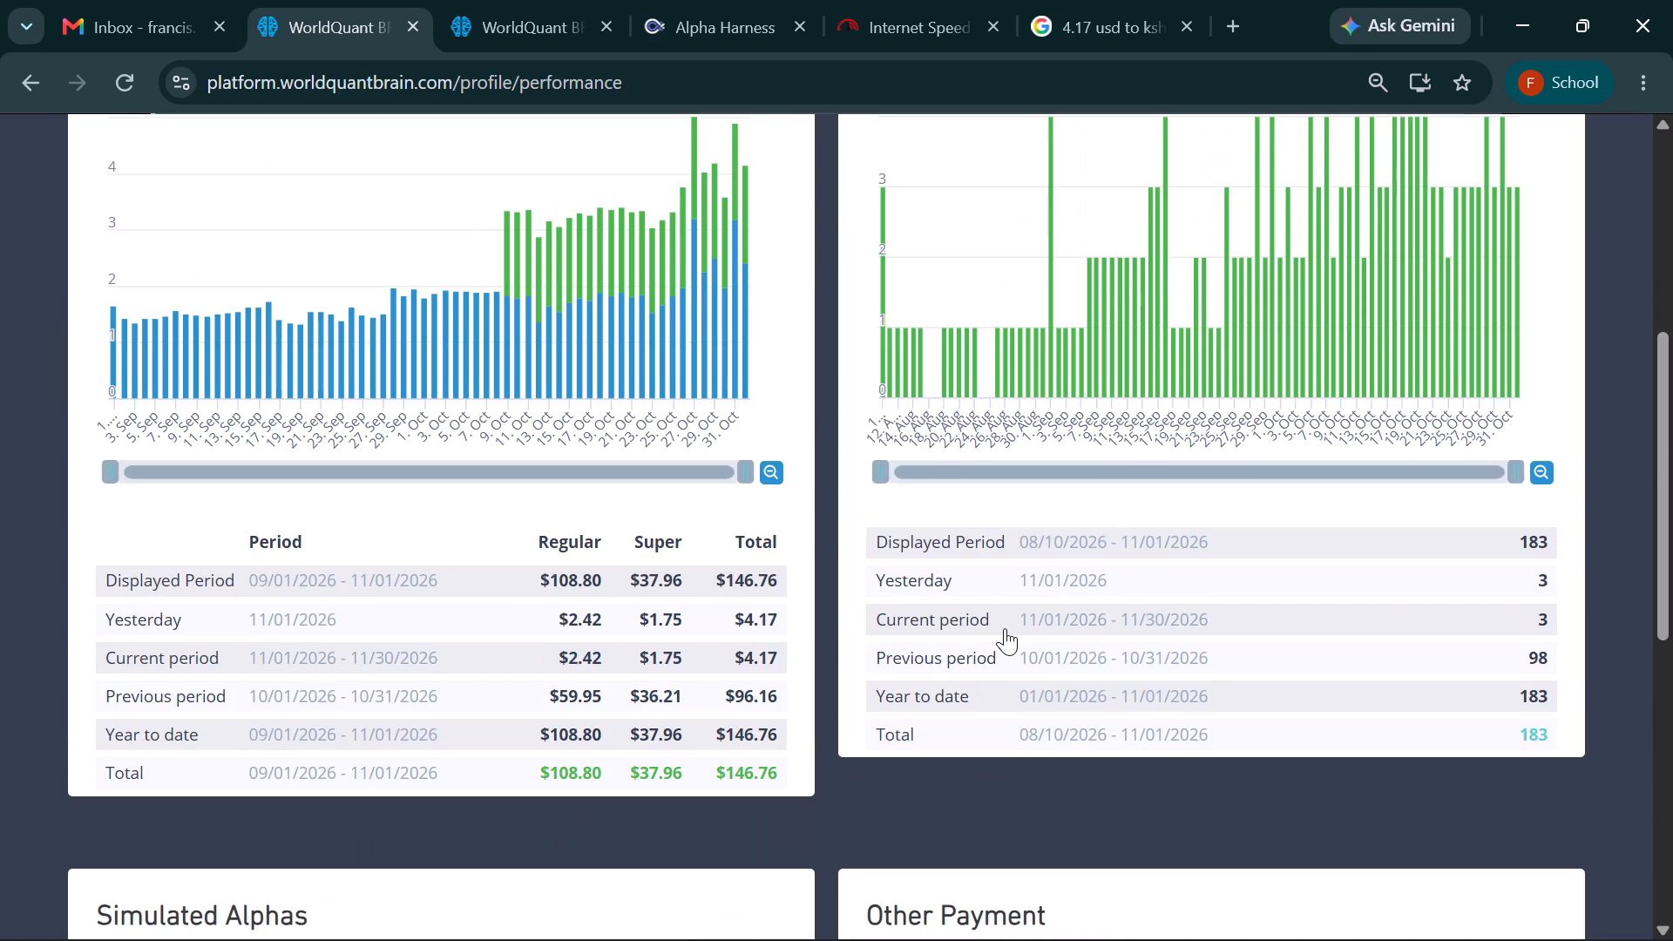
scroll(1005, 628, "up", 4)
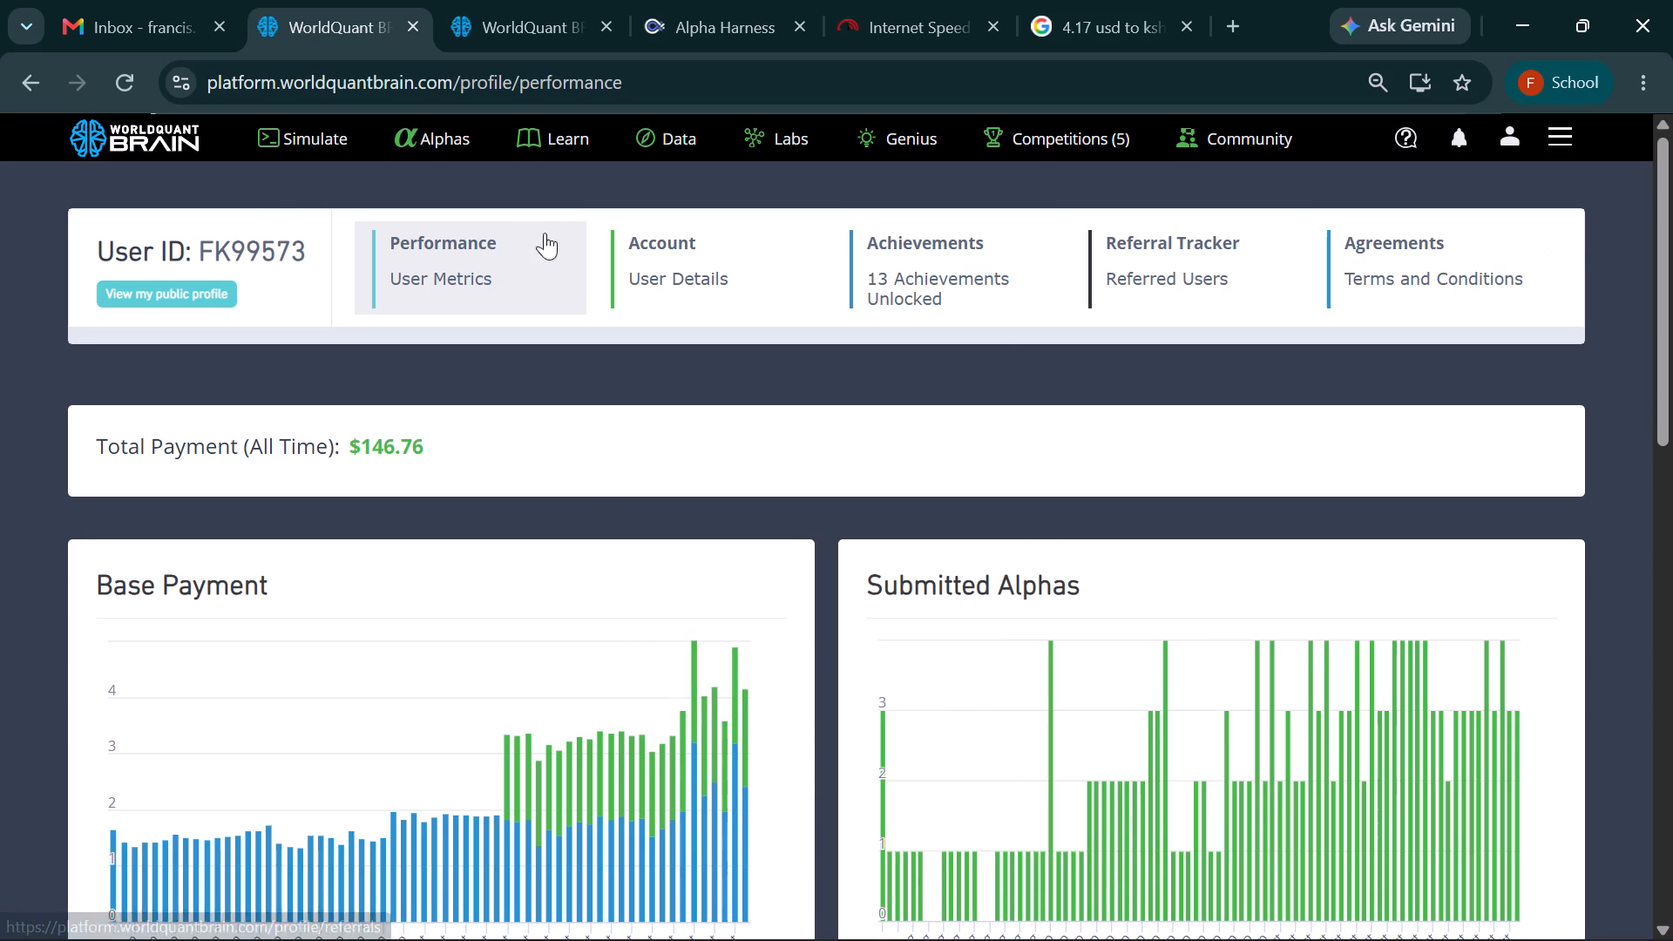
scroll(695, 551, "down", 5)
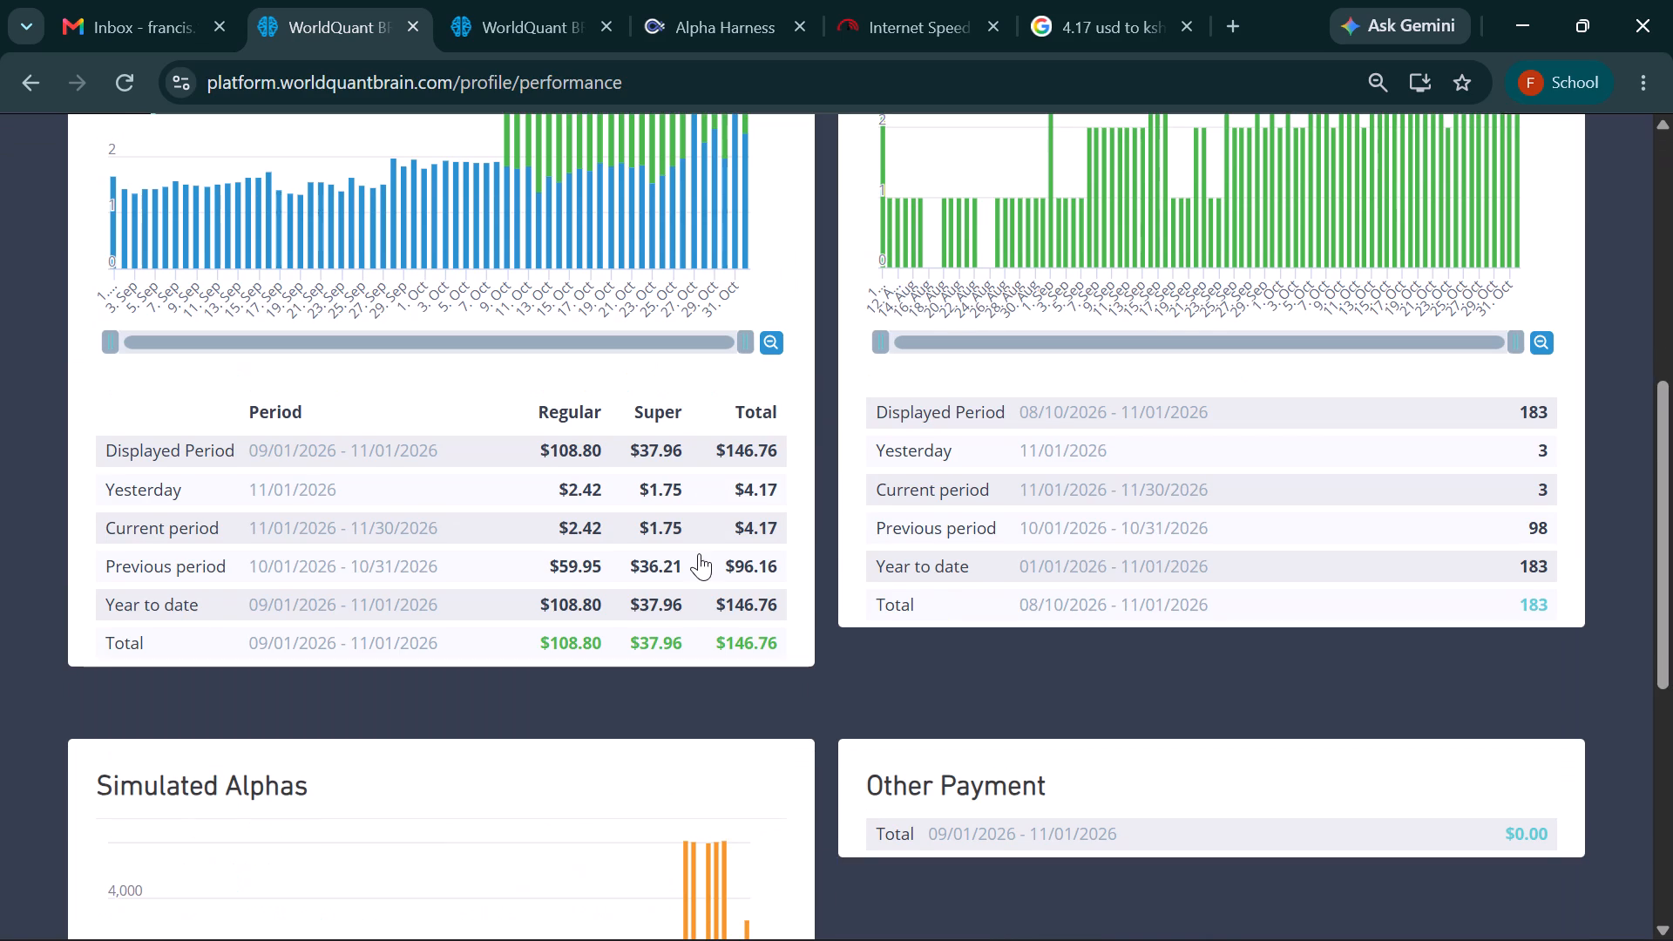
scroll(699, 553, "down", 4)
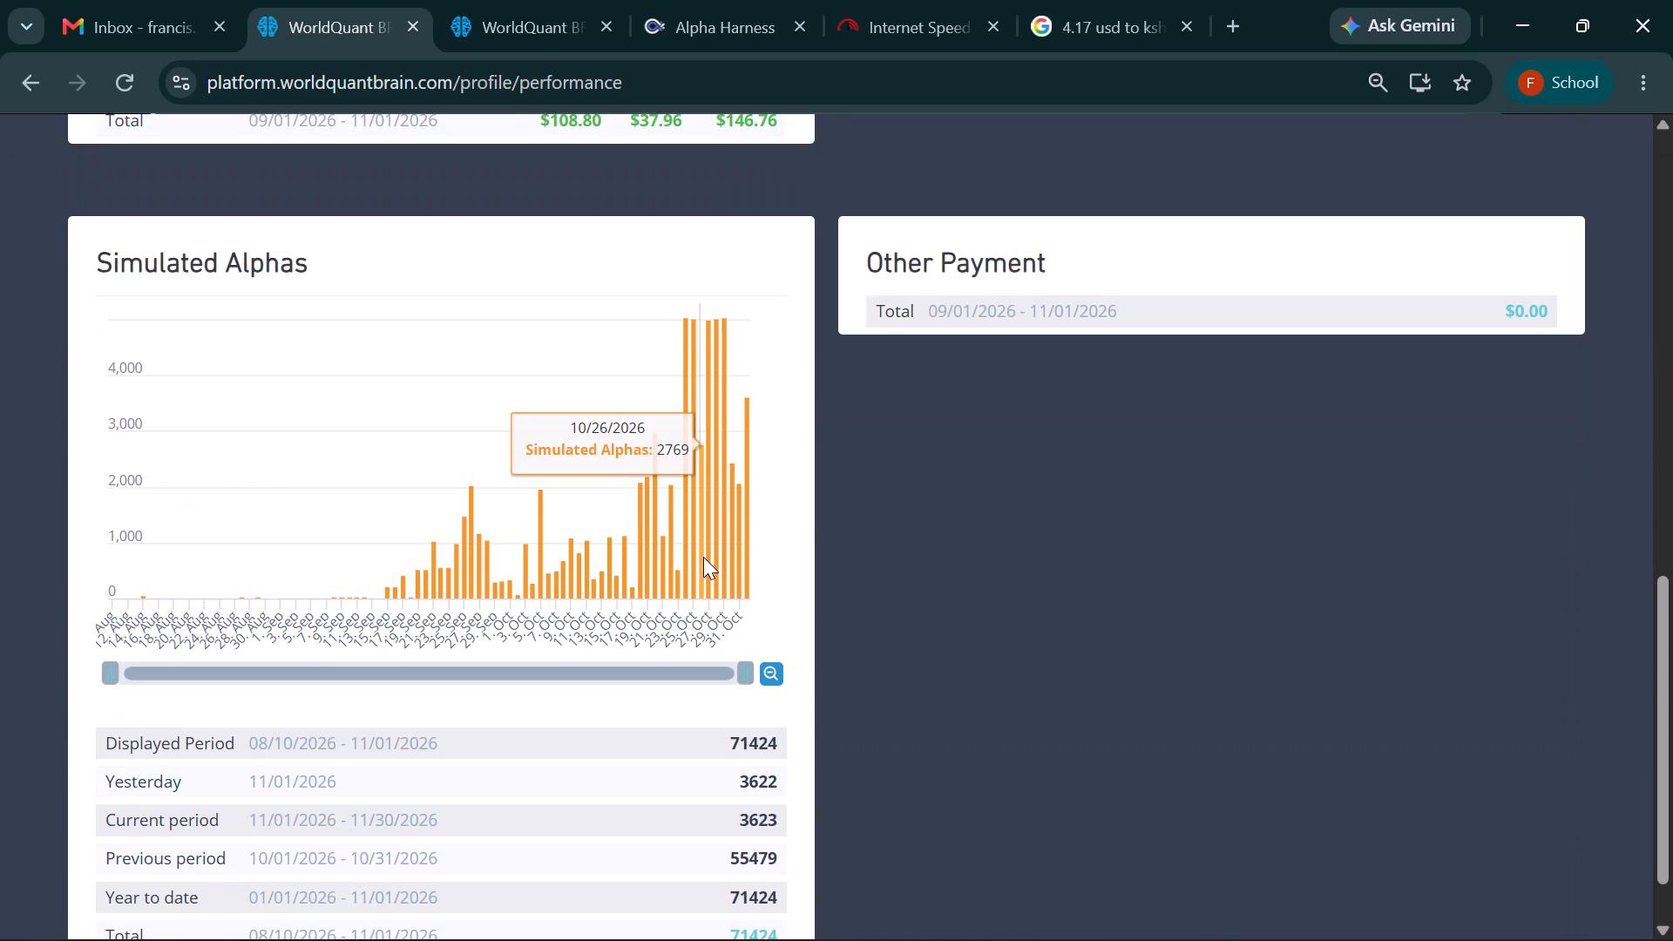
scroll(1148, 524, "down", 5)
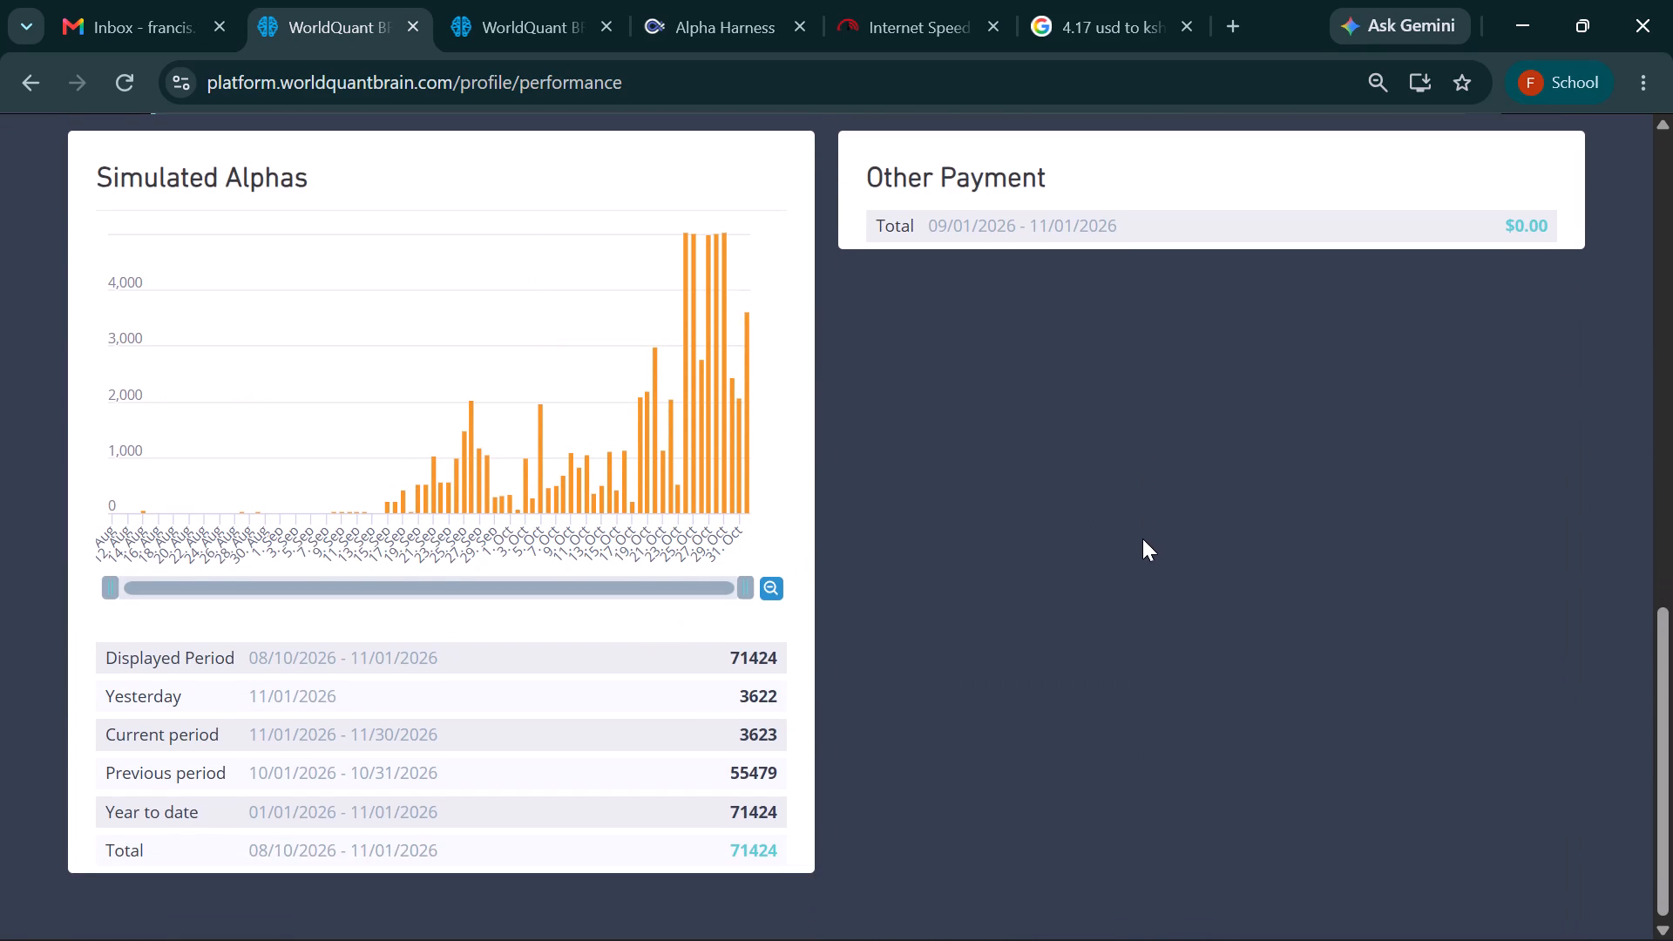
scroll(1142, 538, "up", 5)
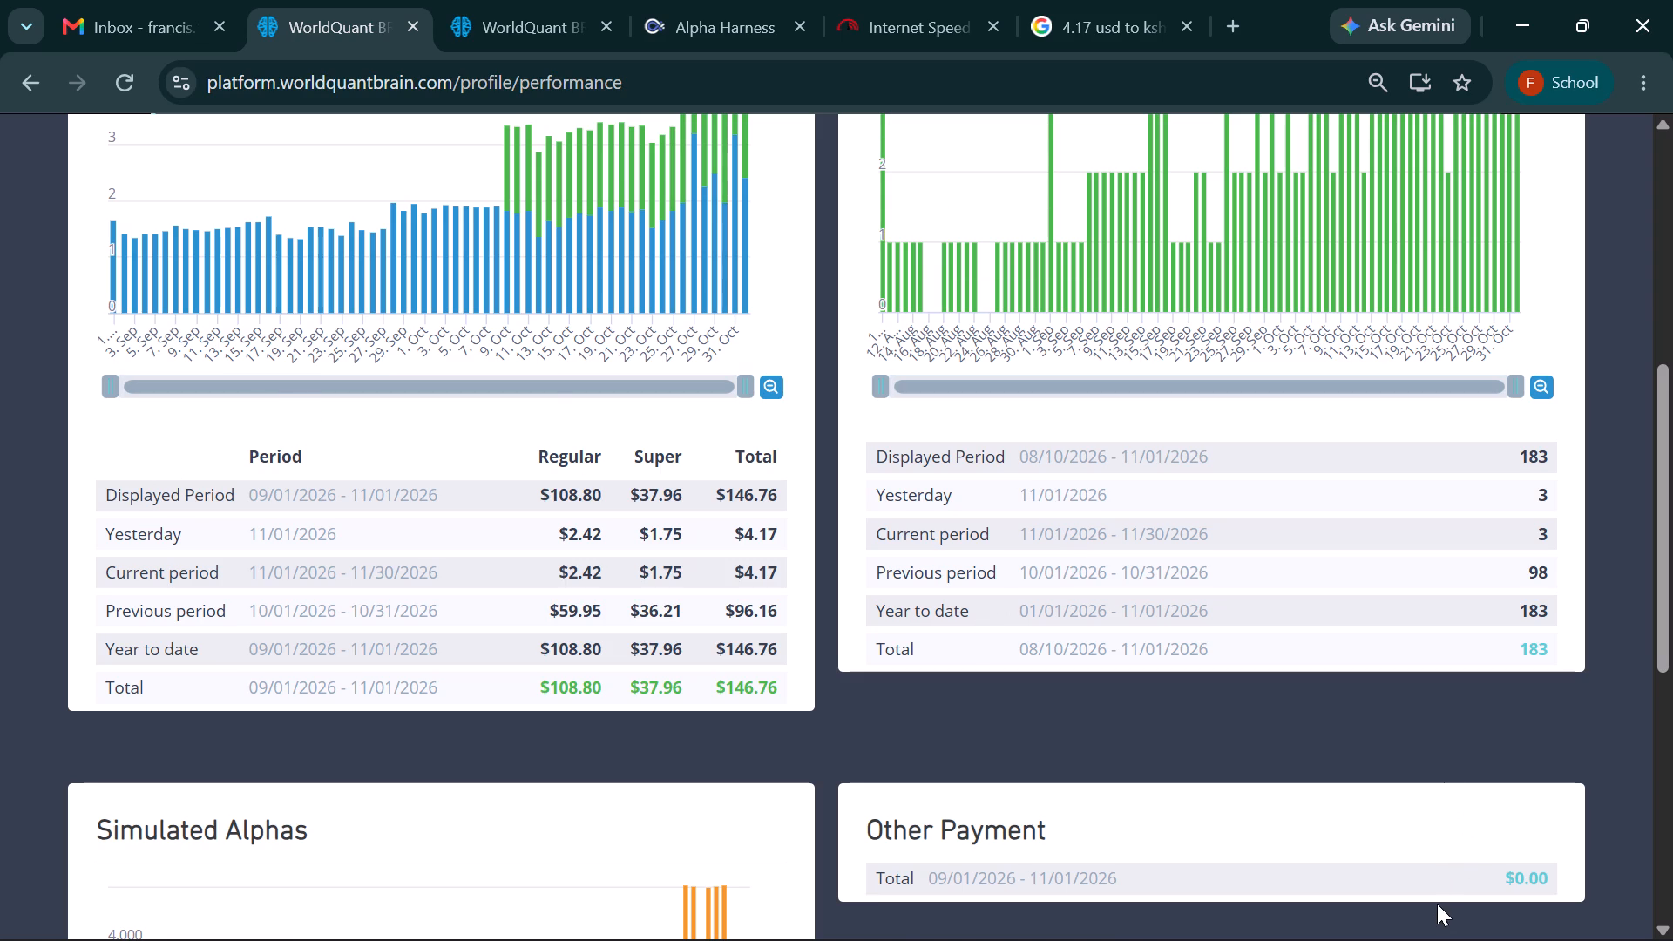
scroll(1437, 904, "up", 8)
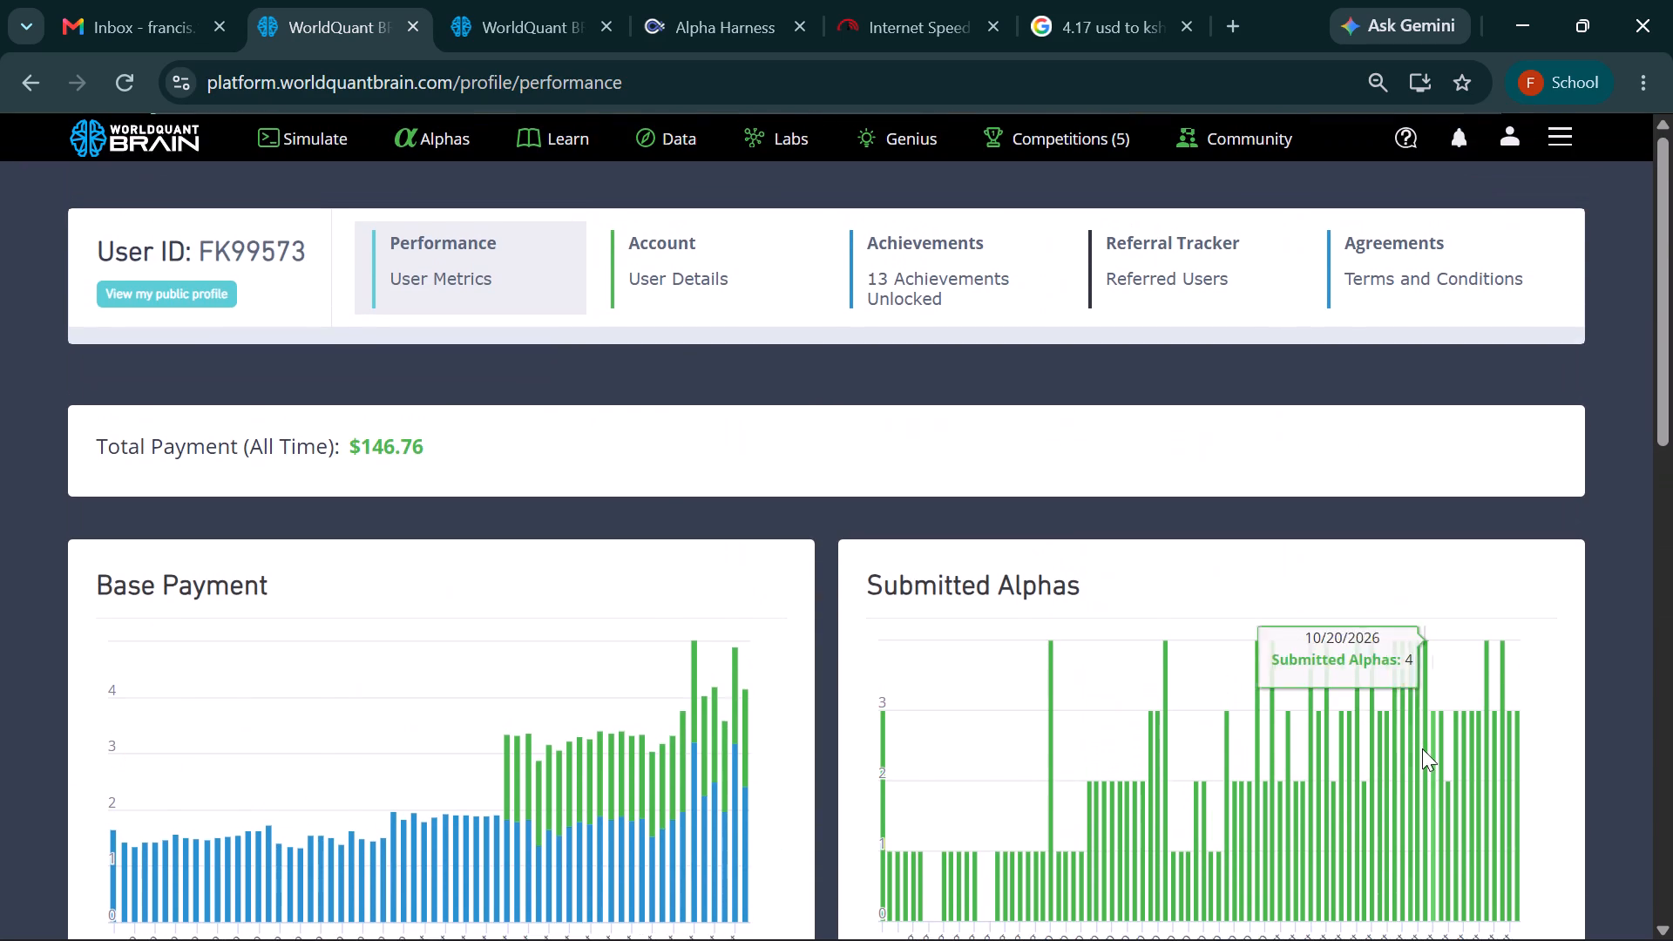
Reveal the test period of Simulation 5 and show its IS Summary for the IS period.
left_click(531, 0)
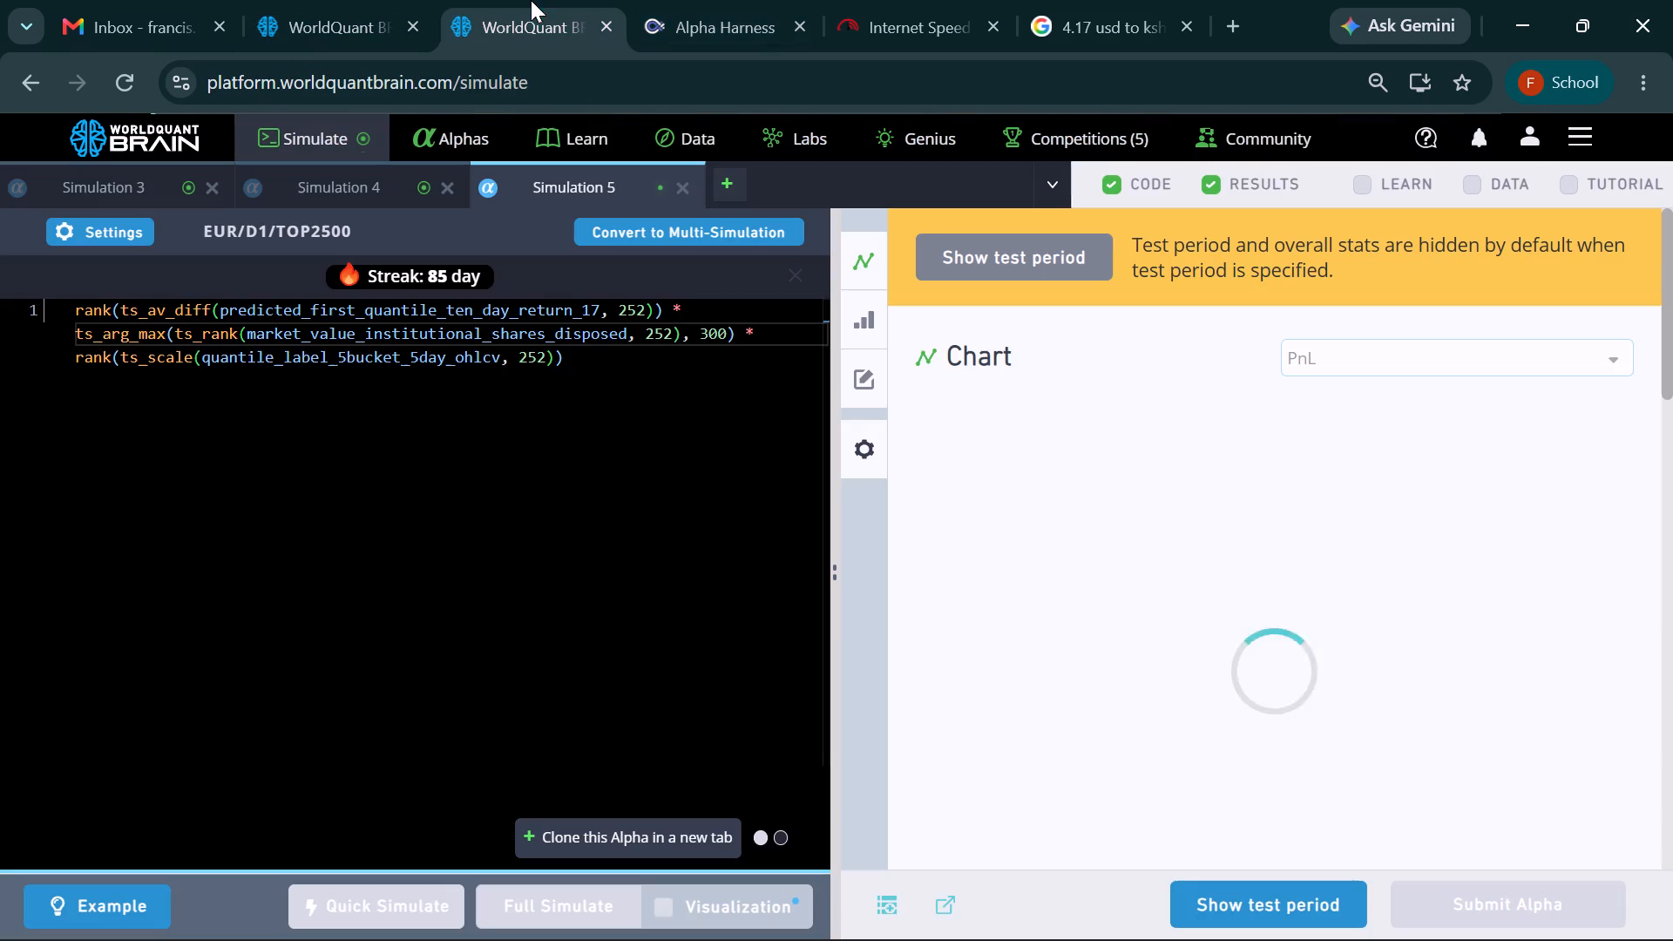
left_click(1301, 902)
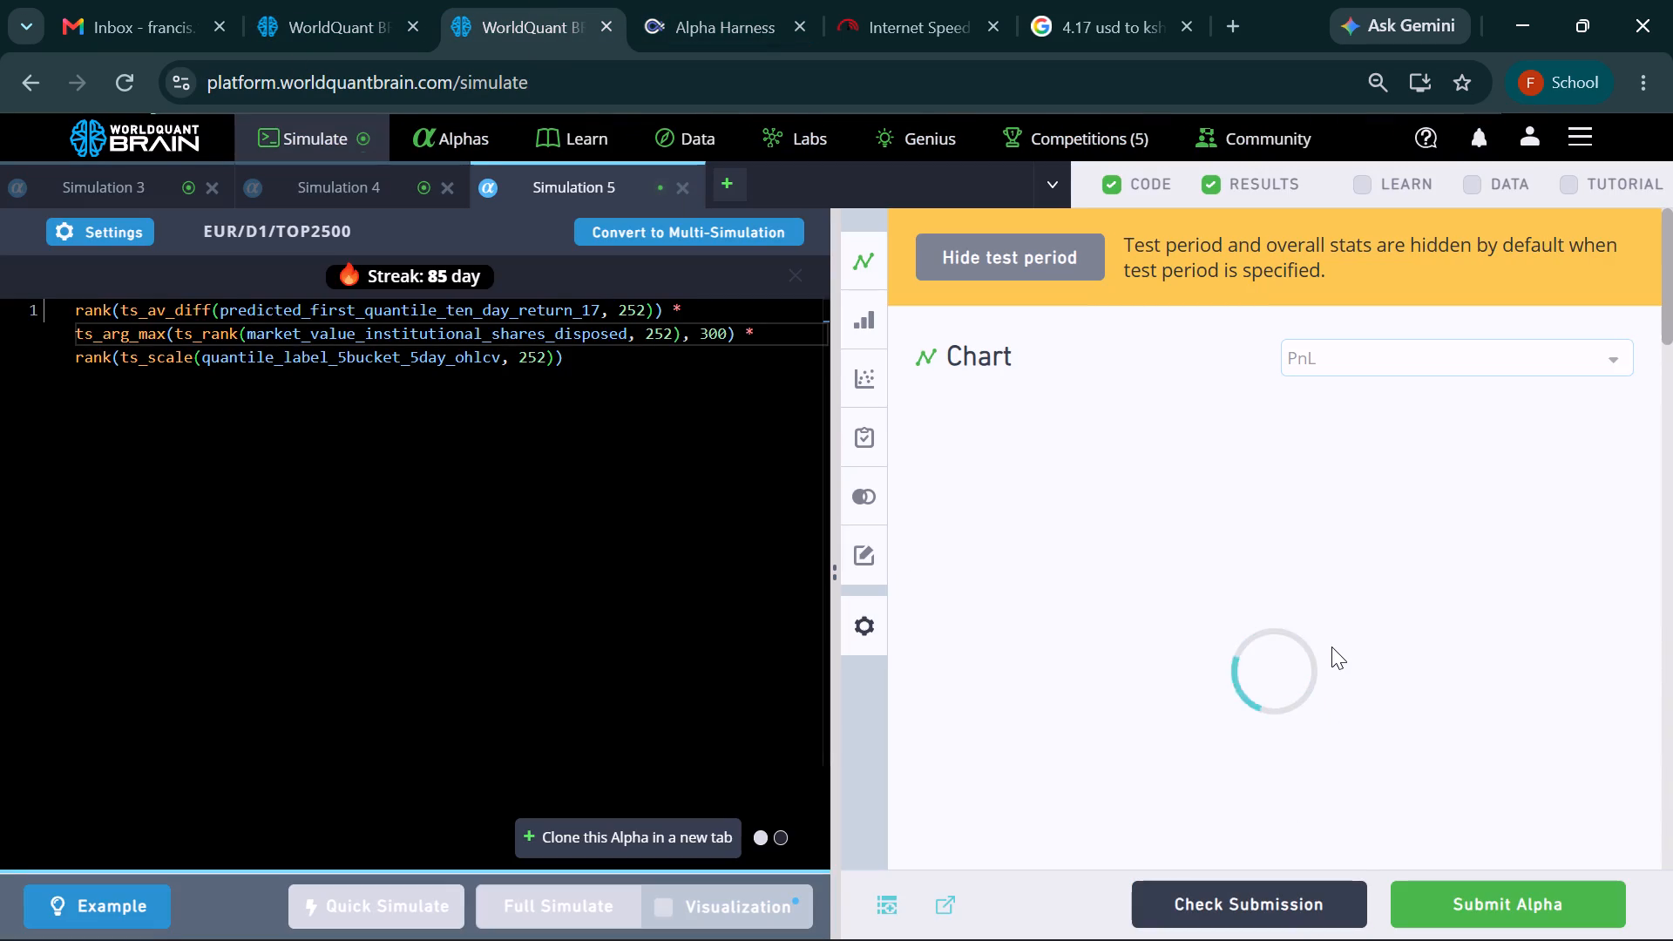
scroll(1365, 456, "down", 4)
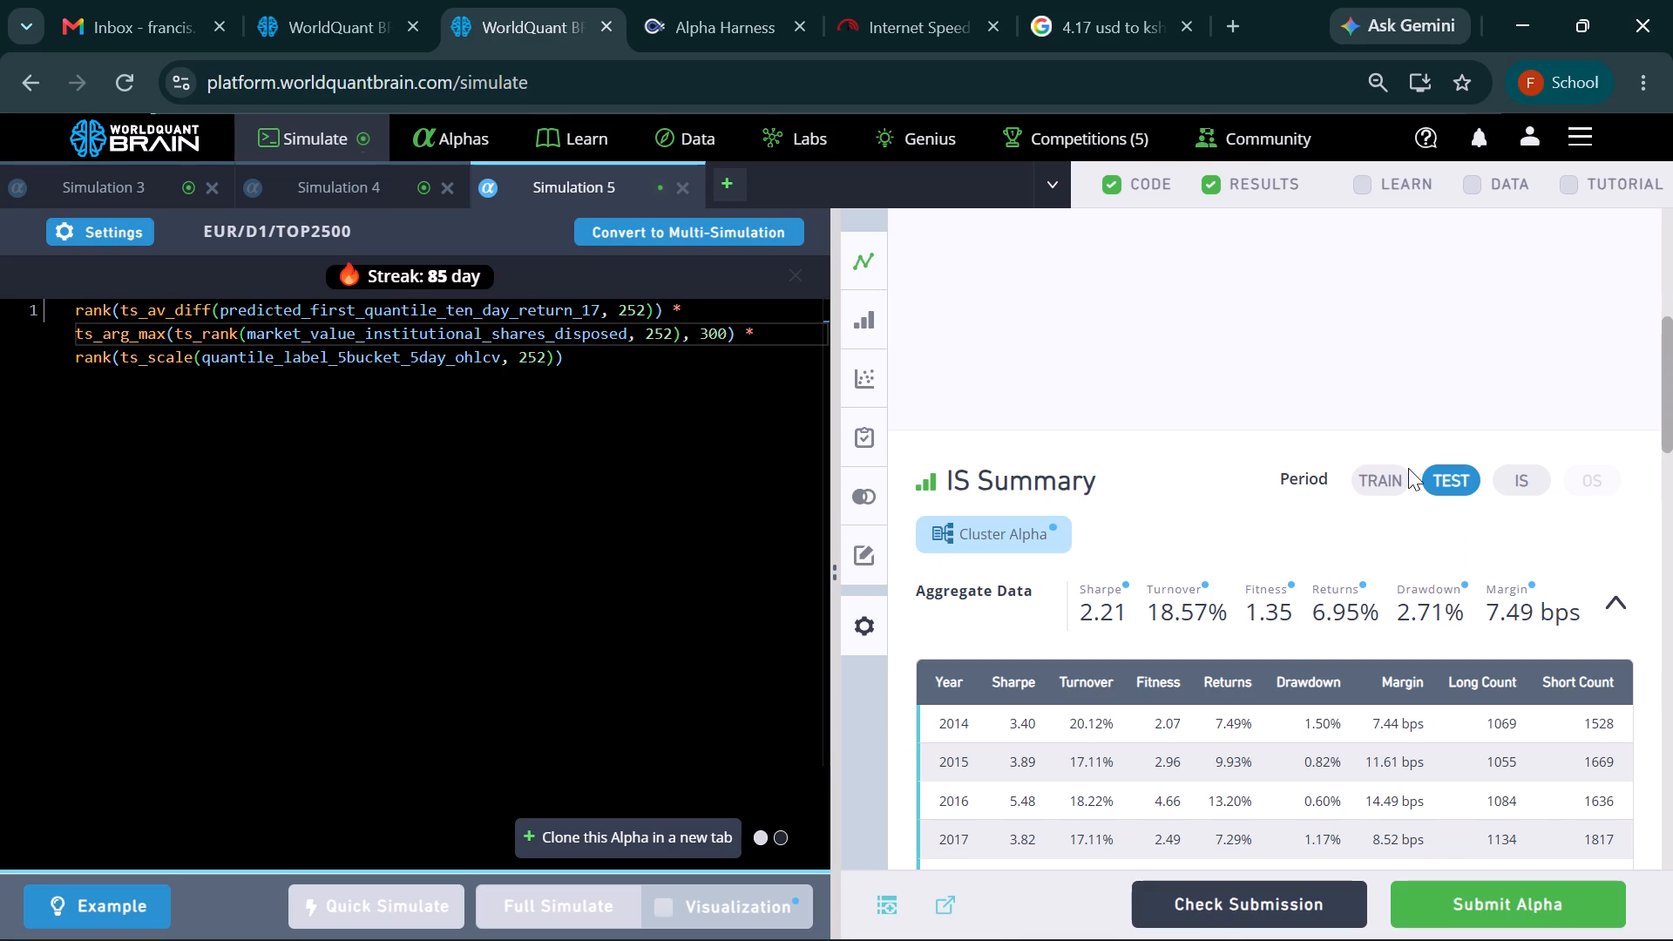
left_click(1515, 478)
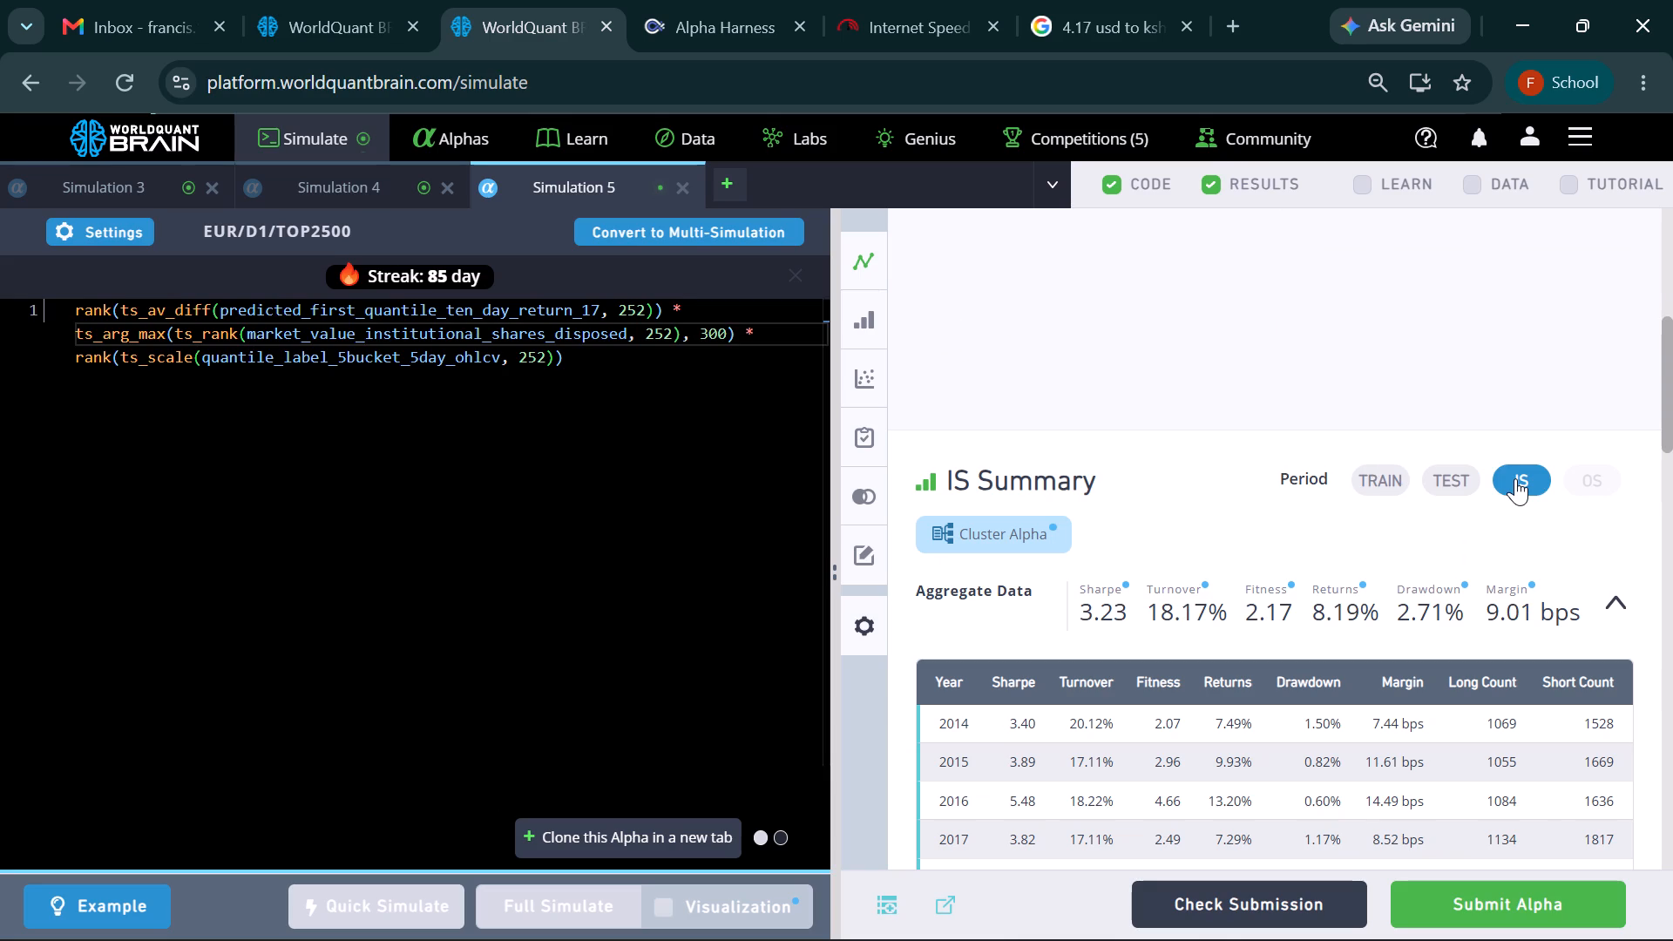
Expand the passed checks in Simulation 5's IS Testing Status and run its Prod Correlation.
scroll(1420, 626, "down", 3)
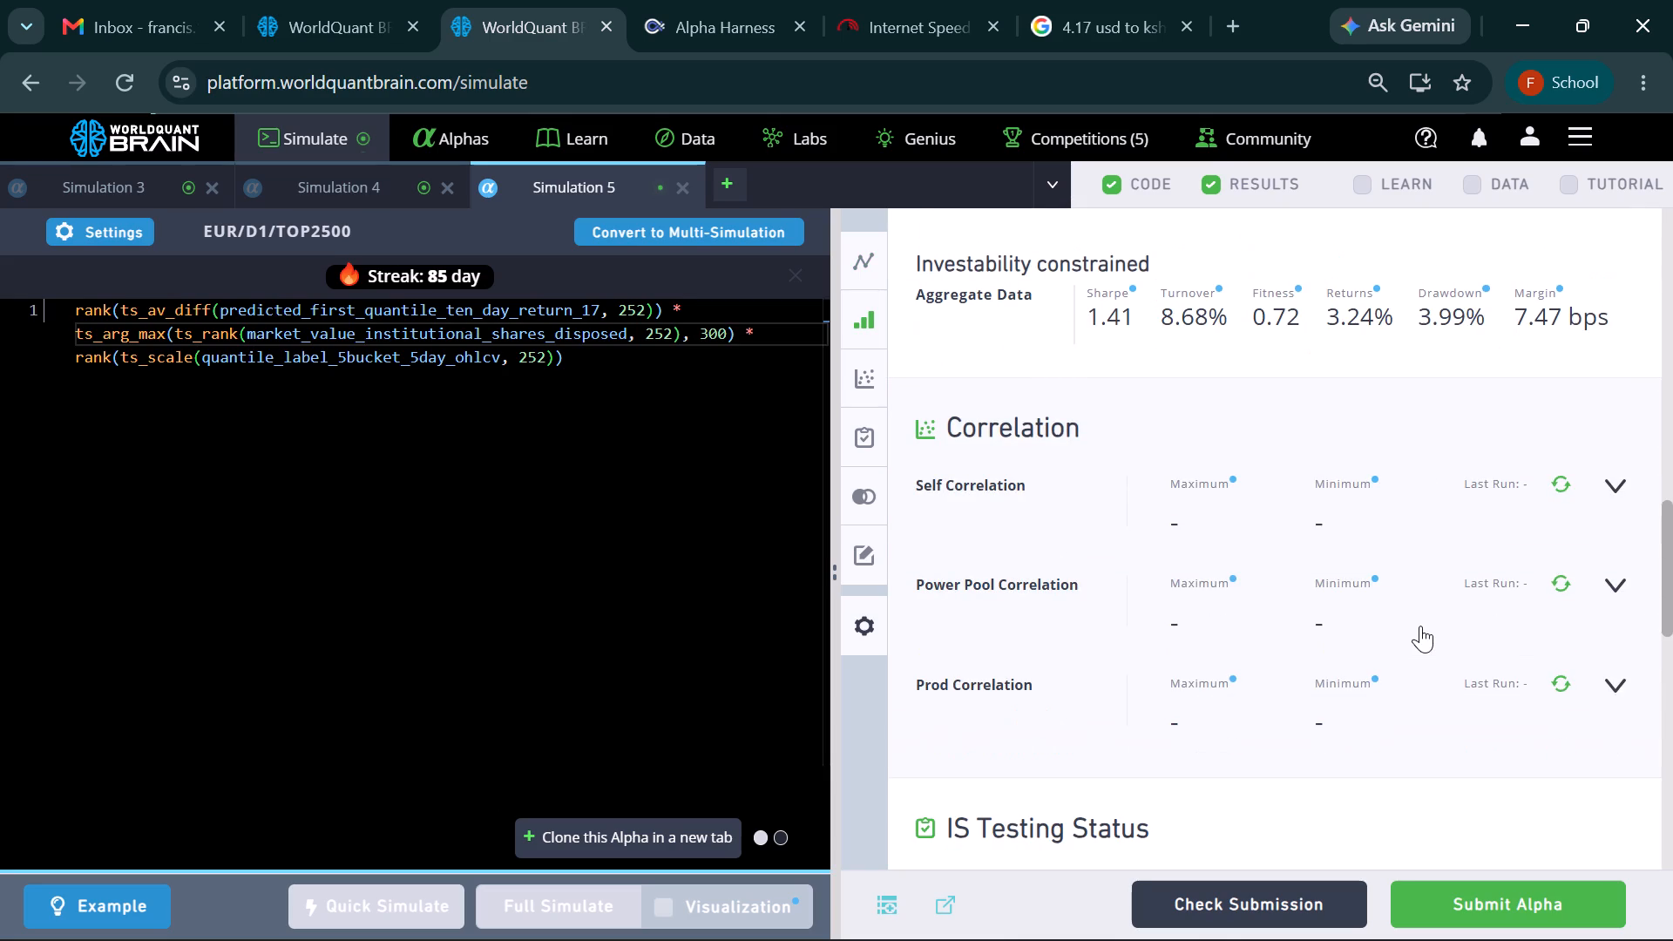
scroll(1420, 626, "down", 4)
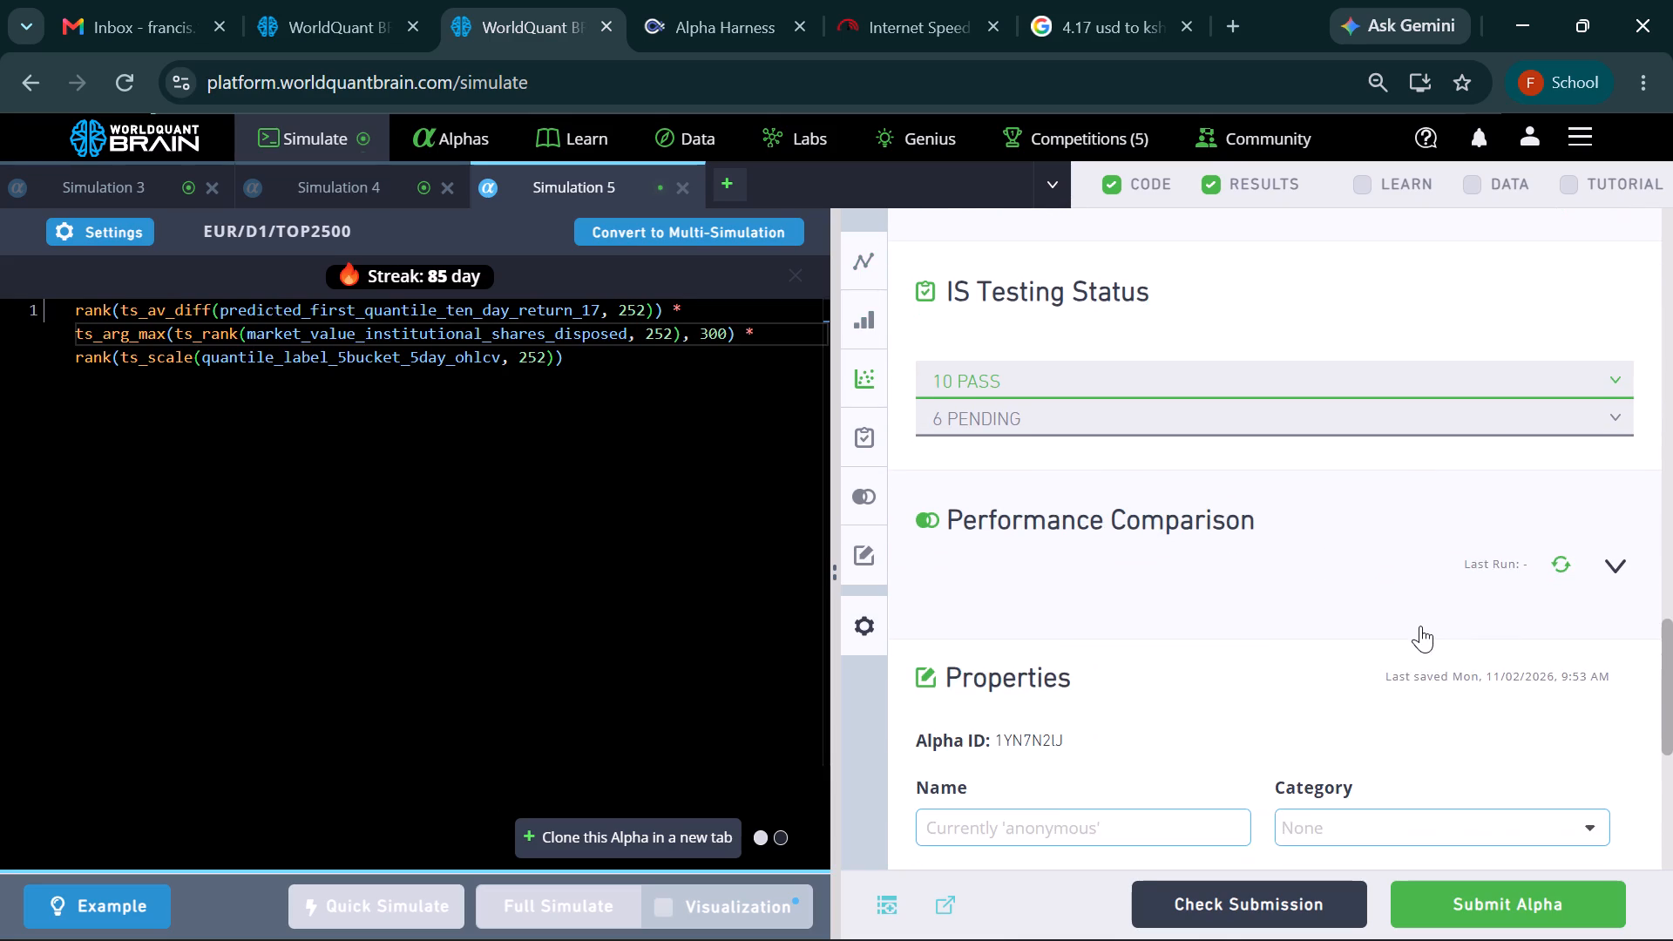
left_click(1350, 383)
scroll(1467, 523, "up", 3)
left_click(1559, 534)
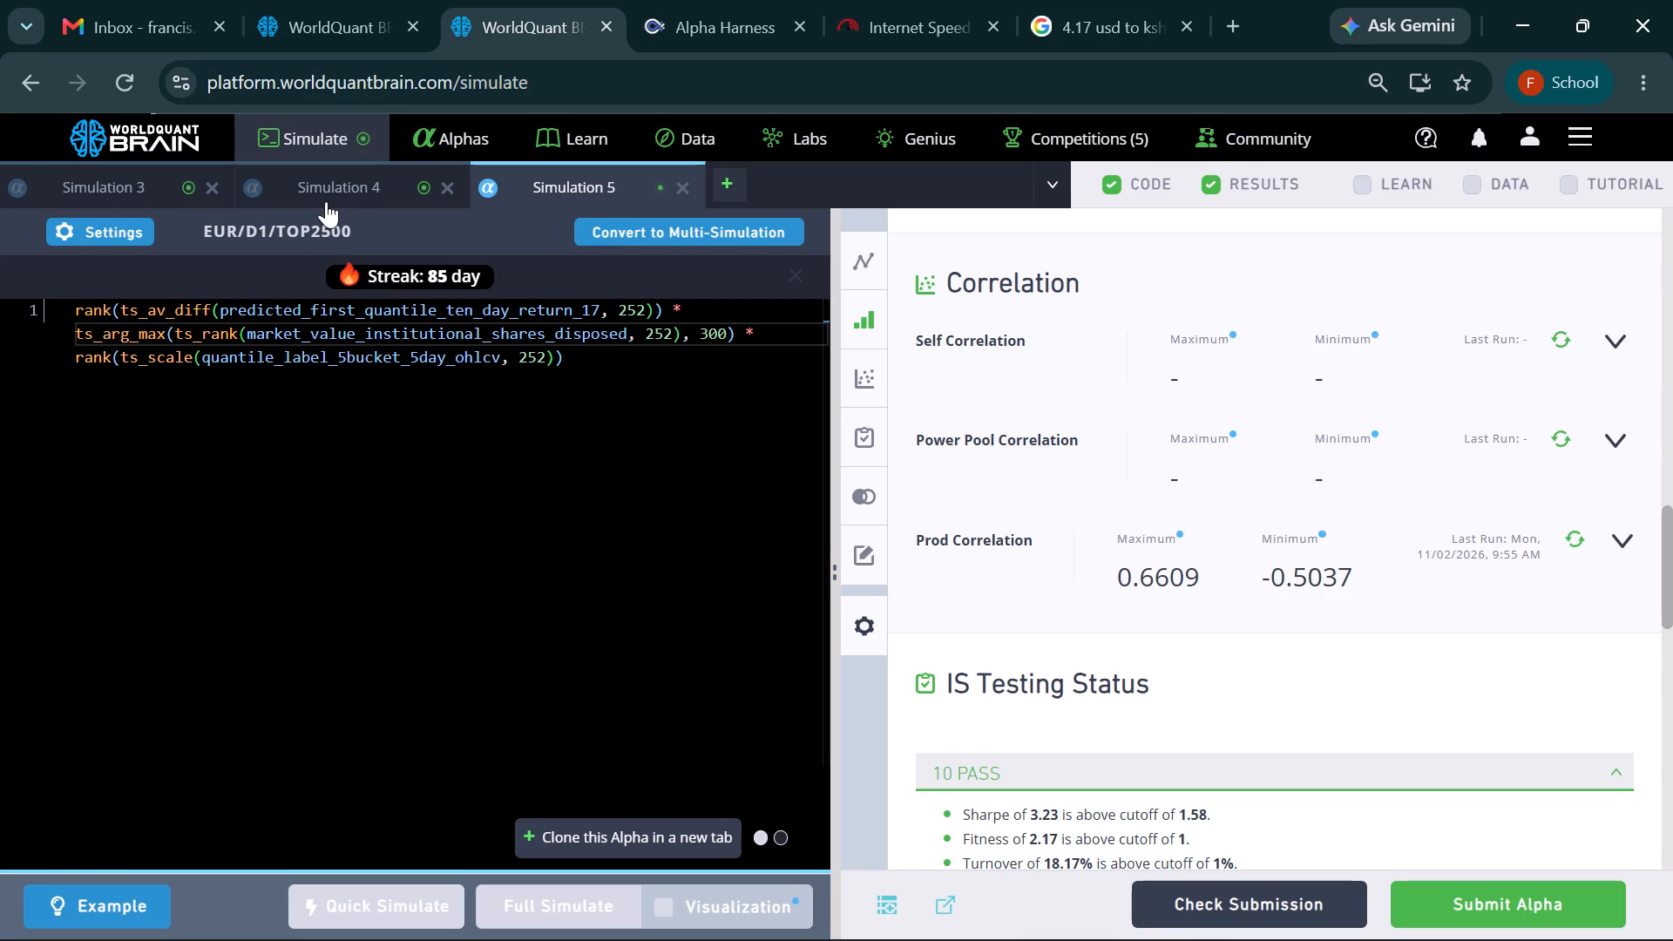
Reveal Simulation 4's test period, inspect its IS testing warning and close Simulation 4.
left_click(358, 186)
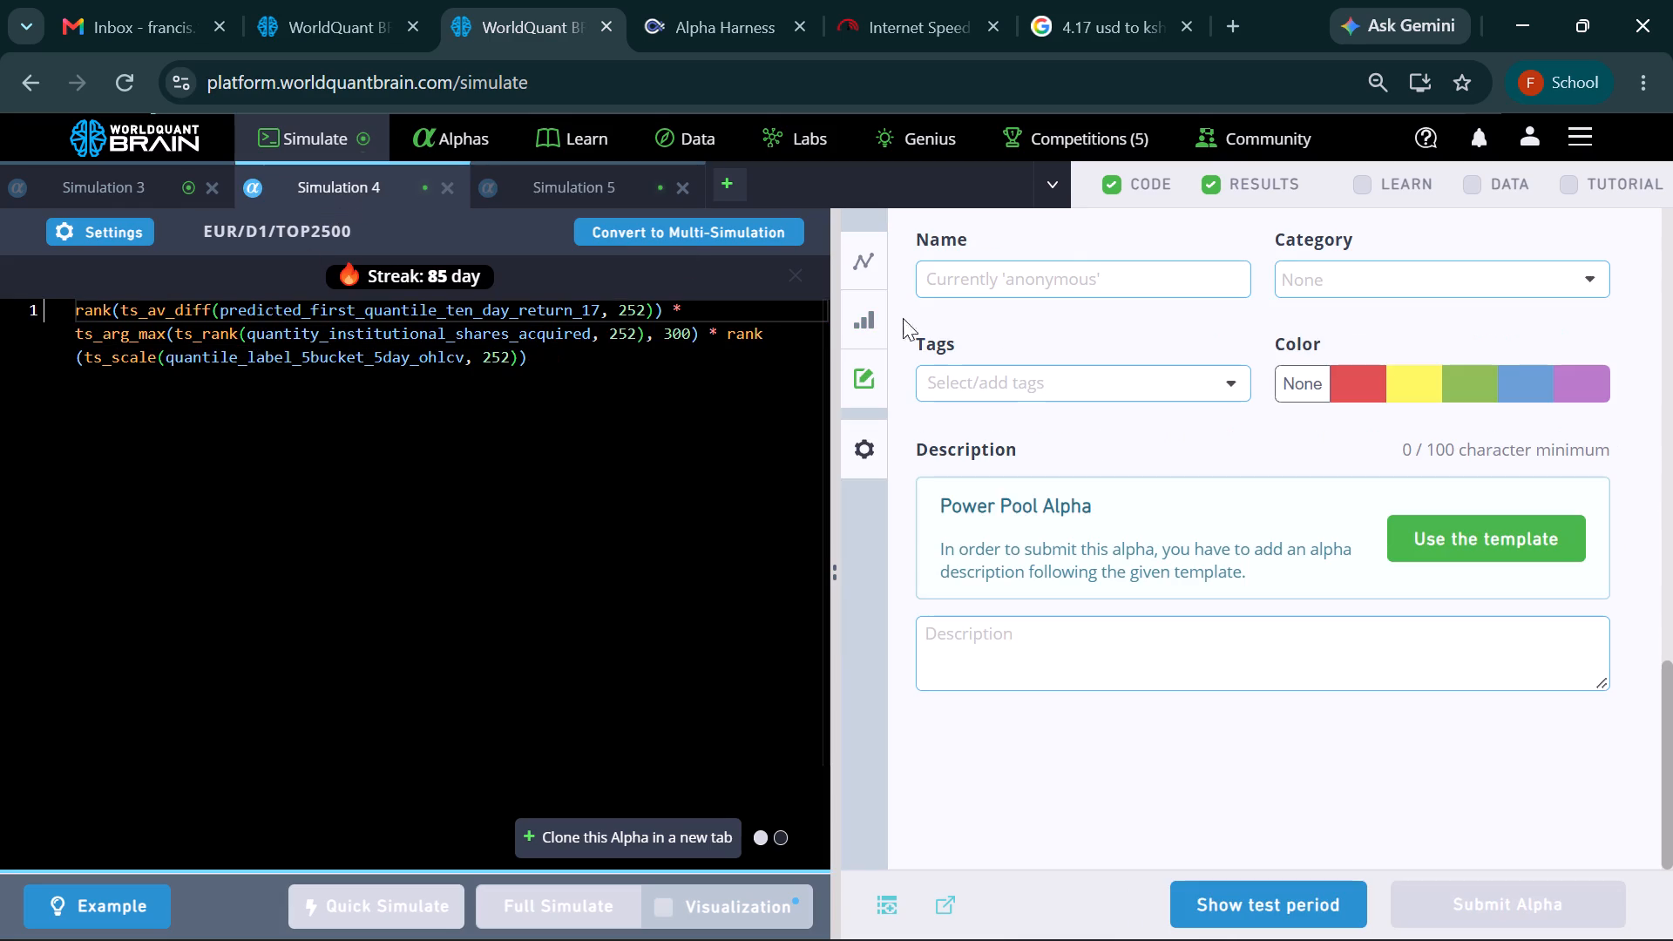
left_click(1338, 895)
left_click(1292, 782)
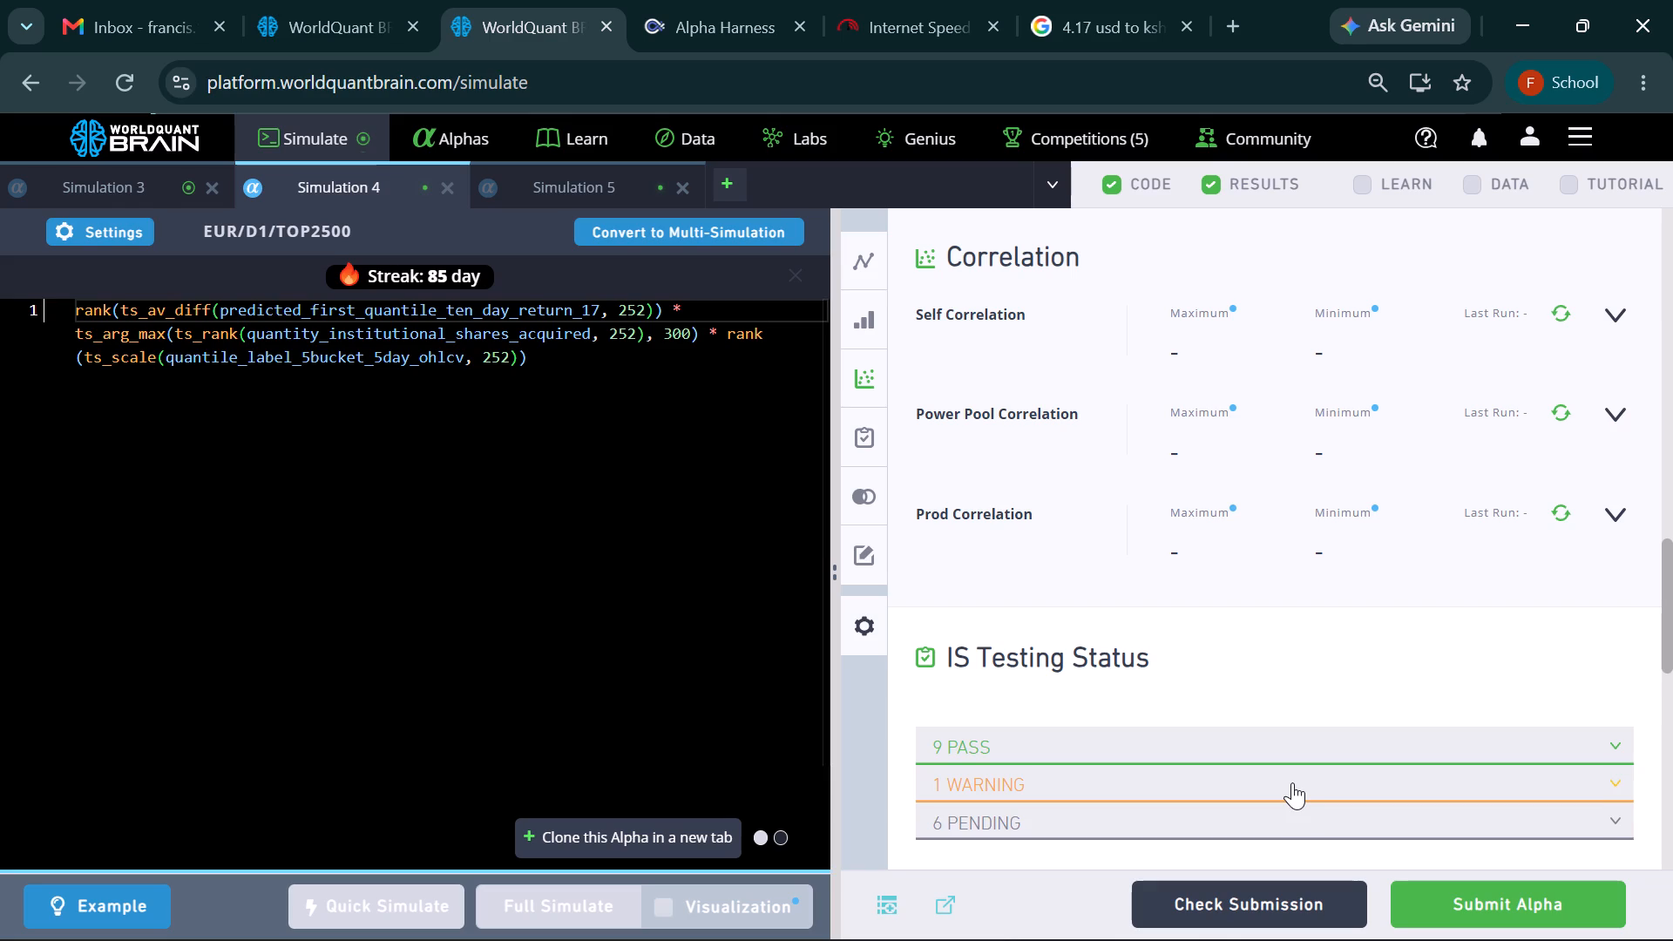
left_click(449, 186)
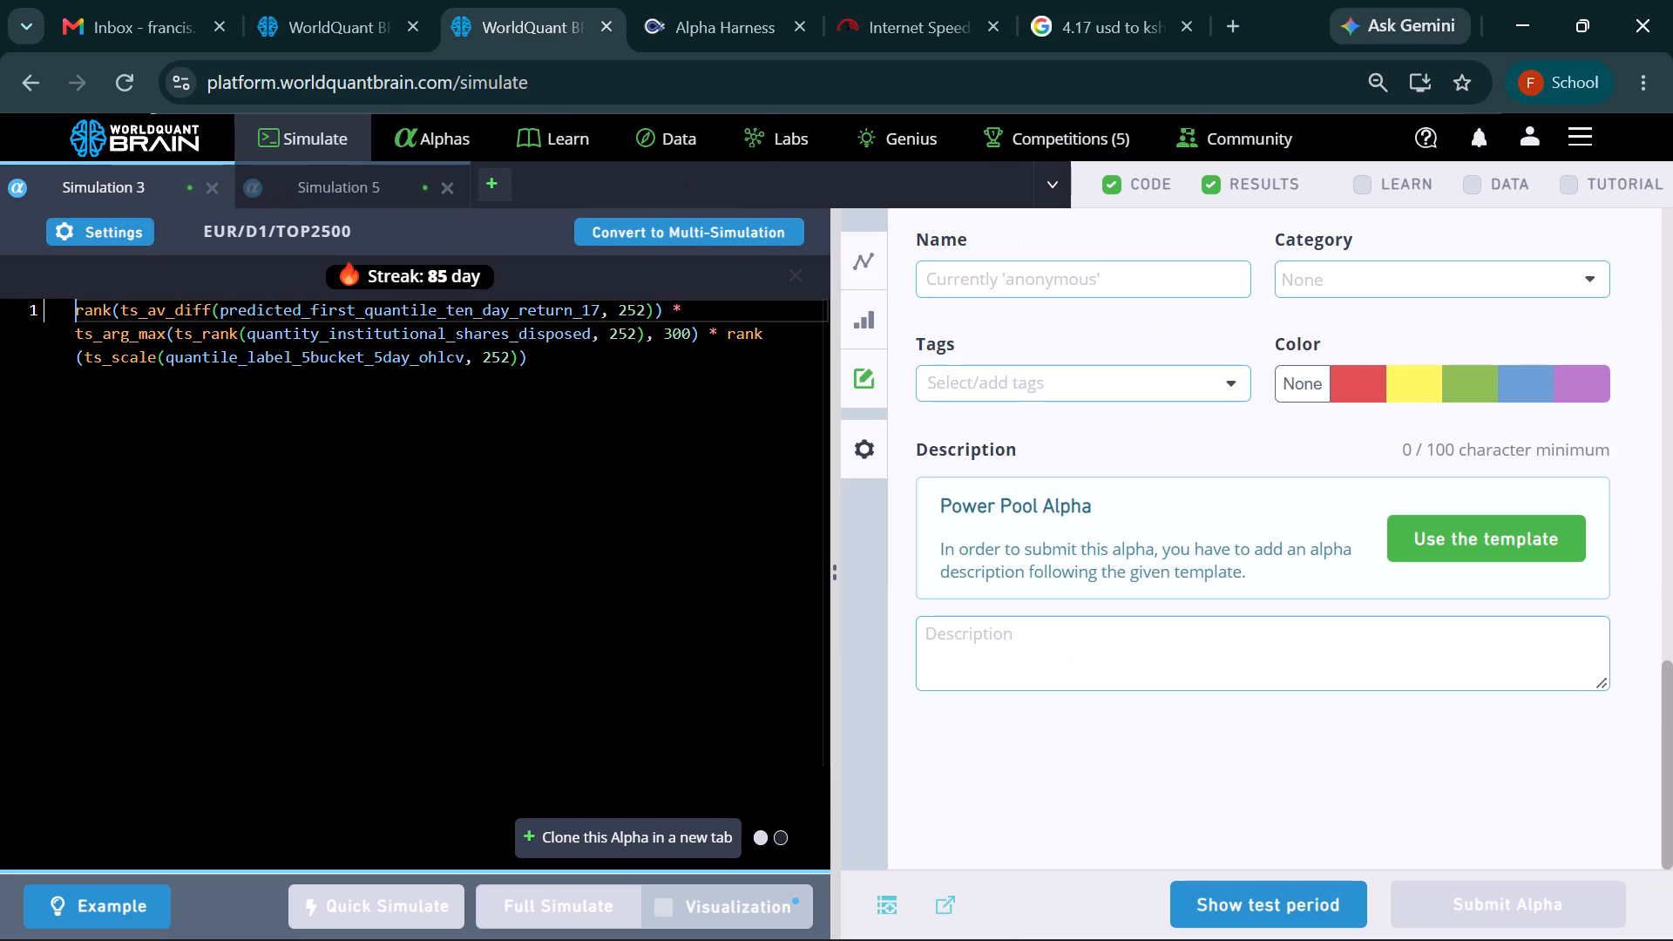
Reveal Simulation 3's test period to review its IS testing status and close Simulation 3.
left_click(1222, 898)
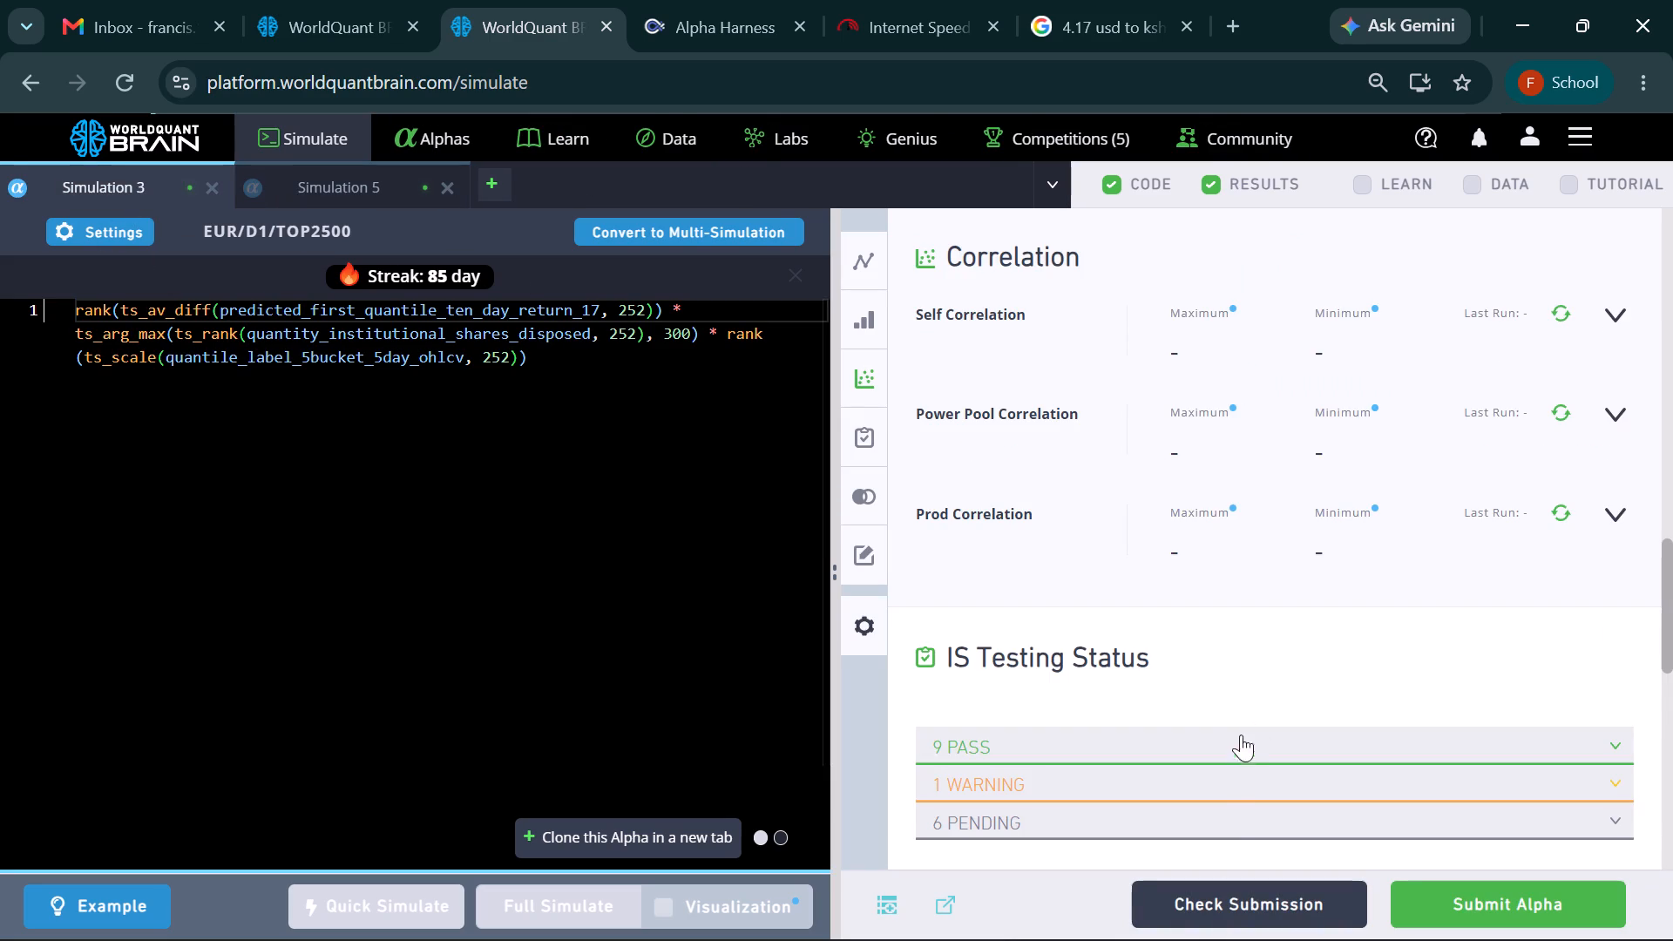
left_click(213, 185)
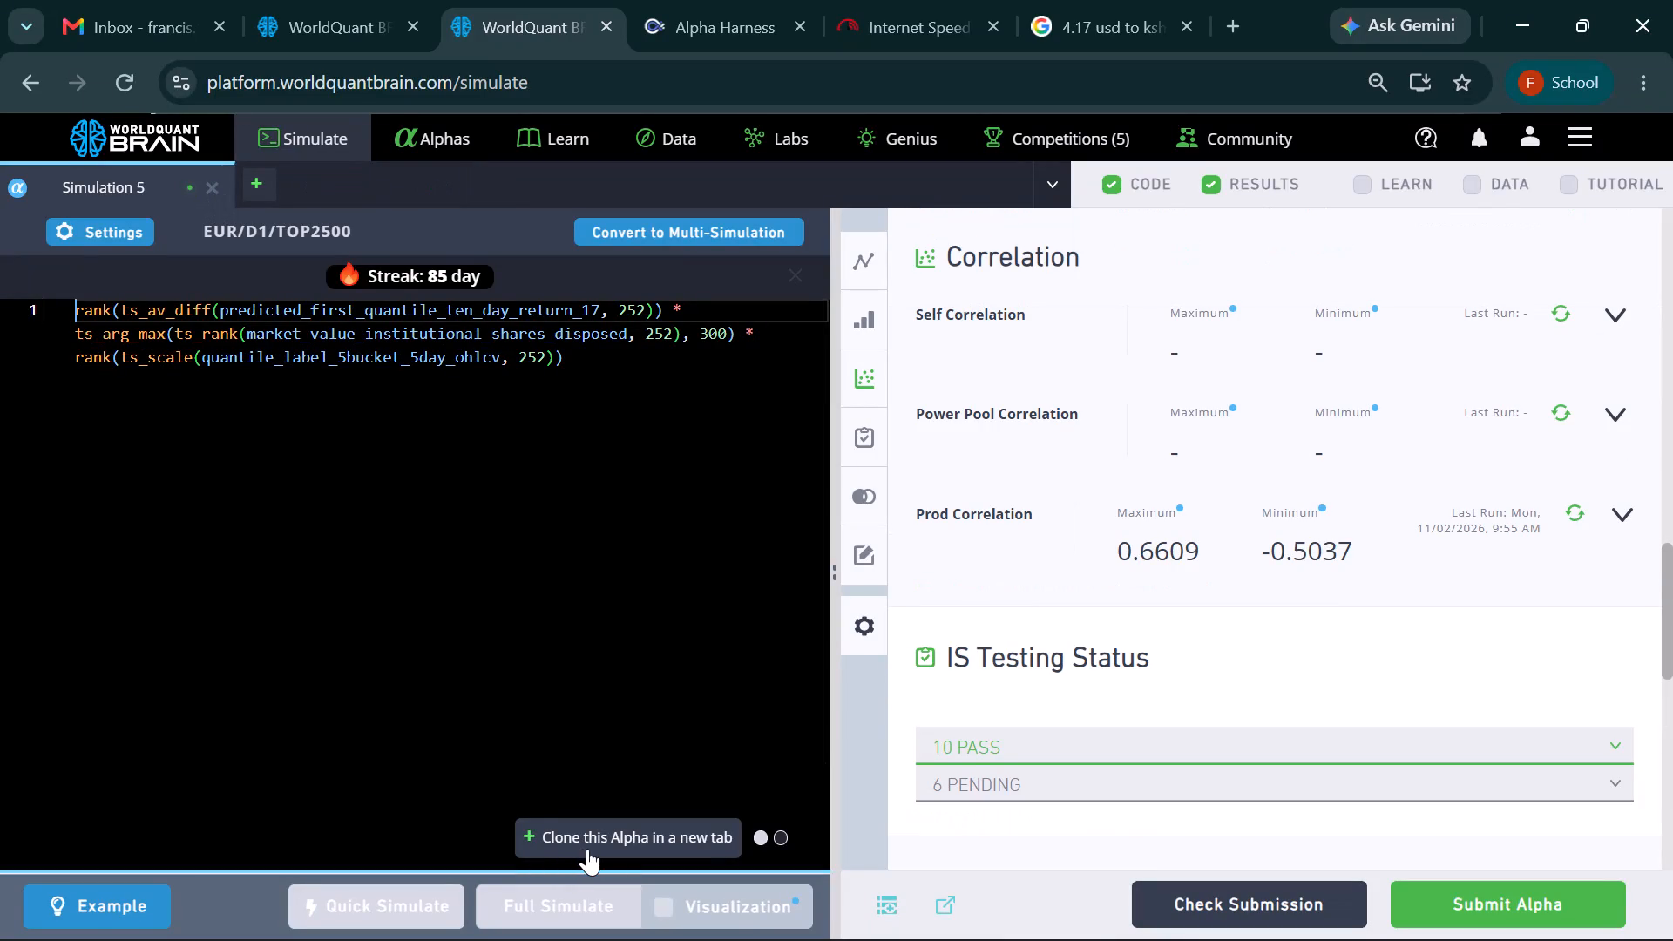
Clone Simulation 5's alpha into a new simulation.
left_click(589, 849)
Browse the EUR Institutions data category and open the fields of the Institutions and Beneficial Stake Ownership dataset.
left_click(341, 0)
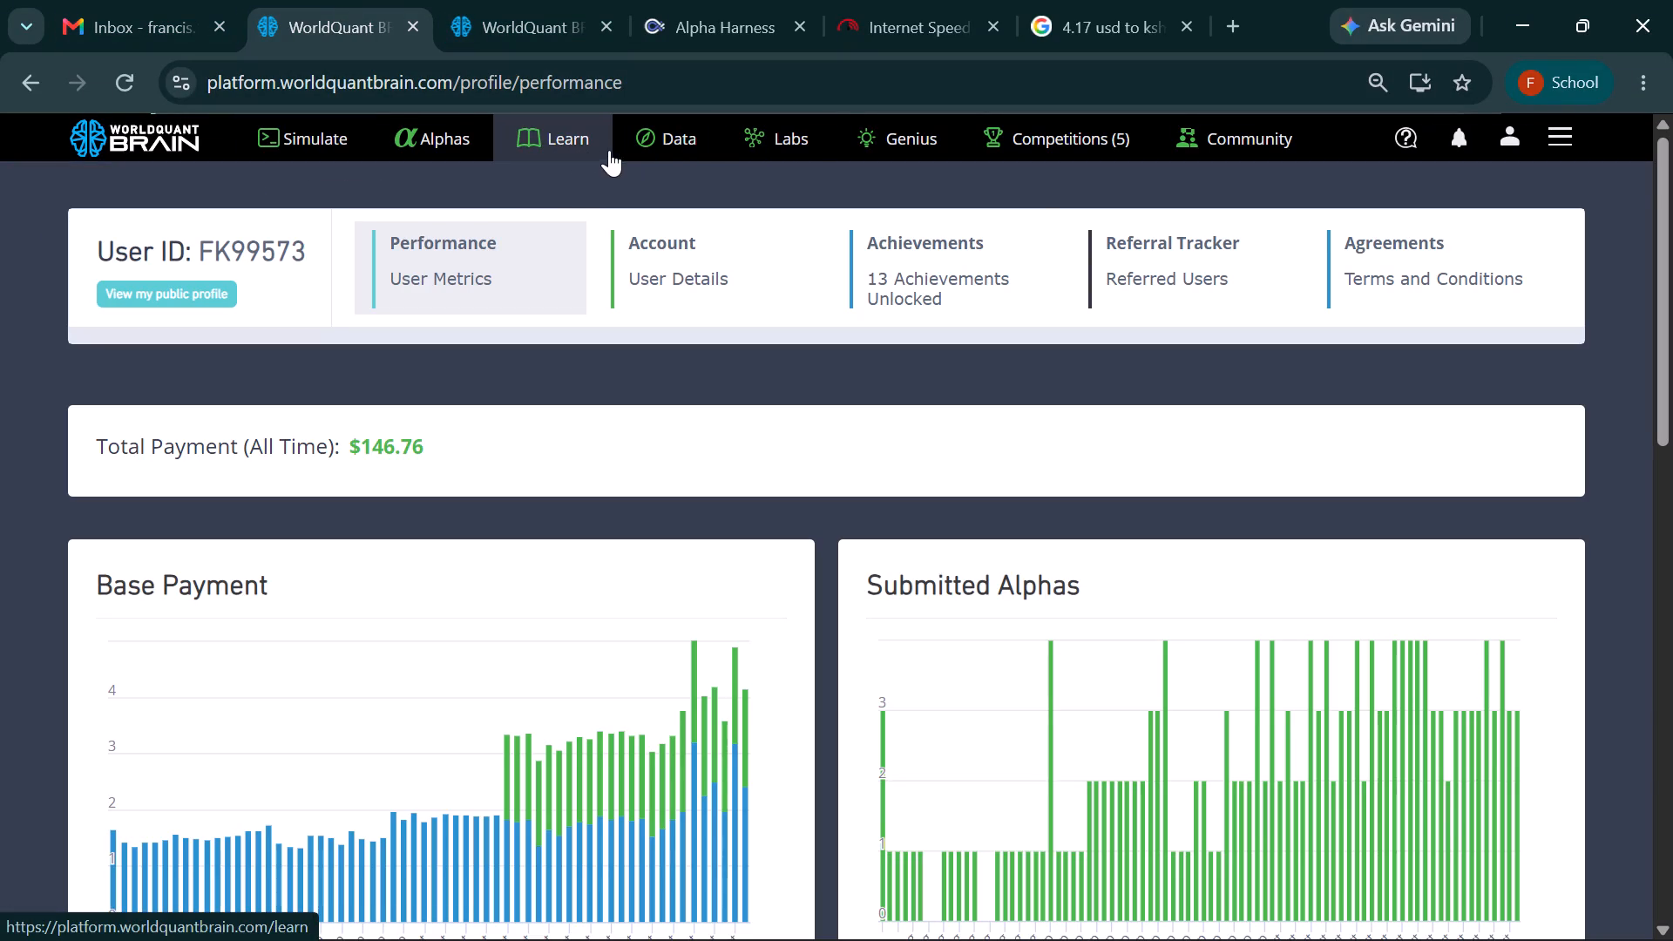
left_click(653, 141)
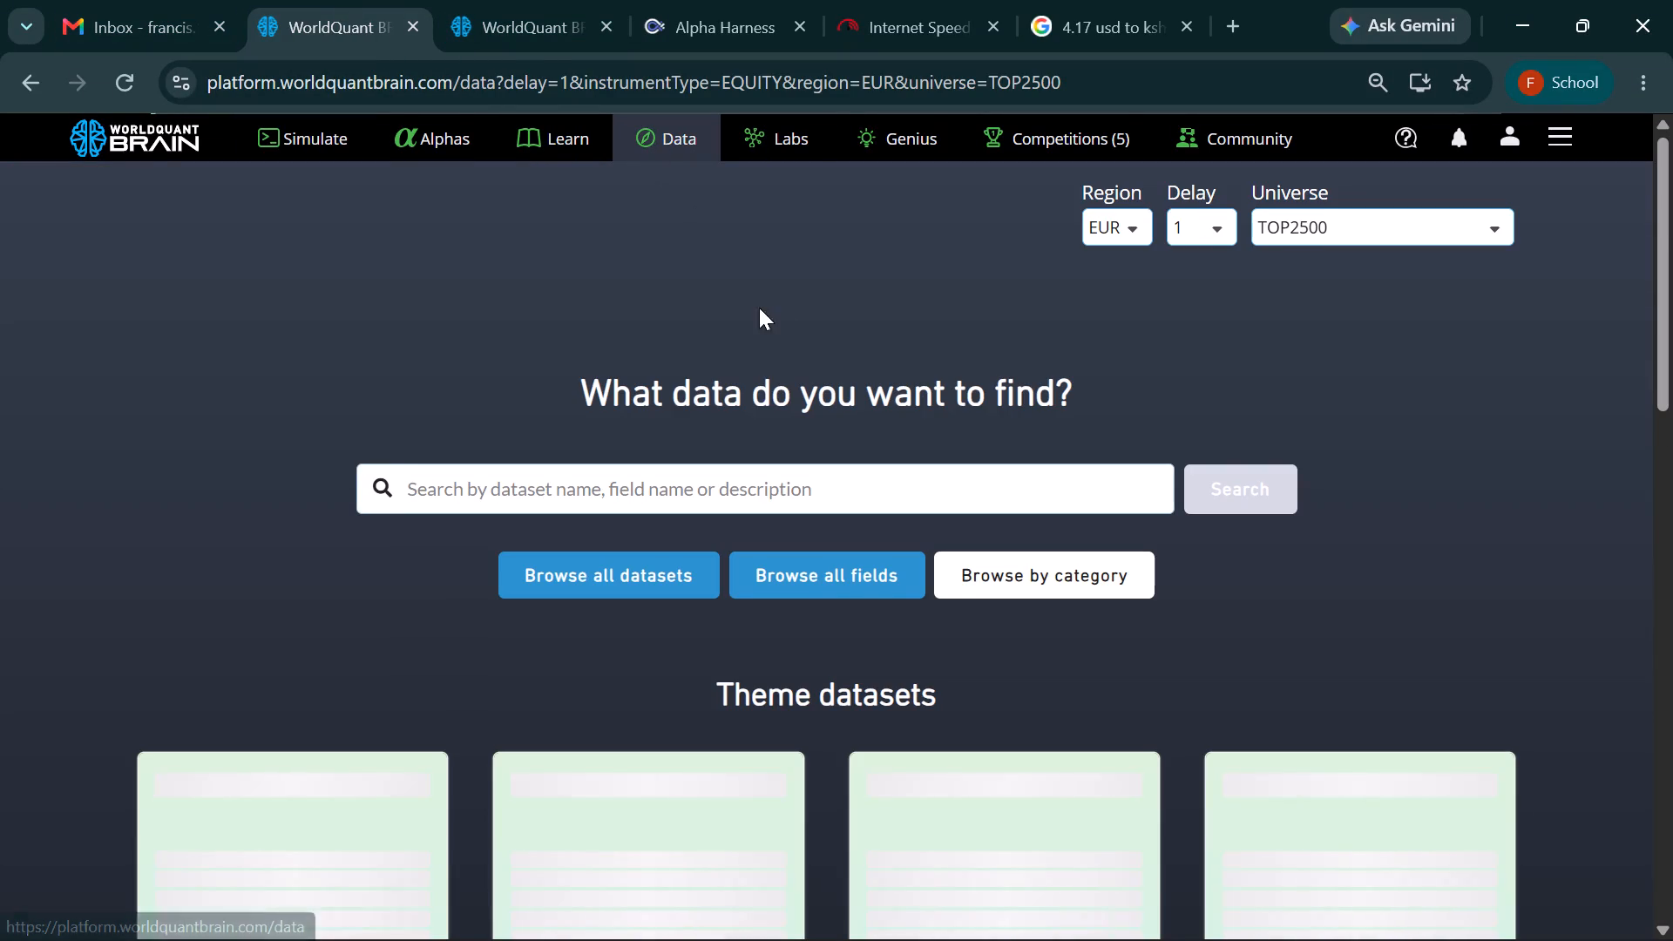
scroll(855, 333, "down", 6)
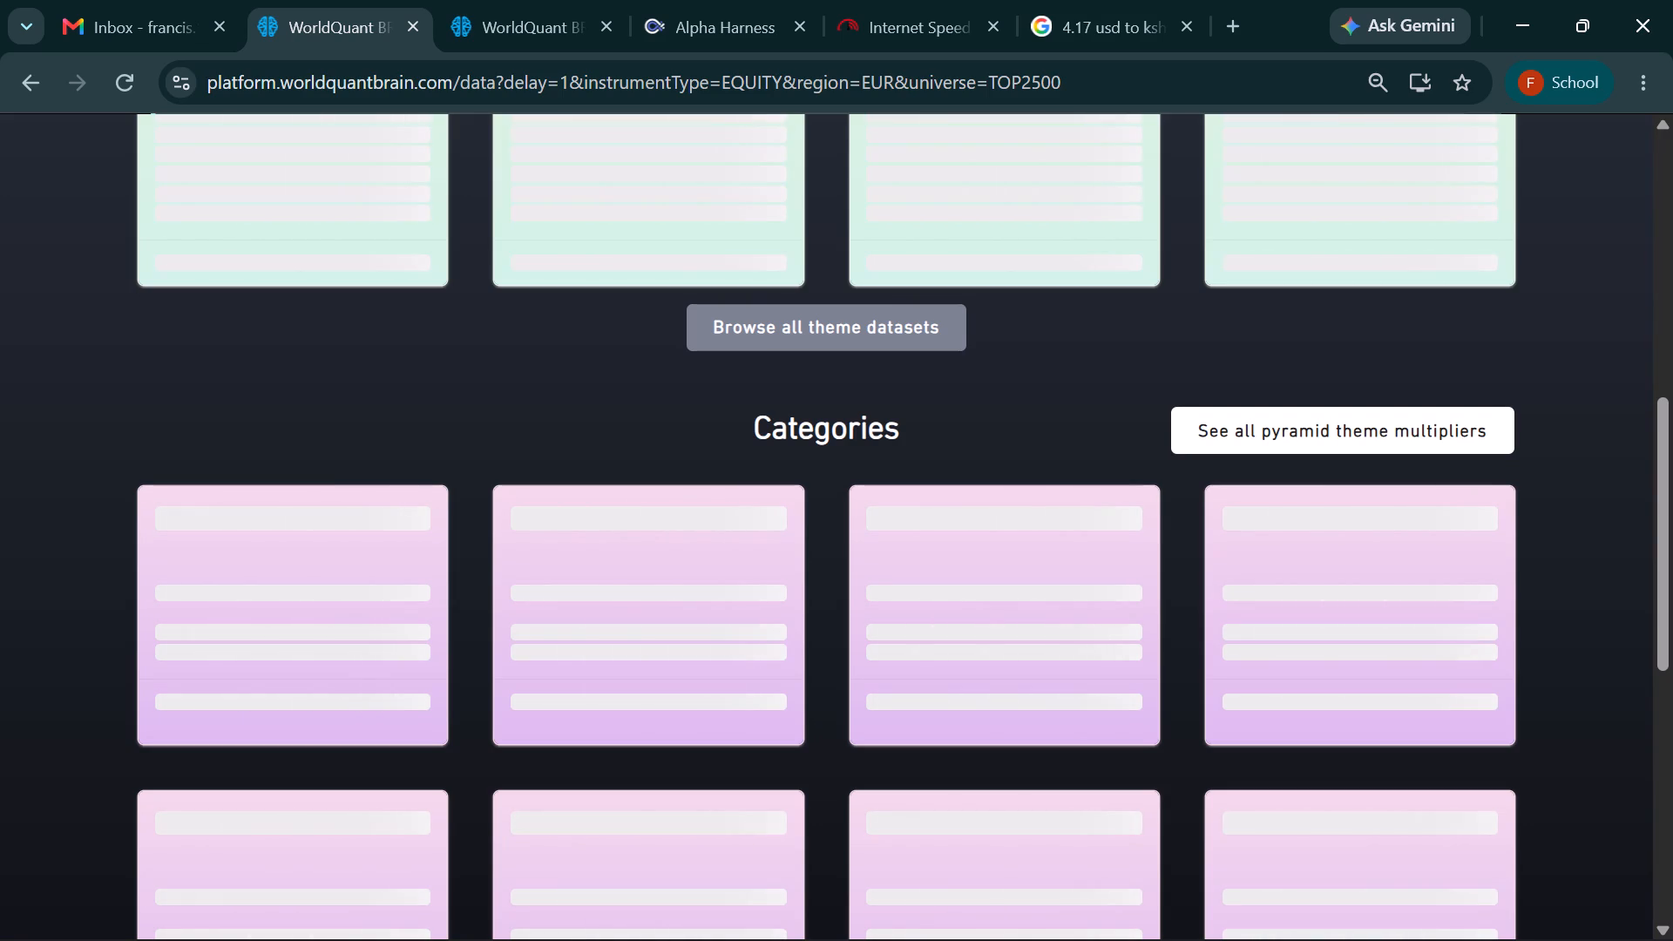
scroll(1187, 531, "down", 4)
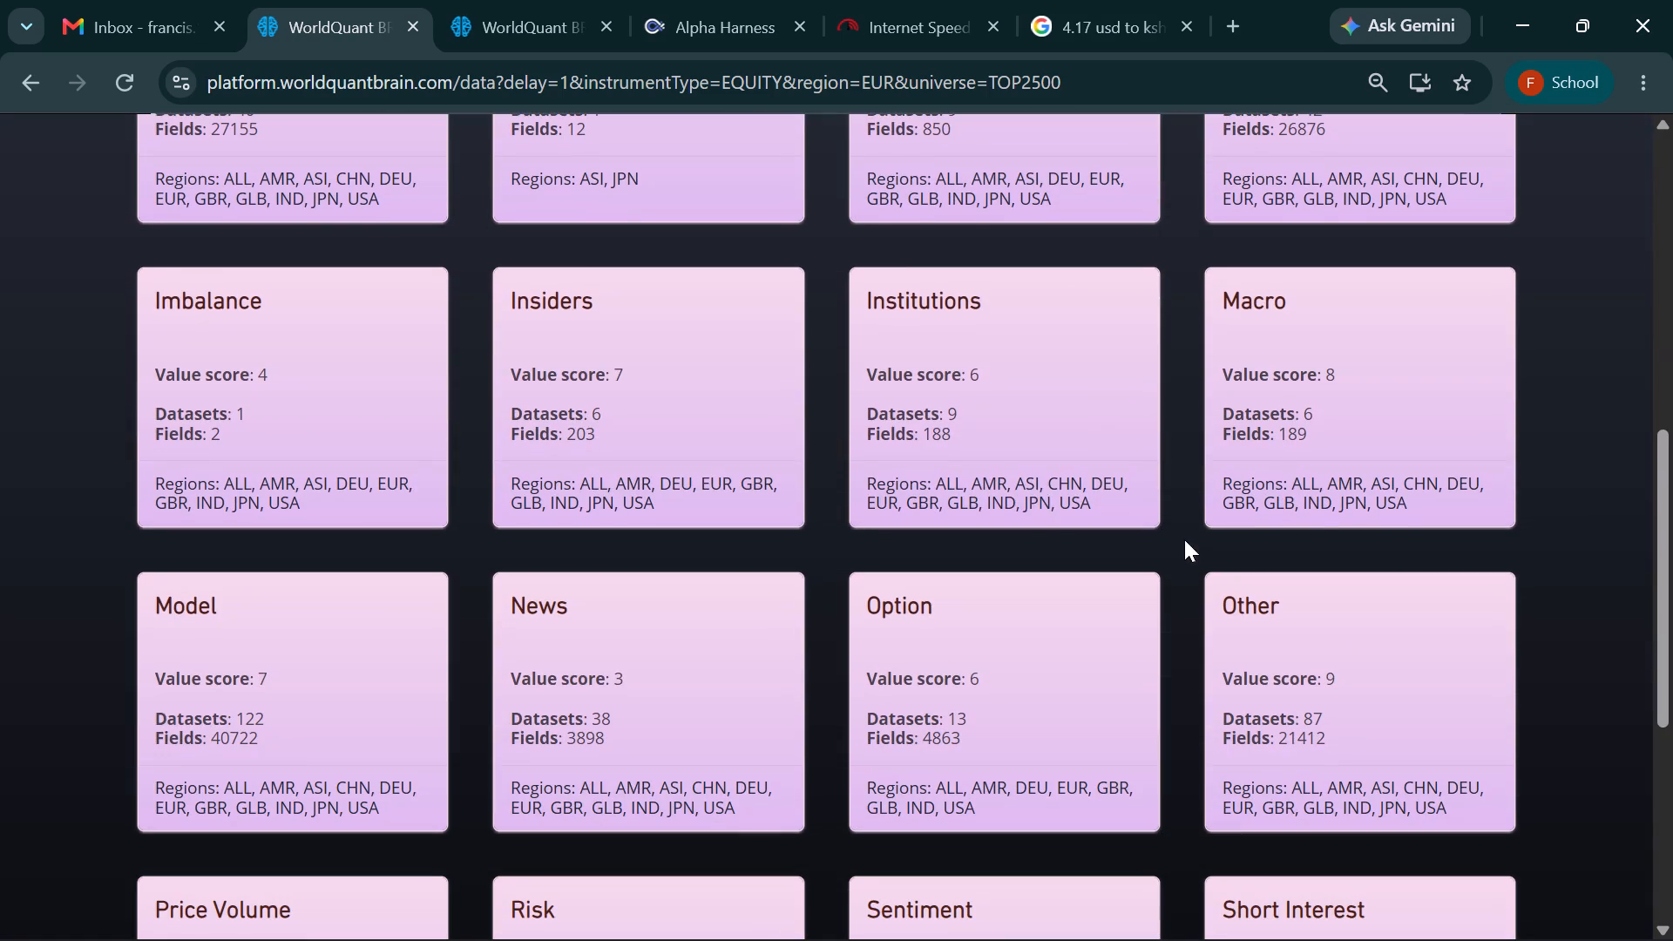
left_click(1024, 404)
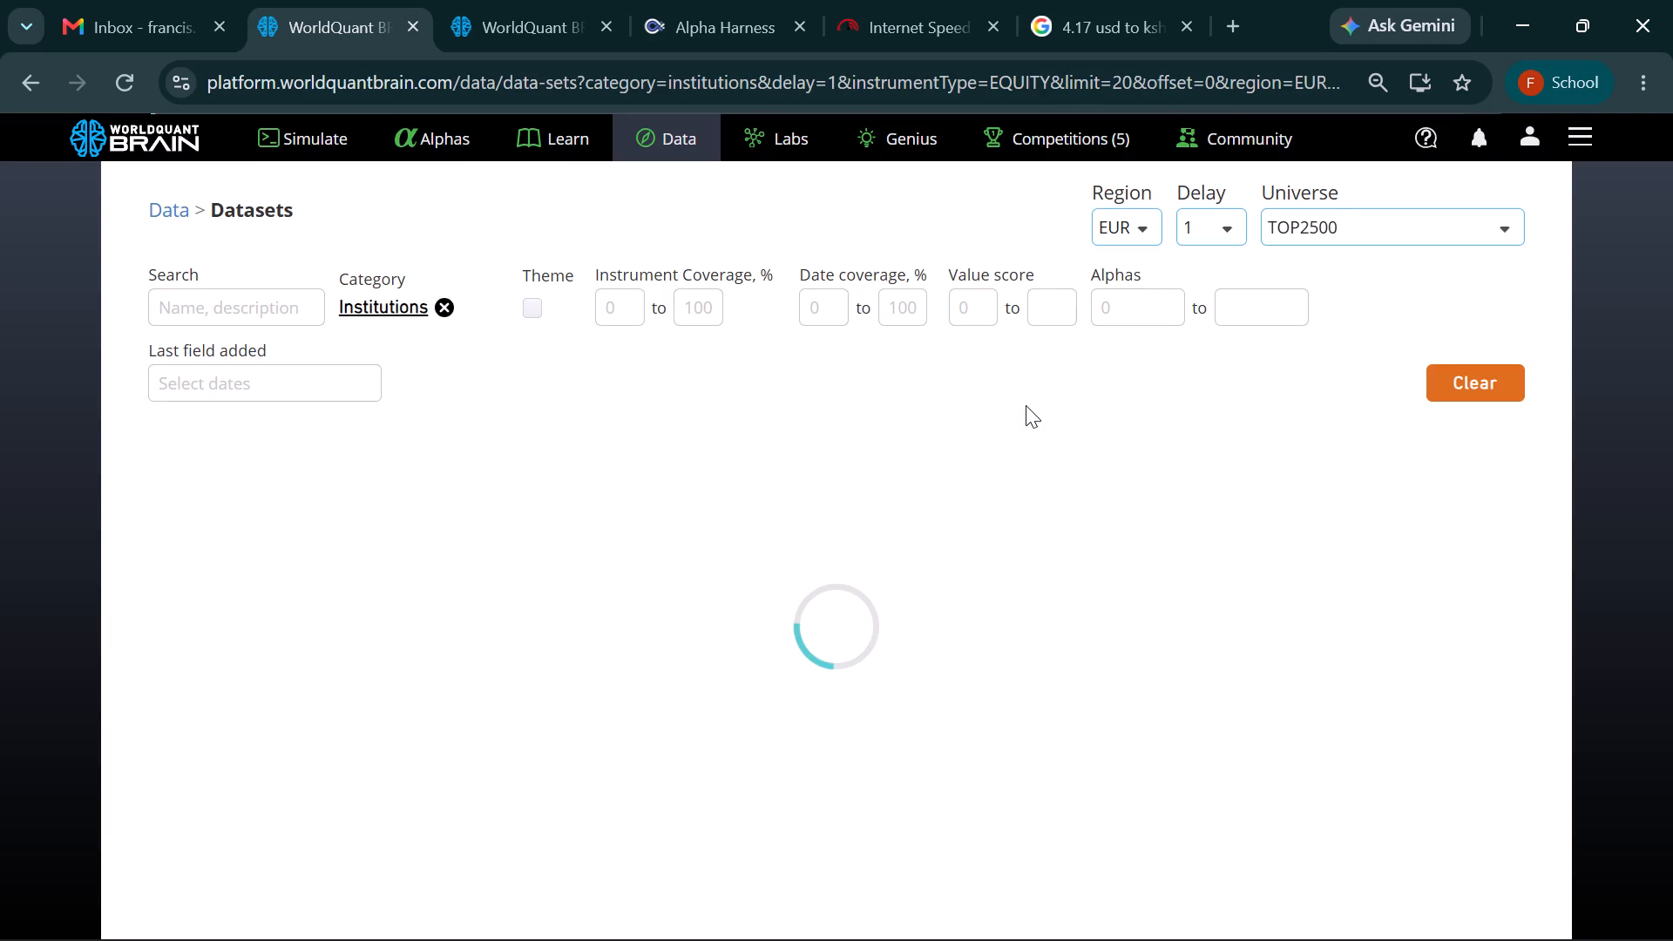
left_click(346, 519)
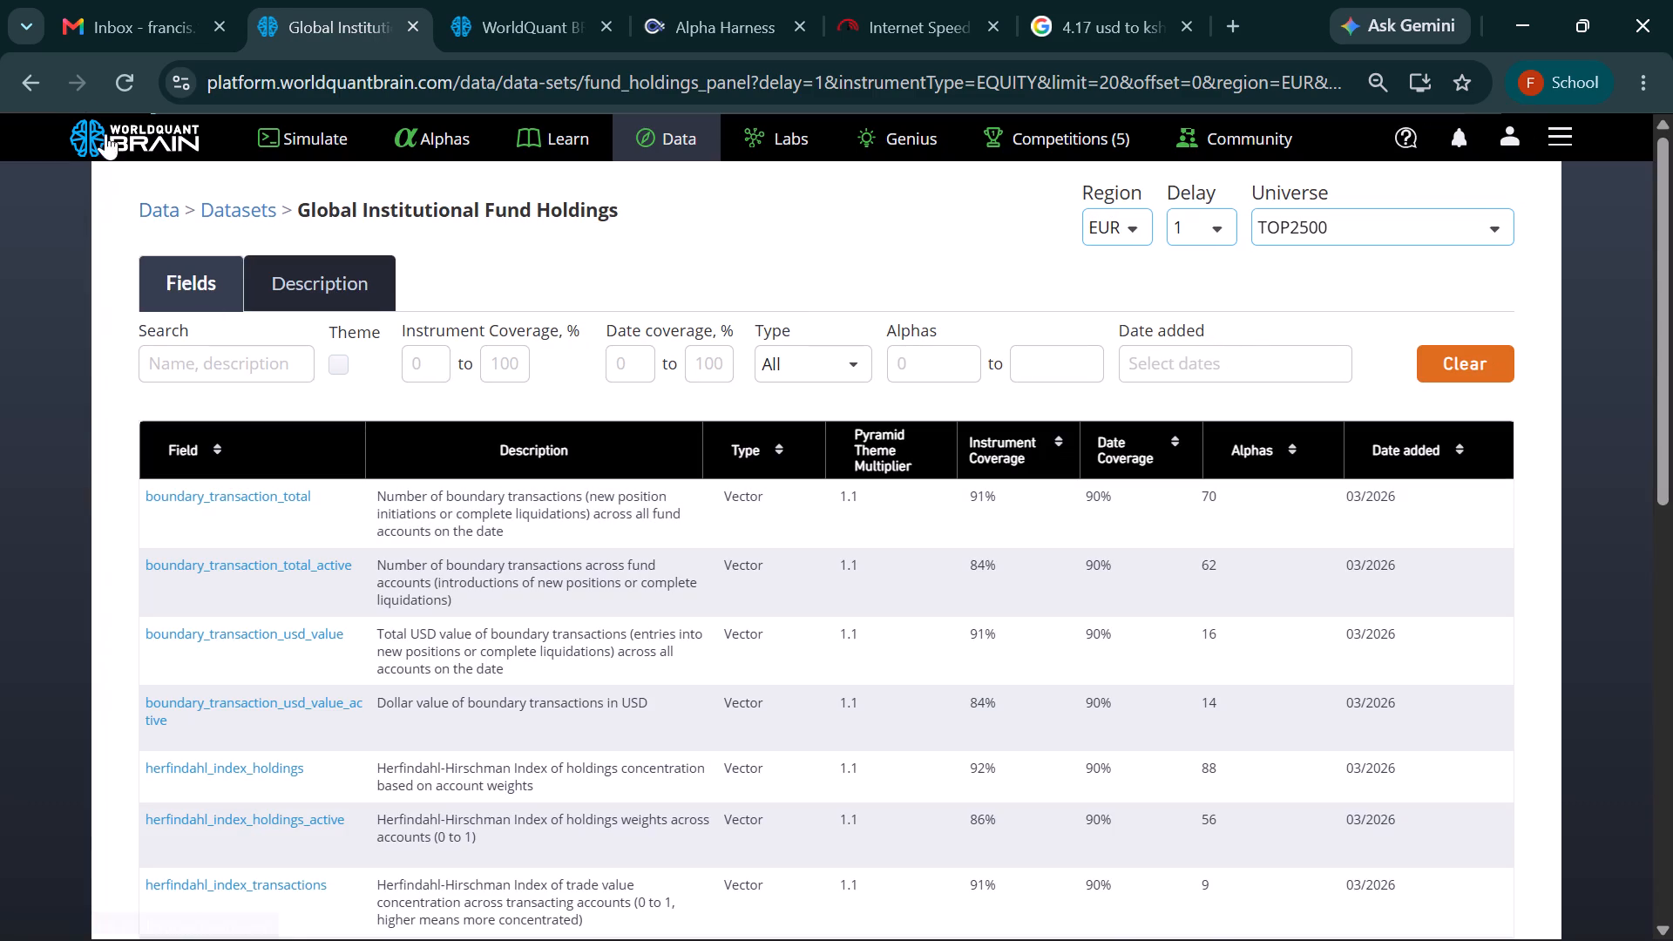
left_click(27, 85)
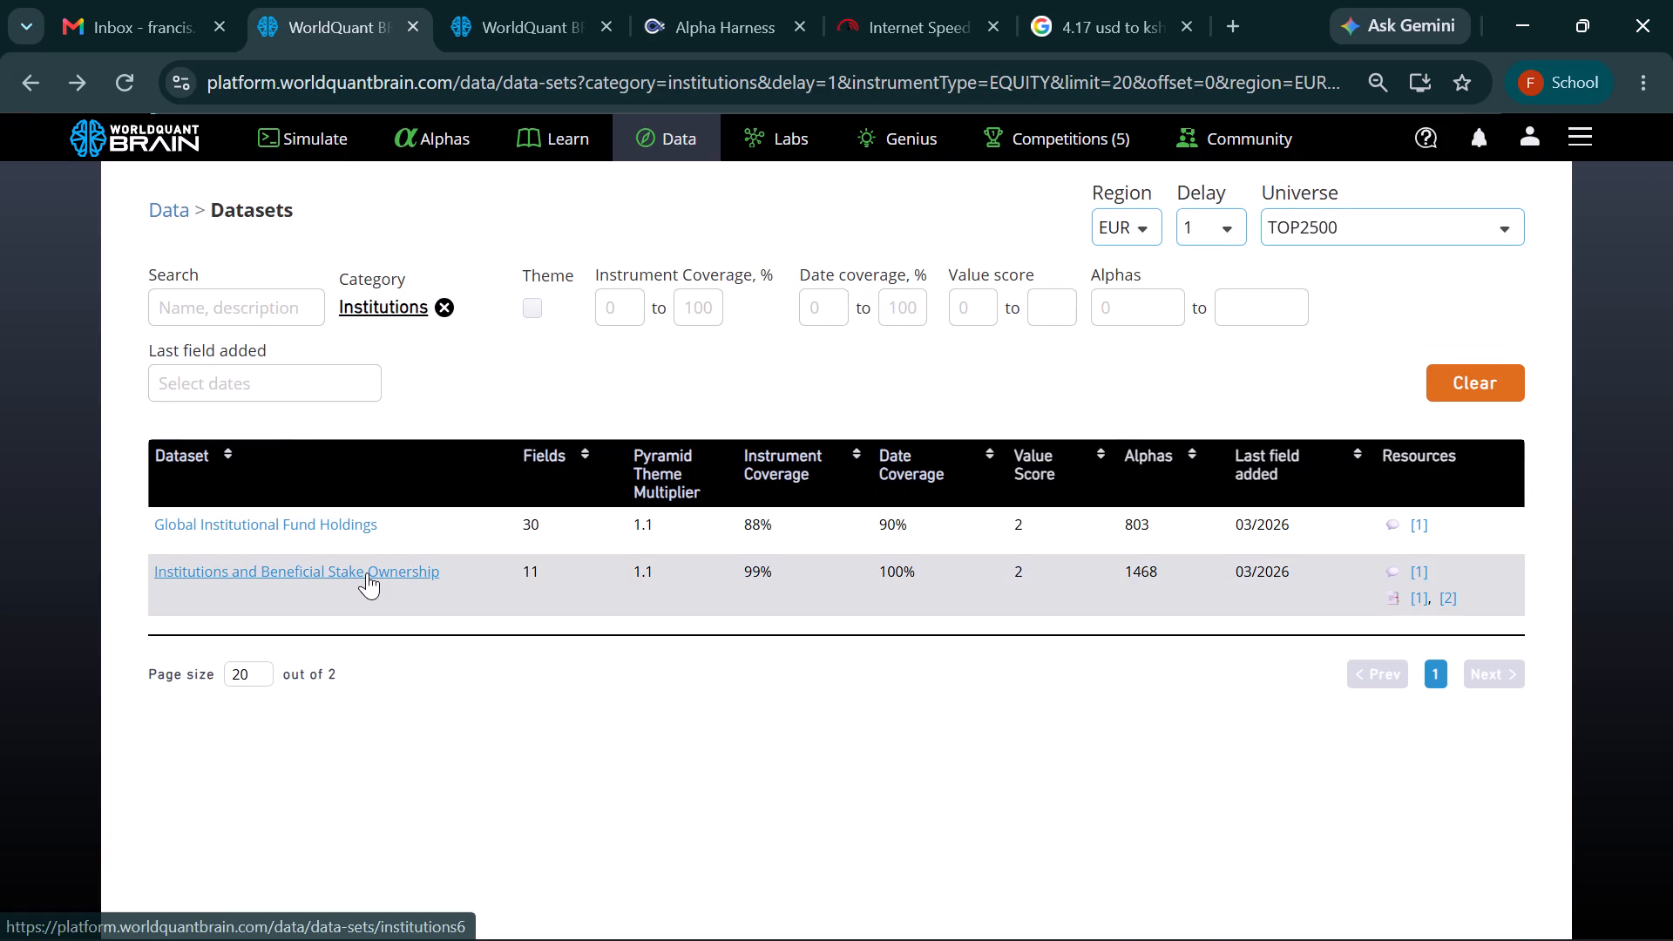
left_click(367, 572)
scroll(961, 545, "down", 6)
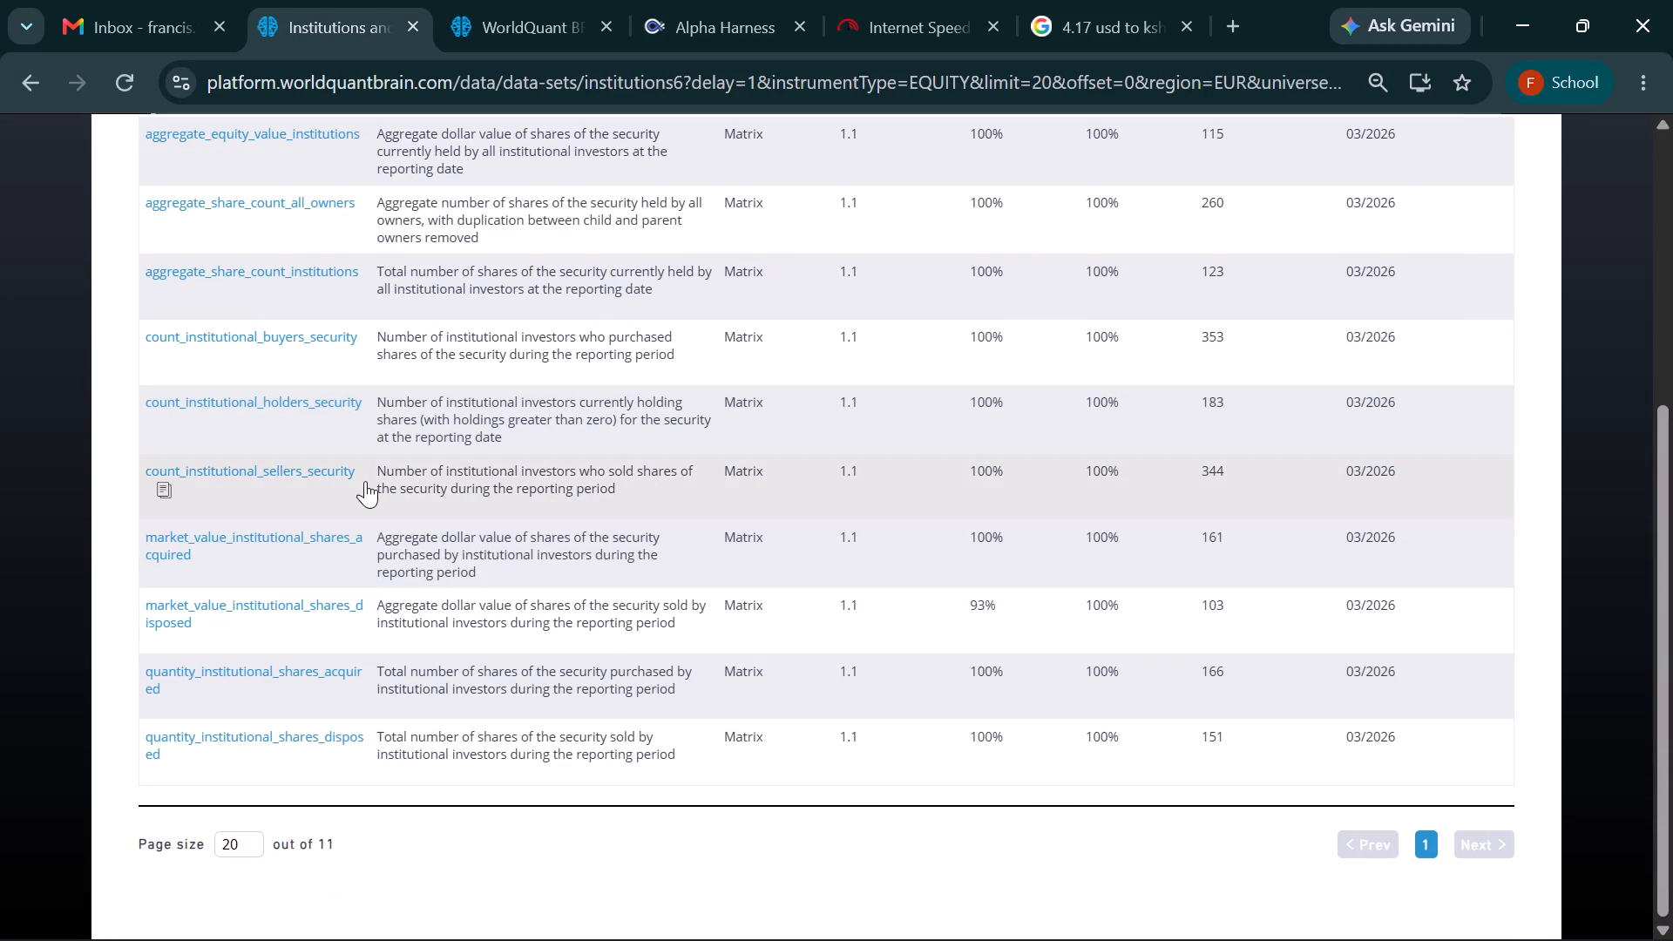
Replace the ts_rank field in Simulation 6 with count_institutional_sellers_security, copied from the dataset, and run the full simulation.
left_click(164, 491)
left_click(471, 0)
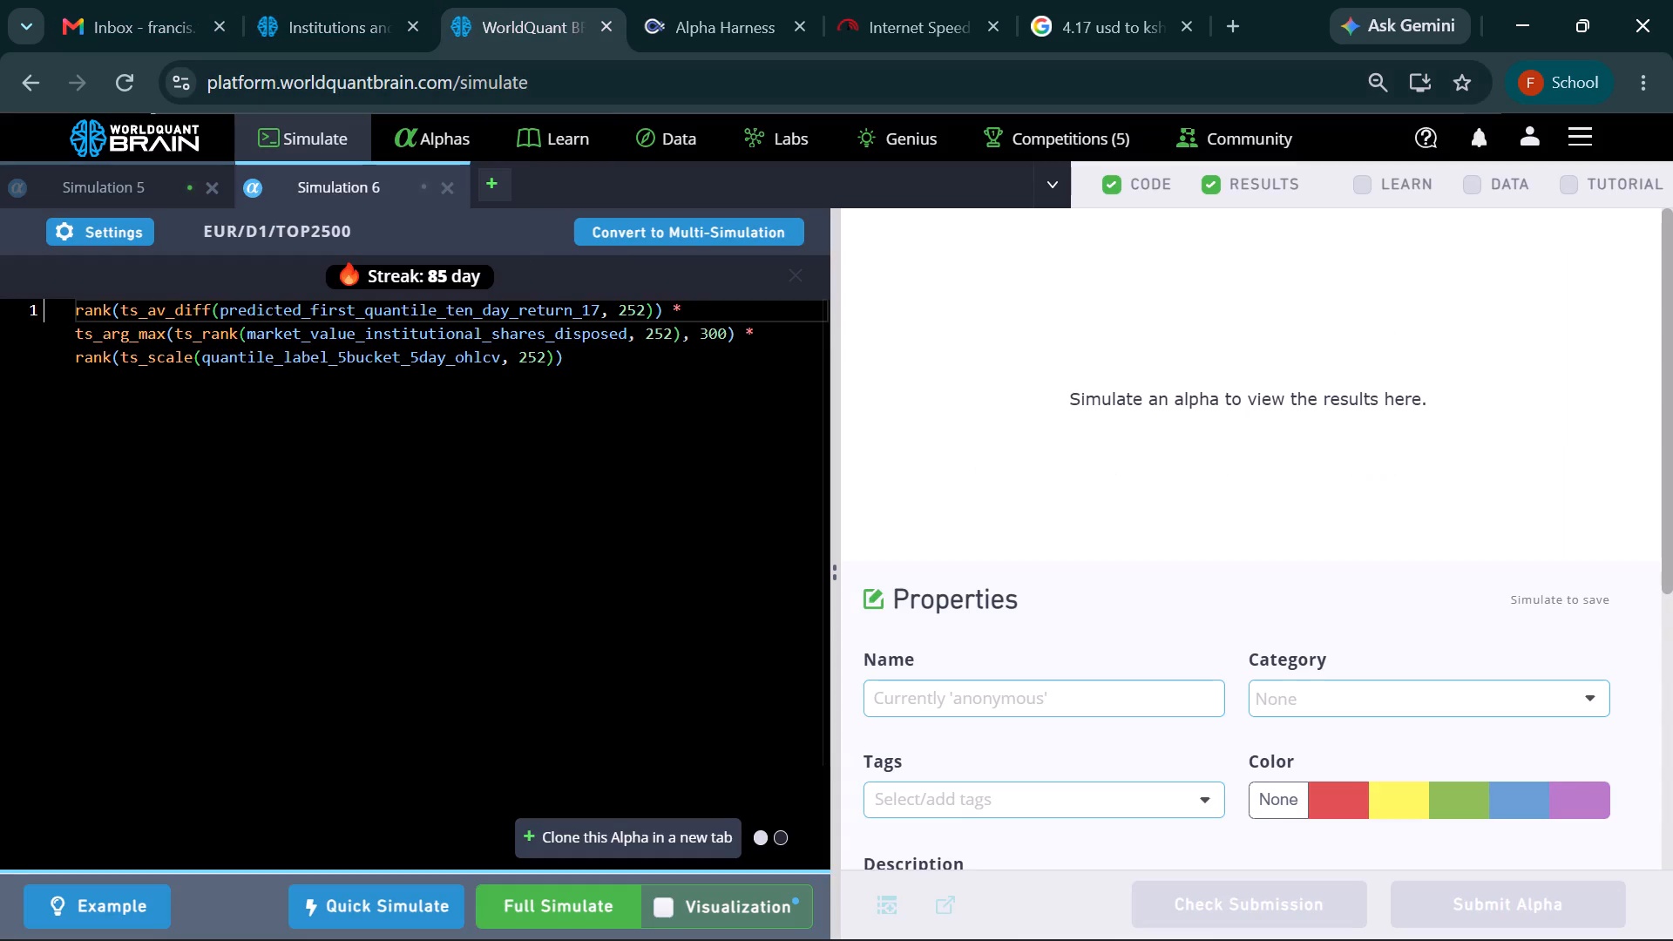
left_click(627, 334)
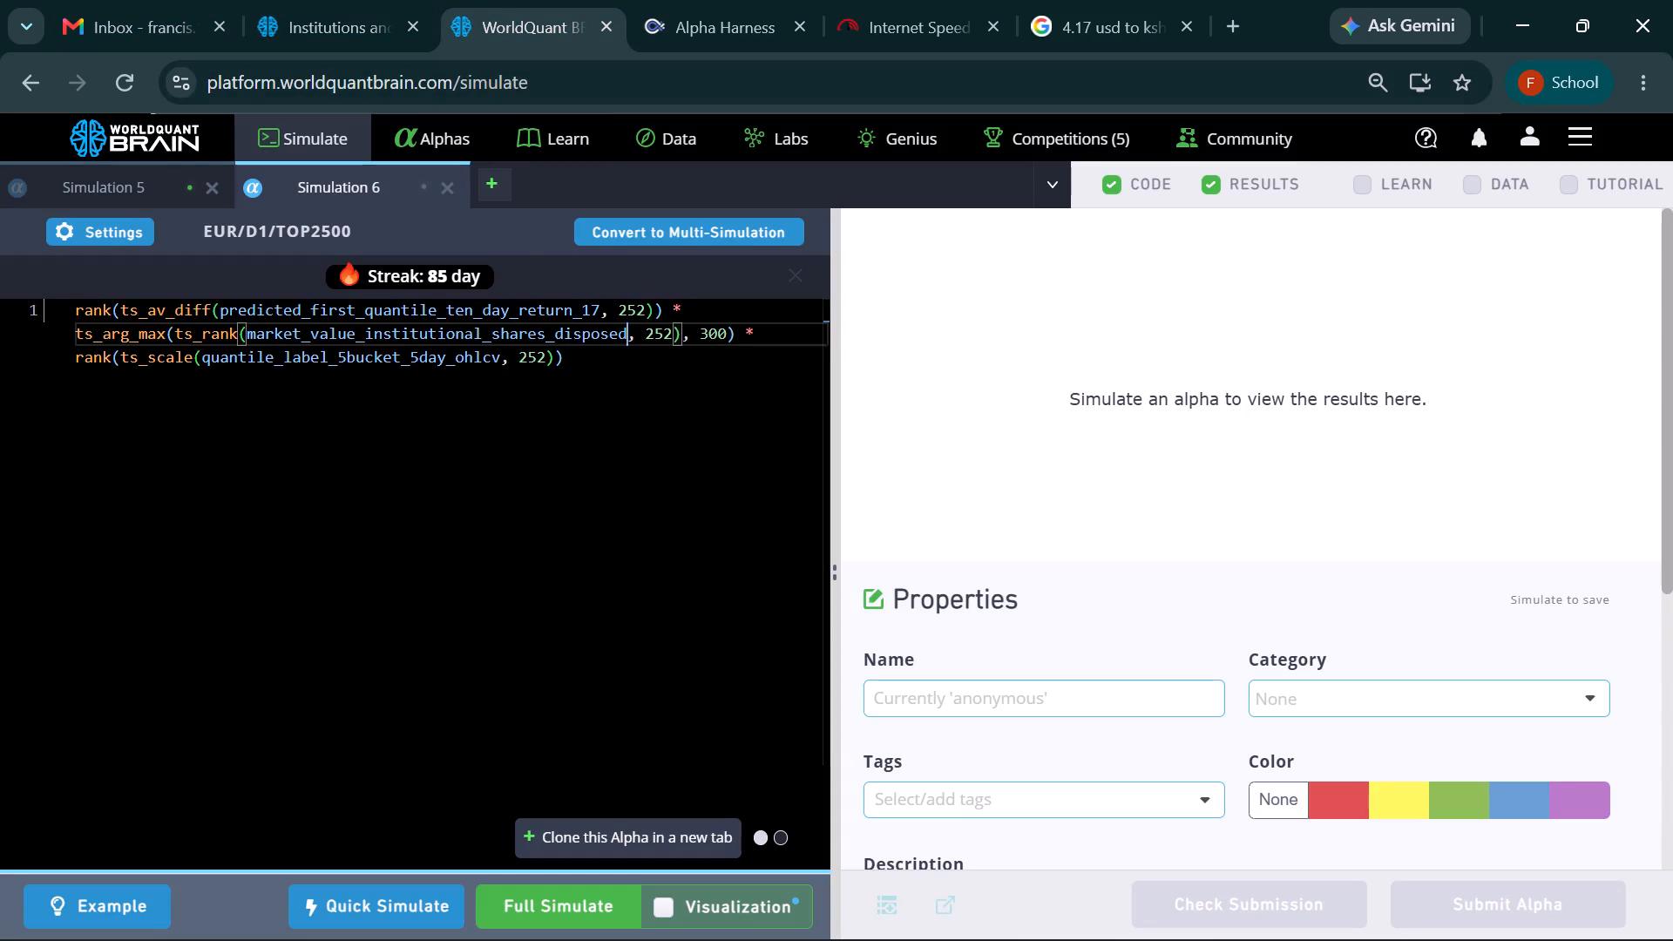
key("BackSpace")
key("BackSpace")
key("BackSpace")
key("BackSpace")
key("BackSpace")
key("BackSpace")
key("BackSpace")
key("BackSpace")
key("BackSpace")
key("BackSpace")
key("BackSpace")
key("BackSpace")
key("BackSpace")
key("BackSpace")
key("BackSpace")
key("BackSpace")
key("BackSpace")
key("BackSpace")
key("BackSpace")
key("BackSpace")
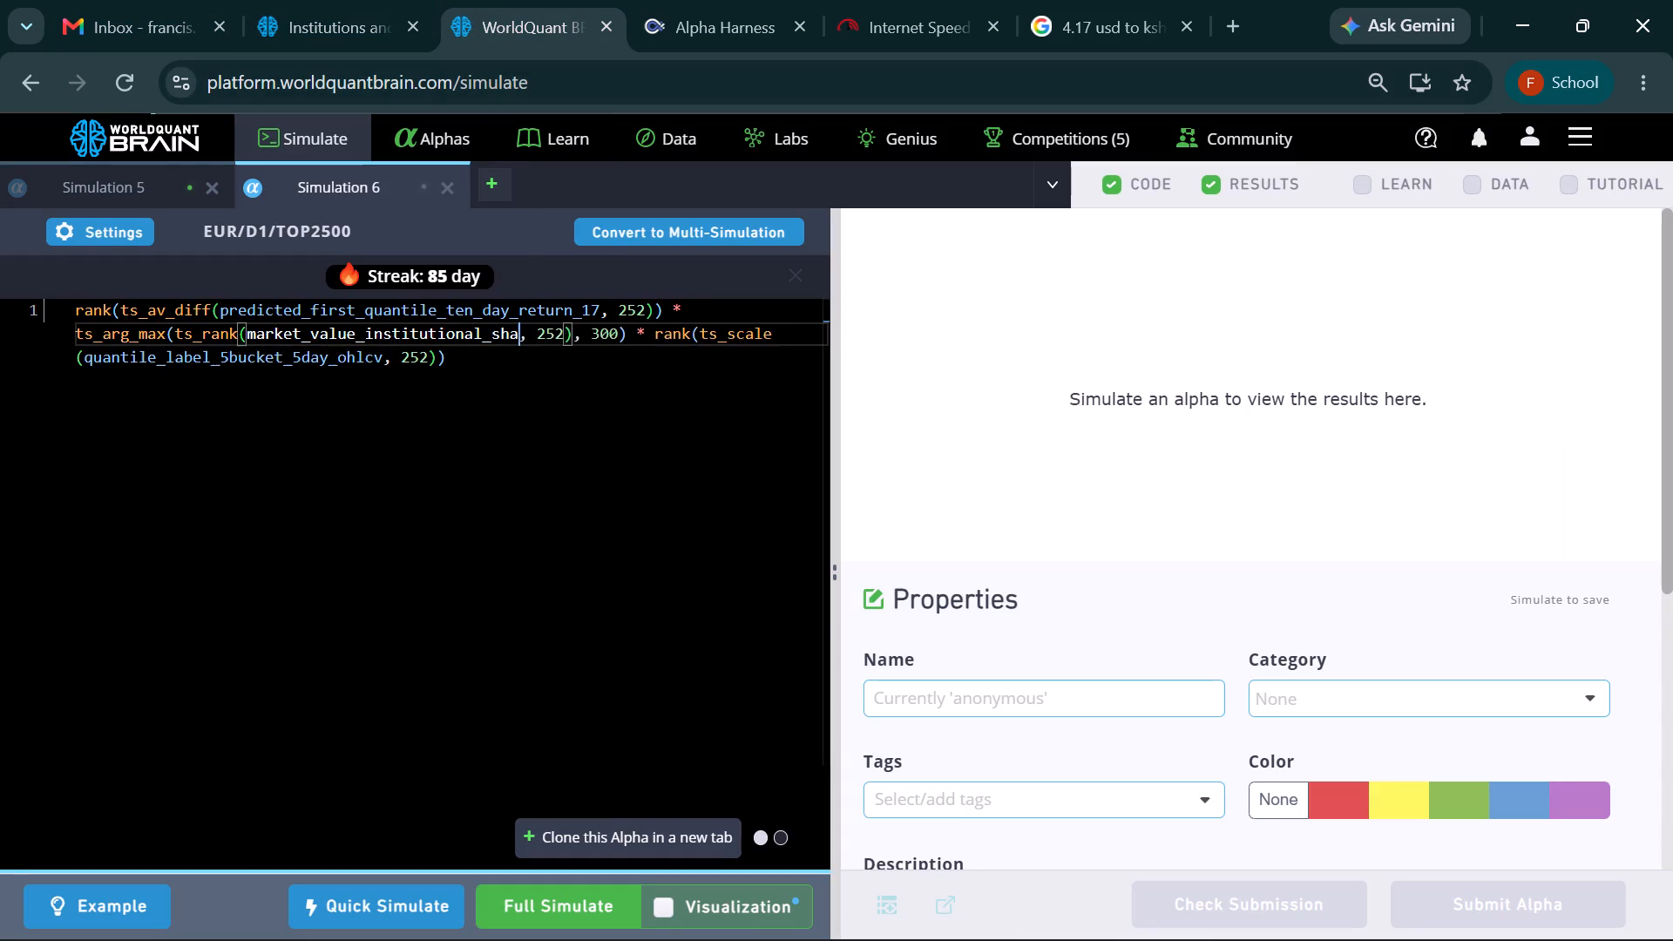
key("BackSpace")
key("BackSpace")
key("BackSpace")
key("BackSpace")
key("BackSpace")
key("BackSpace")
key("BackSpace")
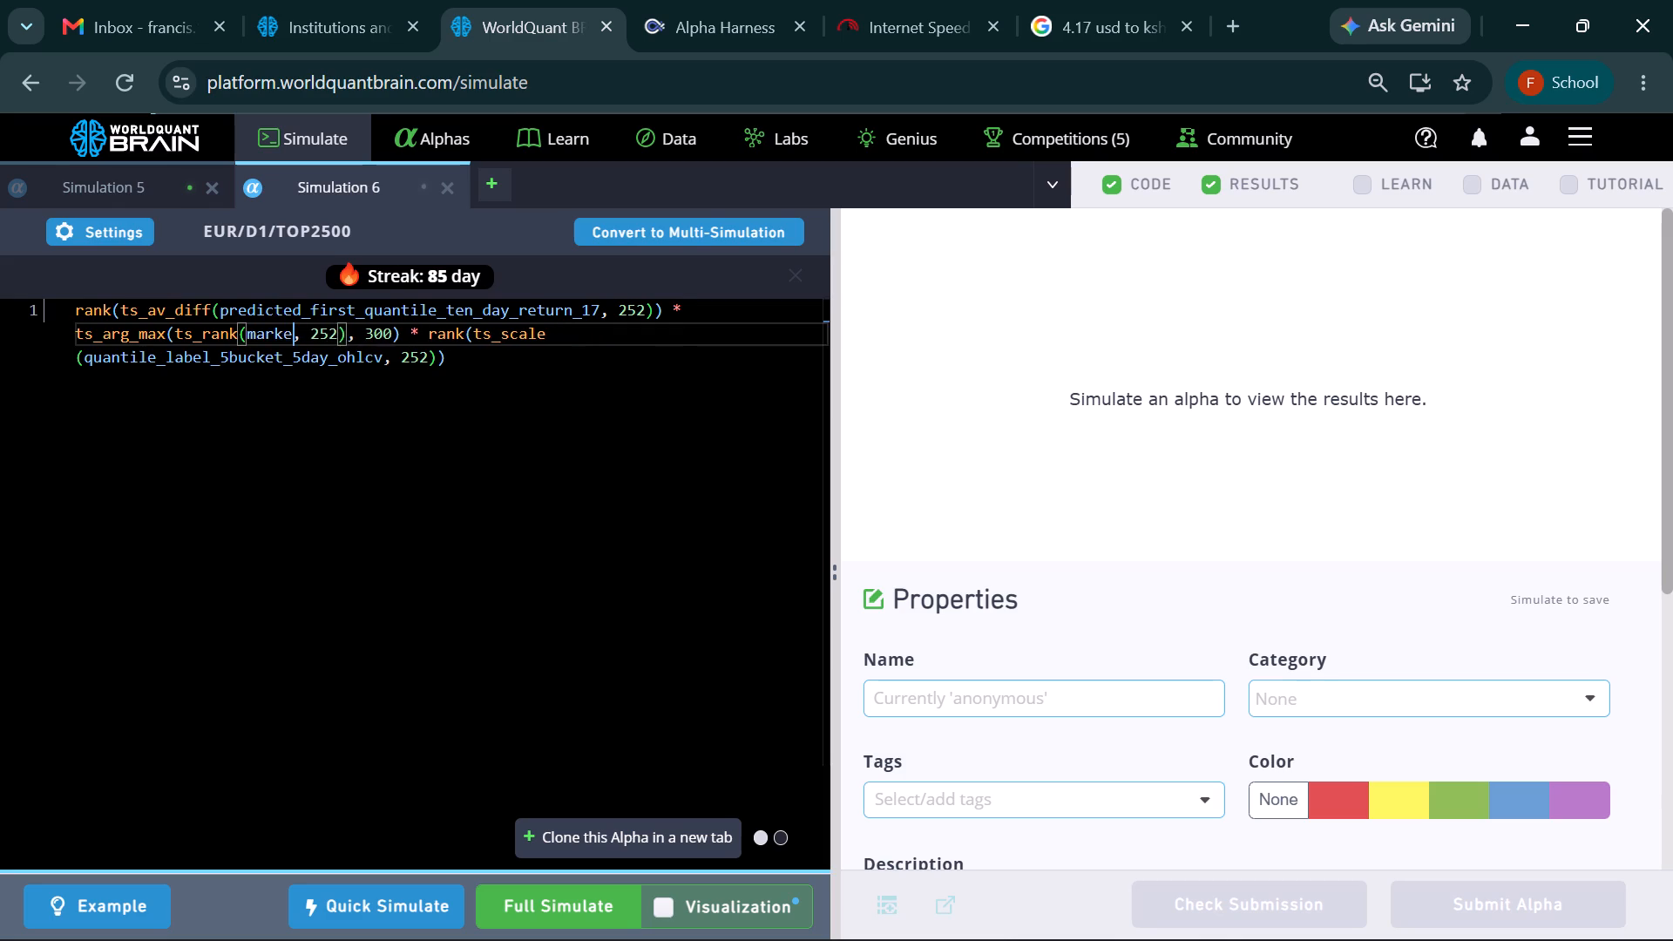
key("BackSpace")
key("BackSpace")
key("BackSpace")
key("BackSpace")
key("BackSpace")
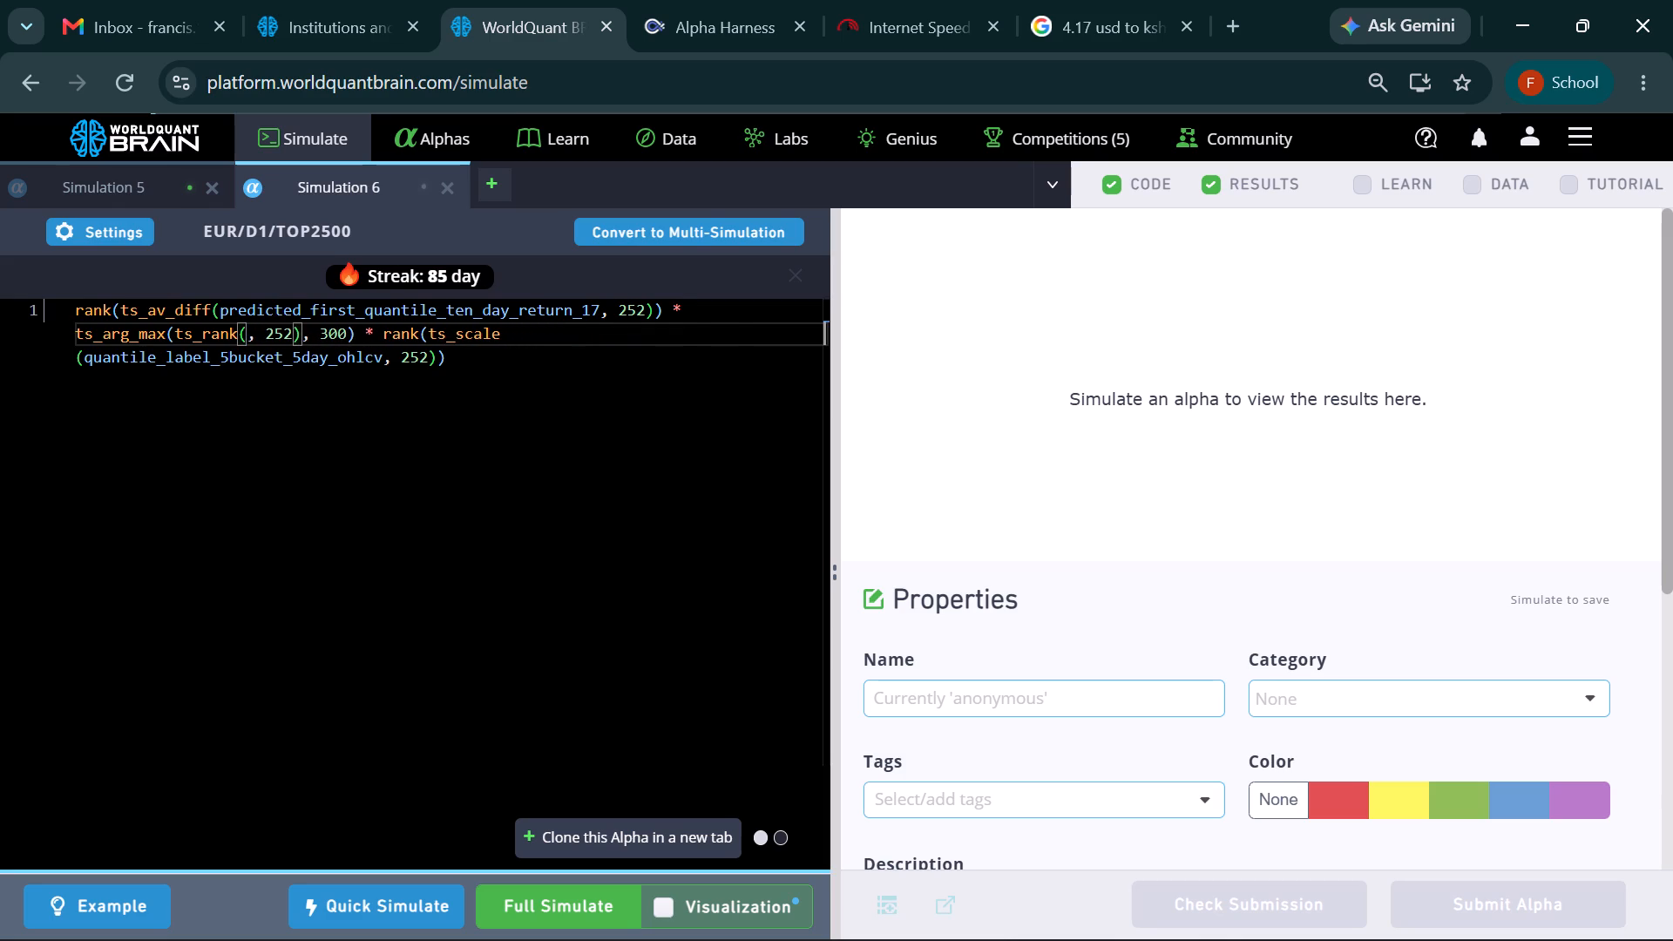
key("ctrl+v")
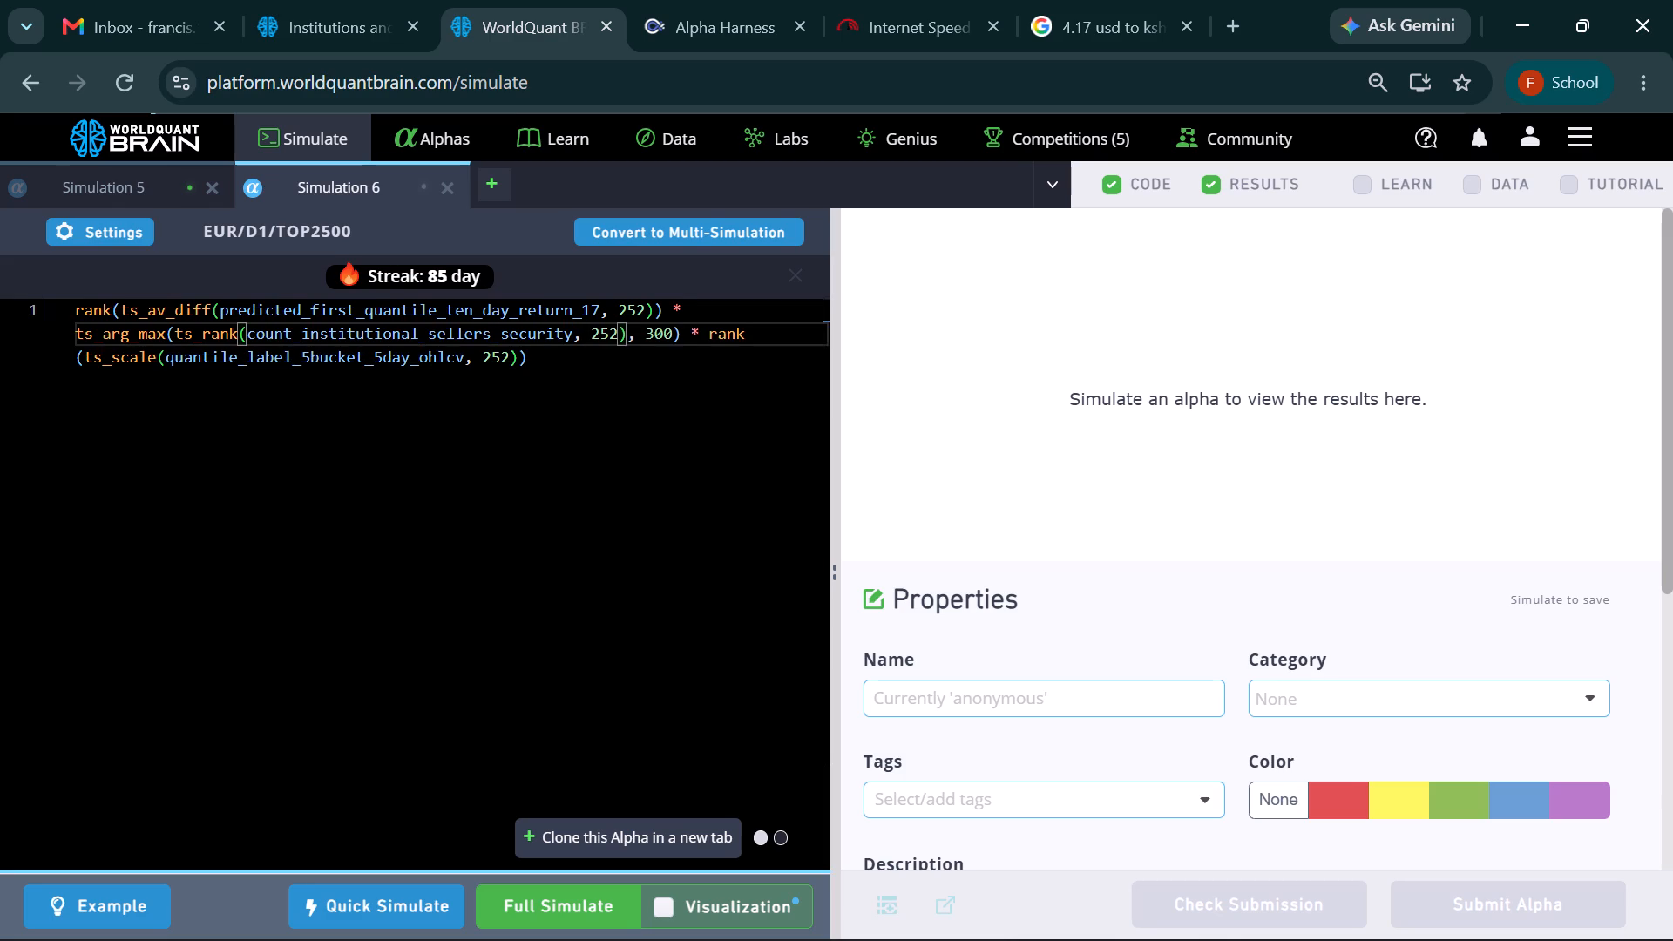
left_click(584, 898)
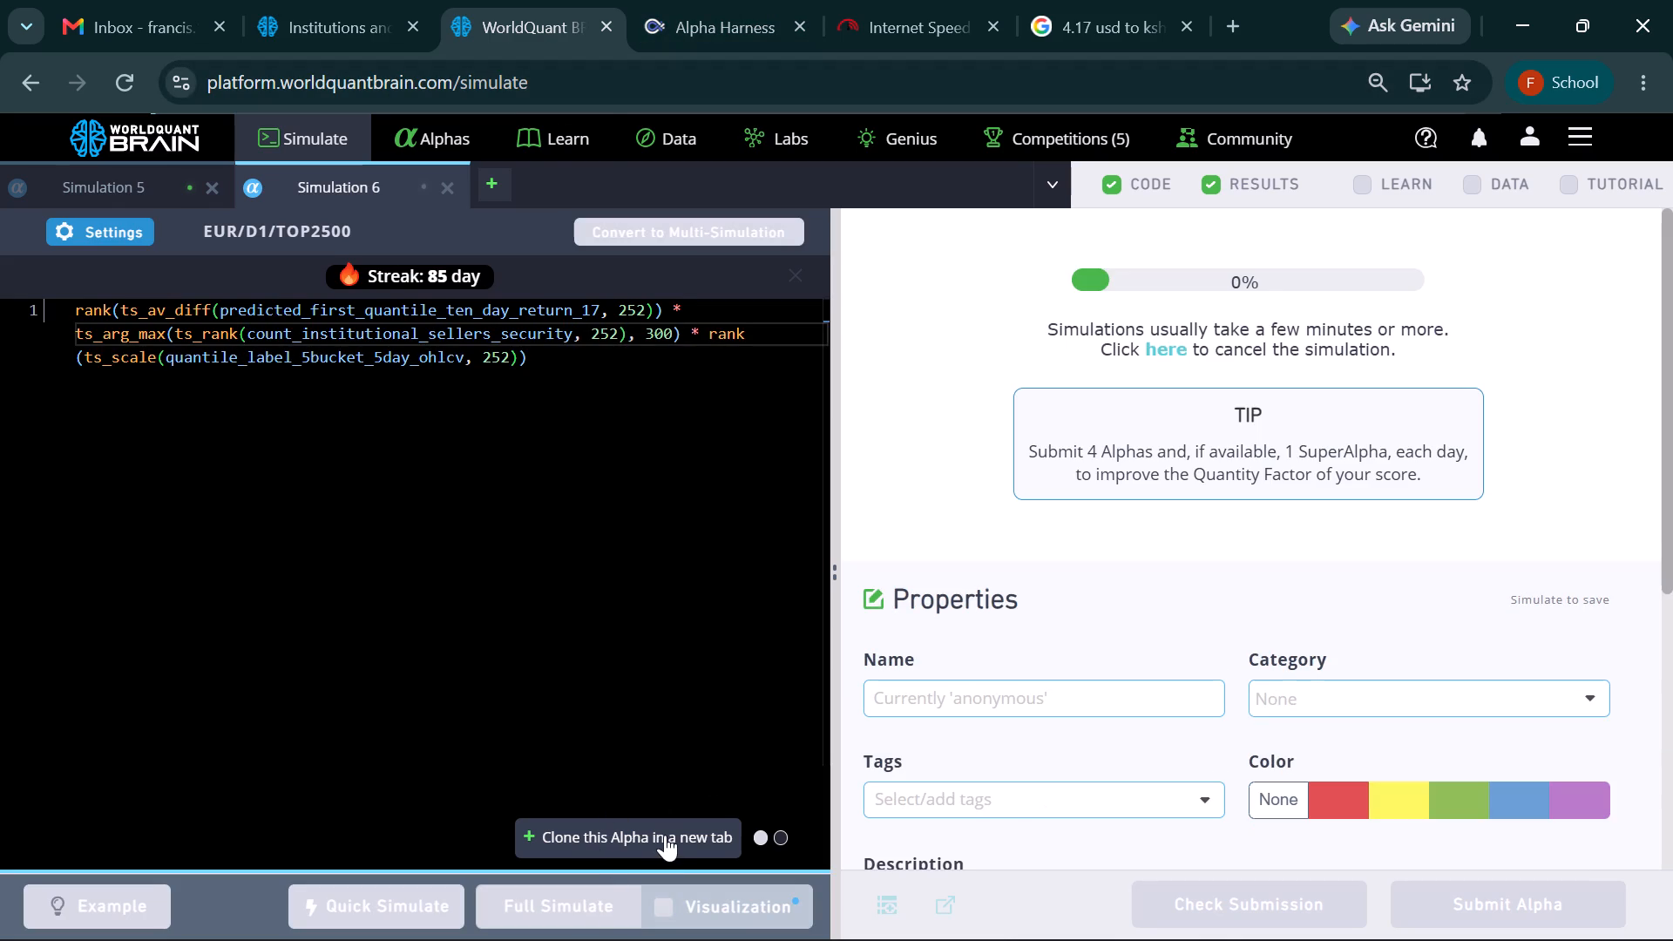
Clone Simulation 6's alpha into a new simulation.
left_click(665, 835)
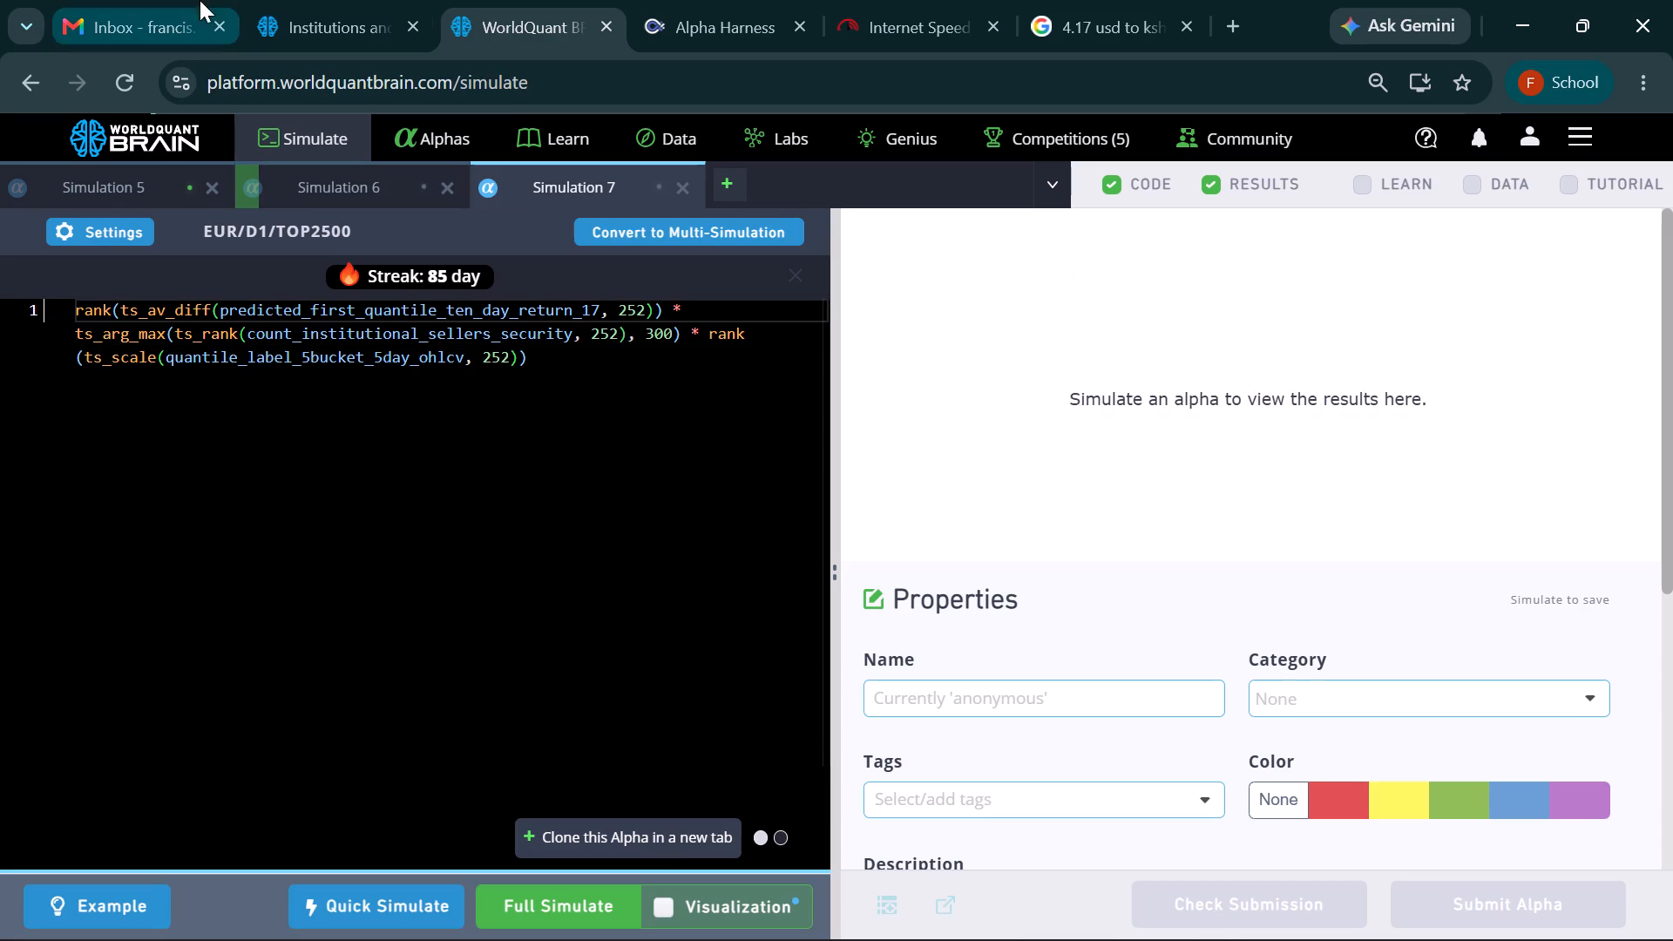
Copy count_institutional_holders_security from the dataset and substitute it for the ts_rank field in Simulation 7.
left_click(331, 0)
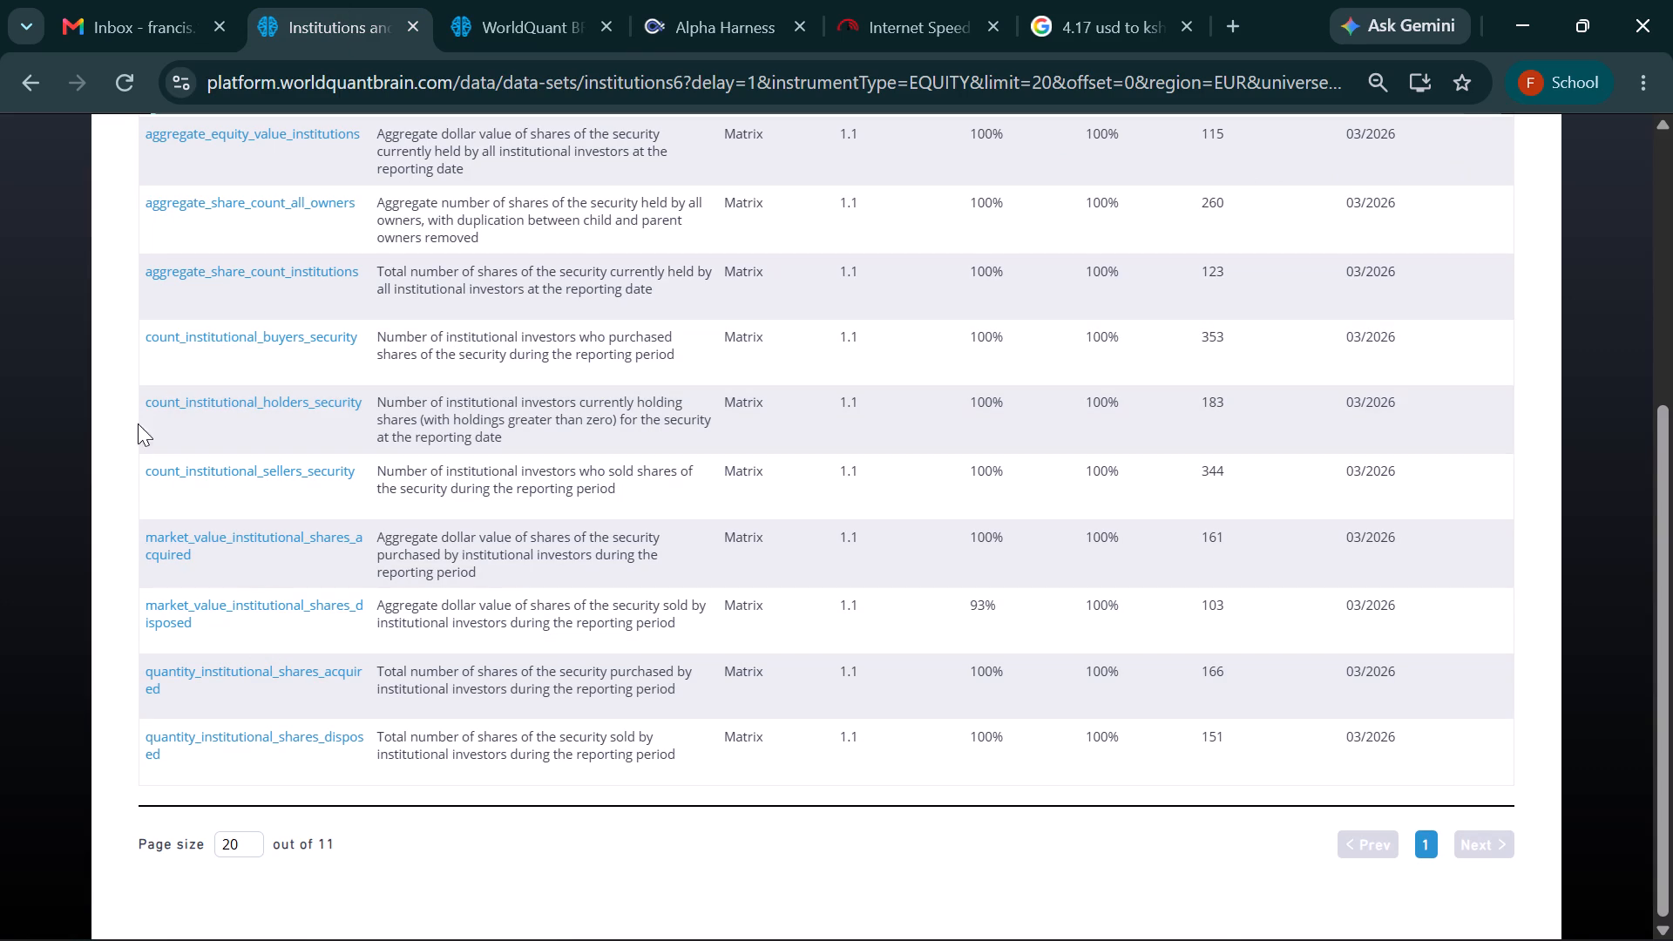
left_click(159, 414)
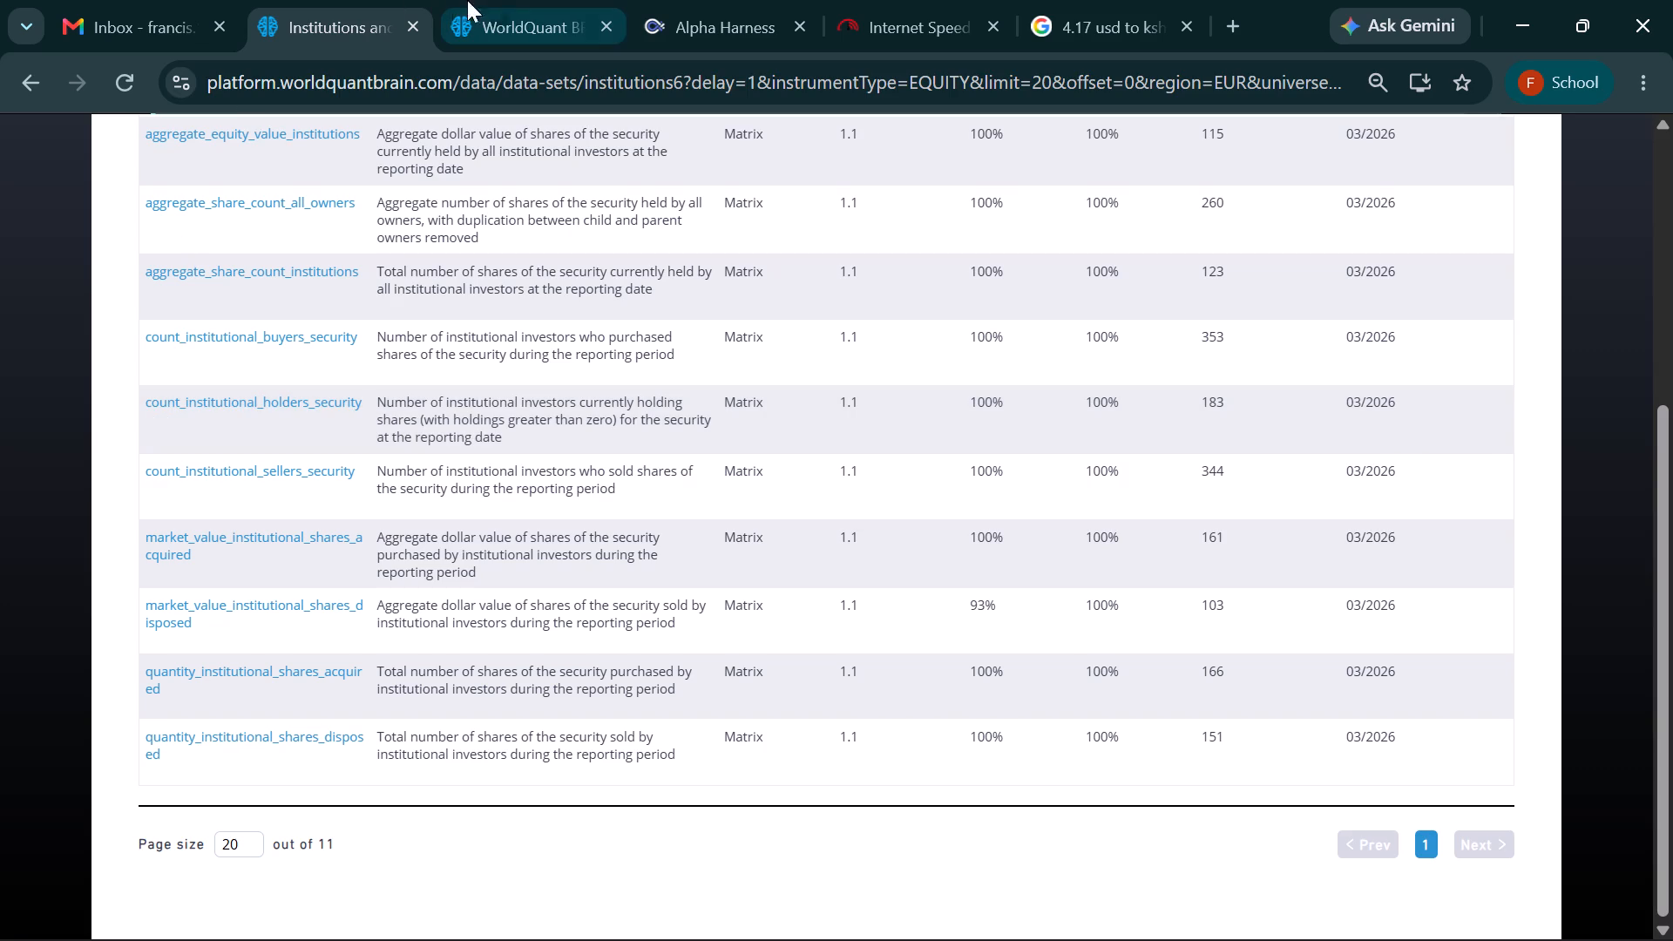
left_click(518, 0)
left_click(574, 335)
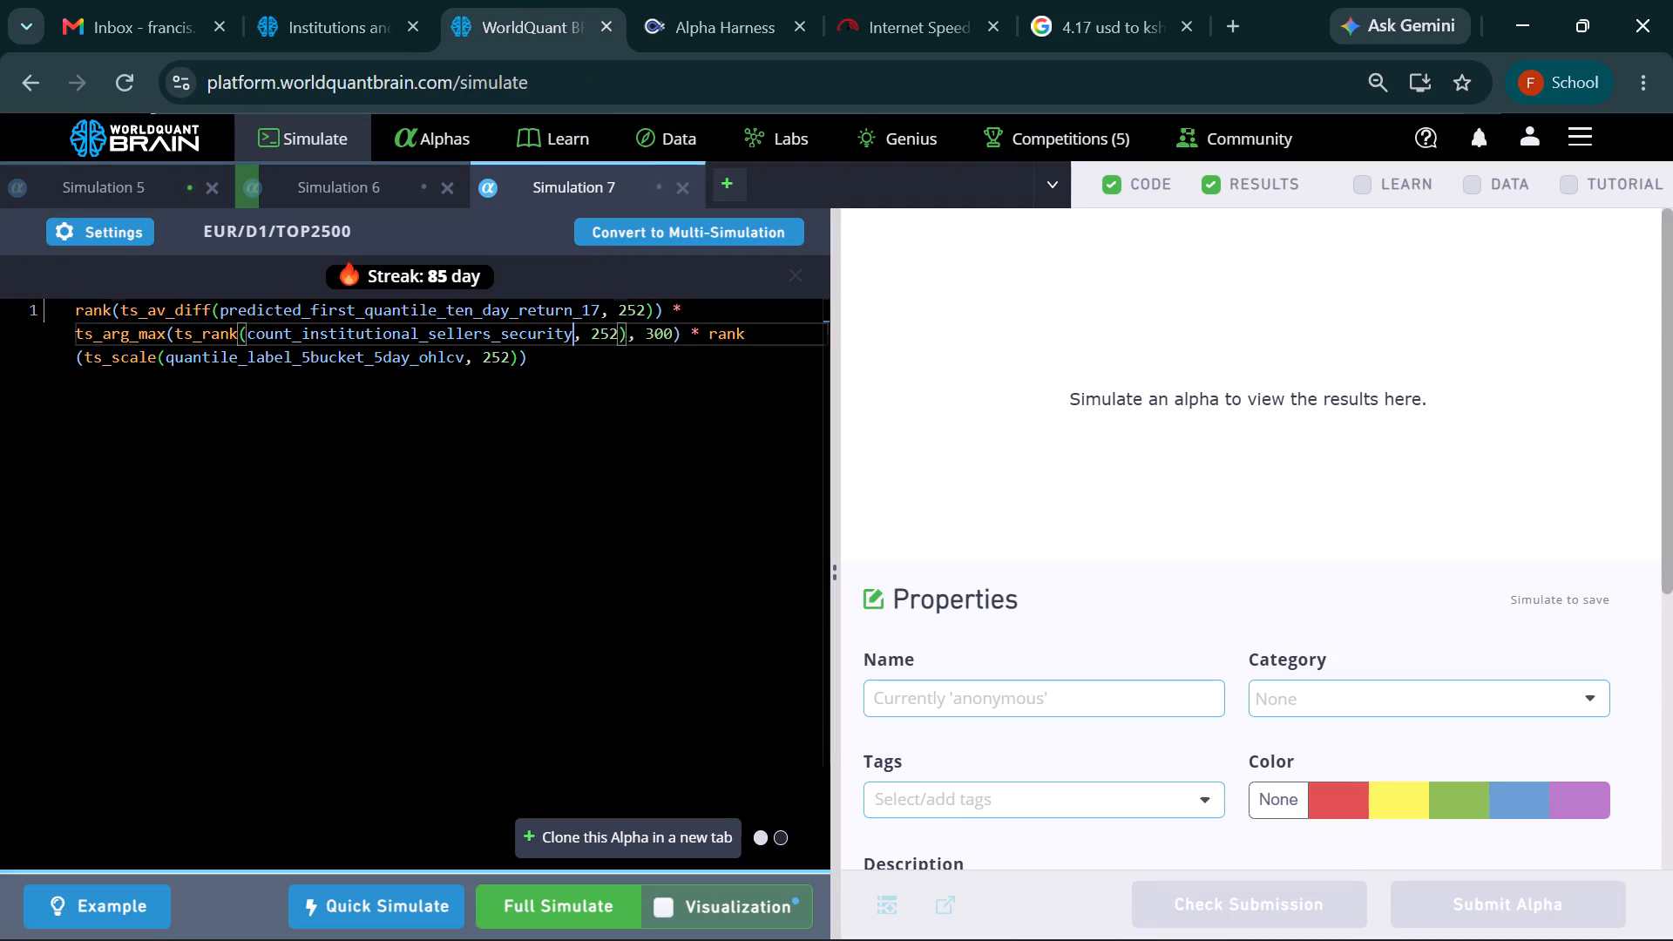
key("BackSpace")
key("BackSpace")
key("BackSpace")
key("BackSpace")
key("BackSpace")
key("BackSpace")
key("BackSpace")
key("BackSpace")
key("BackSpace")
key("BackSpace")
key("BackSpace")
key("BackSpace")
key("BackSpace")
key("BackSpace")
key("BackSpace")
key("BackSpace")
key("BackSpace")
key("BackSpace")
key("BackSpace")
key("BackSpace")
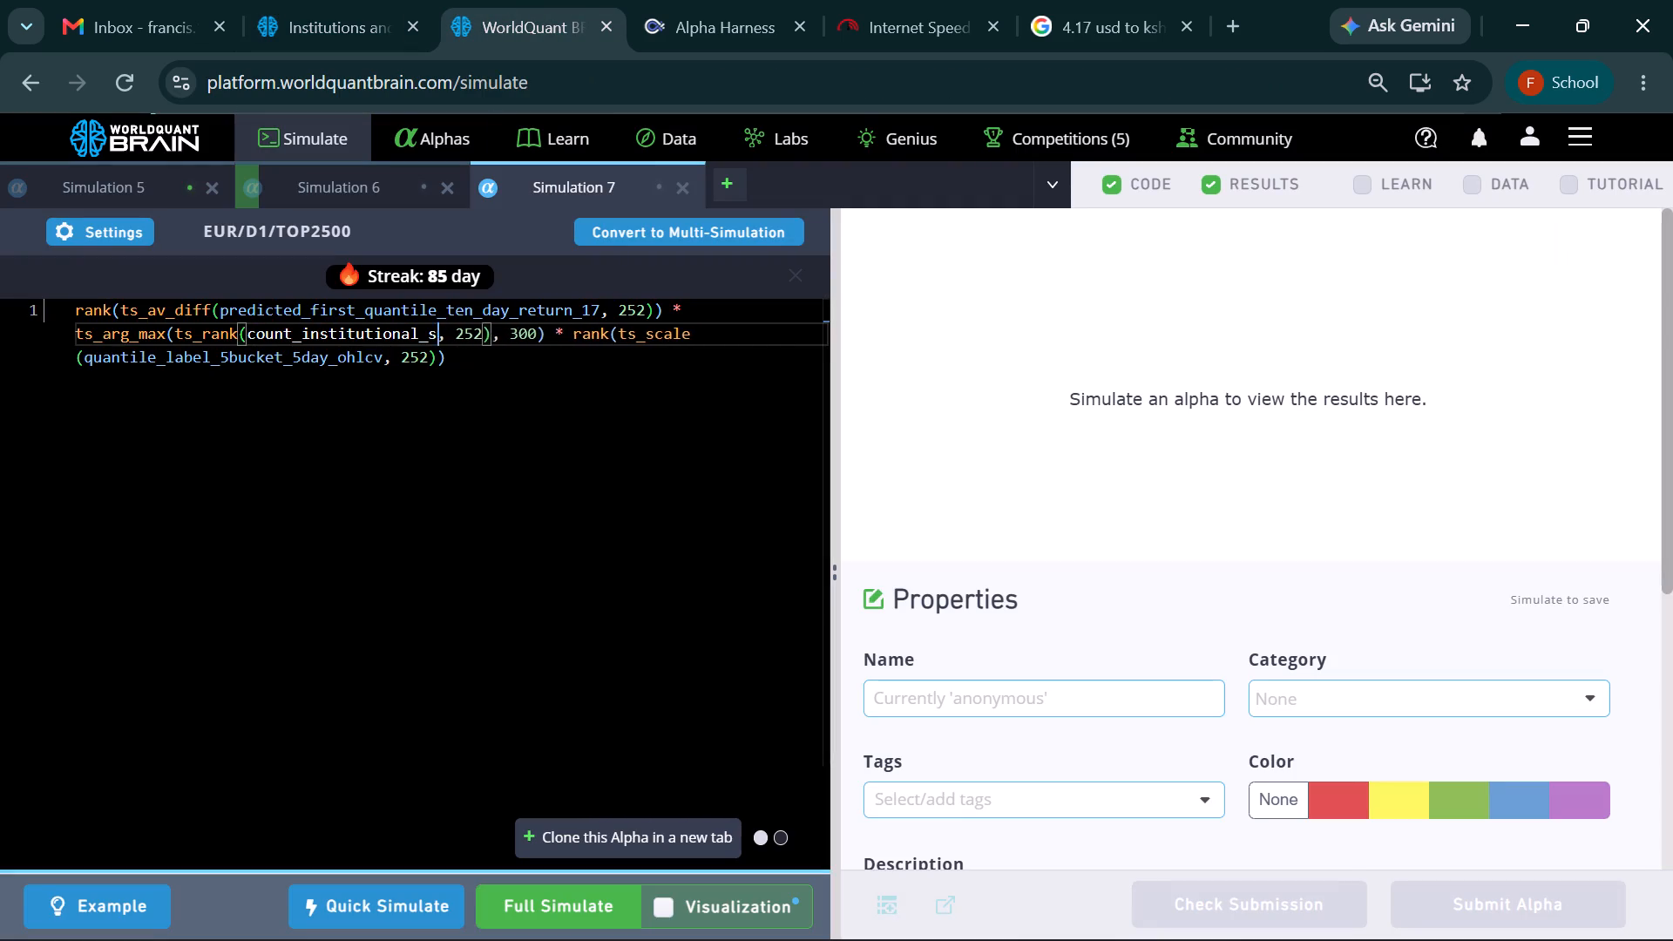
key("BackSpace")
key("BackSpace")
key("BackSpace")
key("BackSpace")
key("BackSpace")
key("BackSpace")
key("BackSpace")
key("BackSpace")
key("BackSpace")
key("BackSpace")
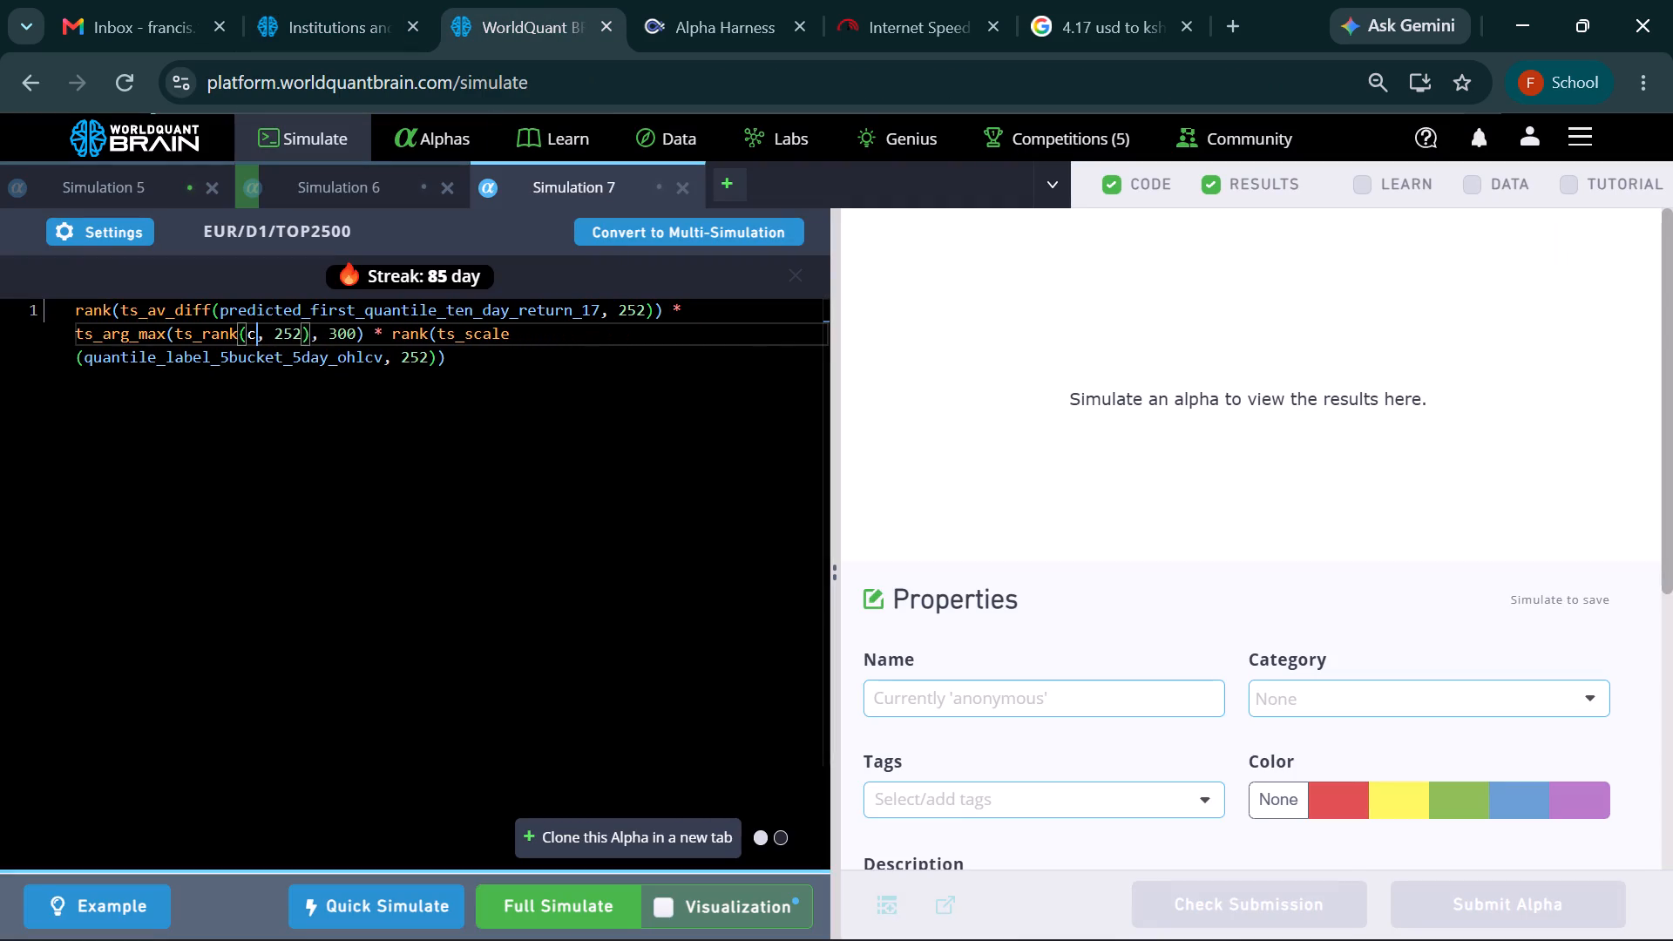
key("BackSpace")
key("ctrl+v")
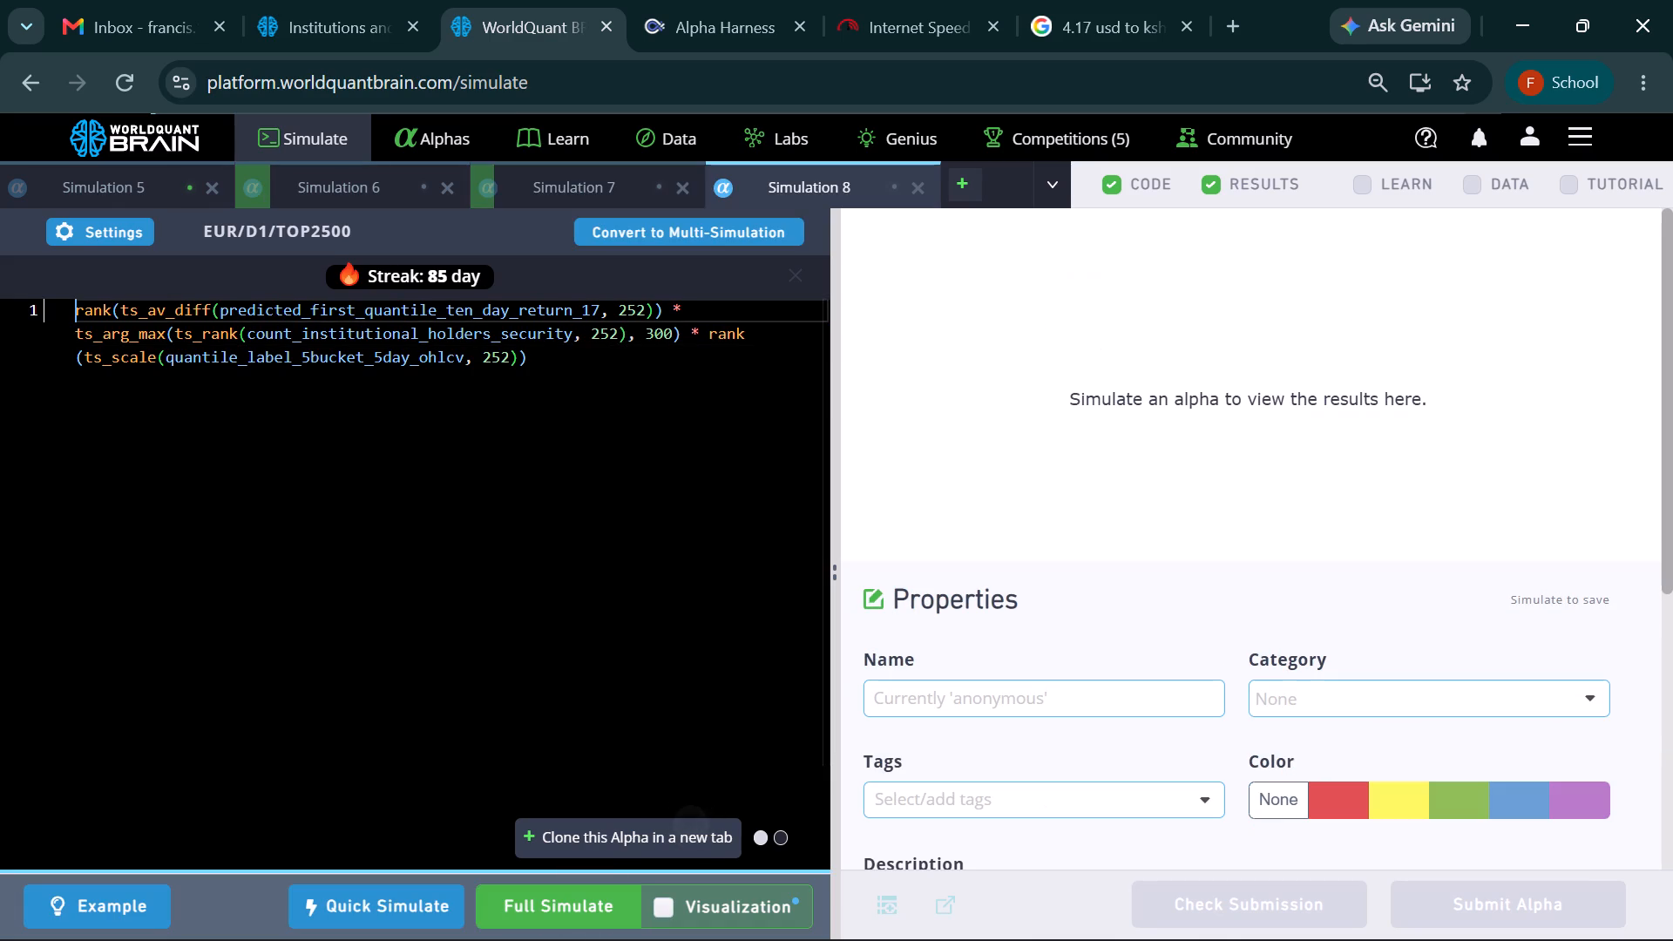
Replace the ts_rank field in Simulation 8 with count_institutional_buyers_security, copied from the dataset, and run the full simulation.
left_click(306, 0)
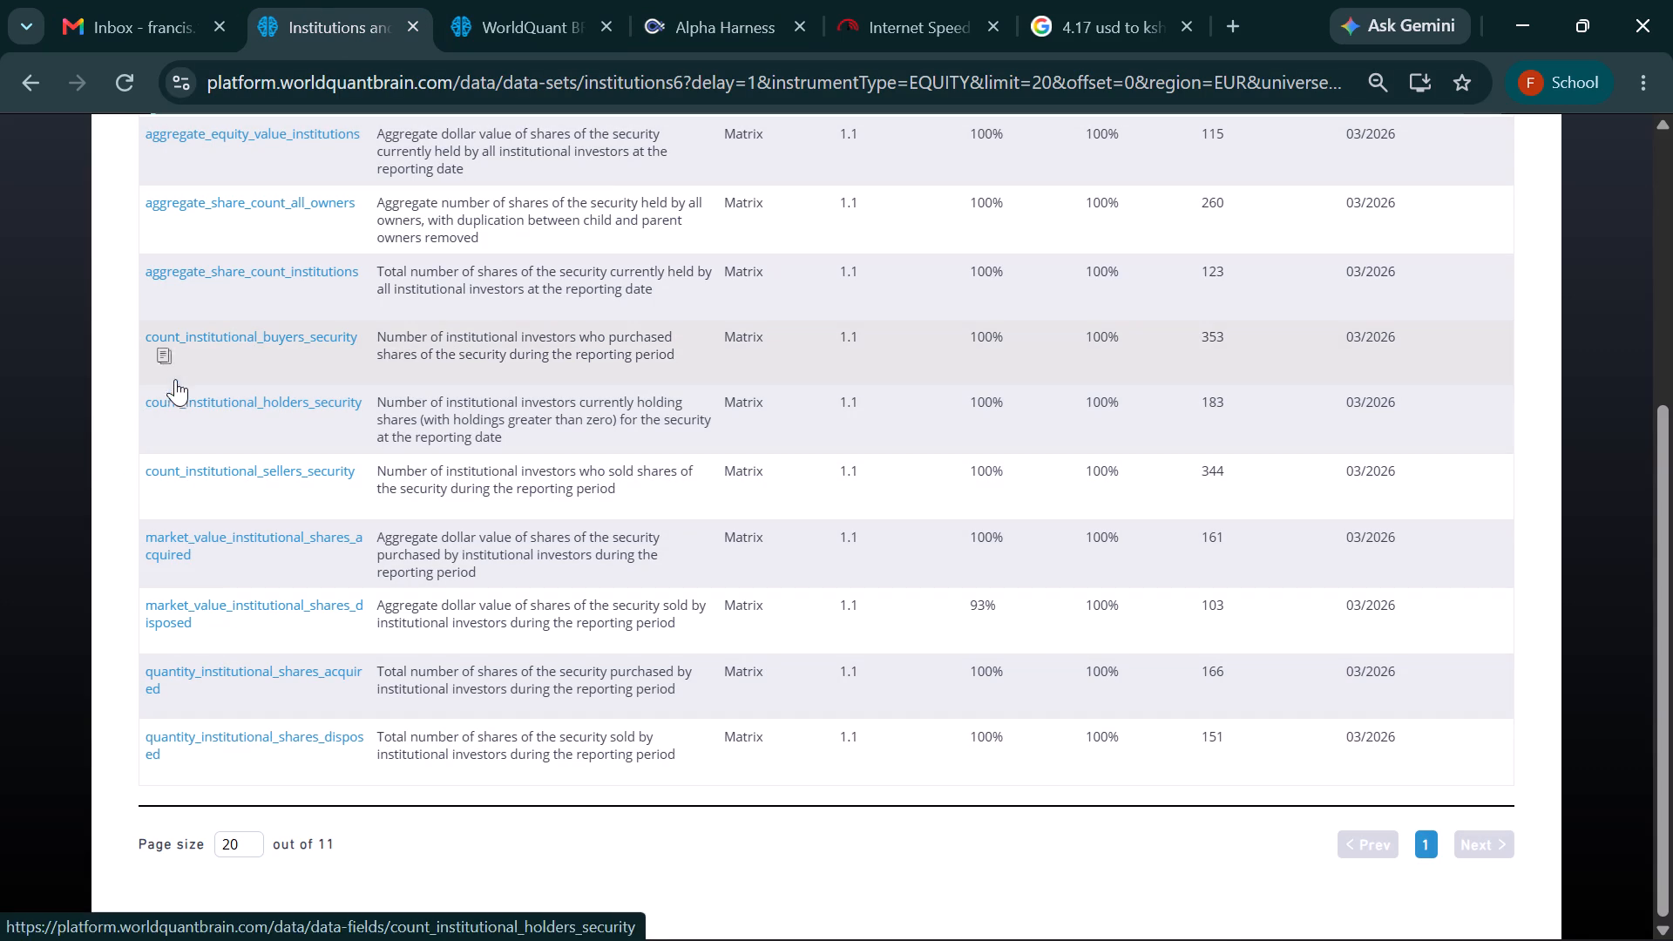
left_click(167, 355)
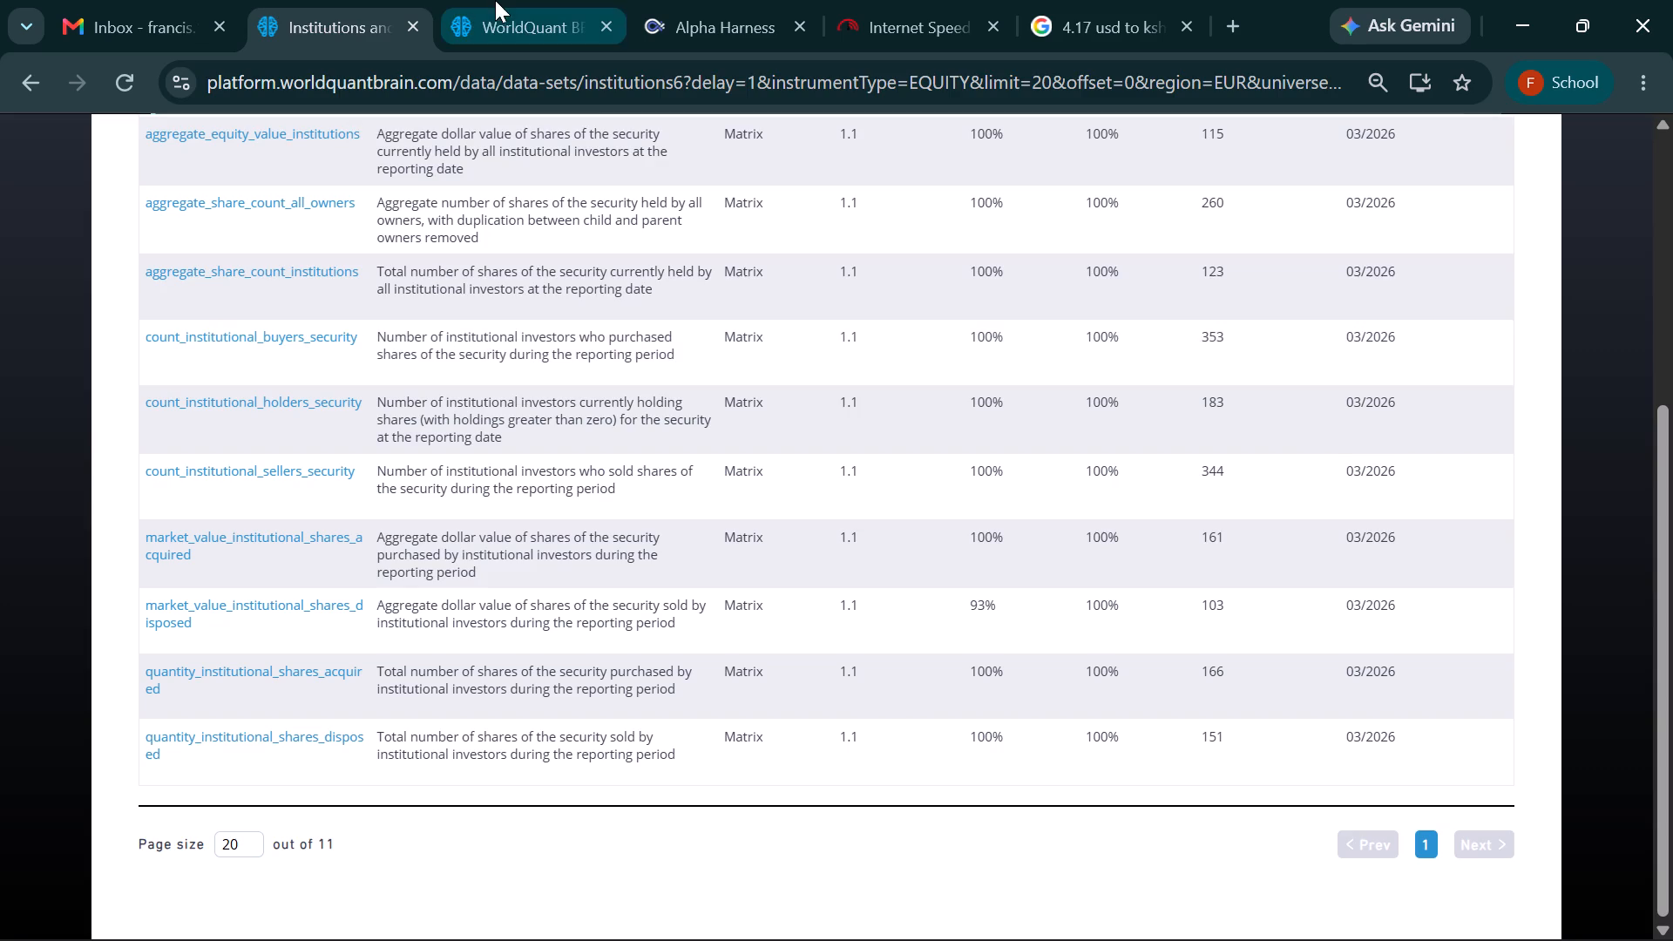
left_click(502, 0)
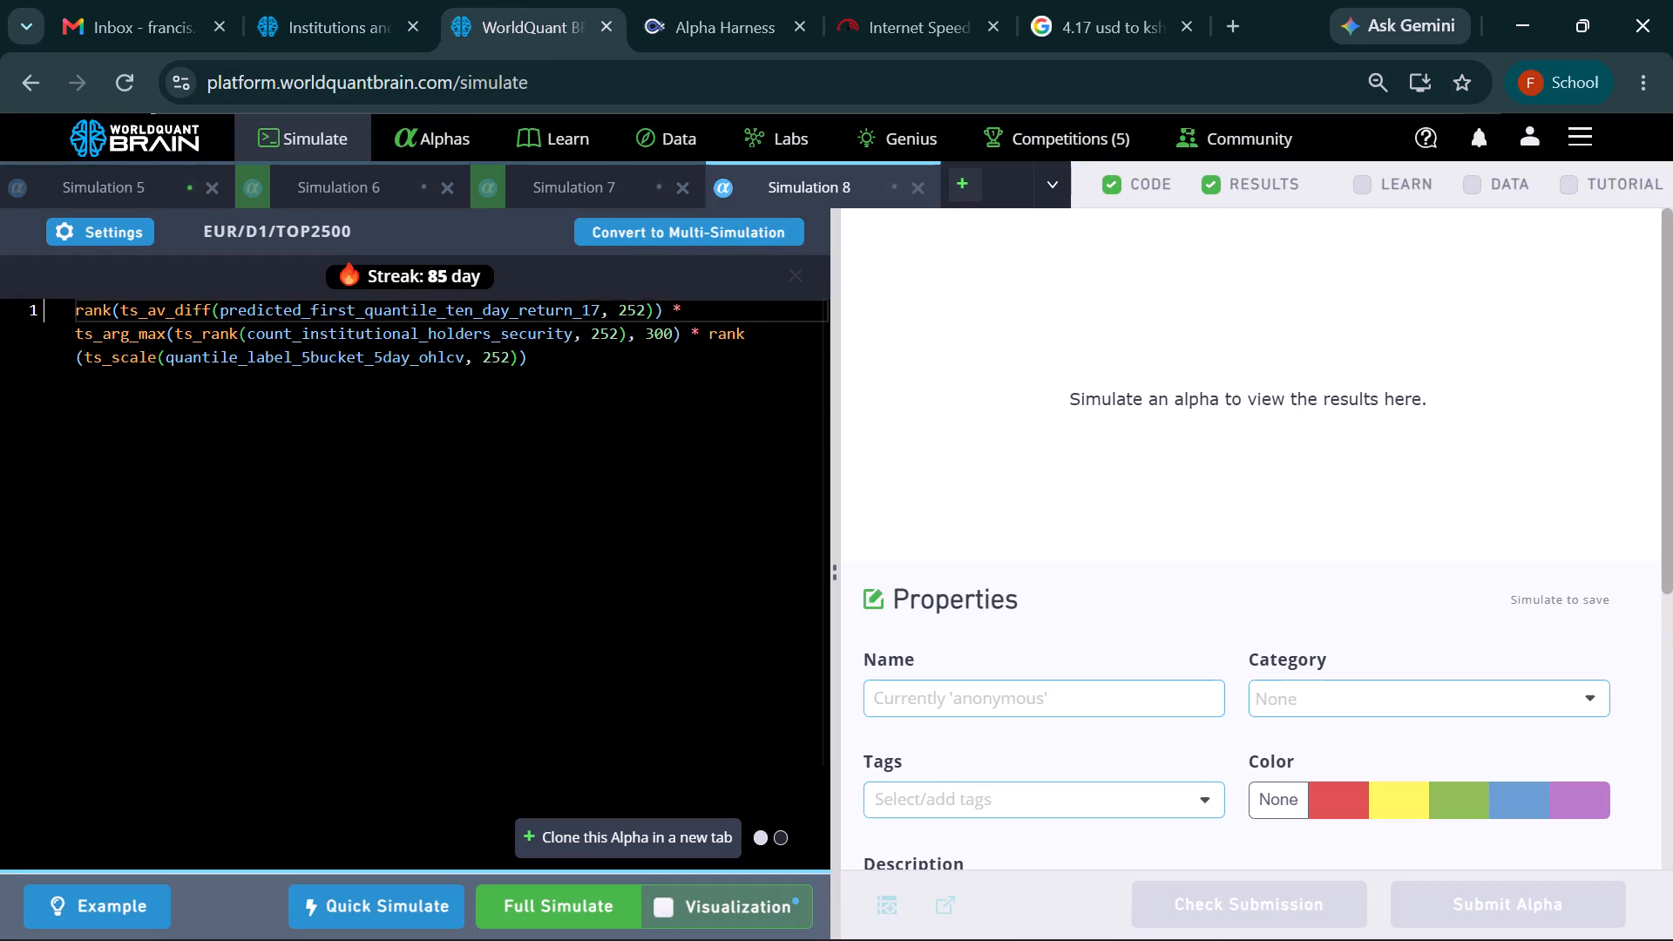
left_click(575, 332)
key("BackSpace")
key("BackSpace")
key("BackSpace")
key("BackSpace")
key("BackSpace")
key("BackSpace")
key("BackSpace")
key("BackSpace")
key("BackSpace")
key("BackSpace")
key("BackSpace")
key("BackSpace")
key("BackSpace")
key("BackSpace")
key("BackSpace")
key("BackSpace")
key("BackSpace")
key("BackSpace")
key("BackSpace")
key("BackSpace")
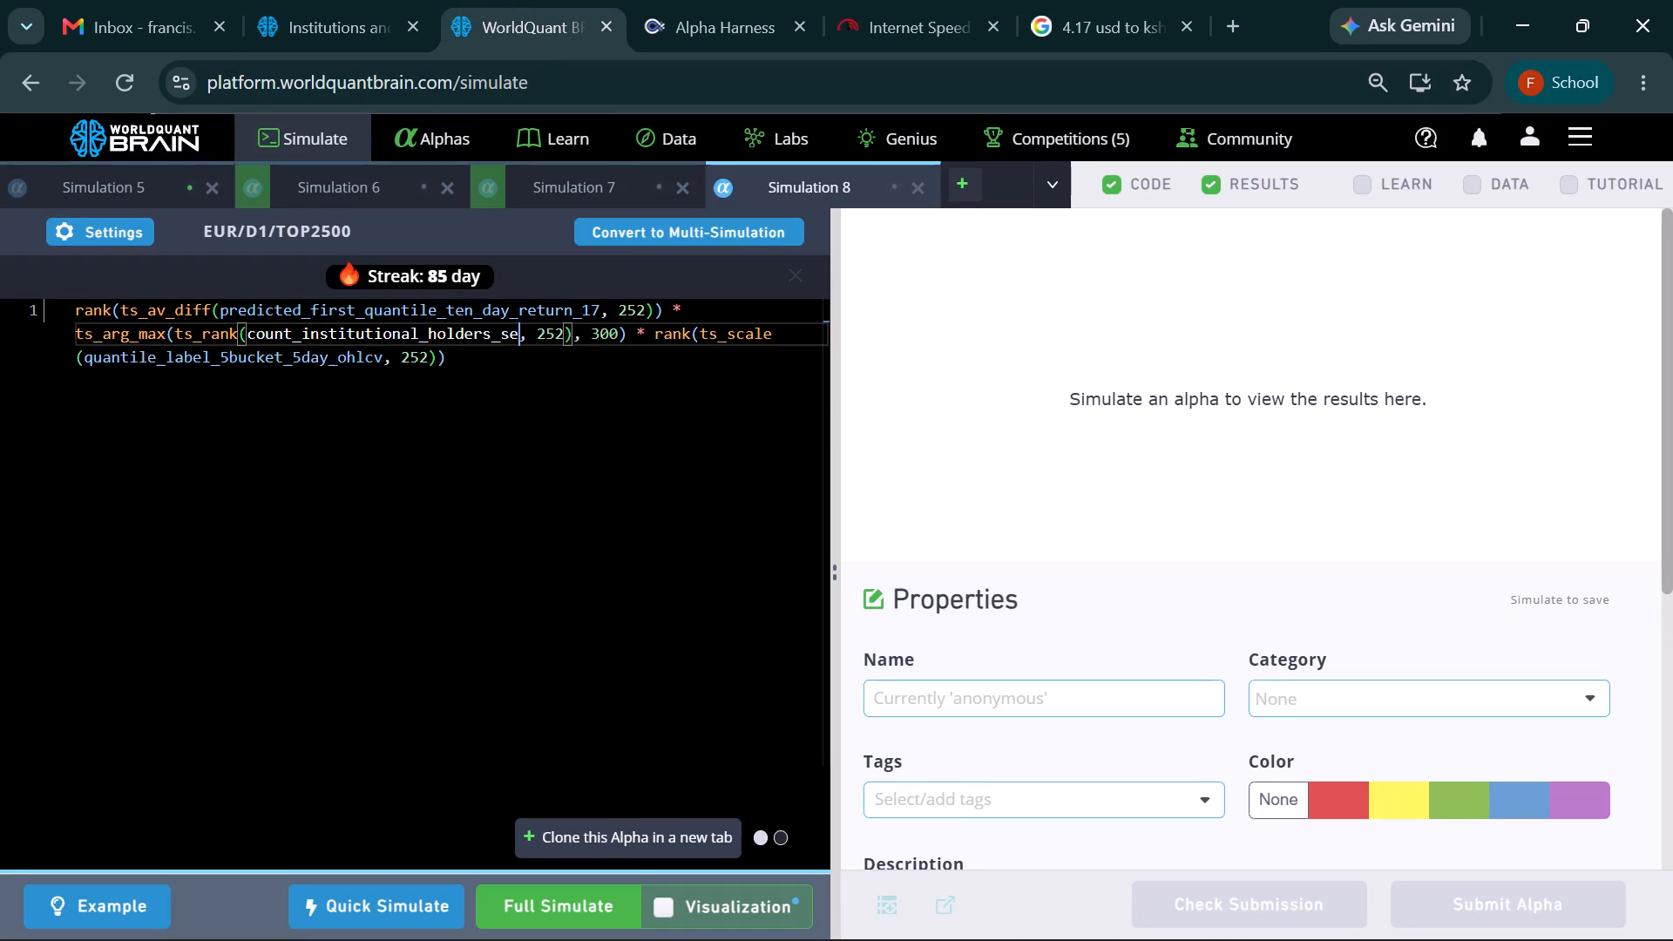
key("BackSpace")
key("BackSpace")
key("BackSpace")
key("BackSpace")
key("BackSpace")
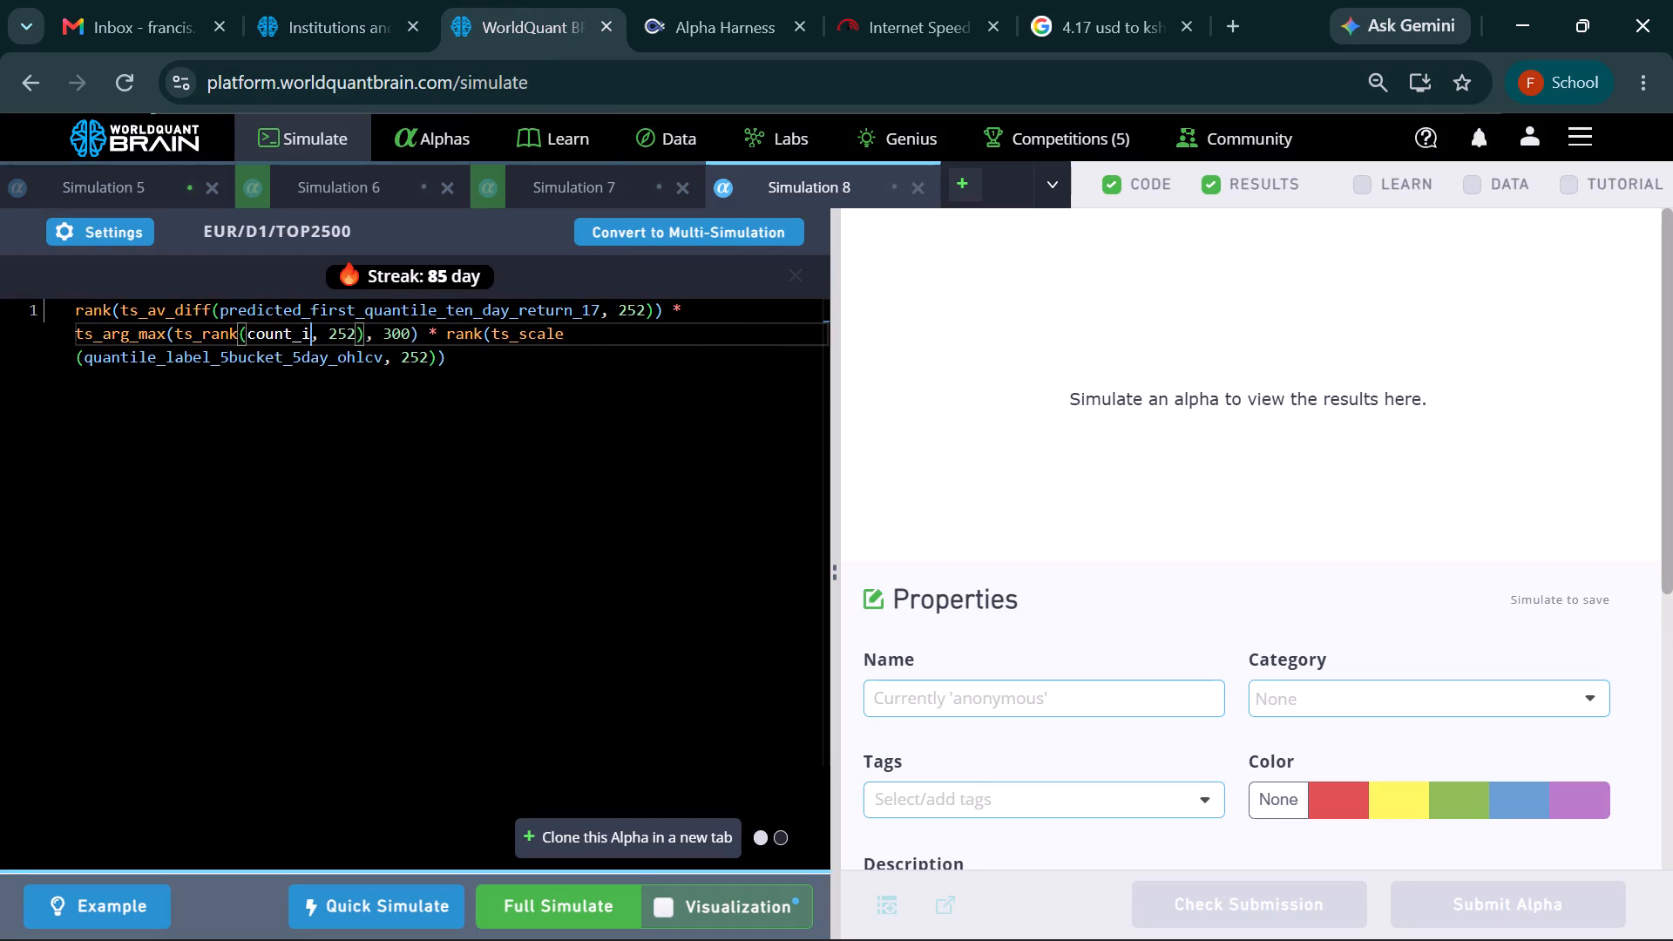
key("BackSpace")
key("BackSpace")
key("BackSpace")
key("BackSpace")
key("BackSpace")
key("BackSpace")
key("BackSpace")
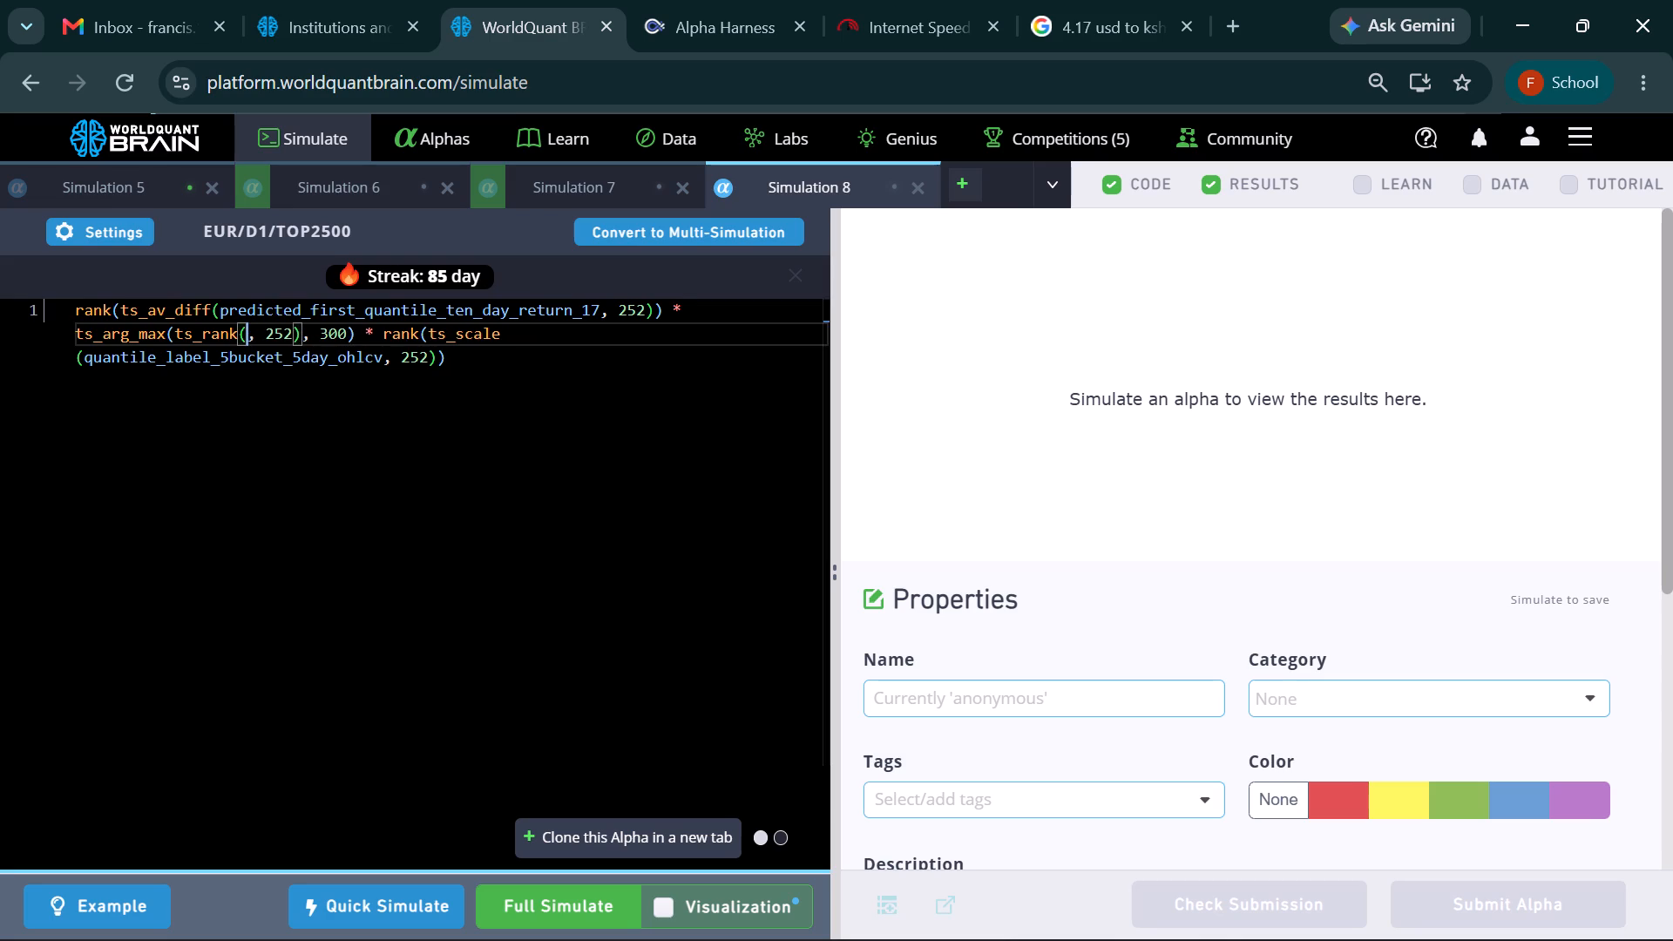
key("ctrl+v")
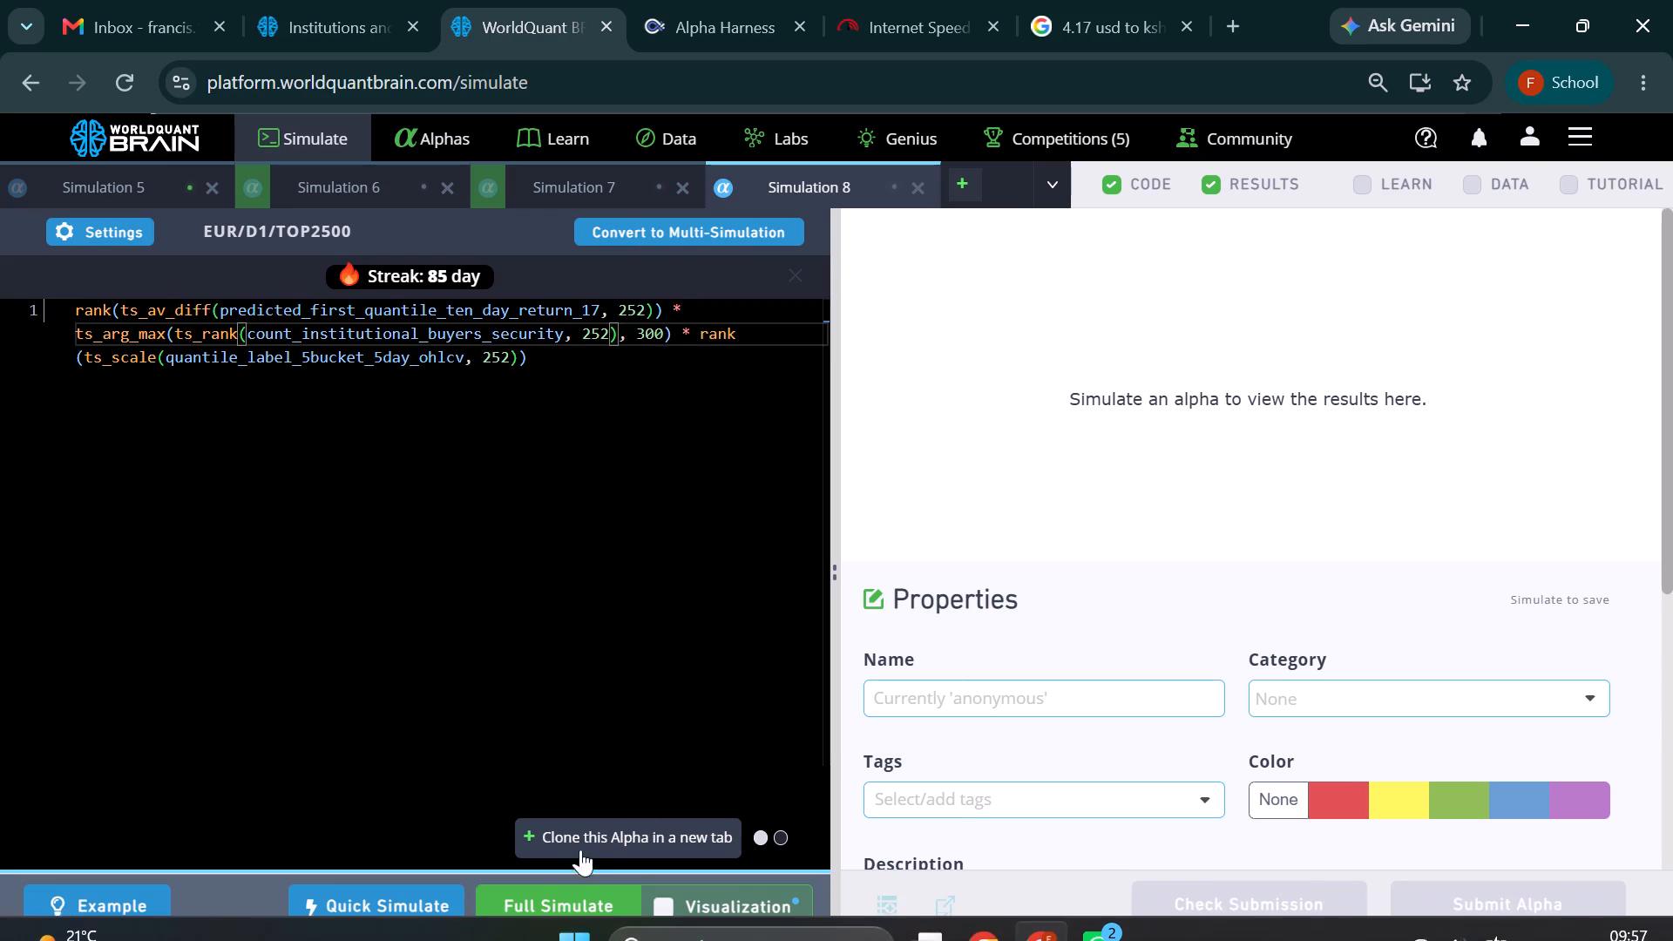
left_click(525, 908)
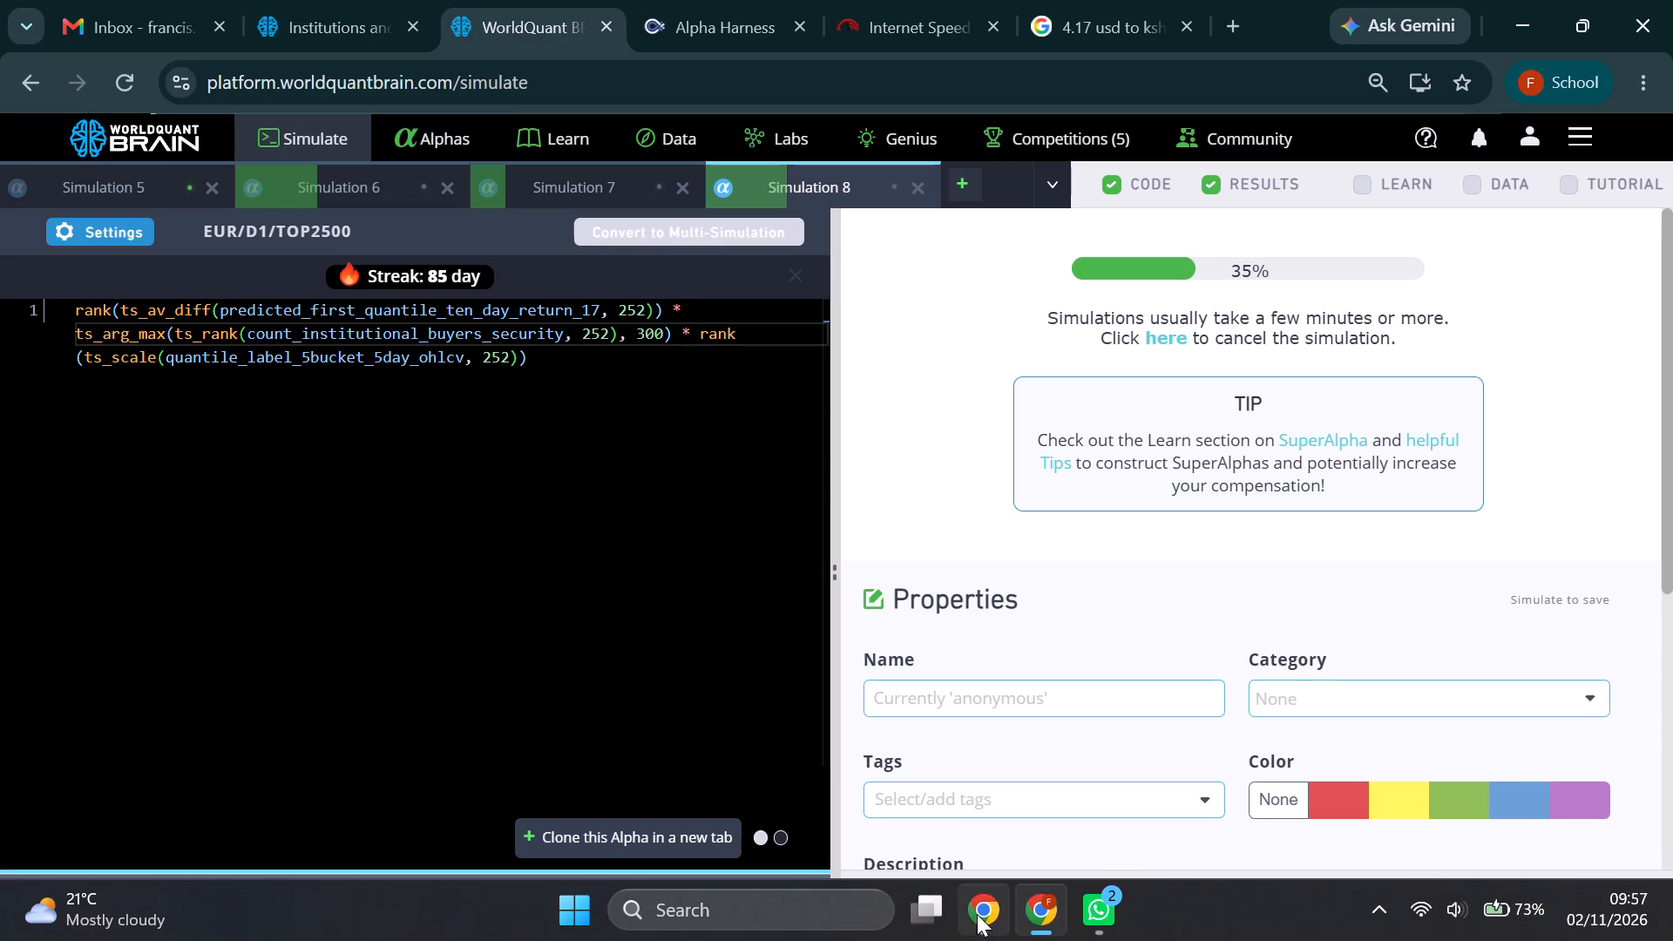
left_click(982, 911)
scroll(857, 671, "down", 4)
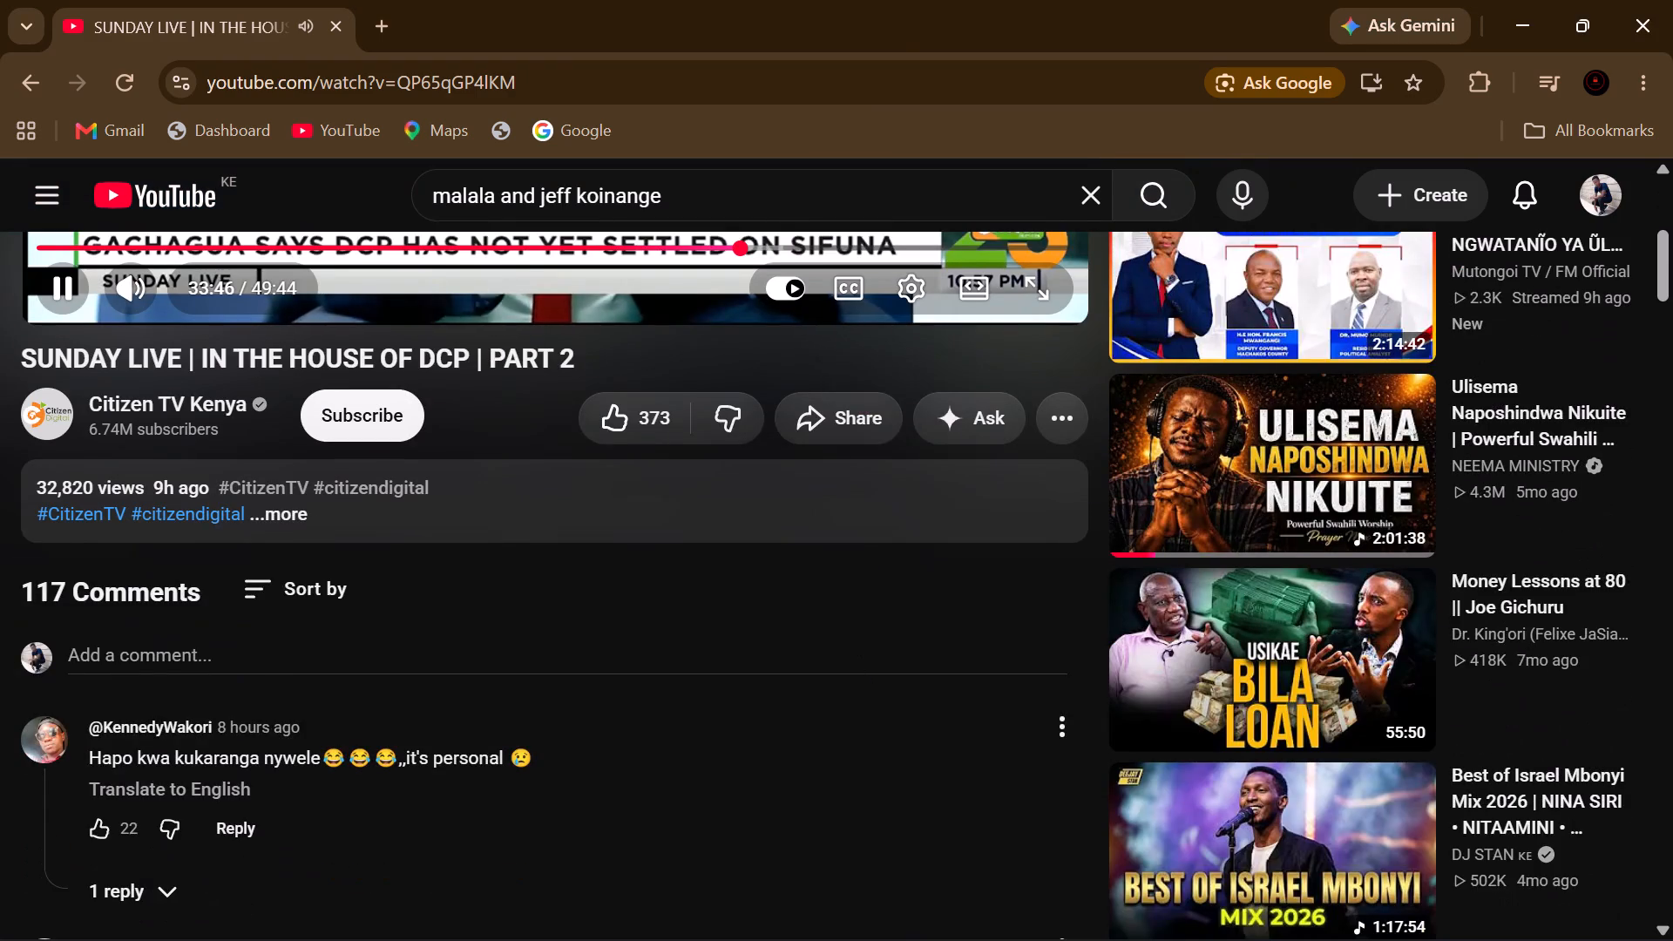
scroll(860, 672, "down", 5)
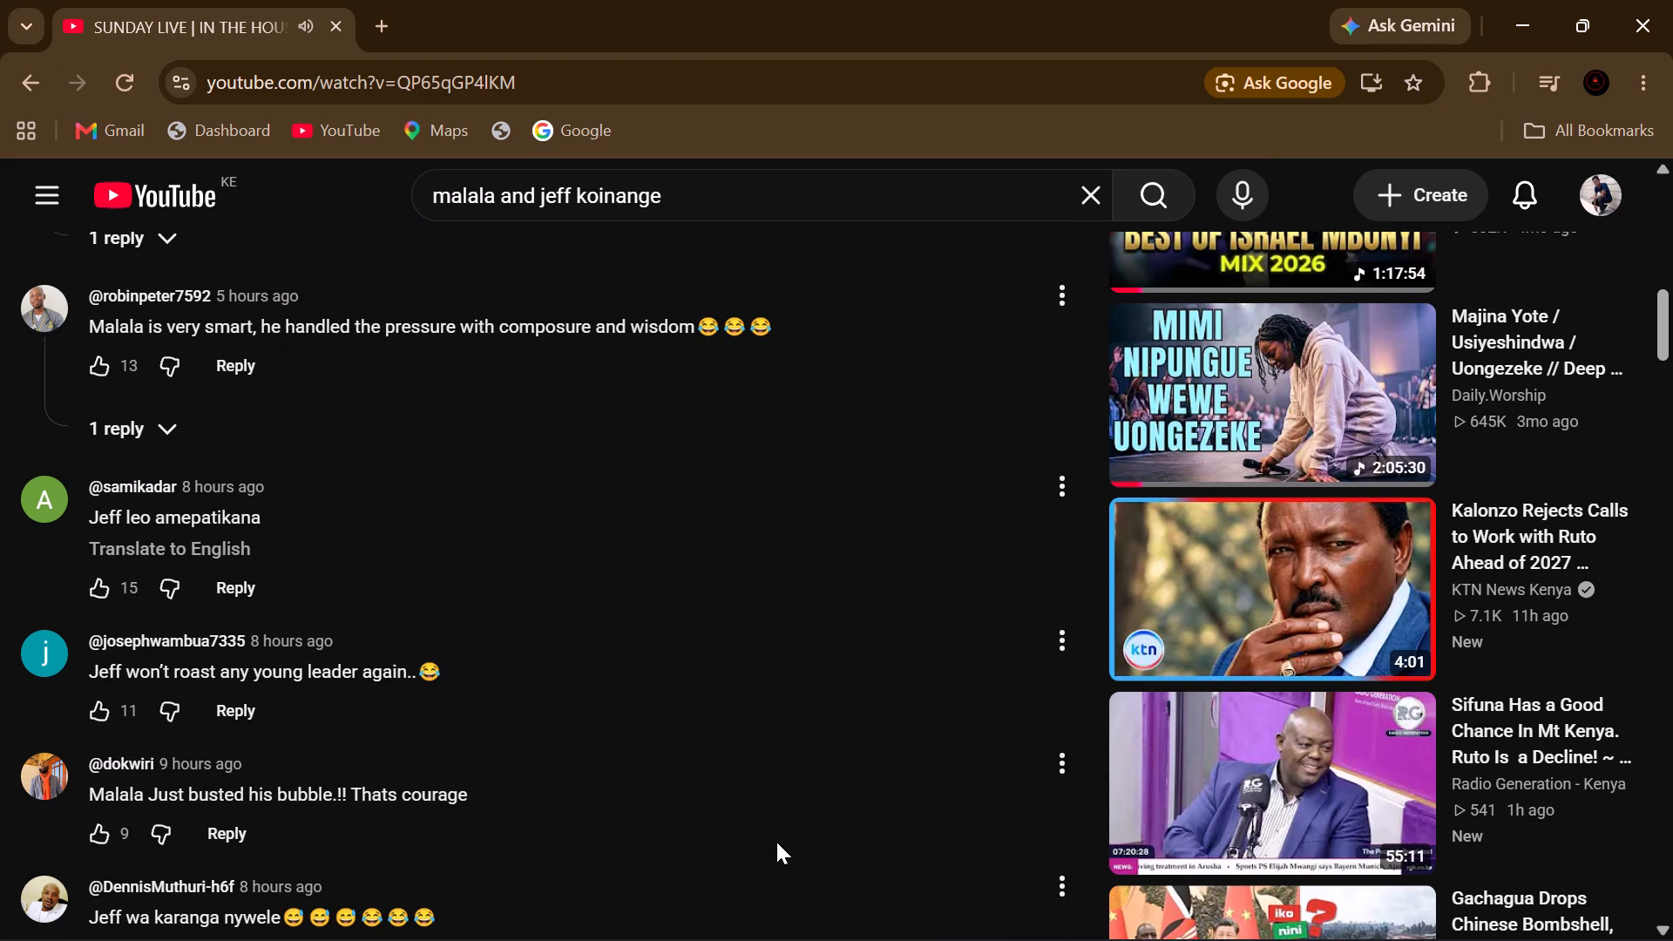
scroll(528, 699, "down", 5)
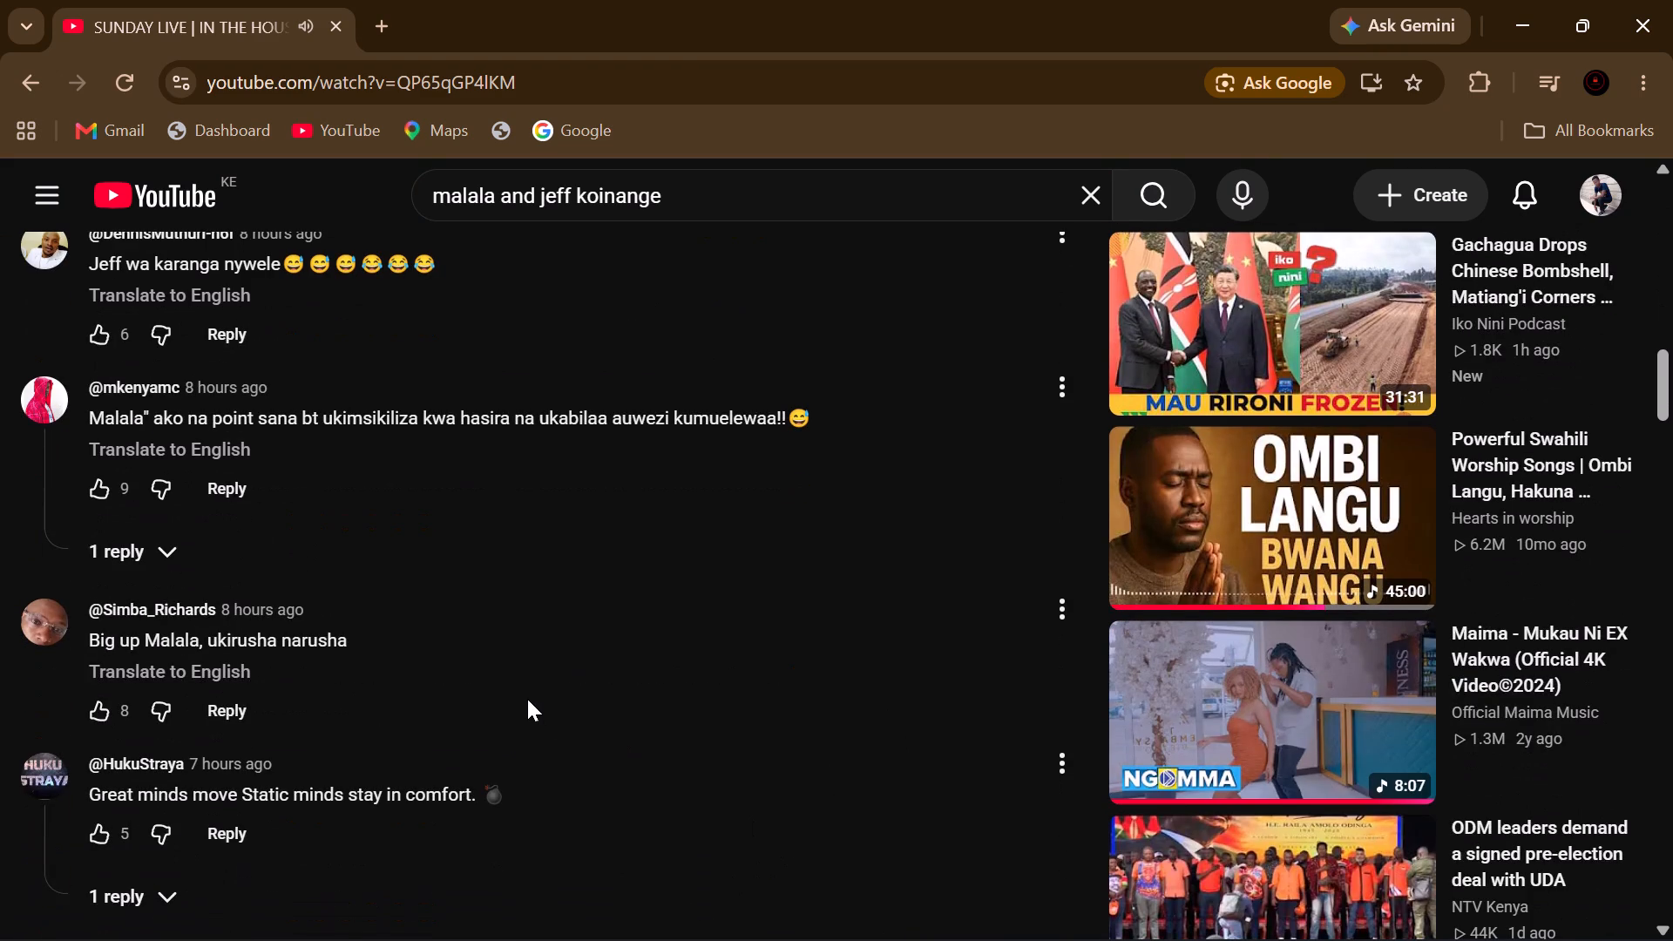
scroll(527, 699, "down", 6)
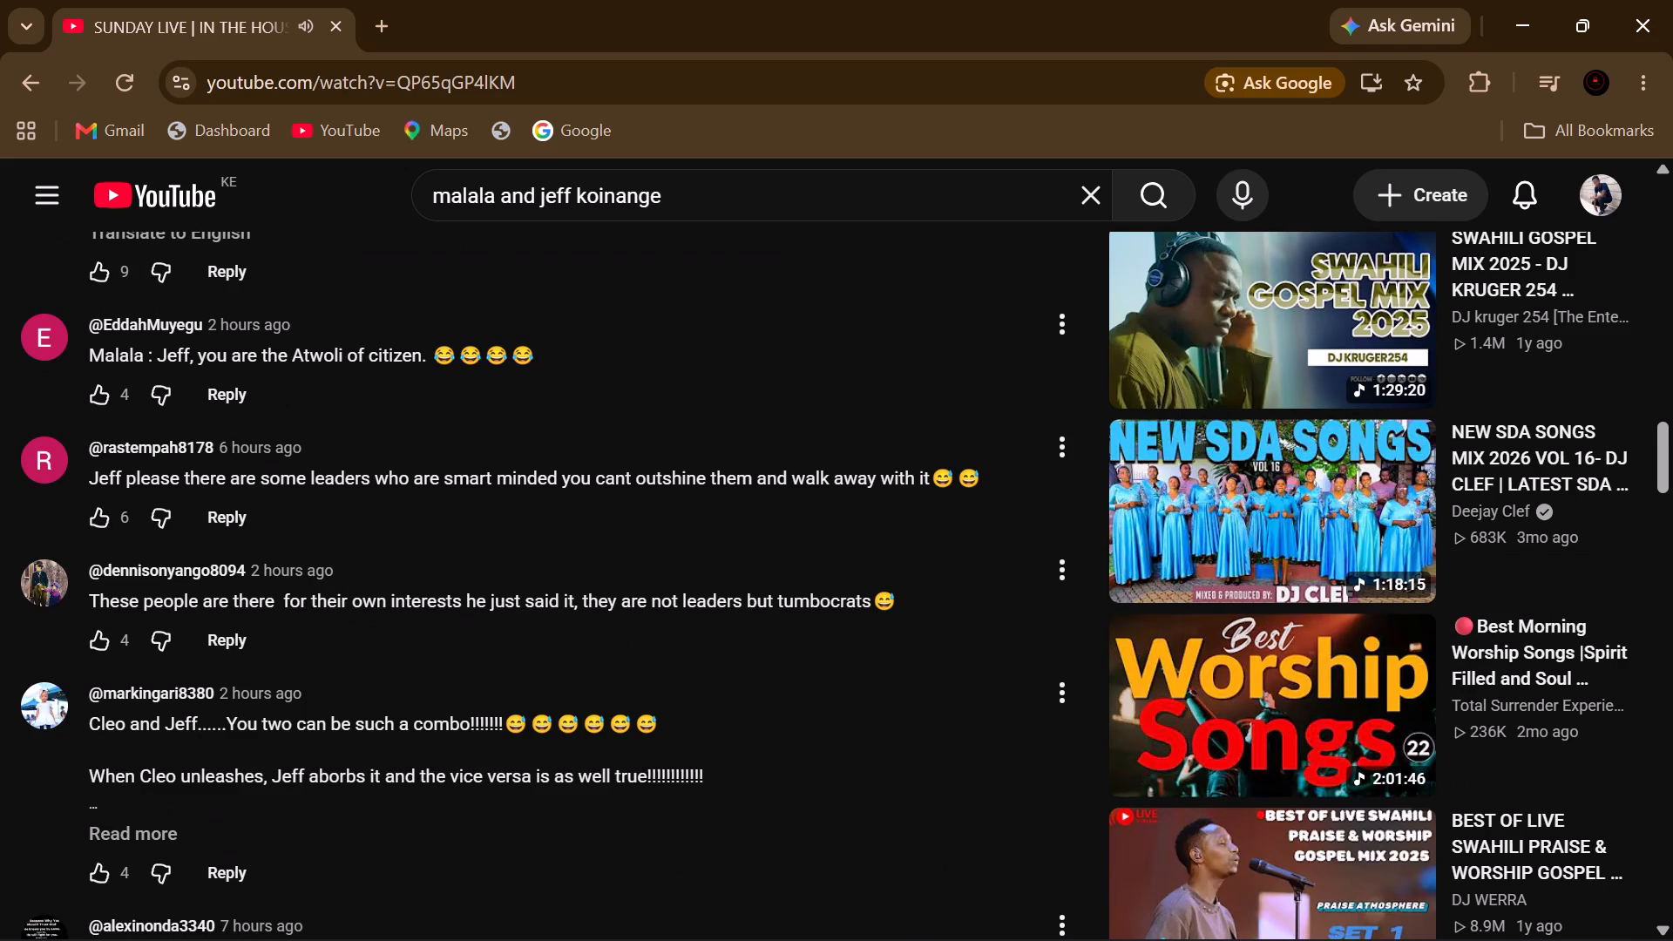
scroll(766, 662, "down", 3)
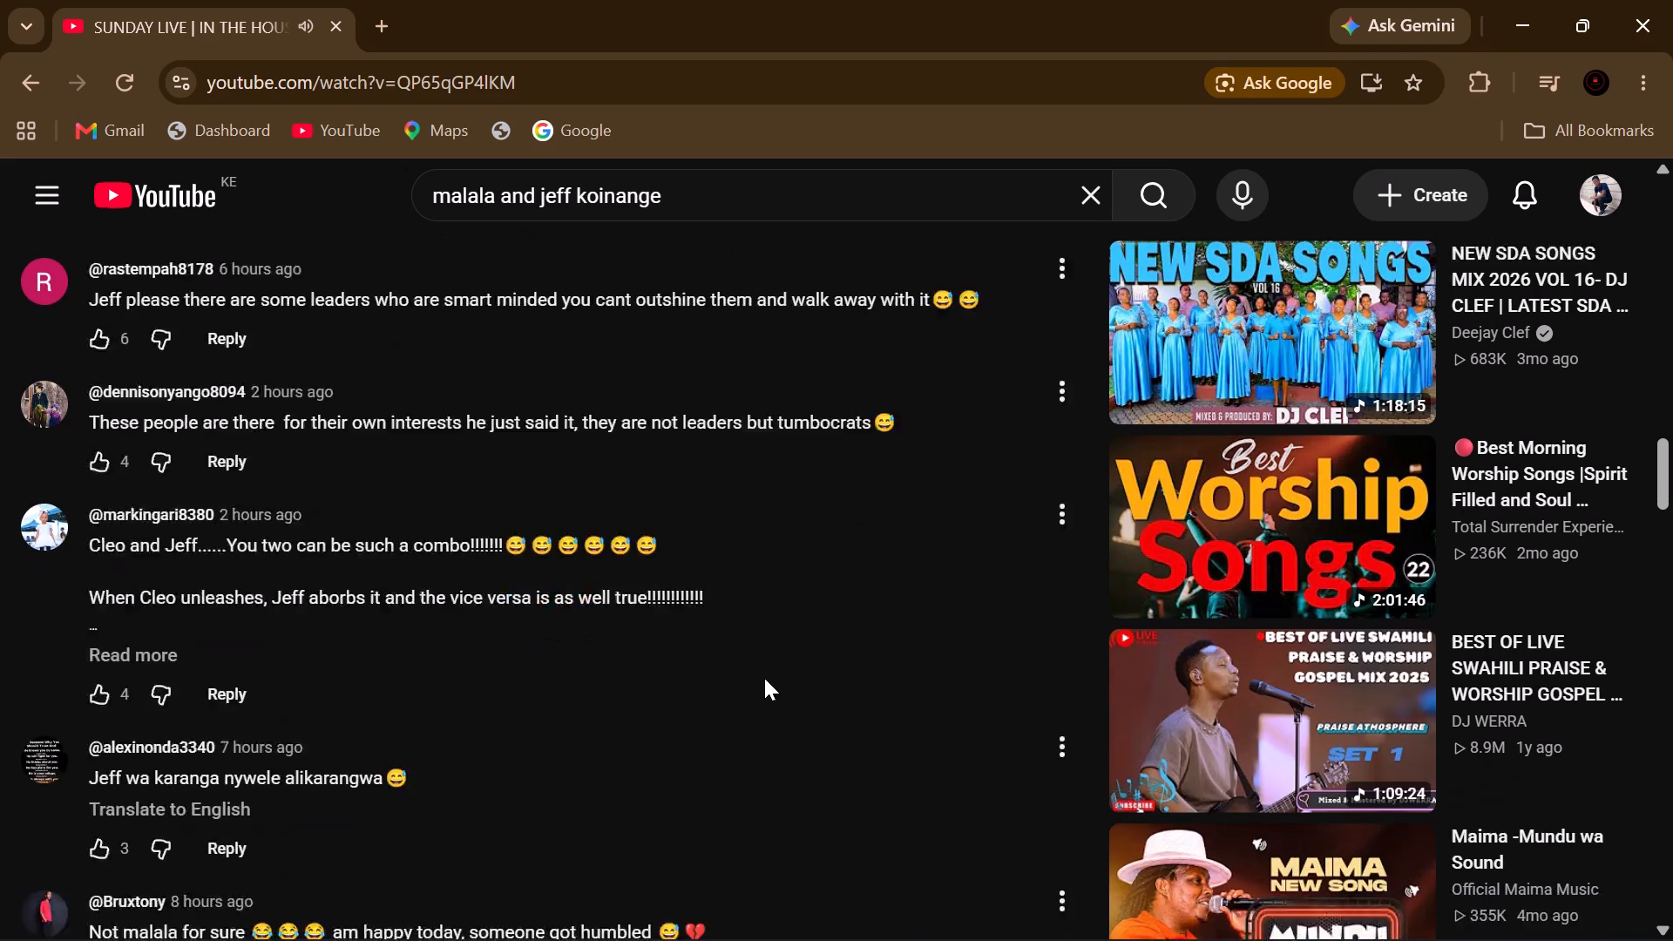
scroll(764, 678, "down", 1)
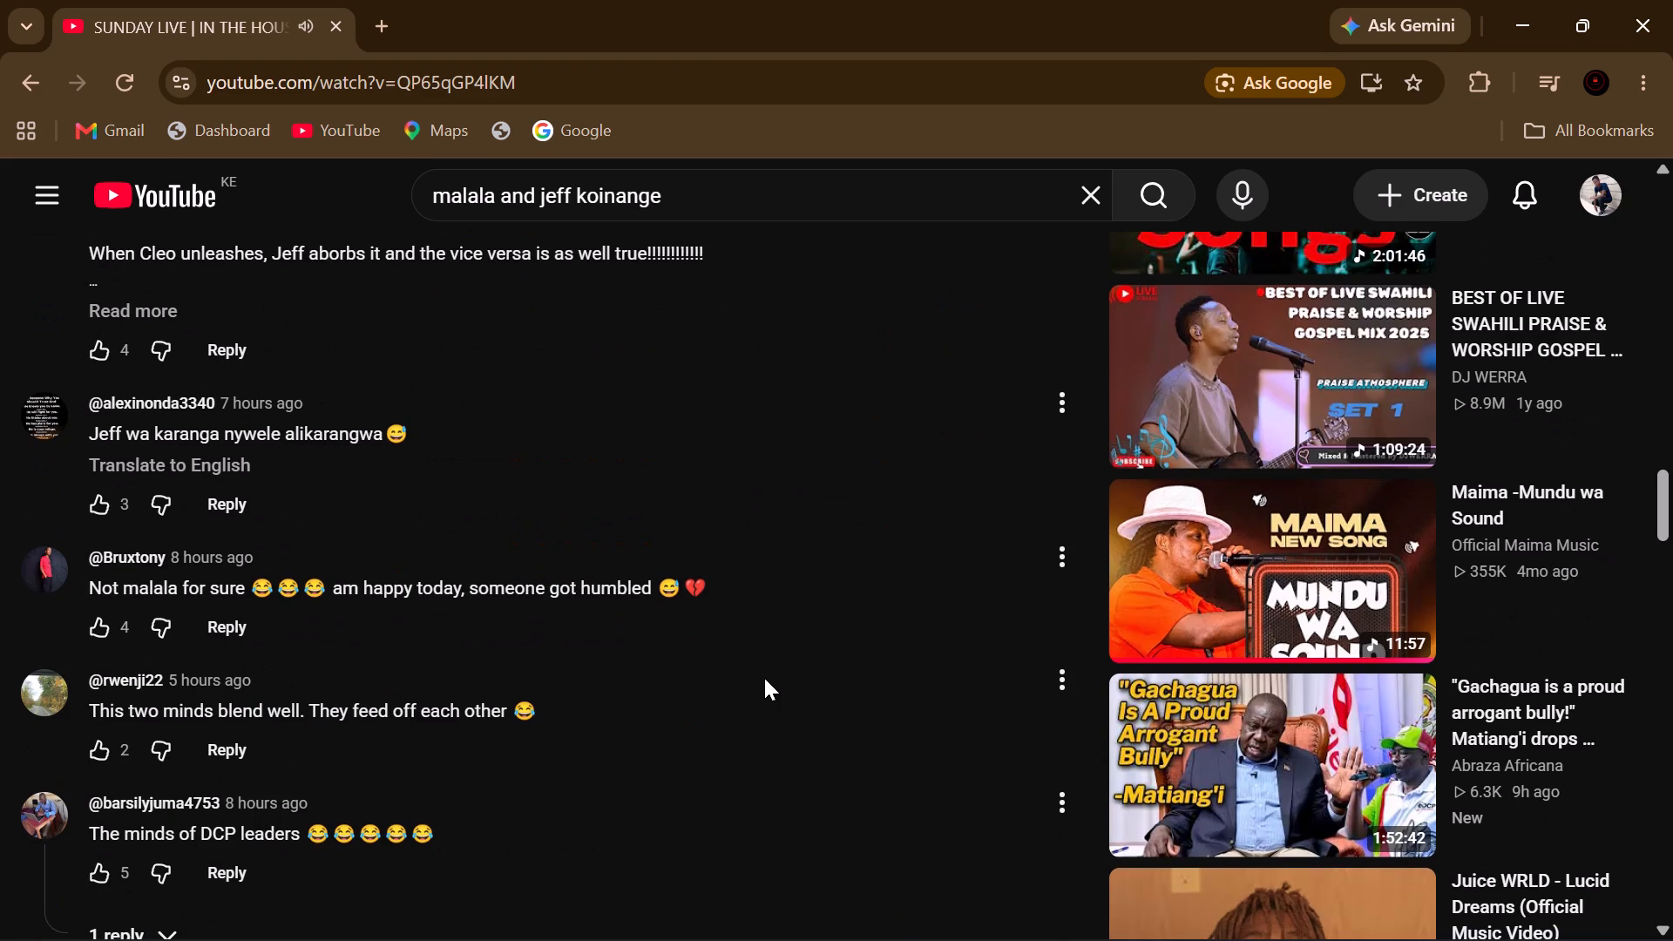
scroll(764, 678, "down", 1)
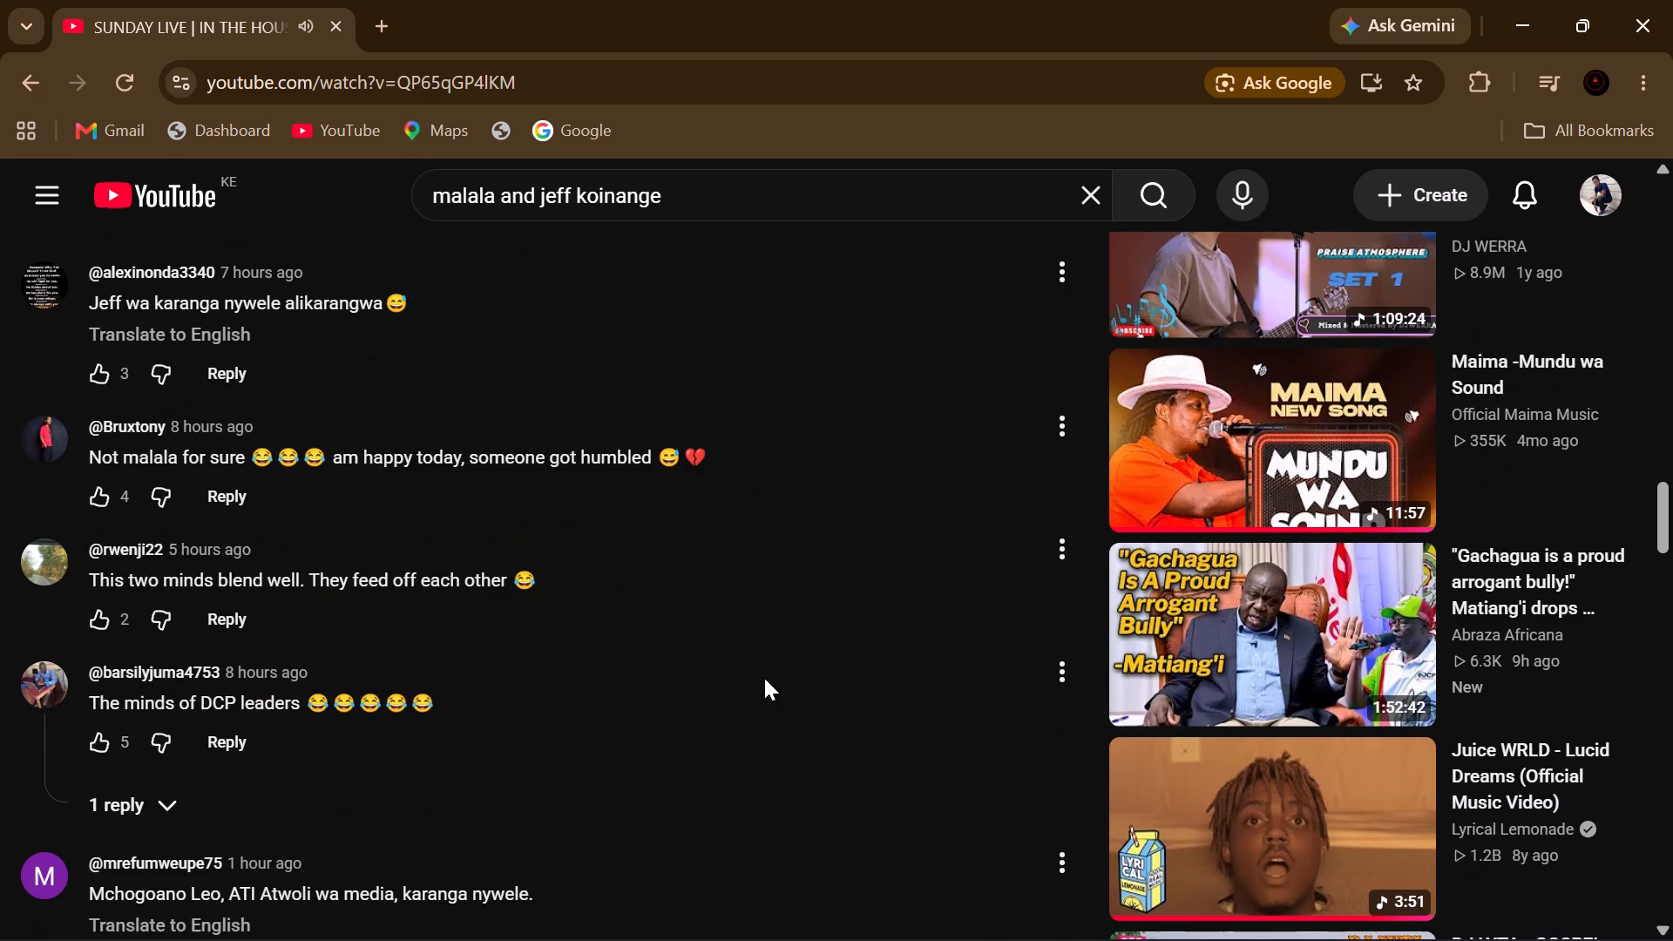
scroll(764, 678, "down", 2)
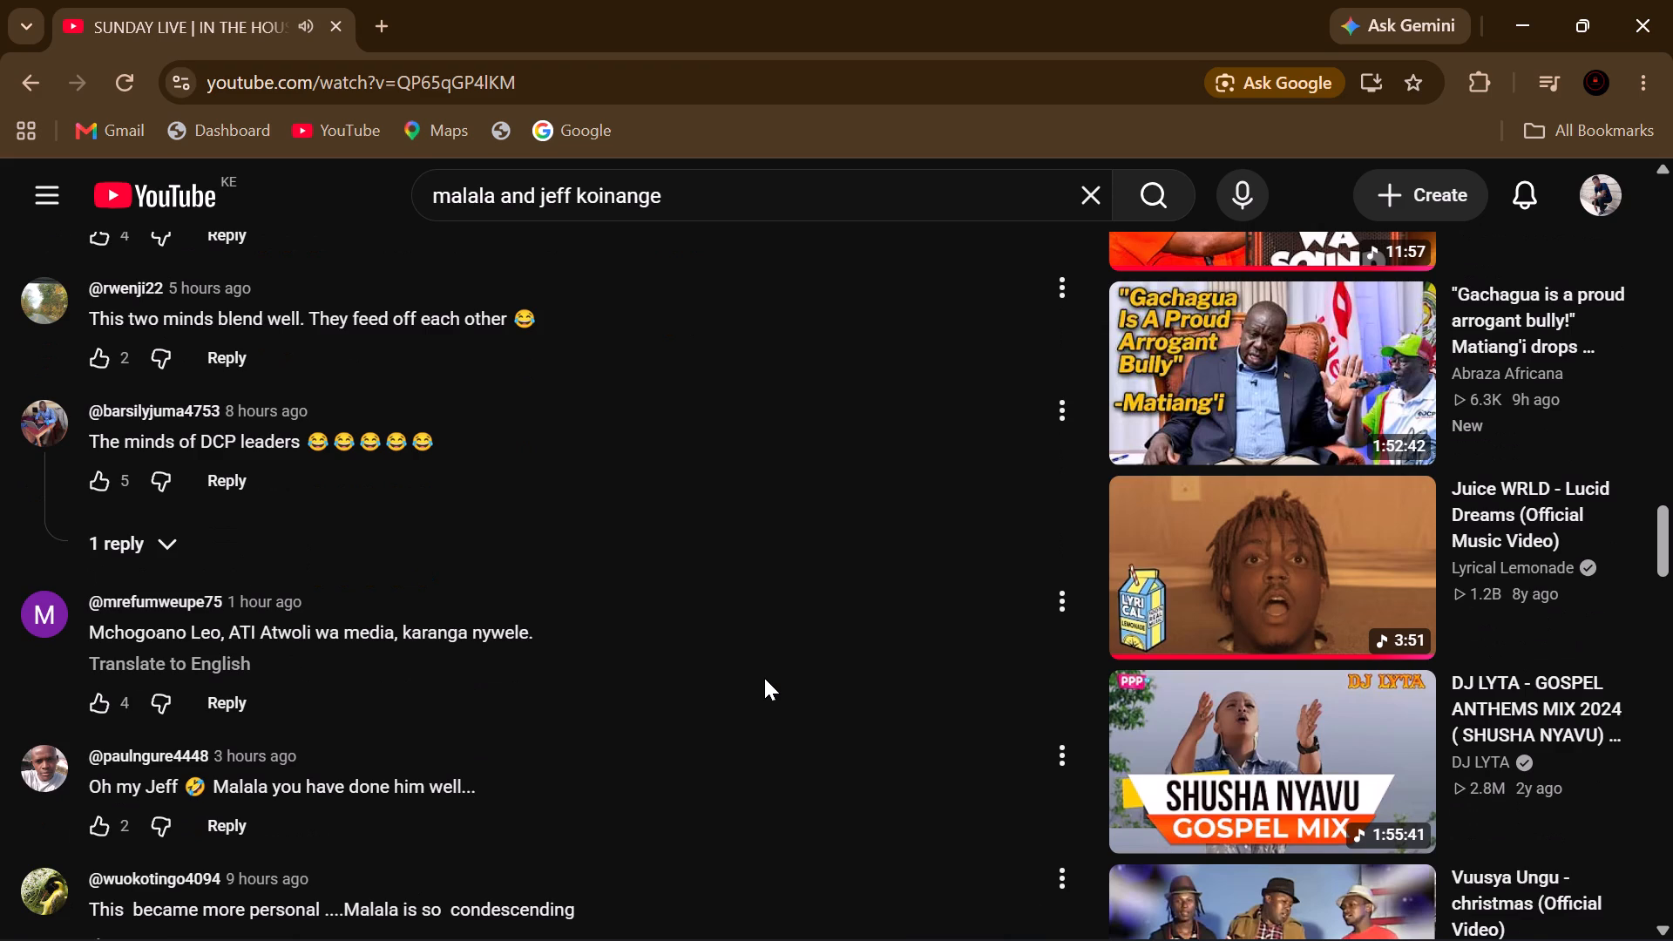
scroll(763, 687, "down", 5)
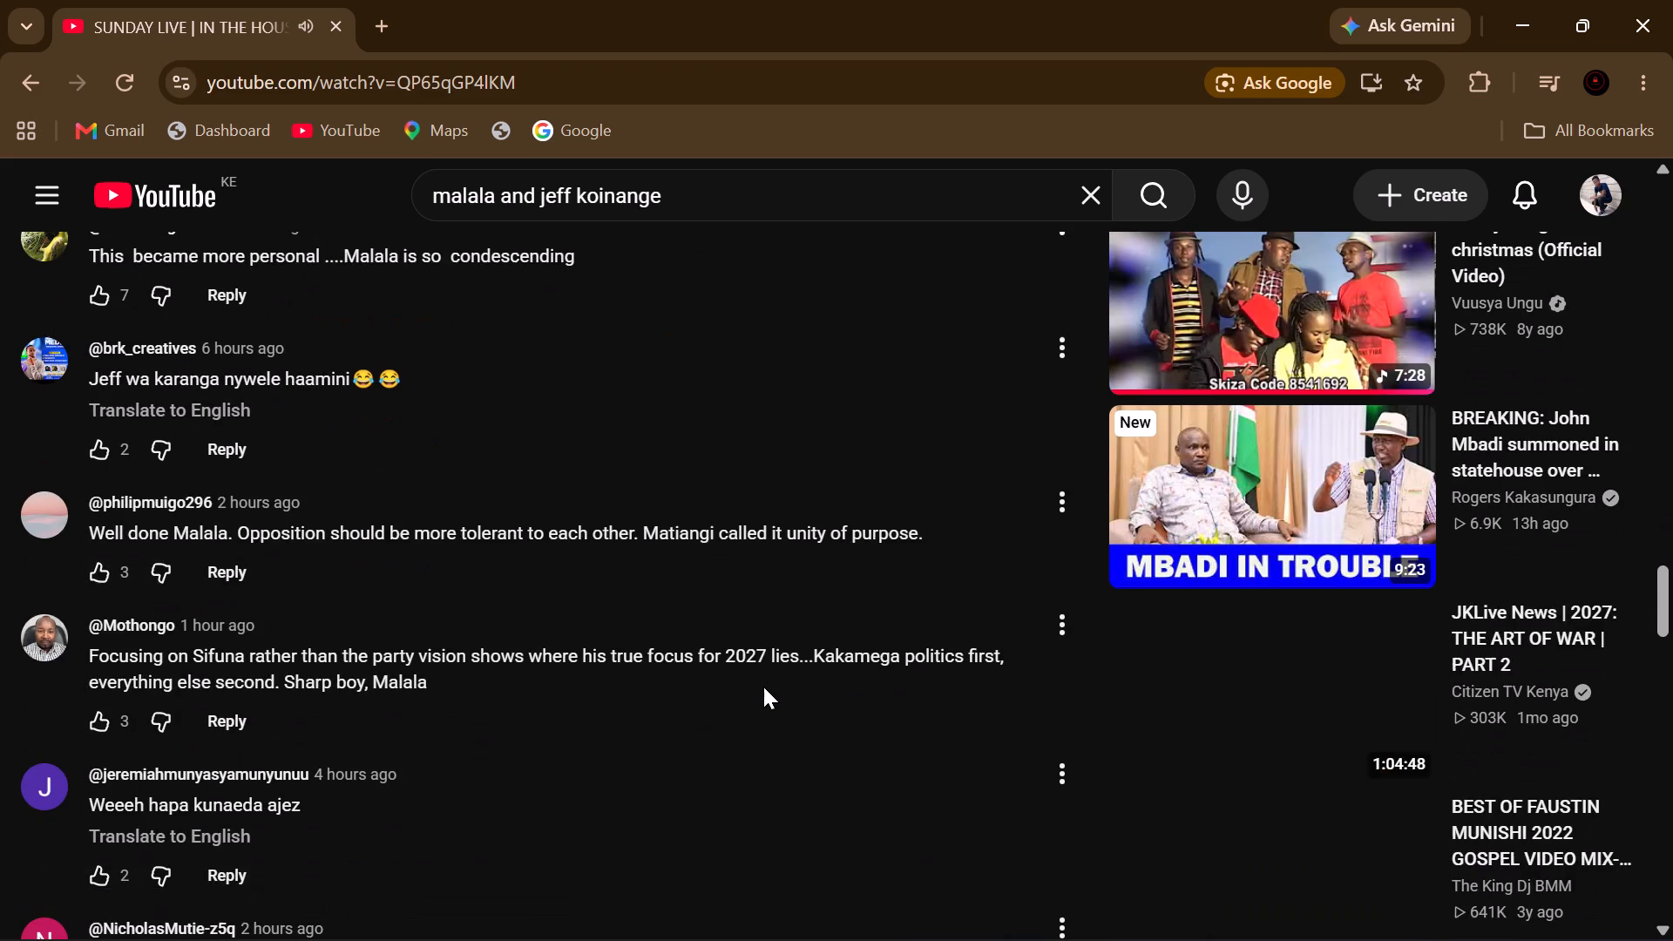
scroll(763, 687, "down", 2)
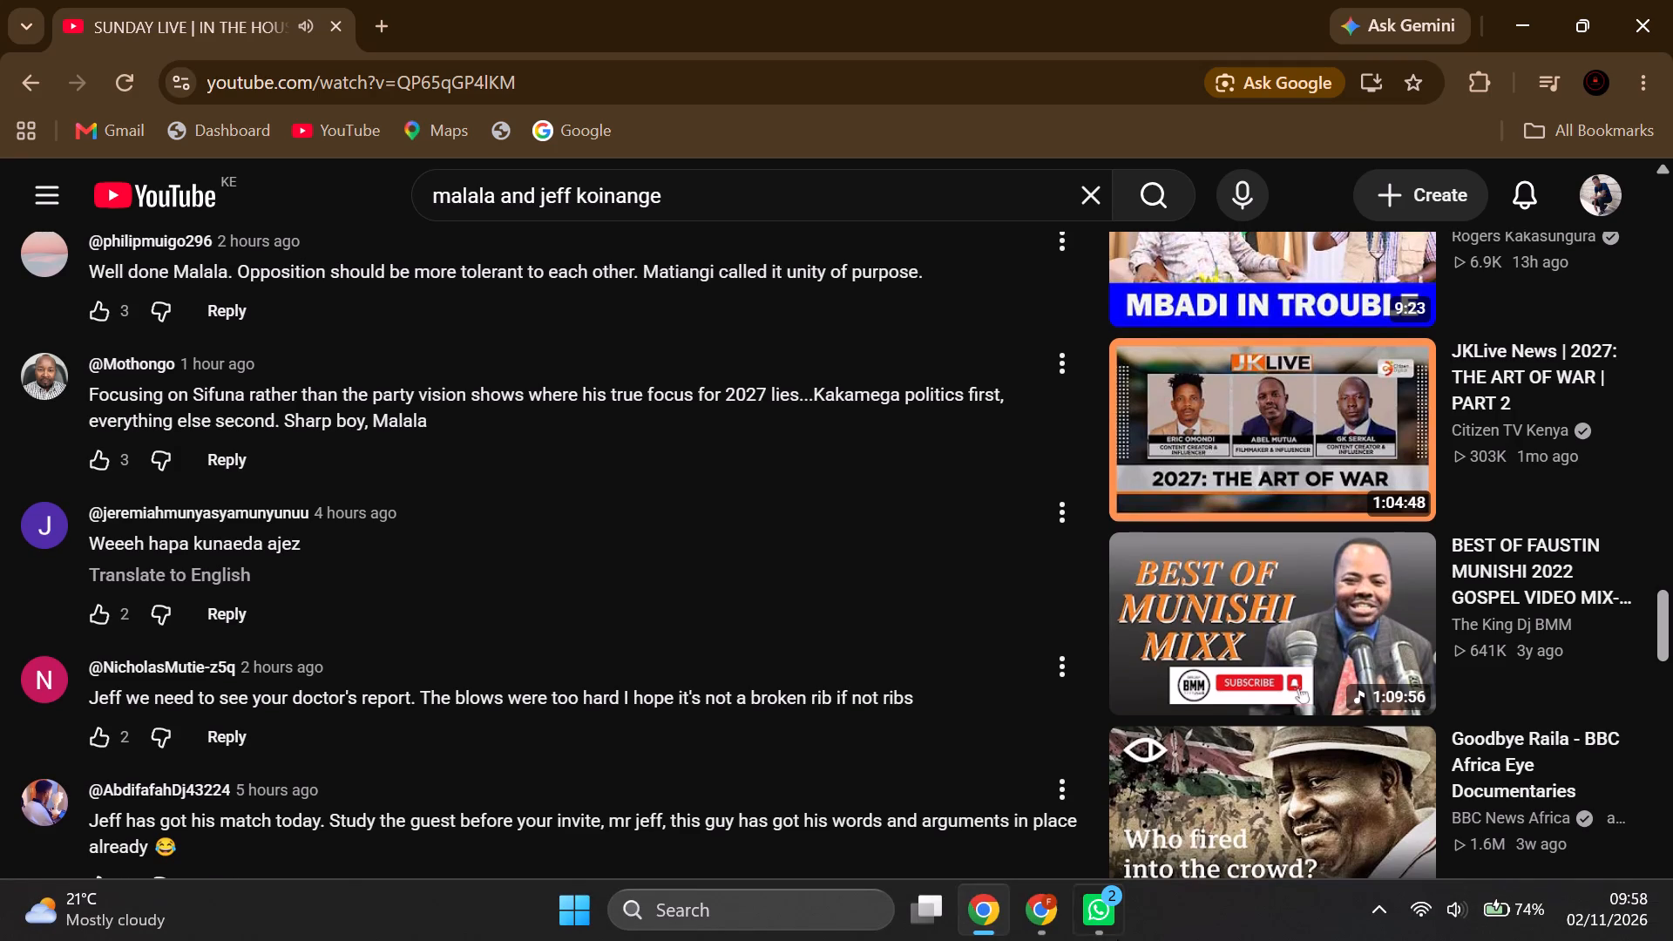
Switch to BRAIN and review Simulation 6's results with the test period shown and the summary period set to IS.
left_click(1033, 914)
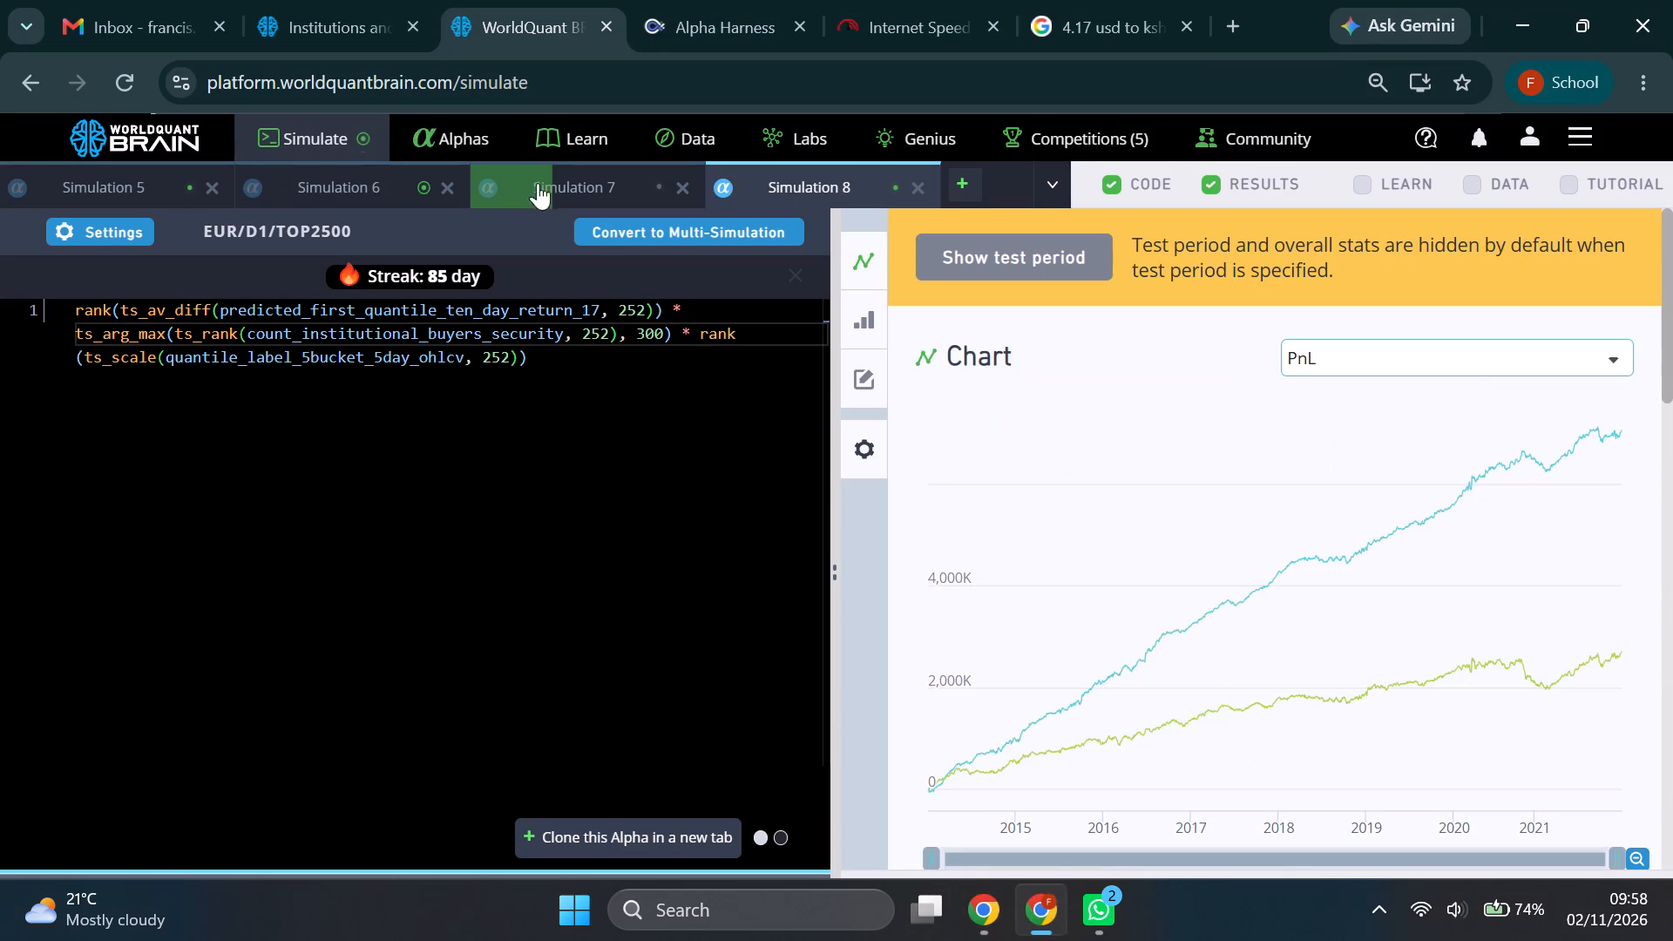
left_click(405, 183)
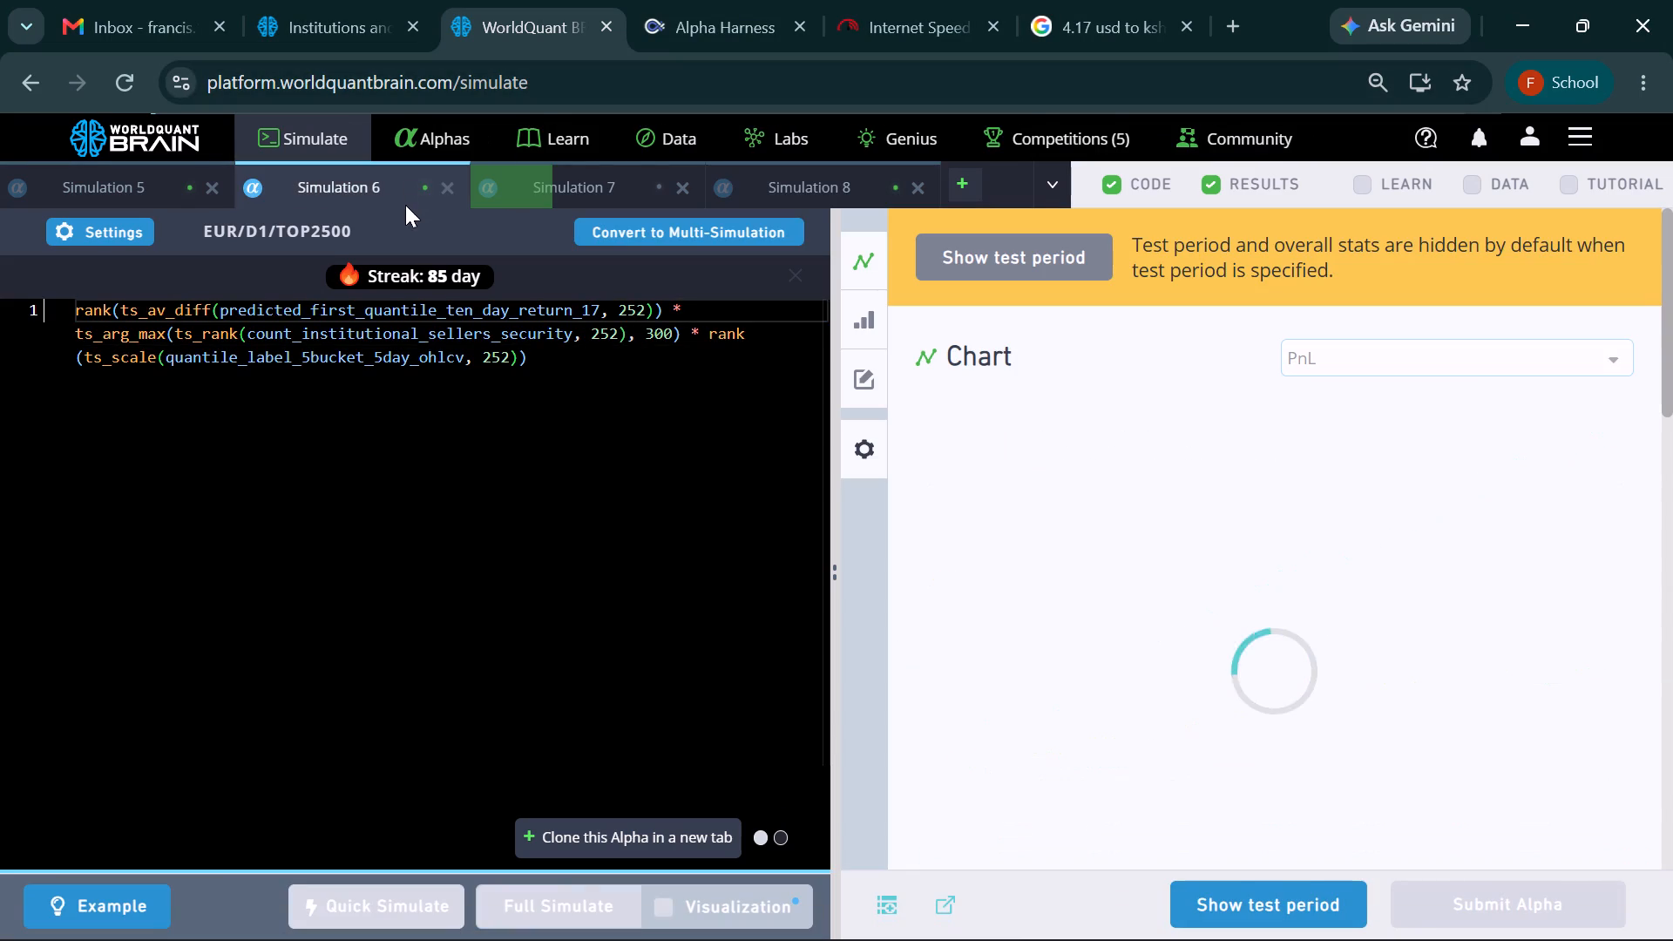
scroll(1344, 457, "down", 4)
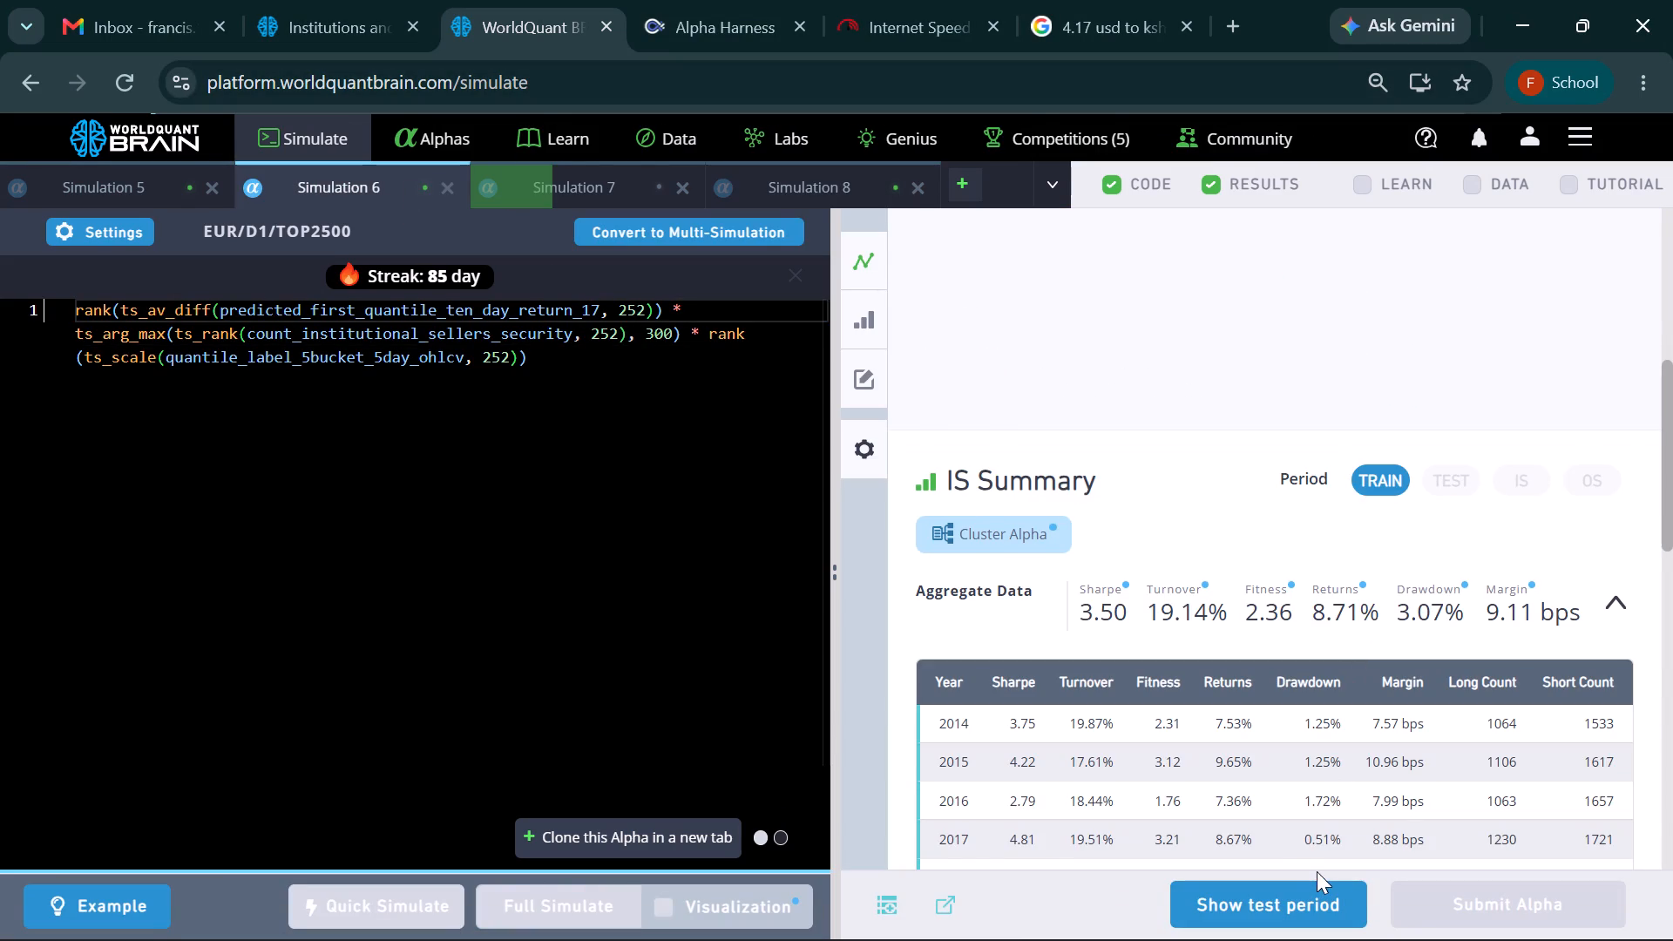
scroll(1290, 714, "up", 4)
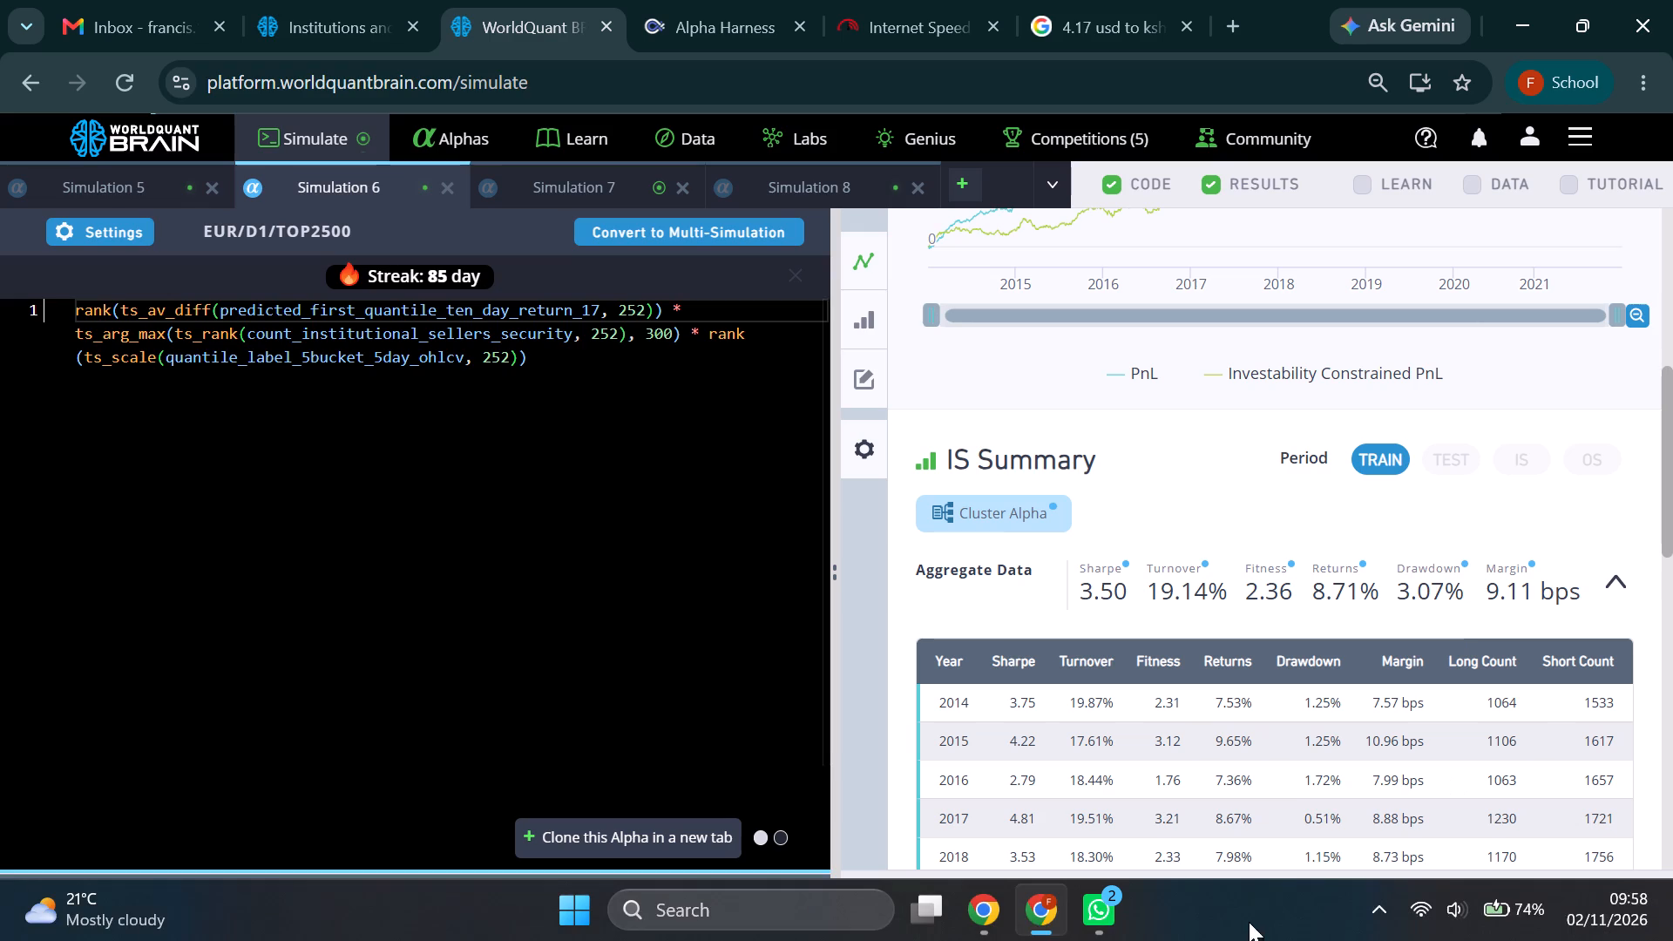
left_click(1290, 897)
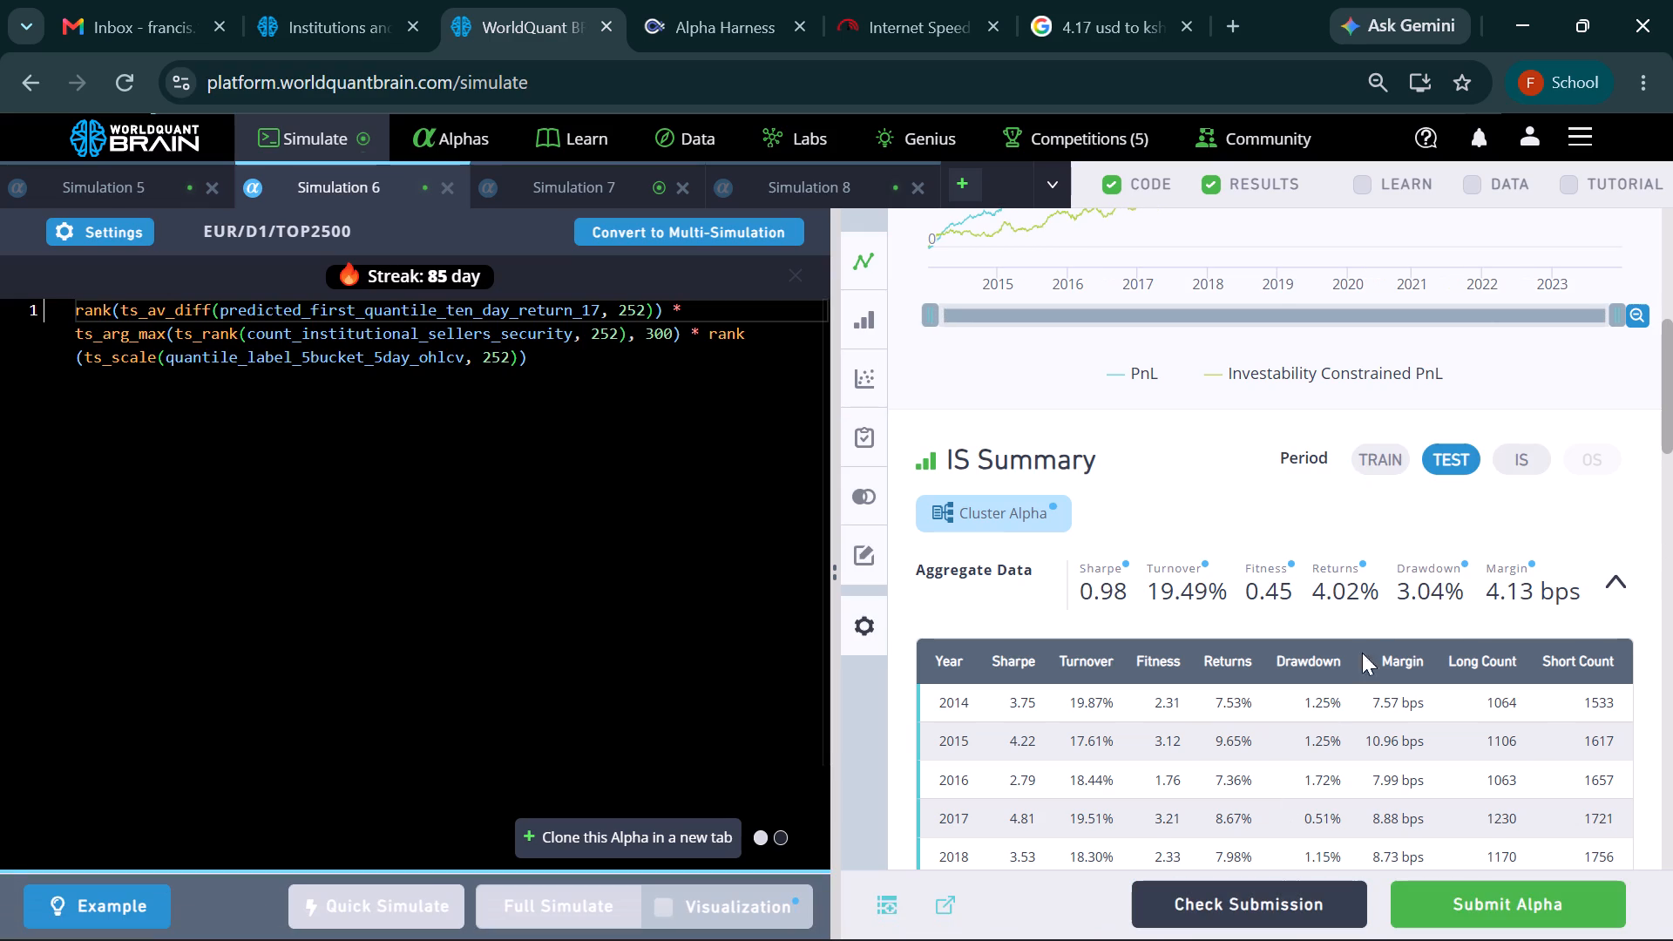
left_click(1516, 456)
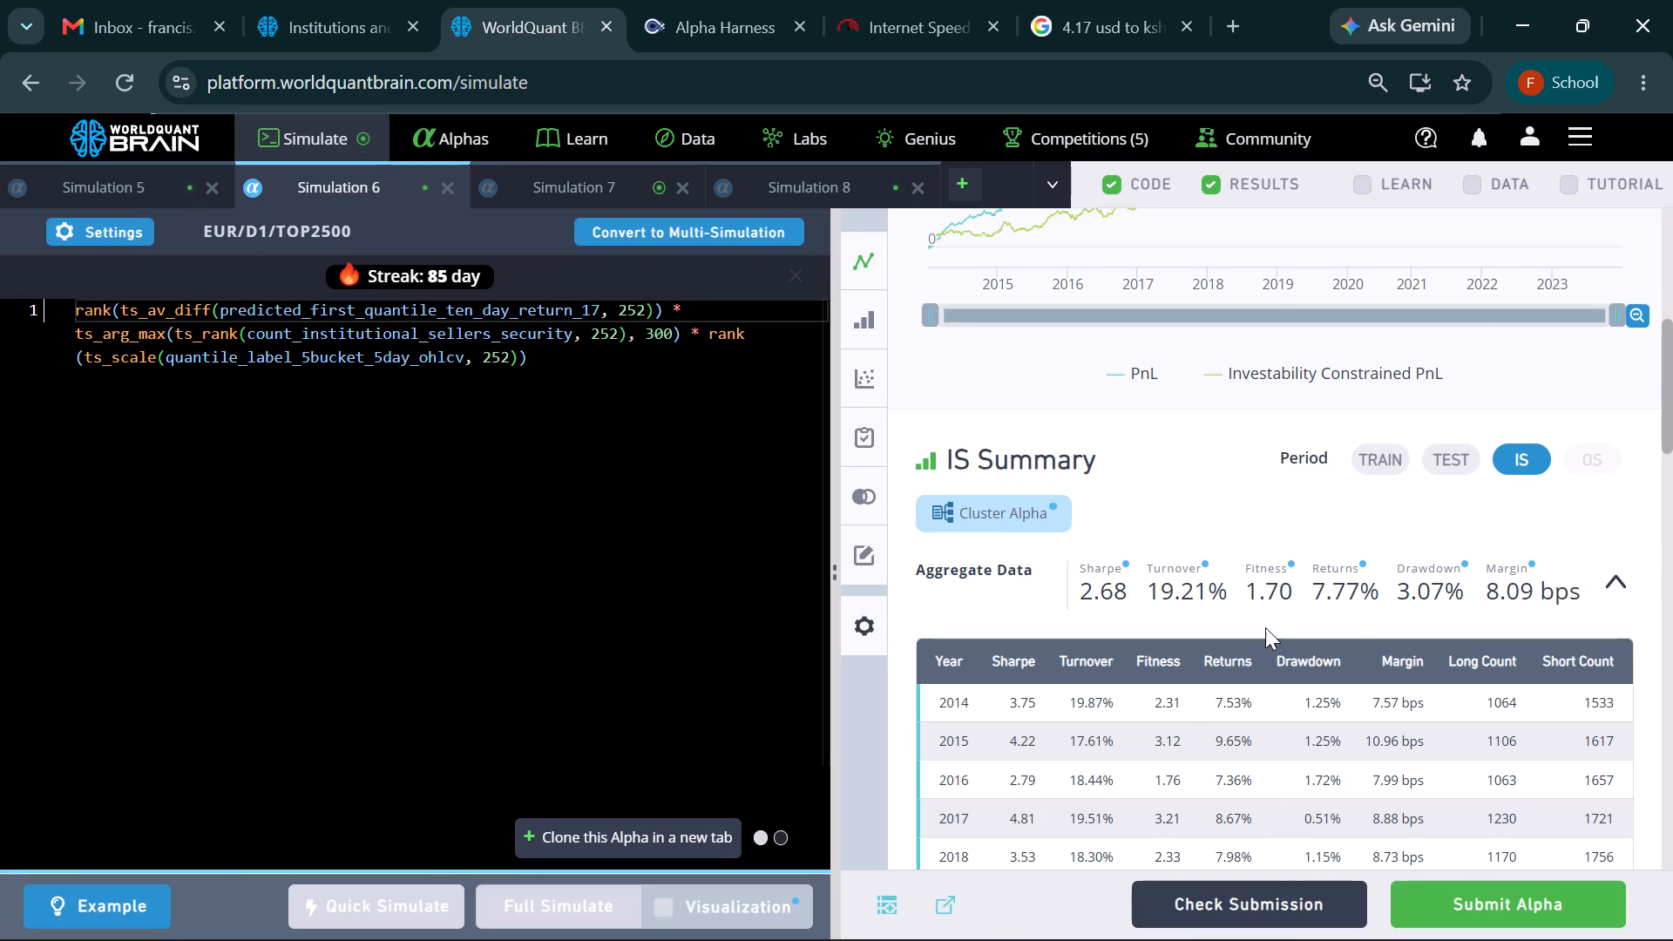
scroll(1265, 627, "down", 5)
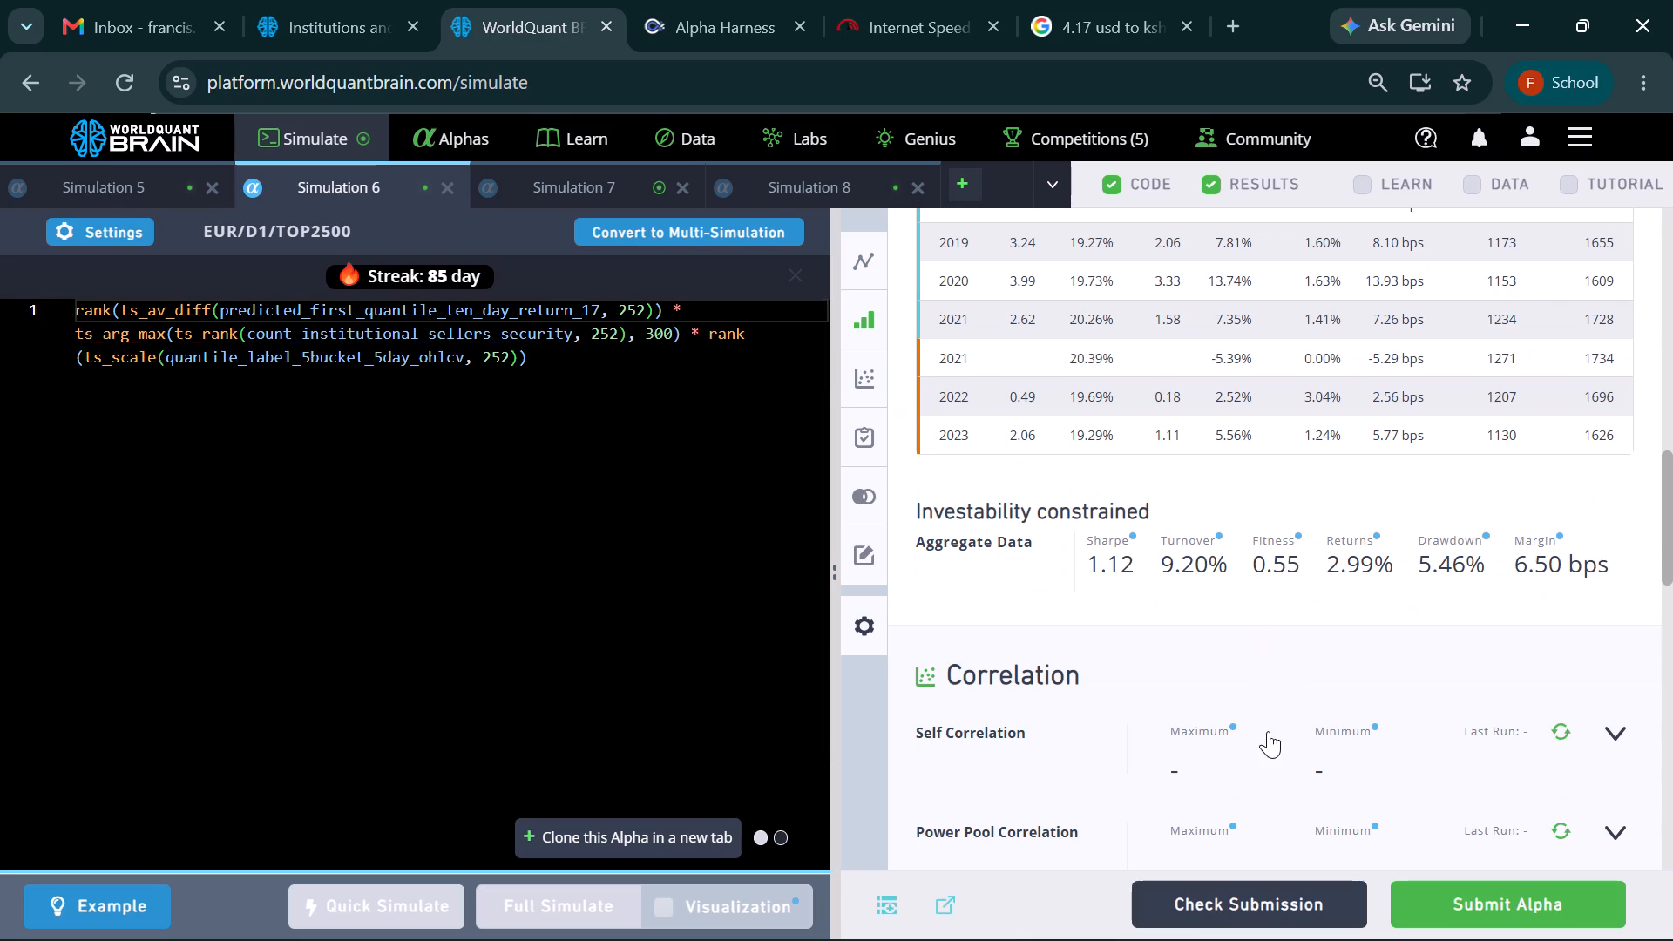
Review Simulation 7's IS-period summary with the test period shown, and close that simulation.
left_click(569, 184)
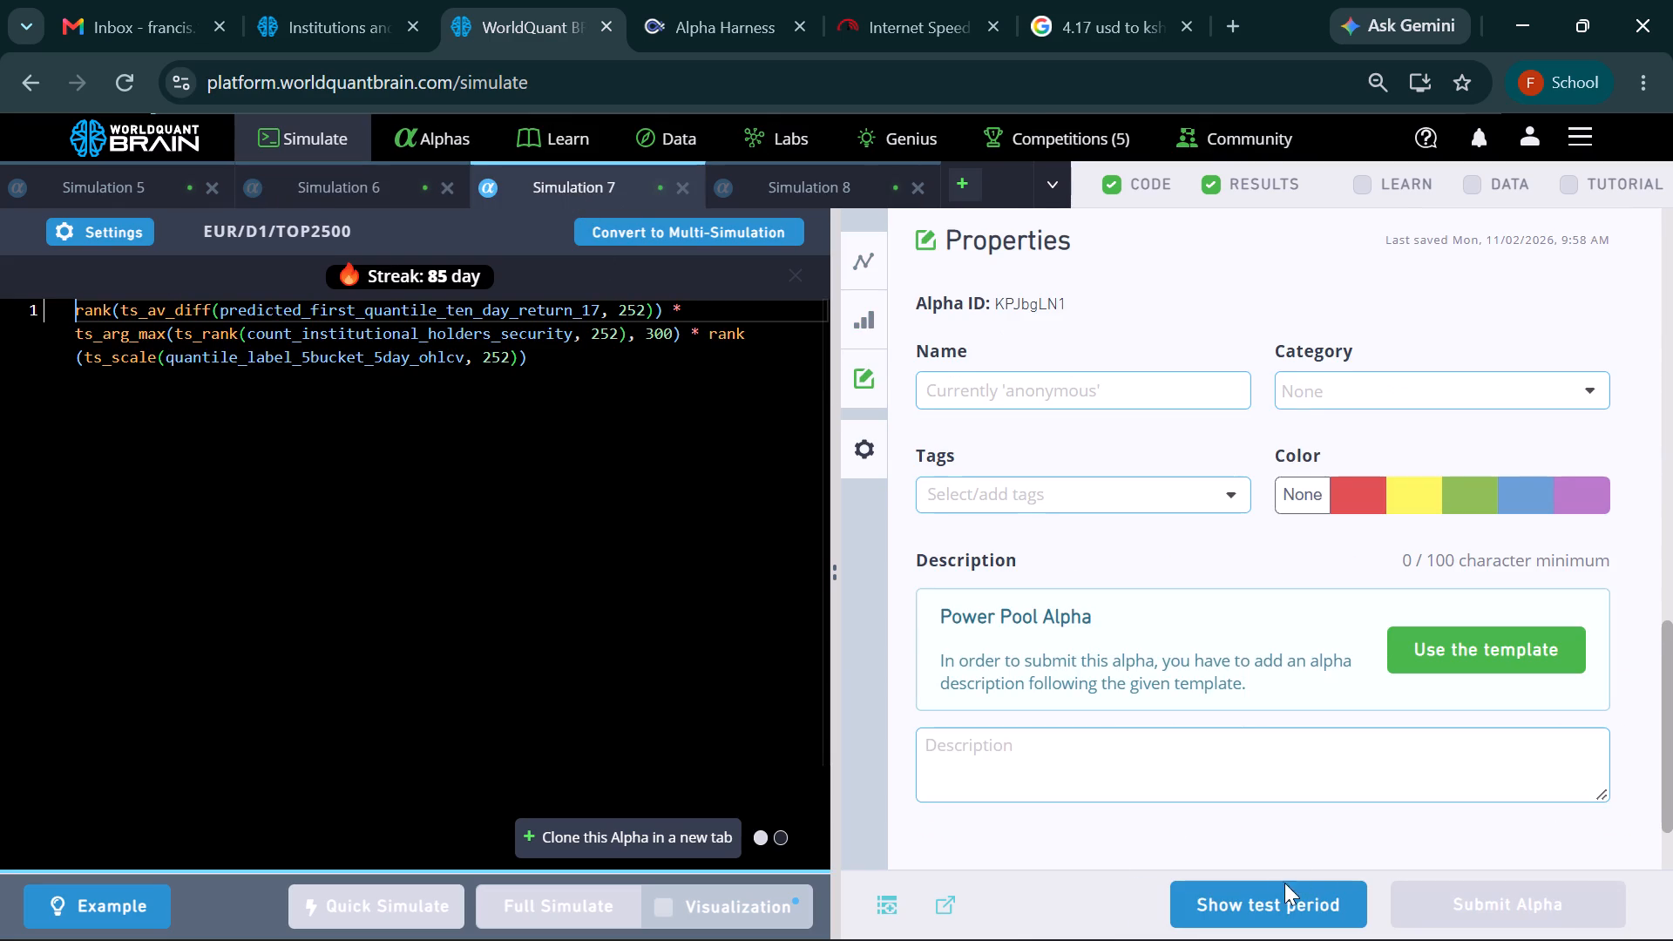
left_click(1279, 897)
scroll(1309, 687, "up", 3)
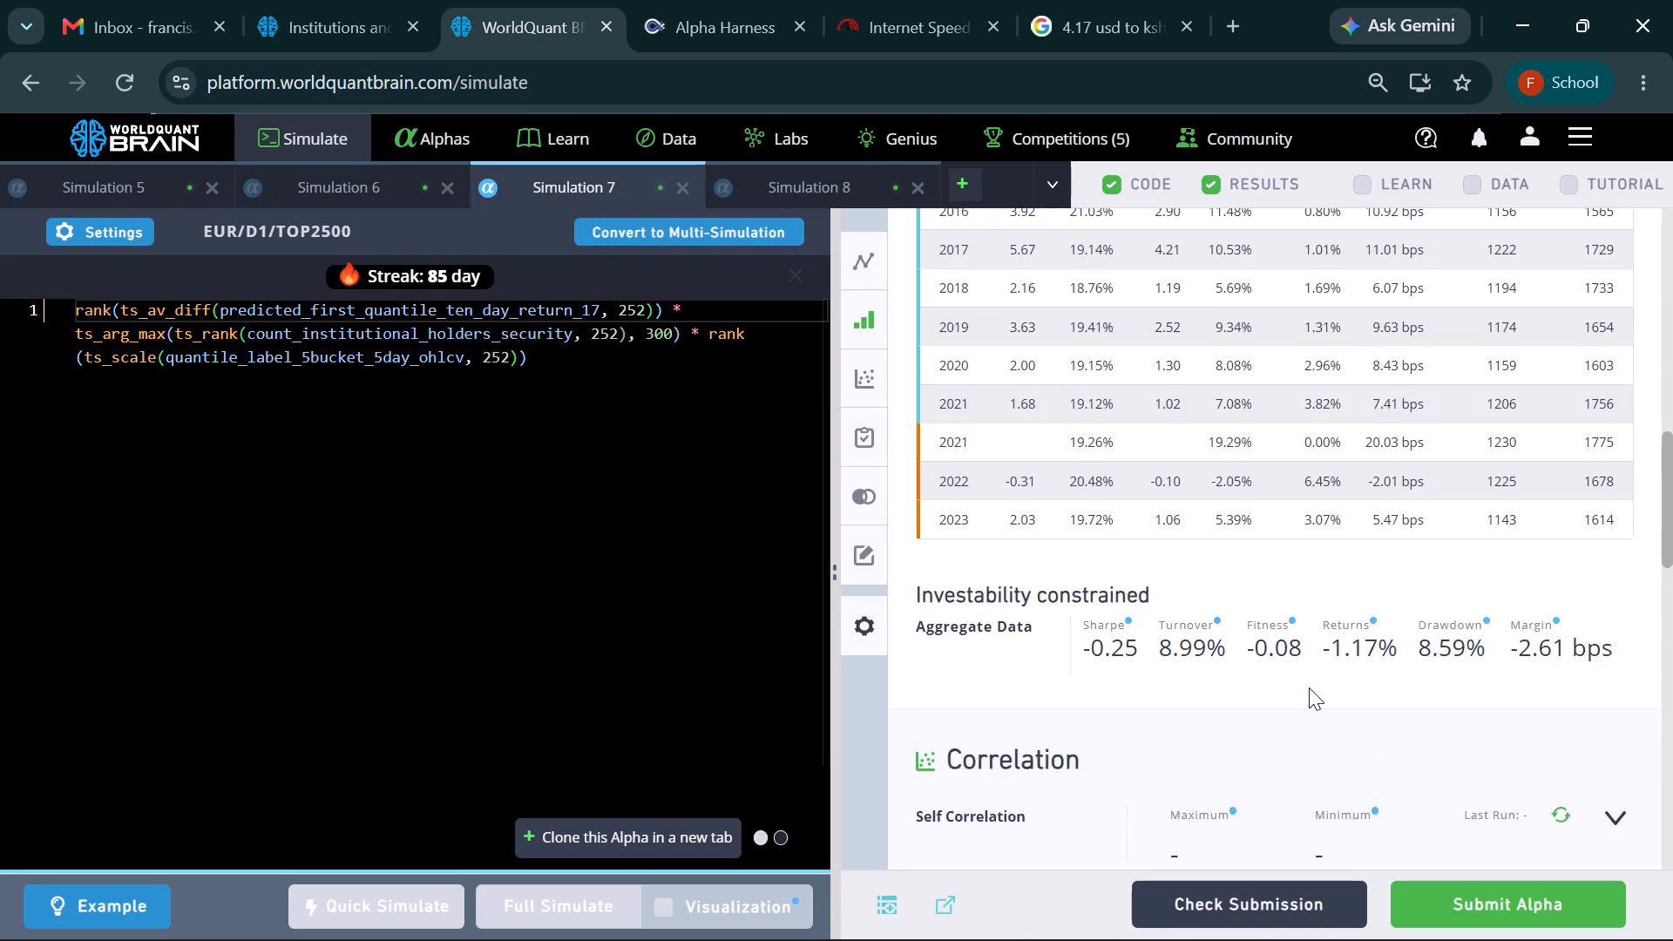
scroll(1309, 687, "up", 5)
left_click(1509, 584)
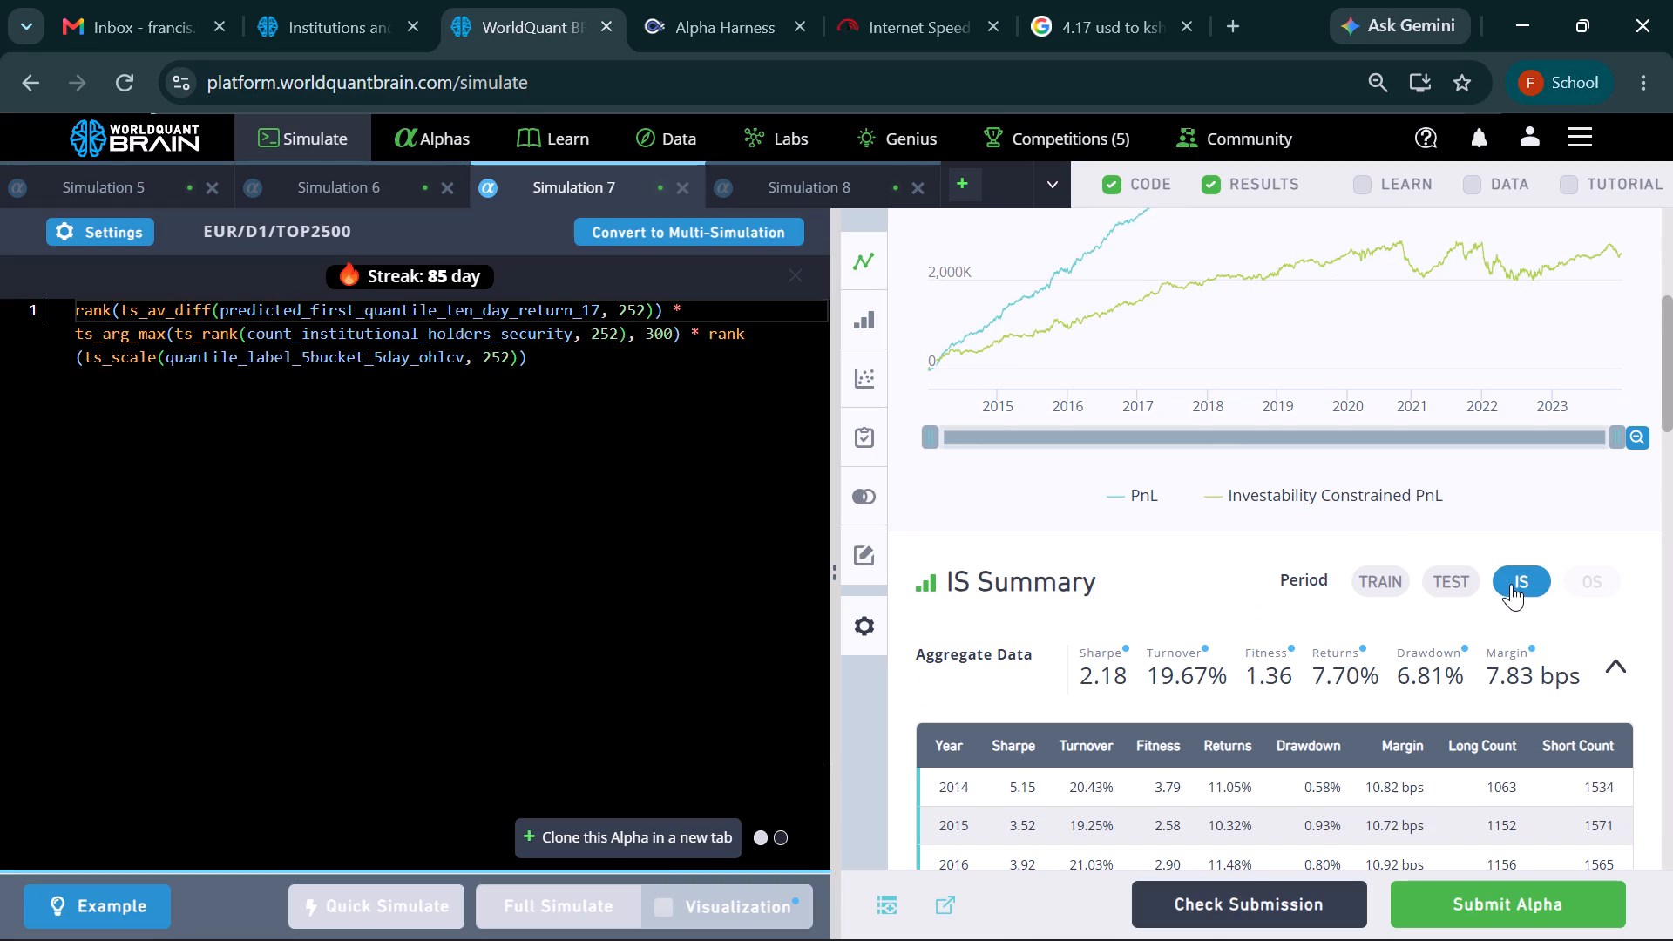
scroll(1393, 615, "down", 2)
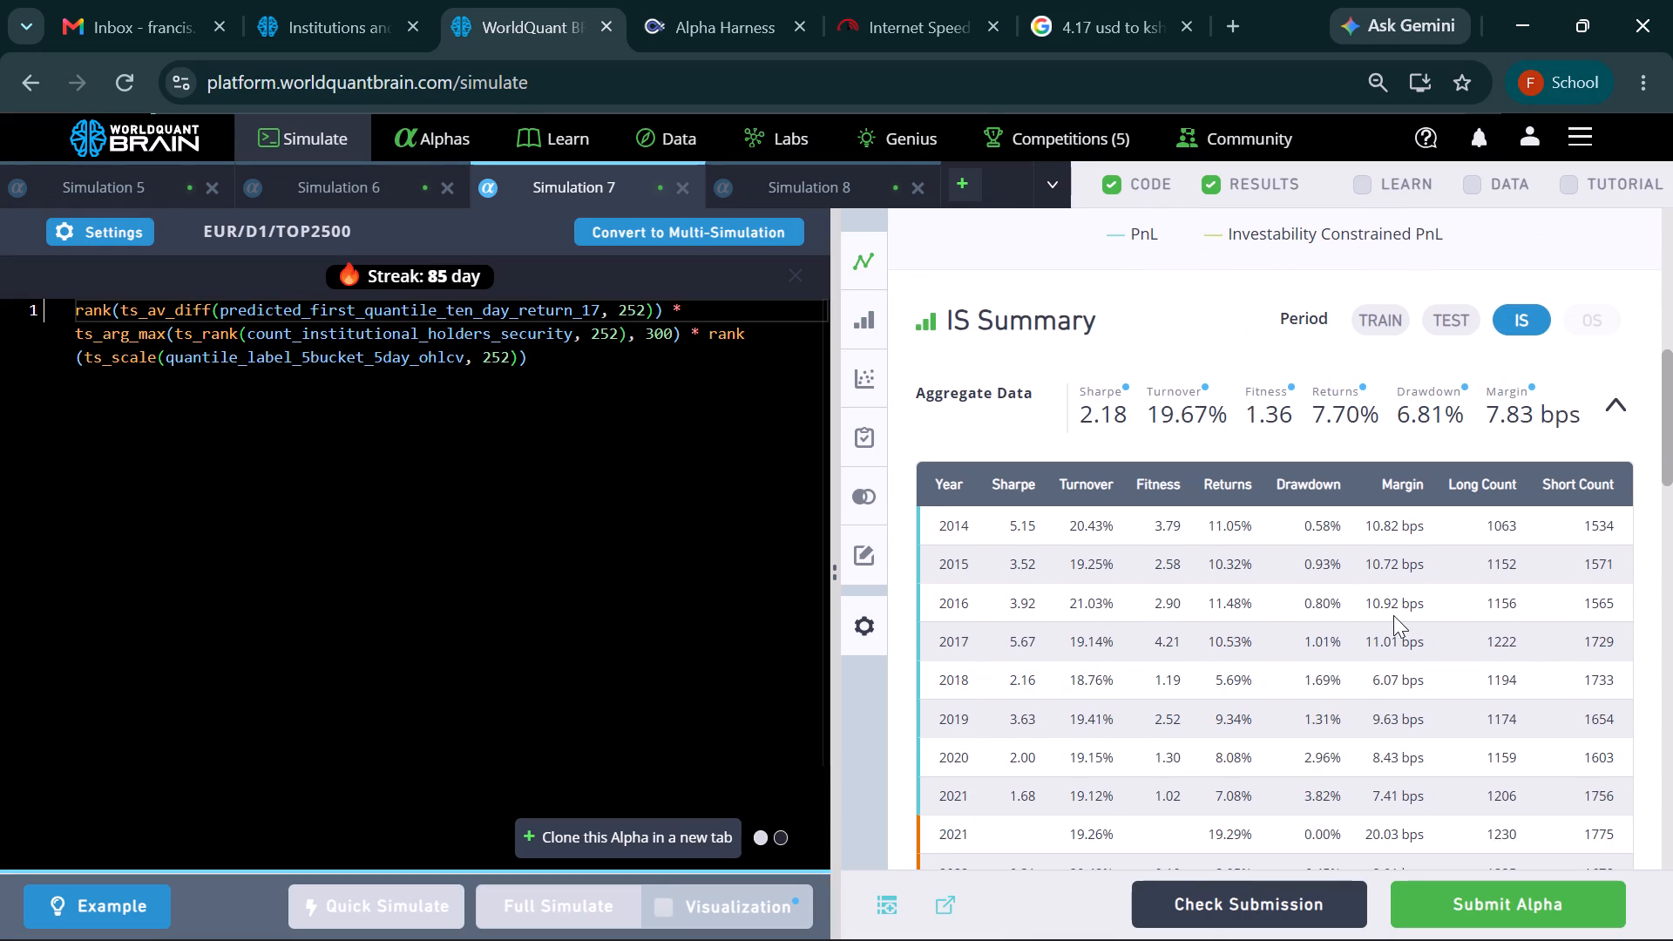
left_click(684, 182)
left_click(607, 186)
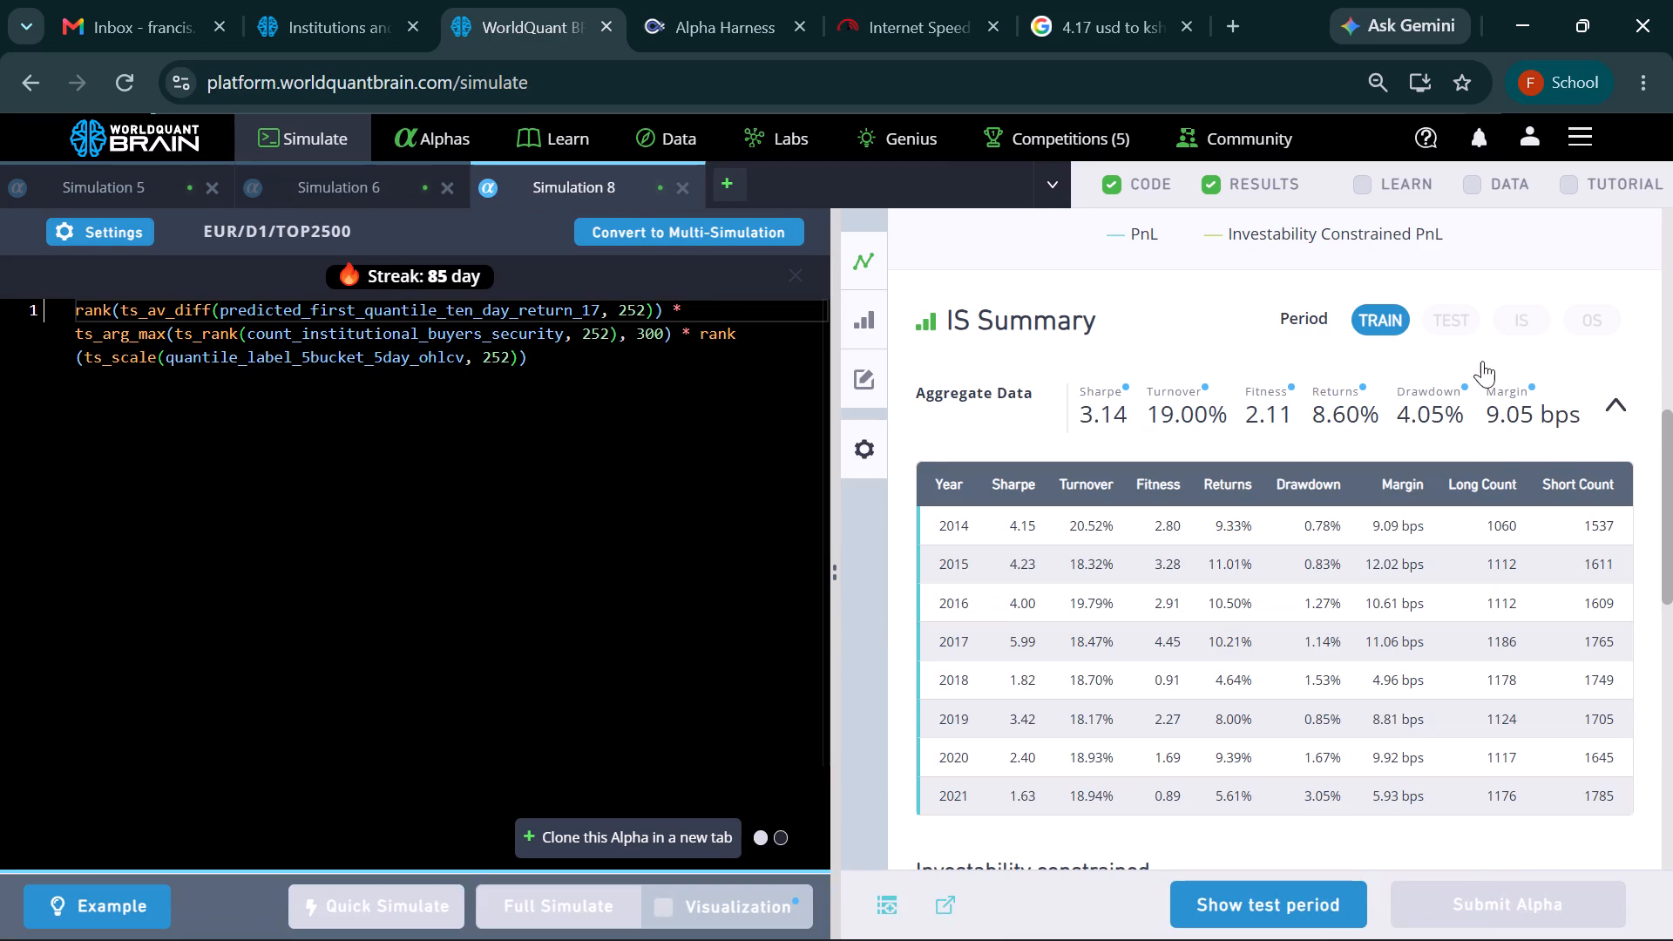
left_click(1317, 909)
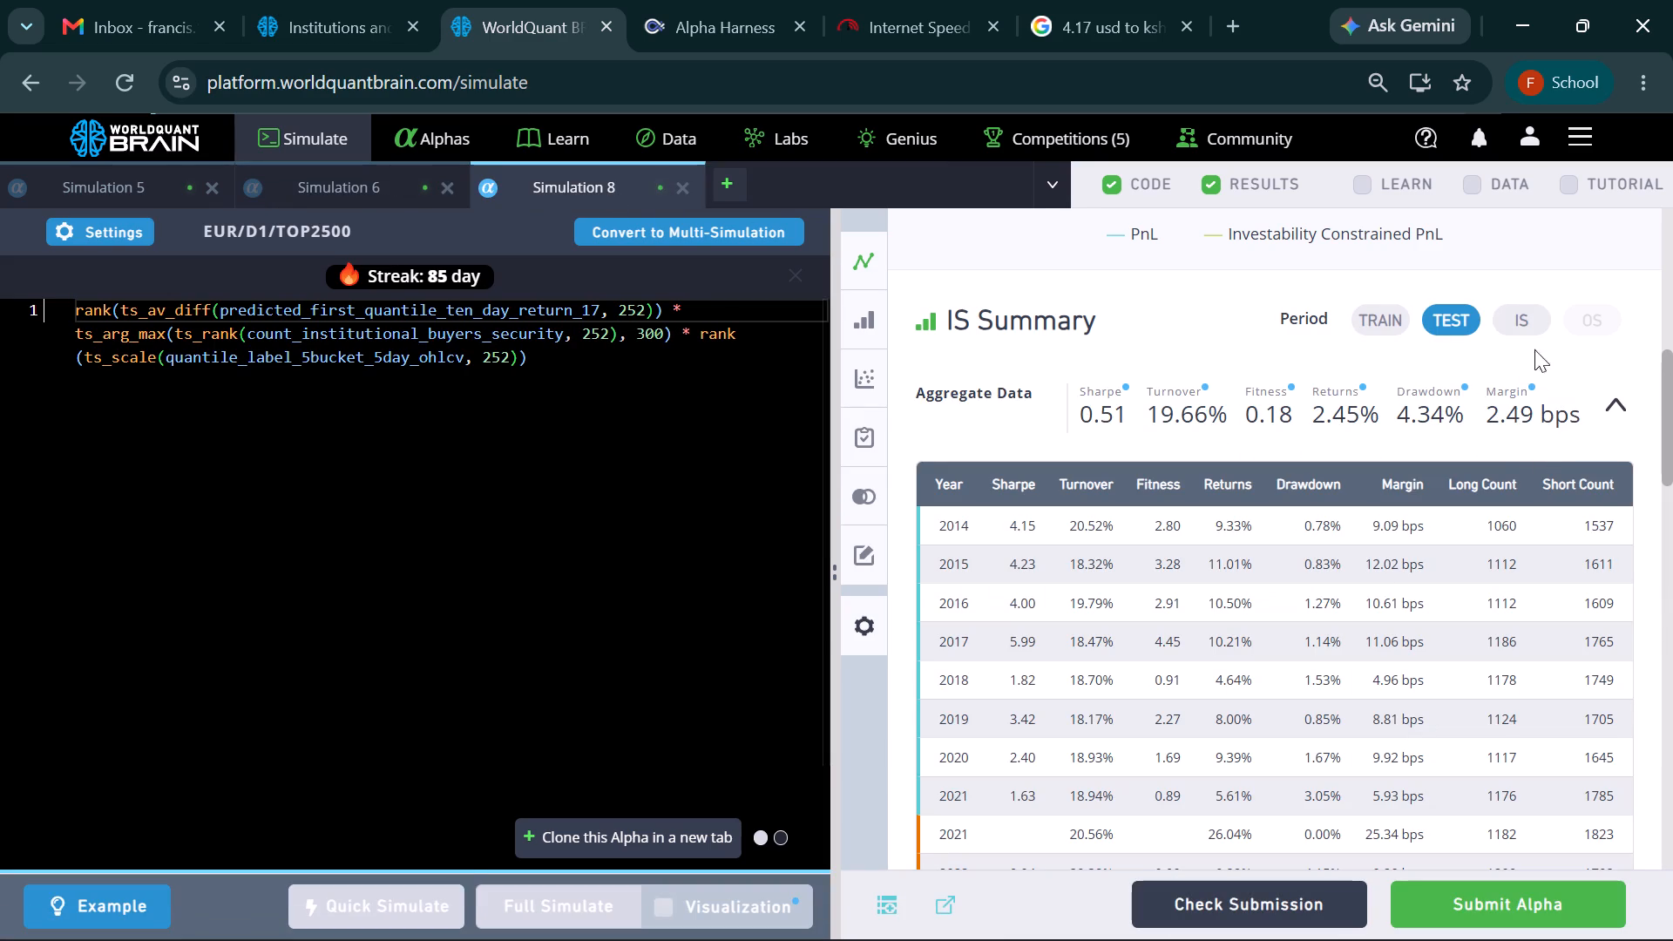
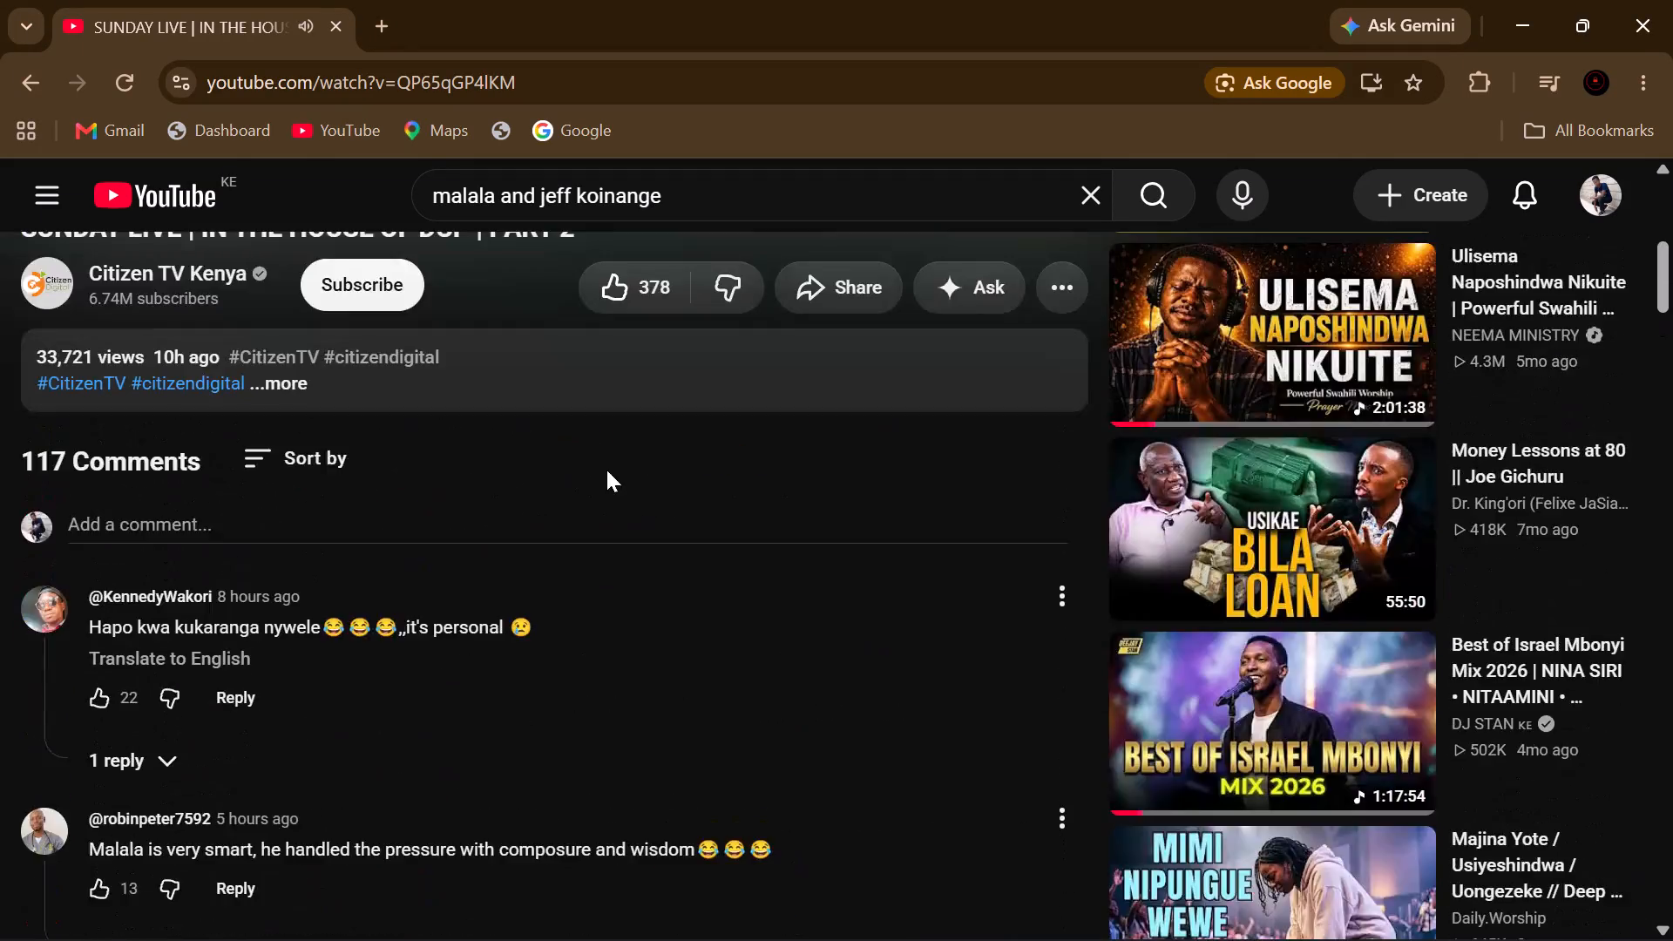
scroll(606, 470, "up", 9)
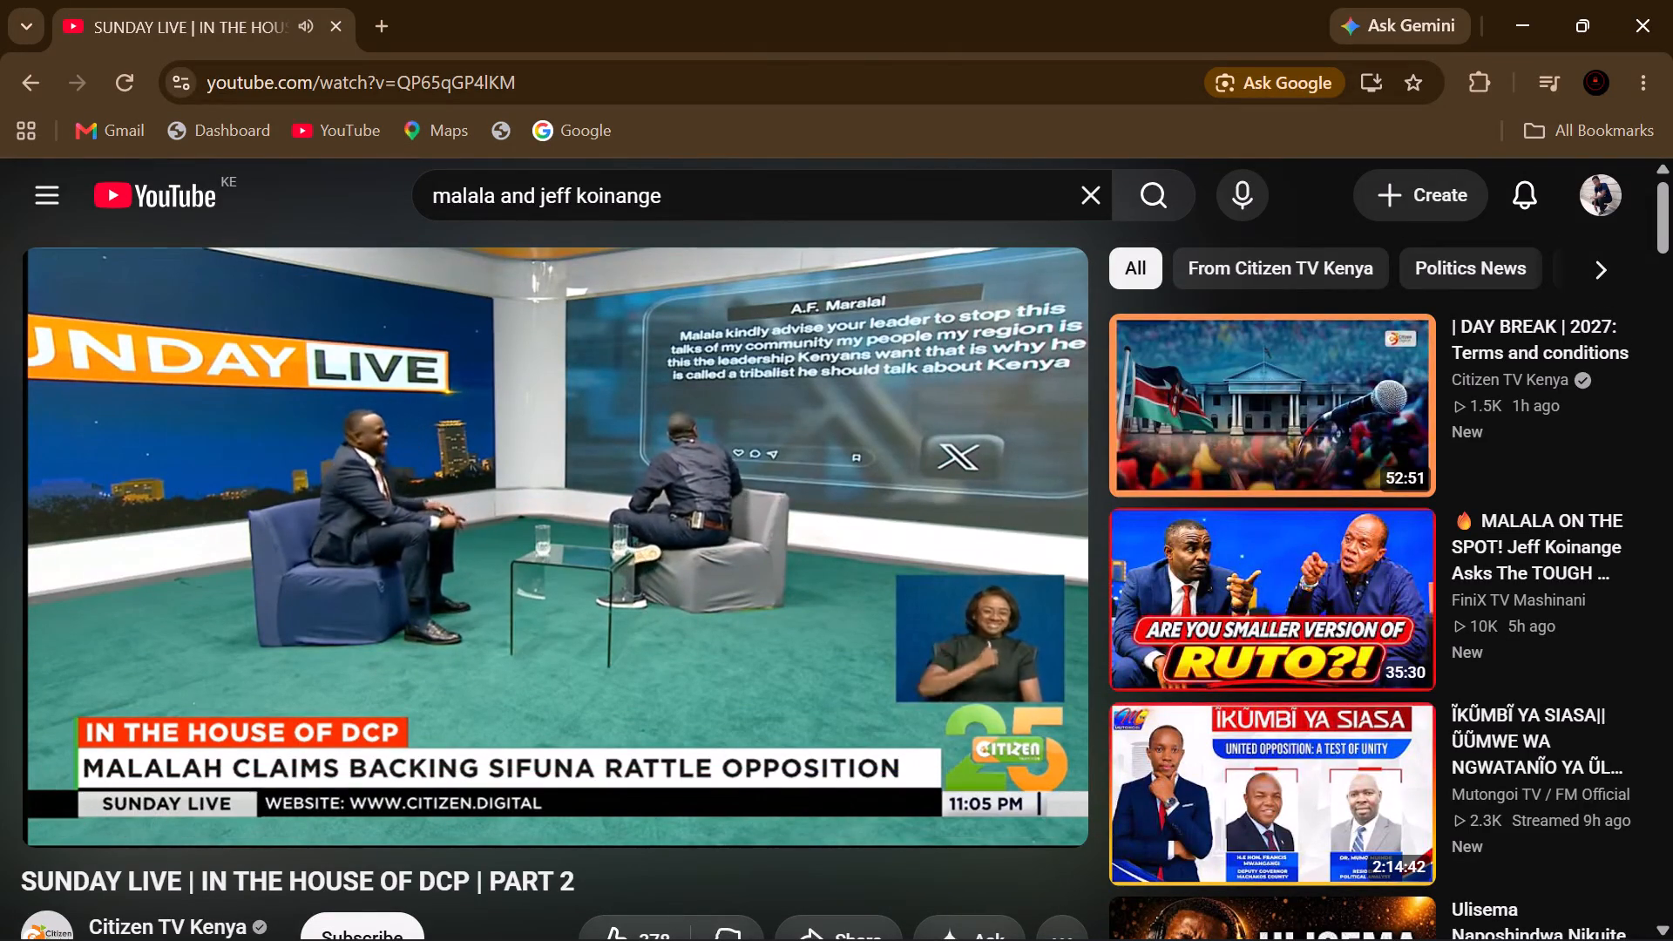
key("Left")
key("Left")
key("Left")
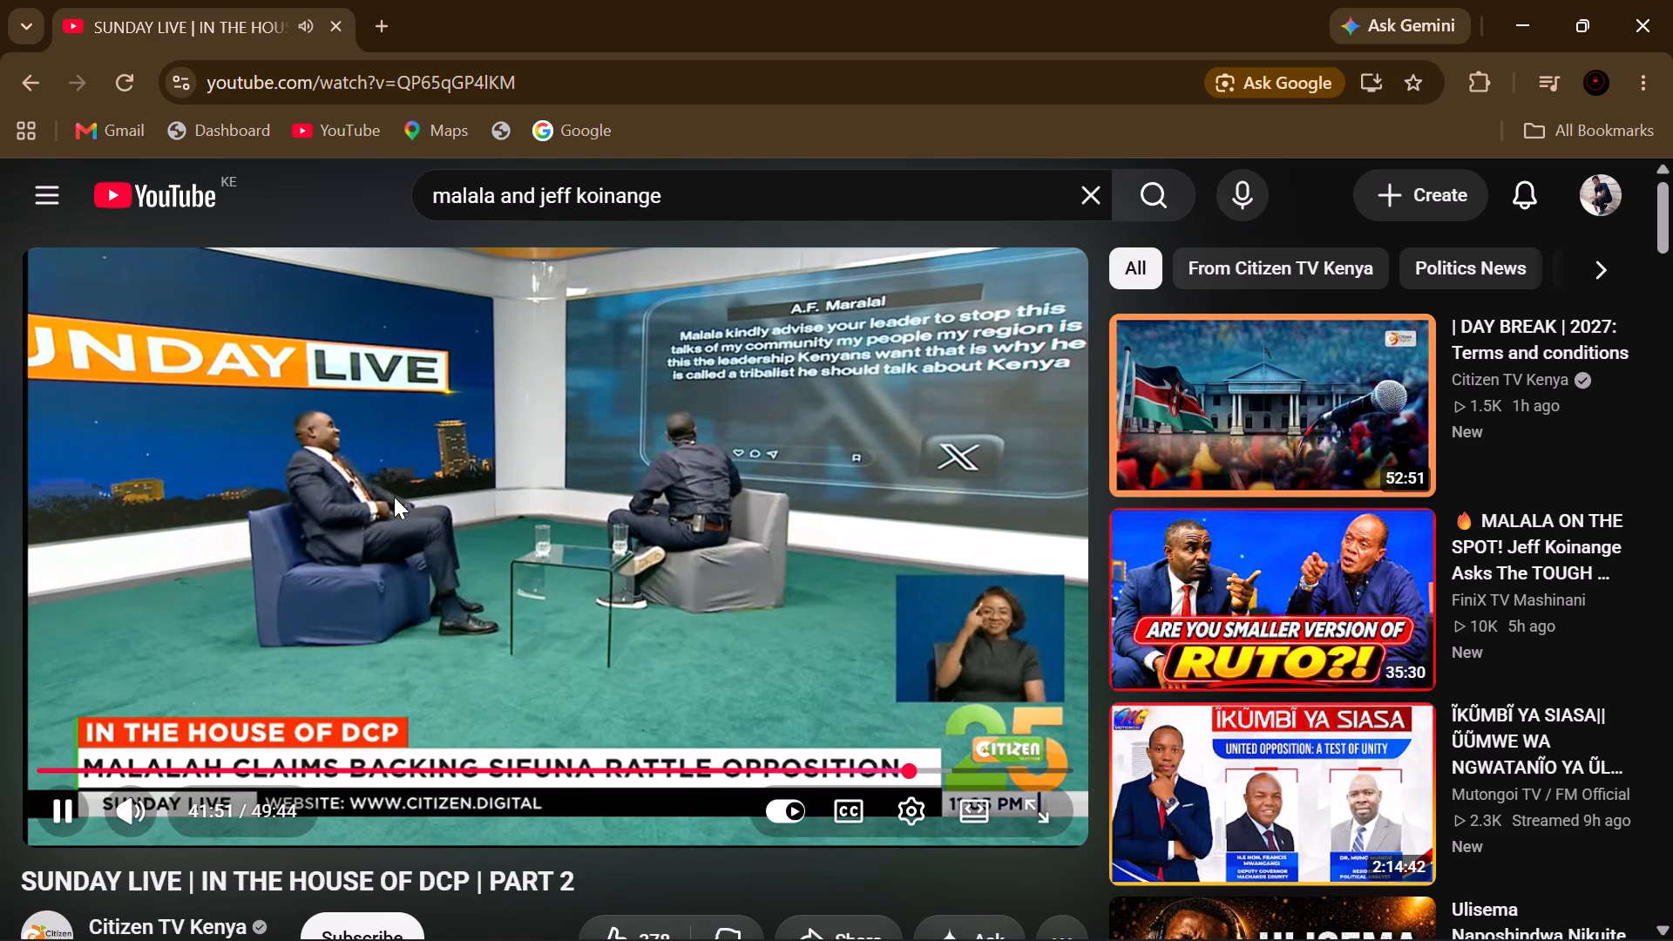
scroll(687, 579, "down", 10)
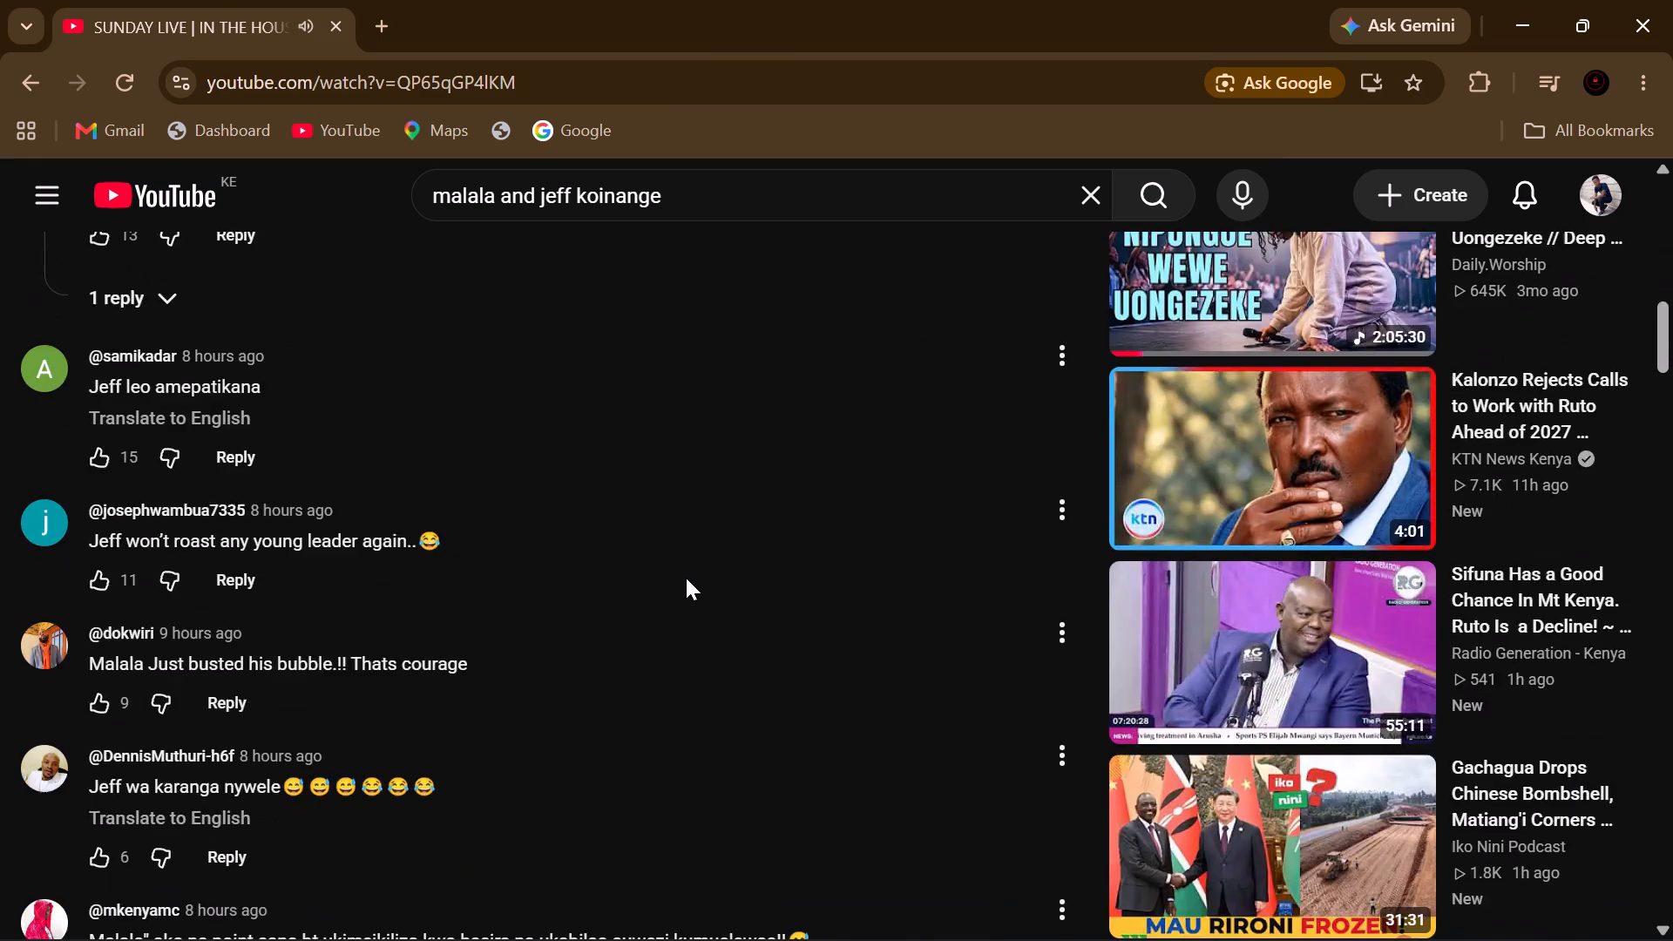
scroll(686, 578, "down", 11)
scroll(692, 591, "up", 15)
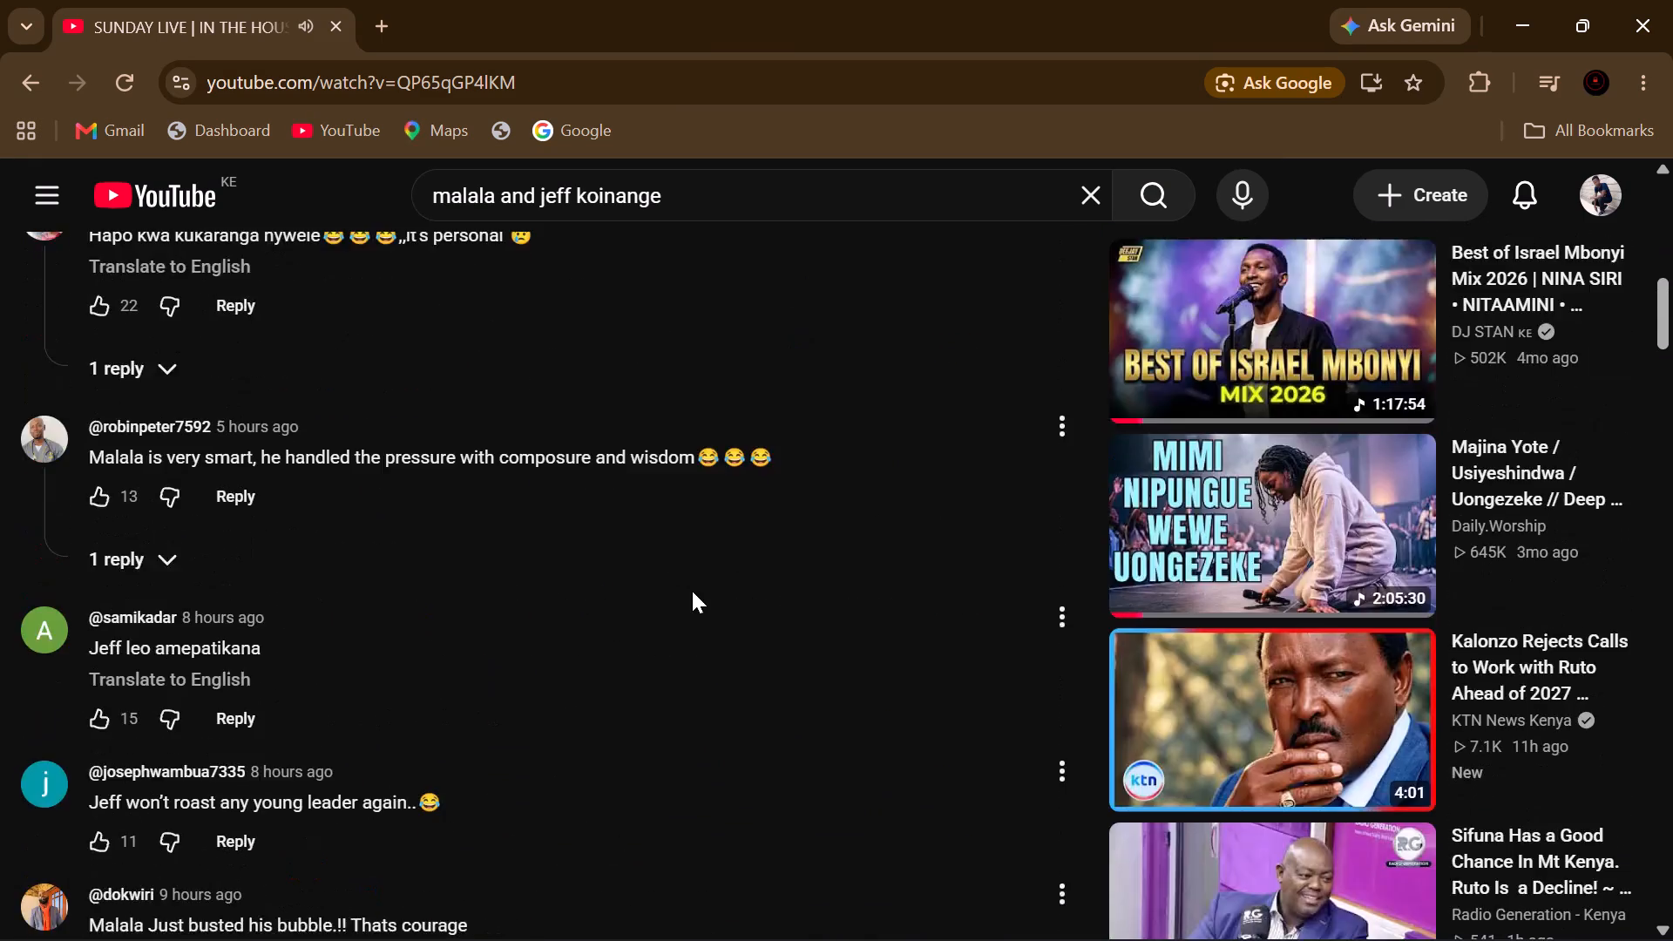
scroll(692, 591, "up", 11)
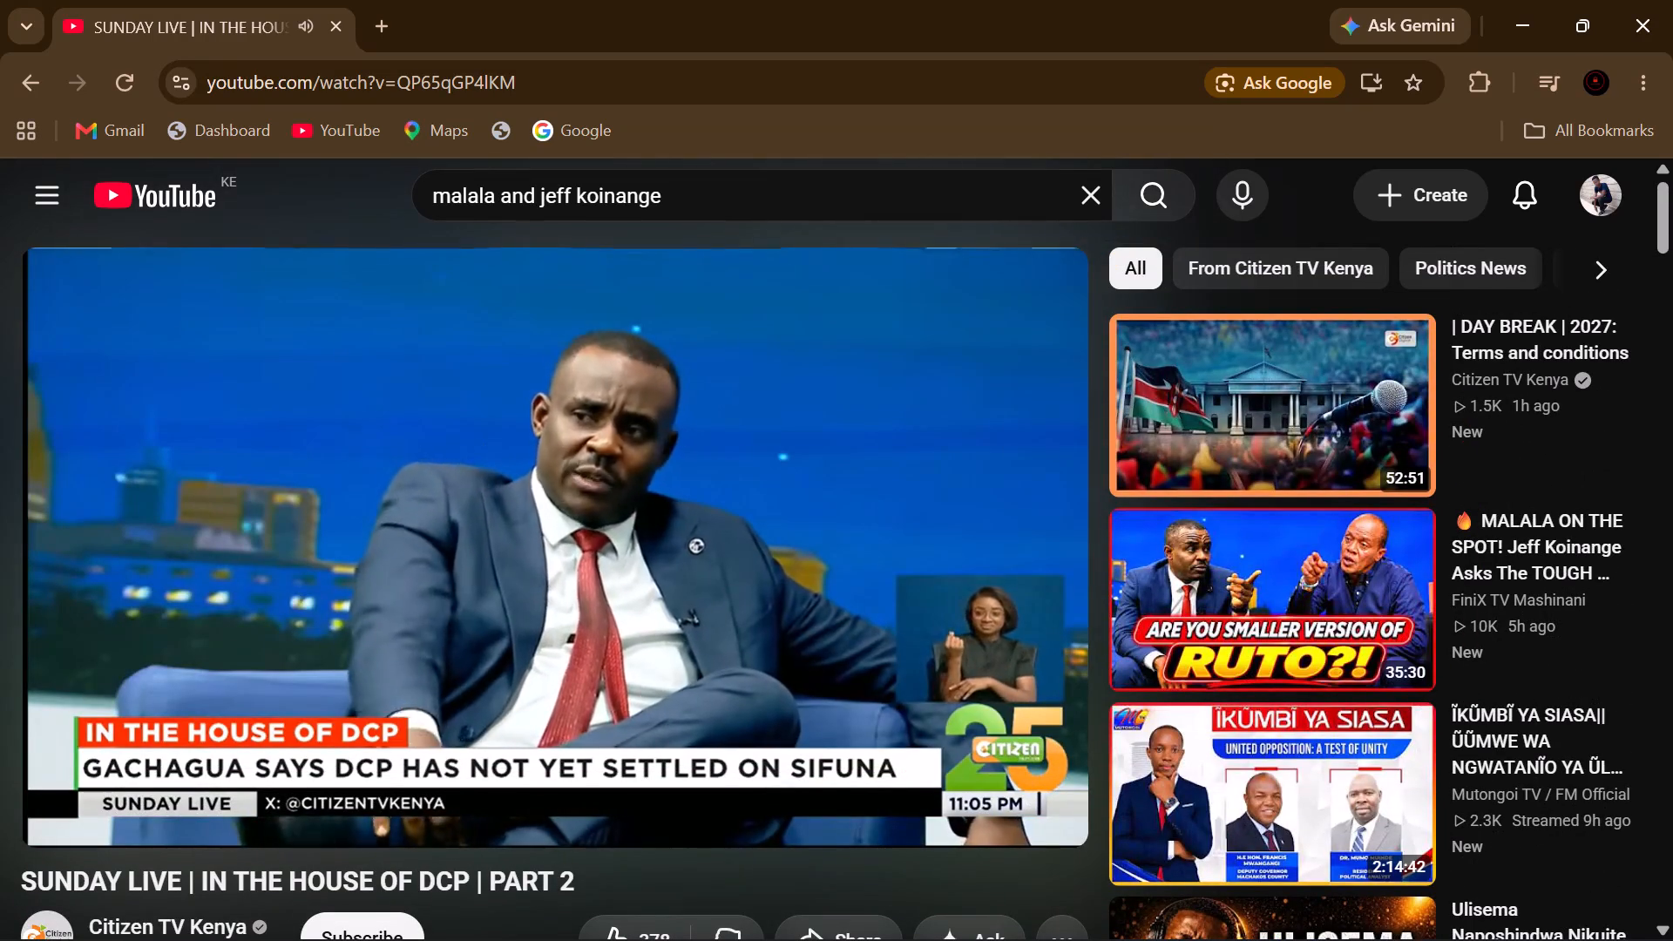
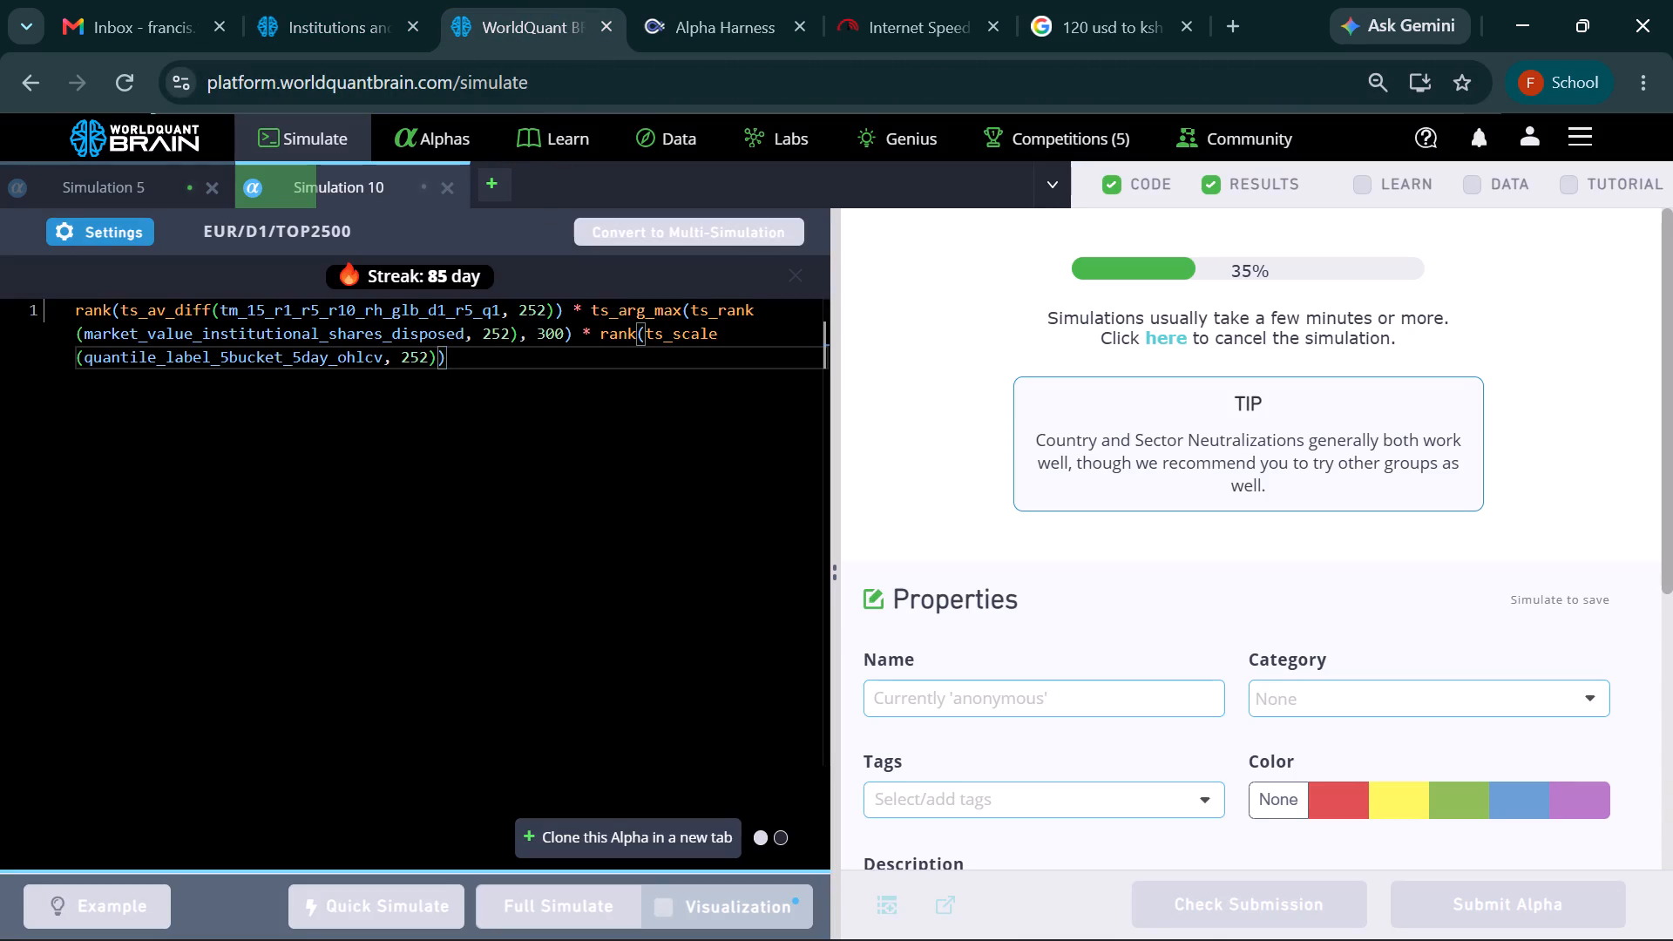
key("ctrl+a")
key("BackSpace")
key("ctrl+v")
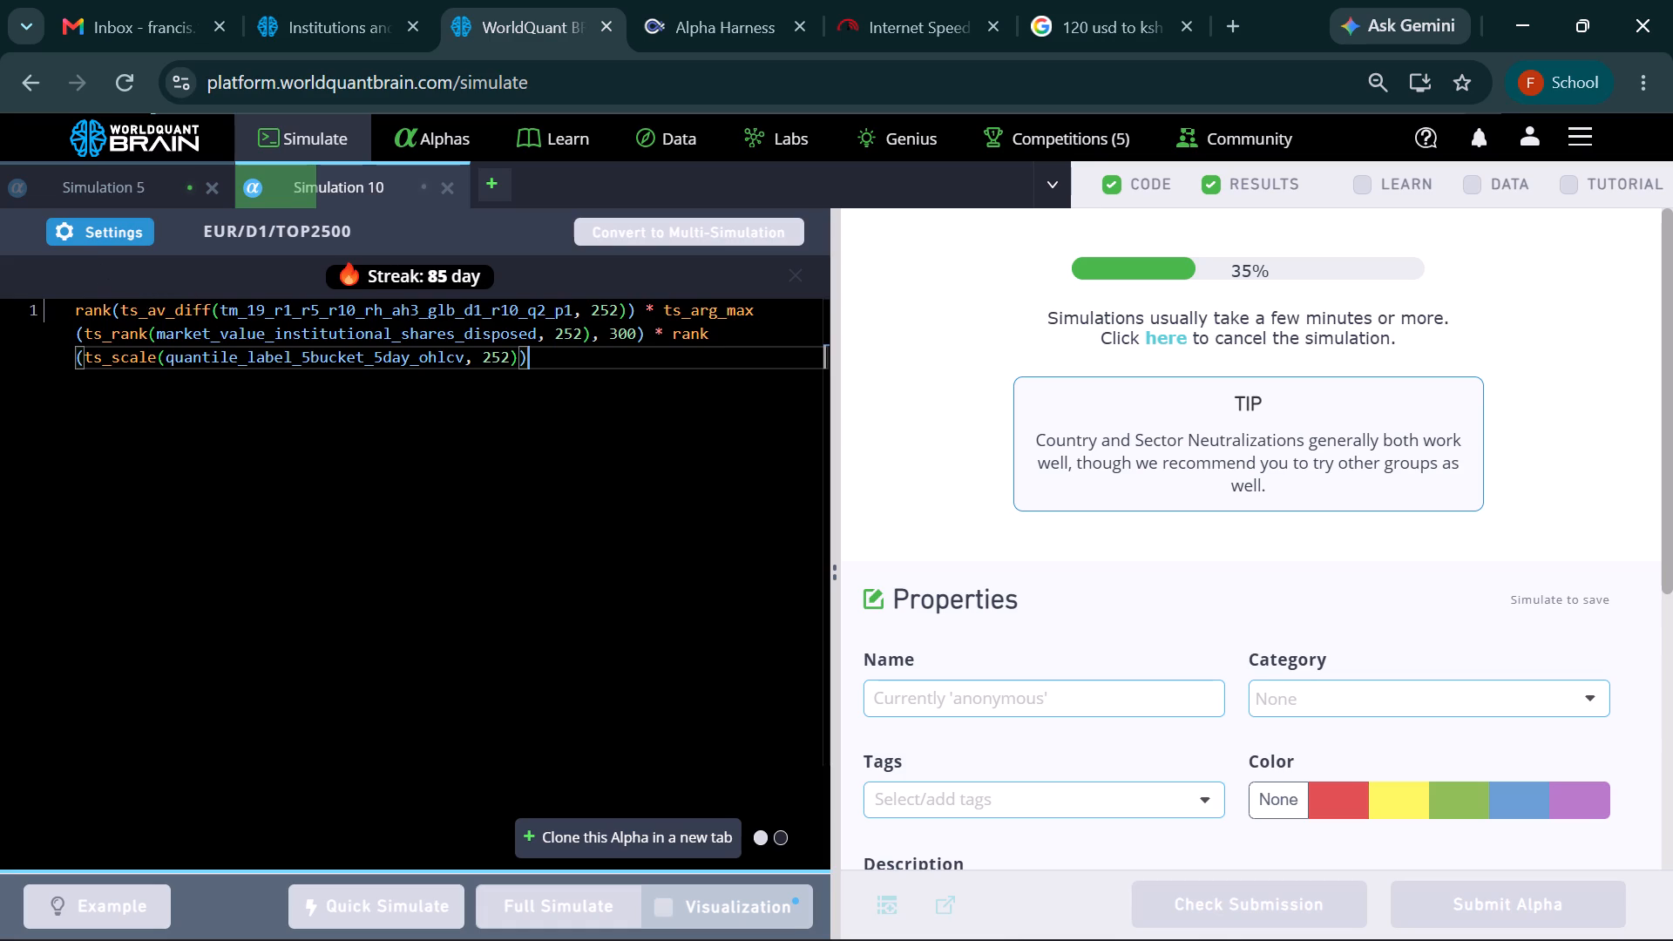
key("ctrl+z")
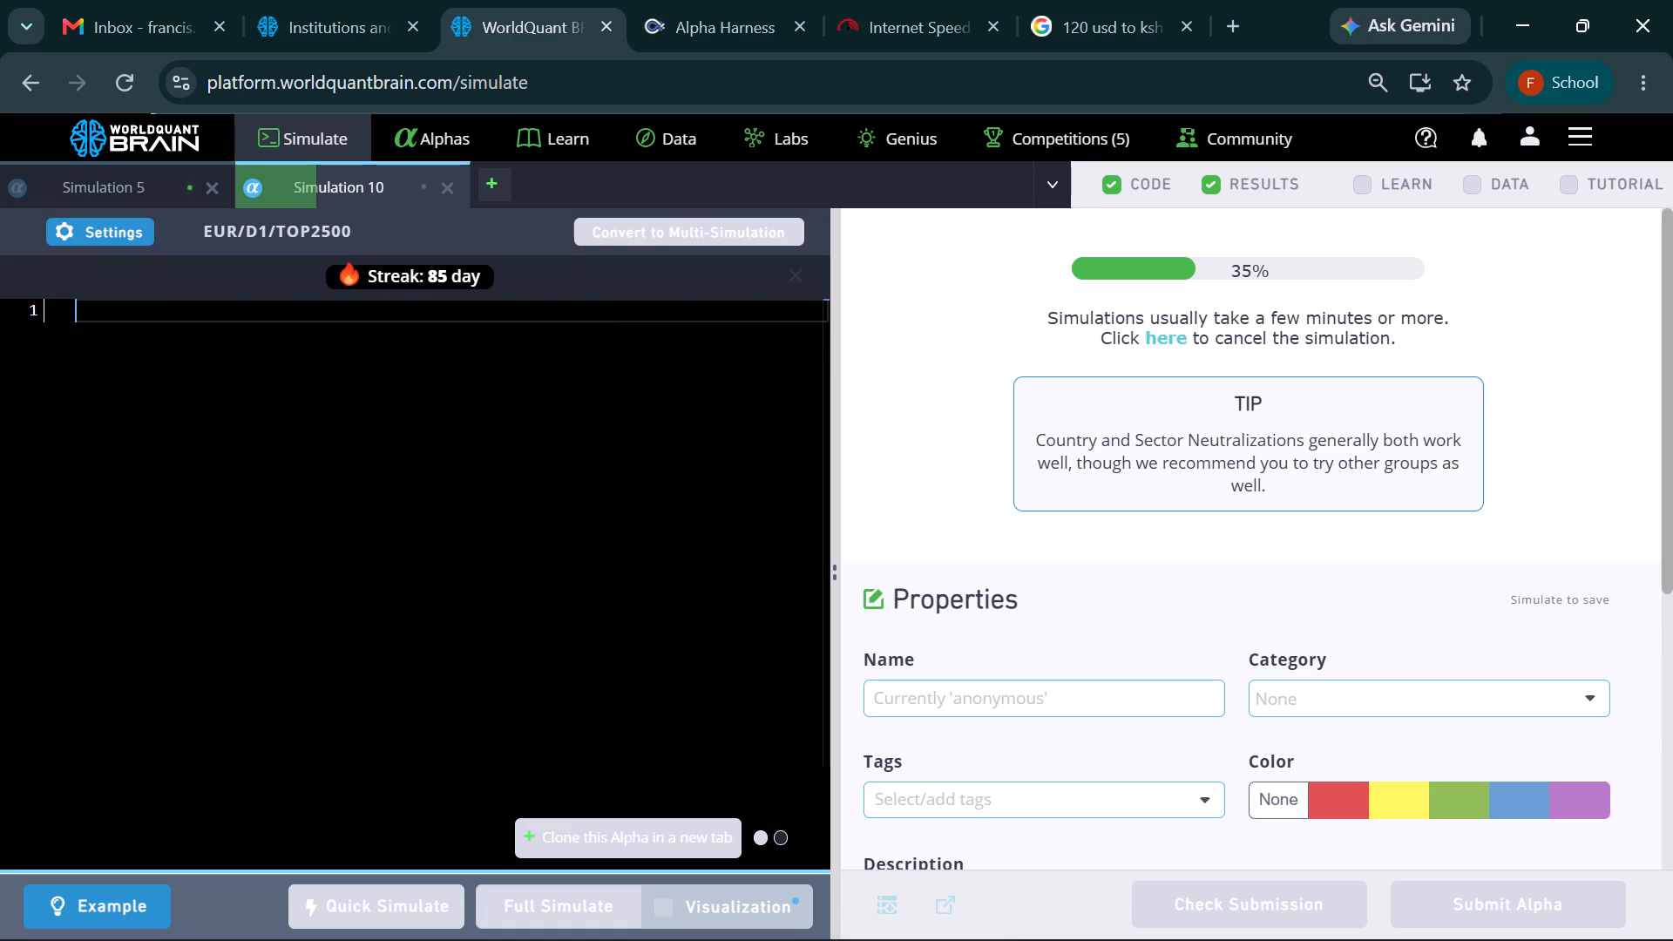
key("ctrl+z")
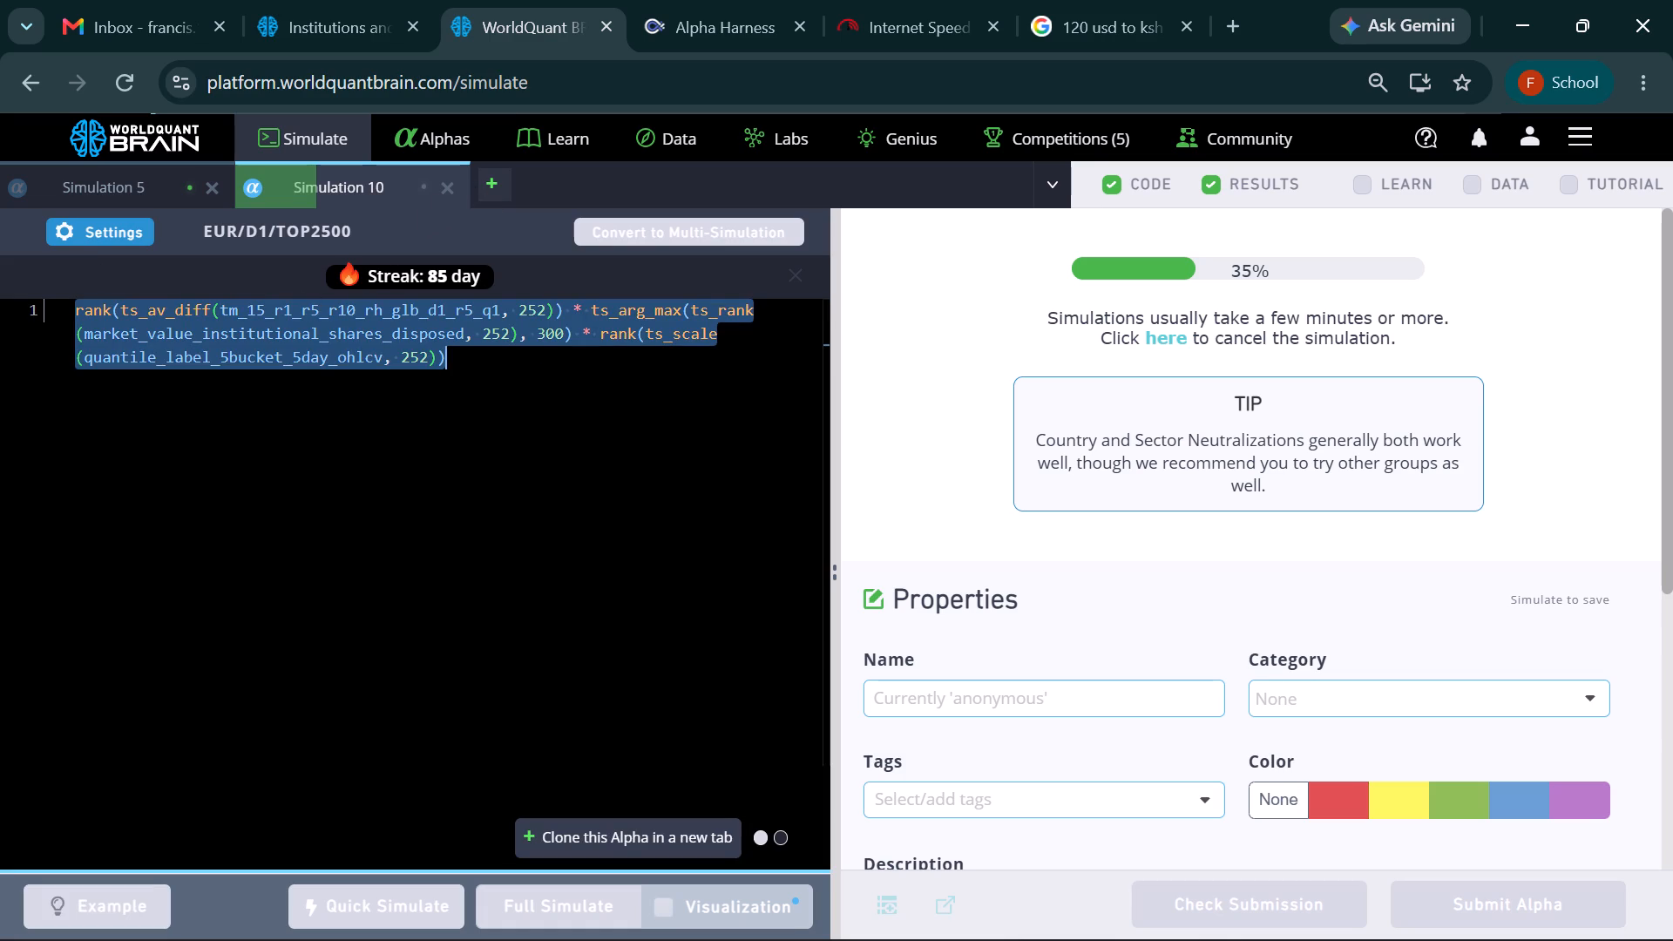
Clone Simulation 10's alpha into a new simulation and replace its expression with the copied QPvaWEwp expression.
left_click(542, 636)
left_click(593, 836)
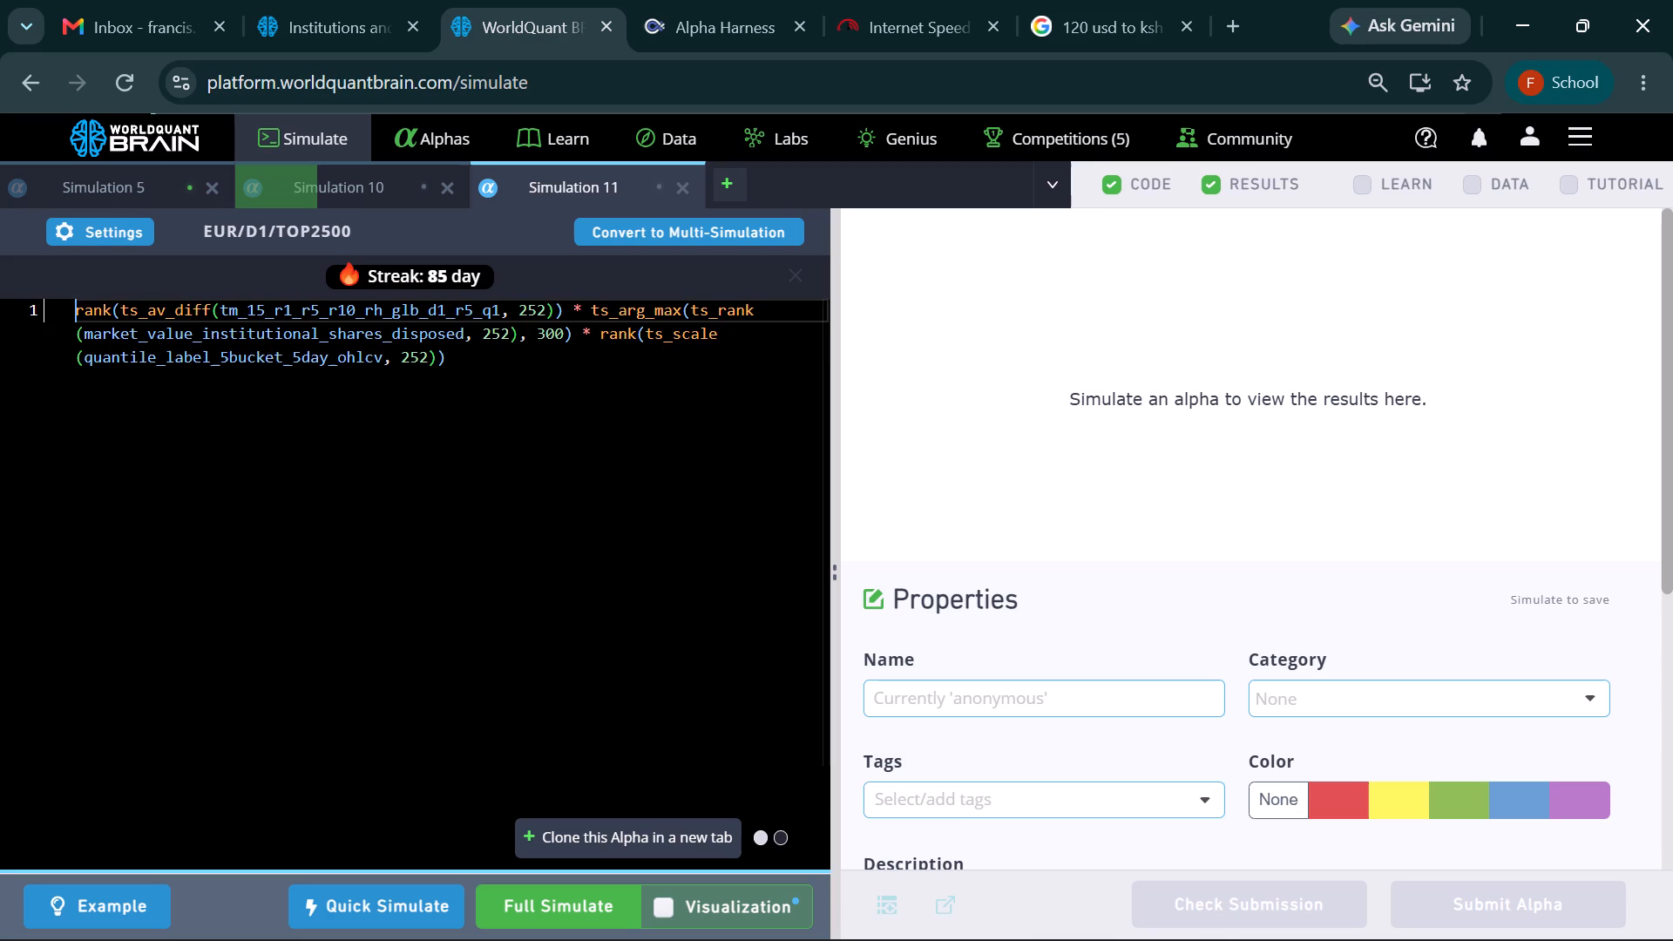
left_click(517, 665)
key("ctrl+a")
key("BackSpace")
key("ctrl+v")
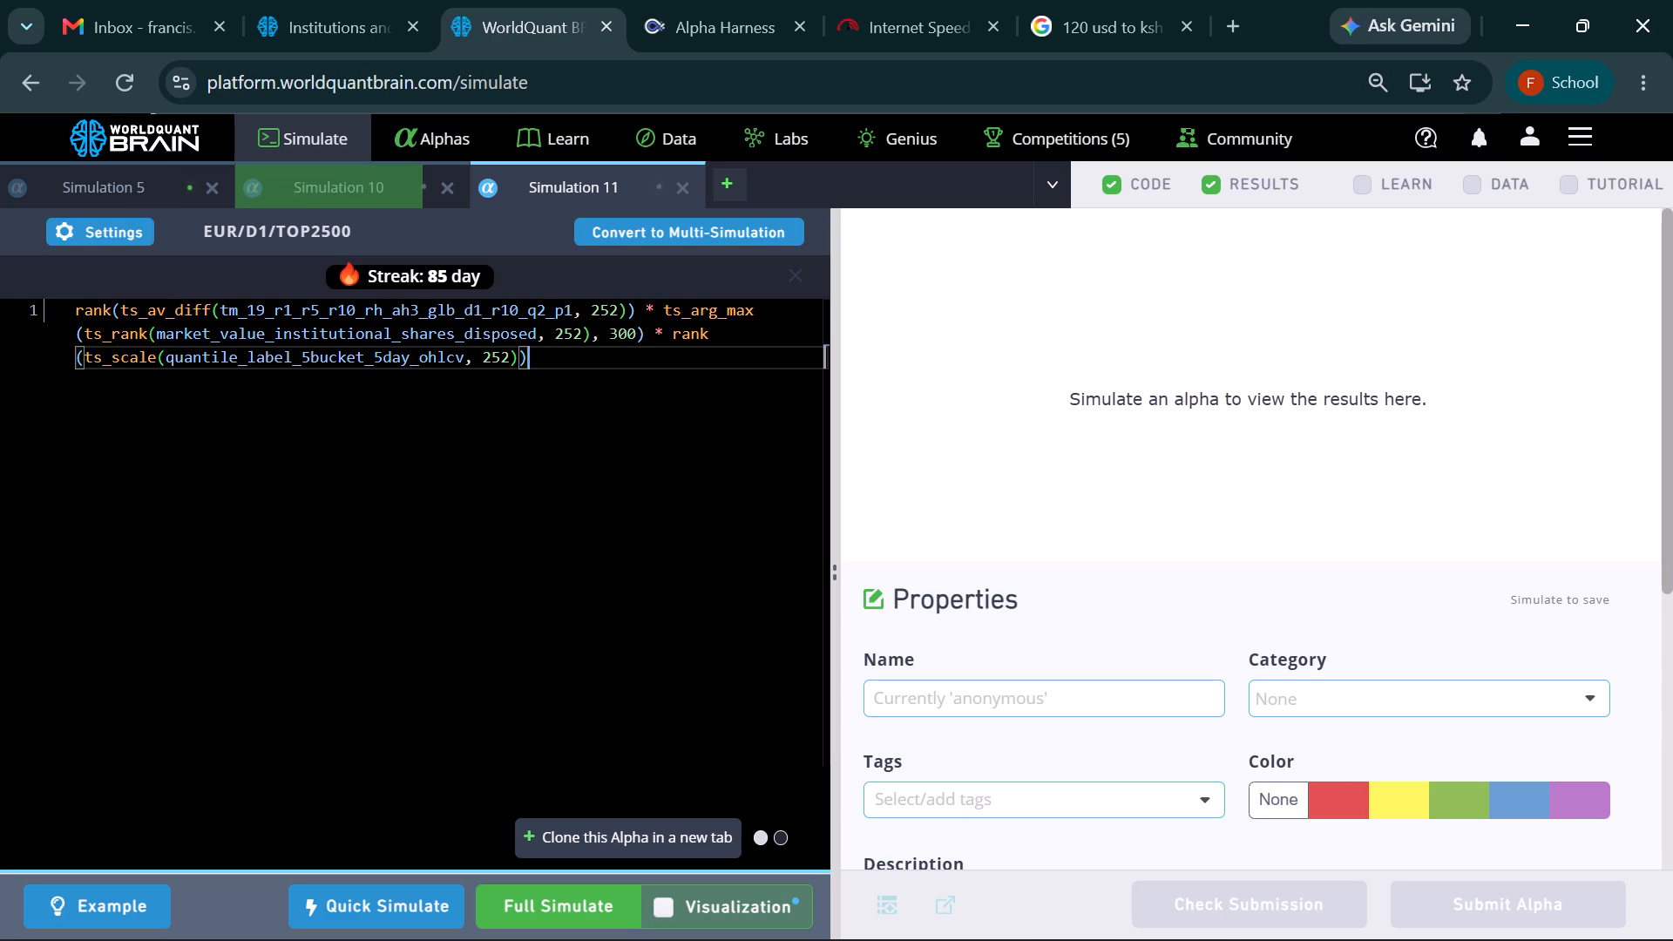
Change ts_rank to ts_zscore around market_value_institutional_shares_disposed in Simulation 11 and run a full simulation.
left_click(142, 328)
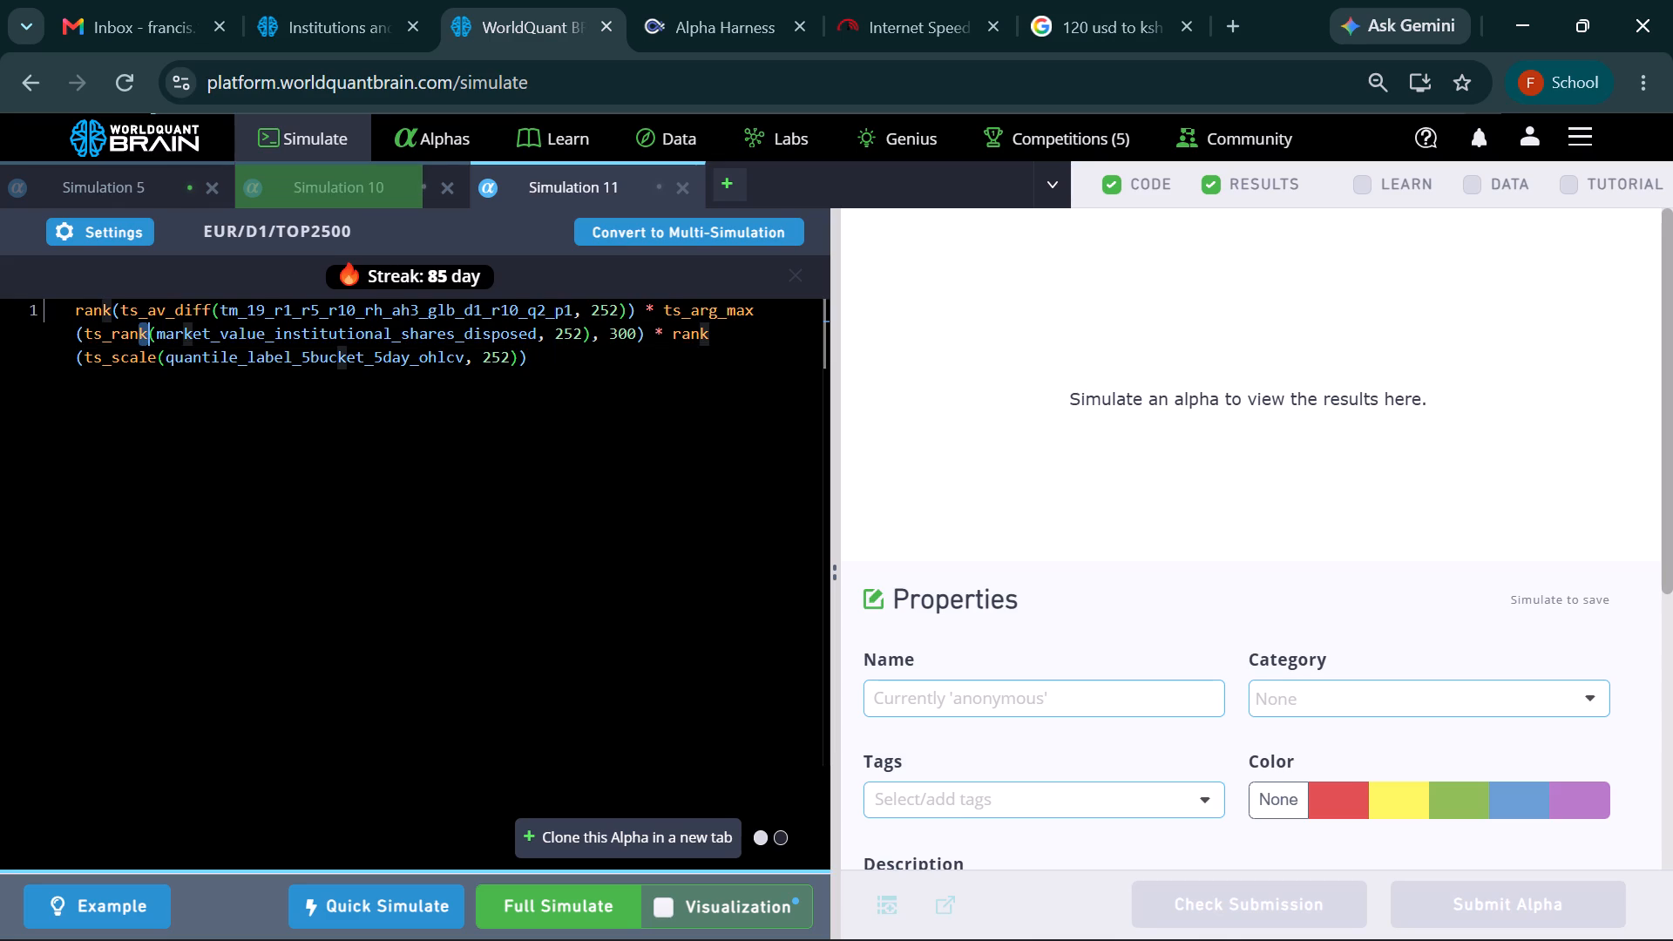
key("BackSpace")
key("BackSpace")
key("BackSpace")
key("BackSpace")
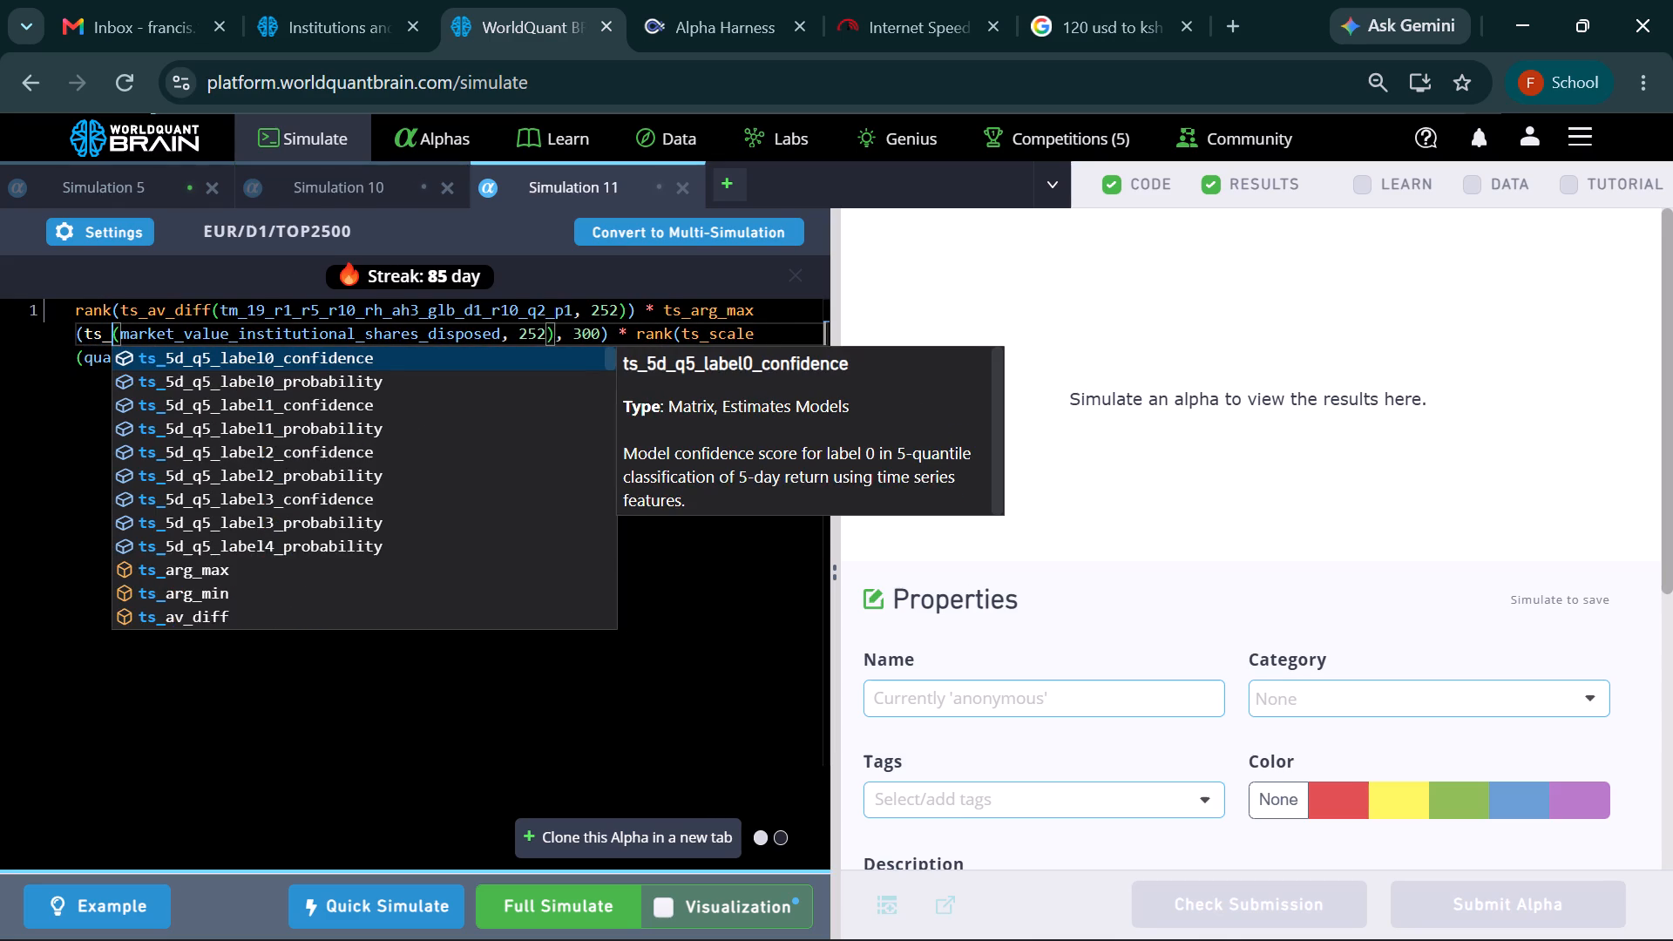
key("BackSpace")
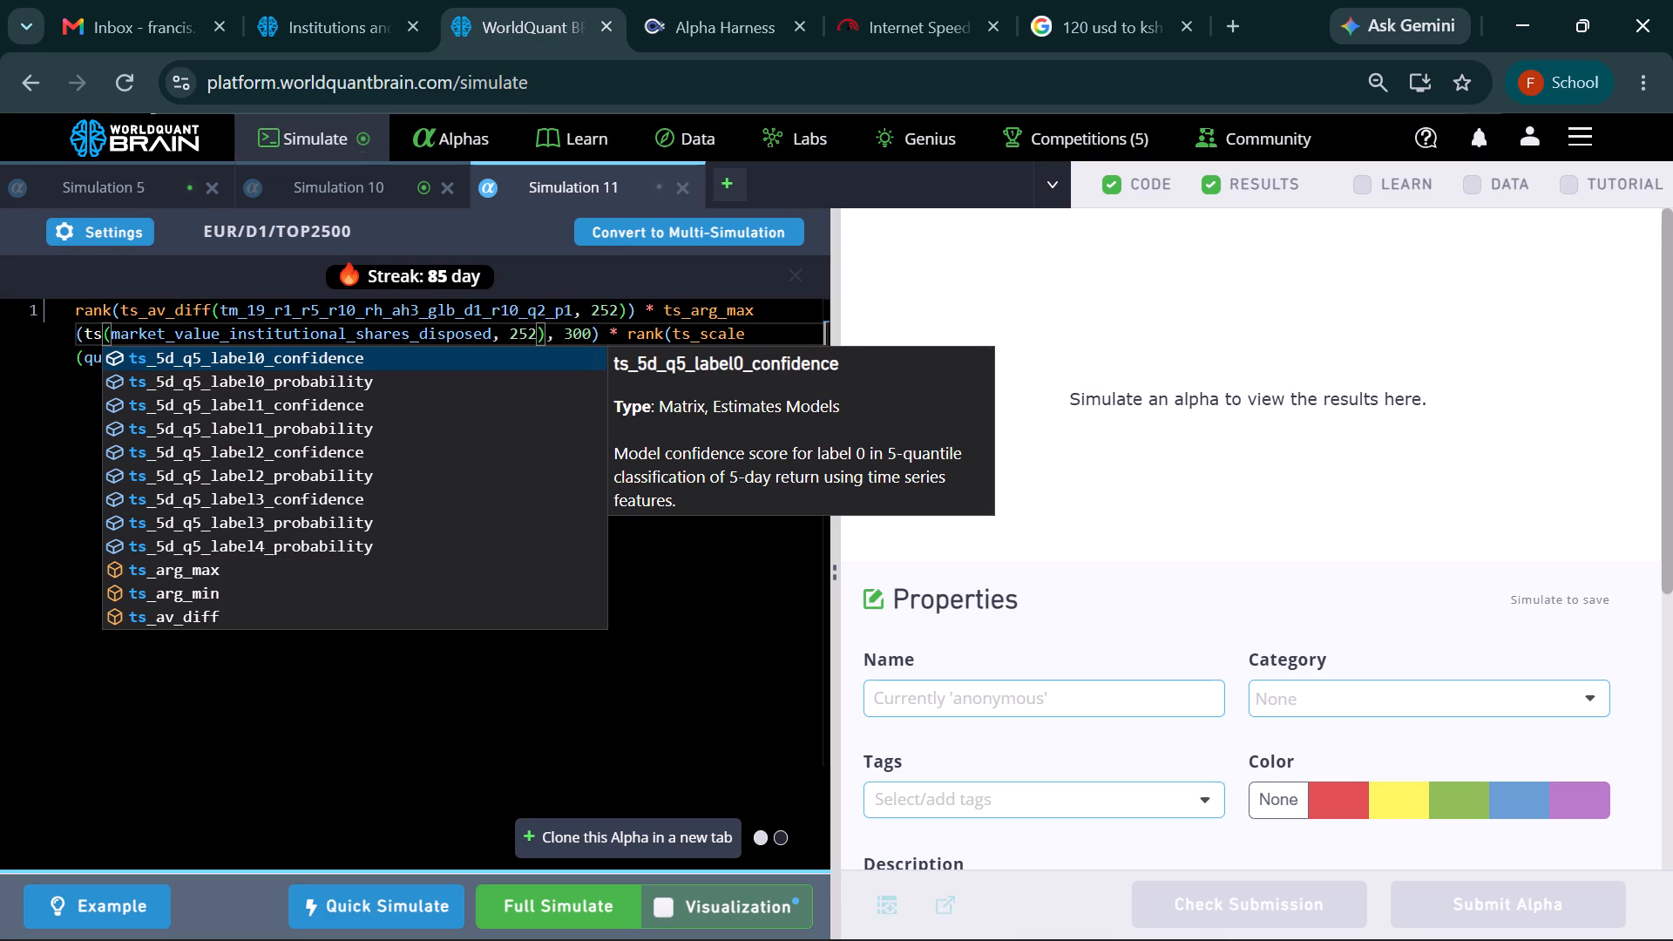
key("shift+underscore")
type("zscore")
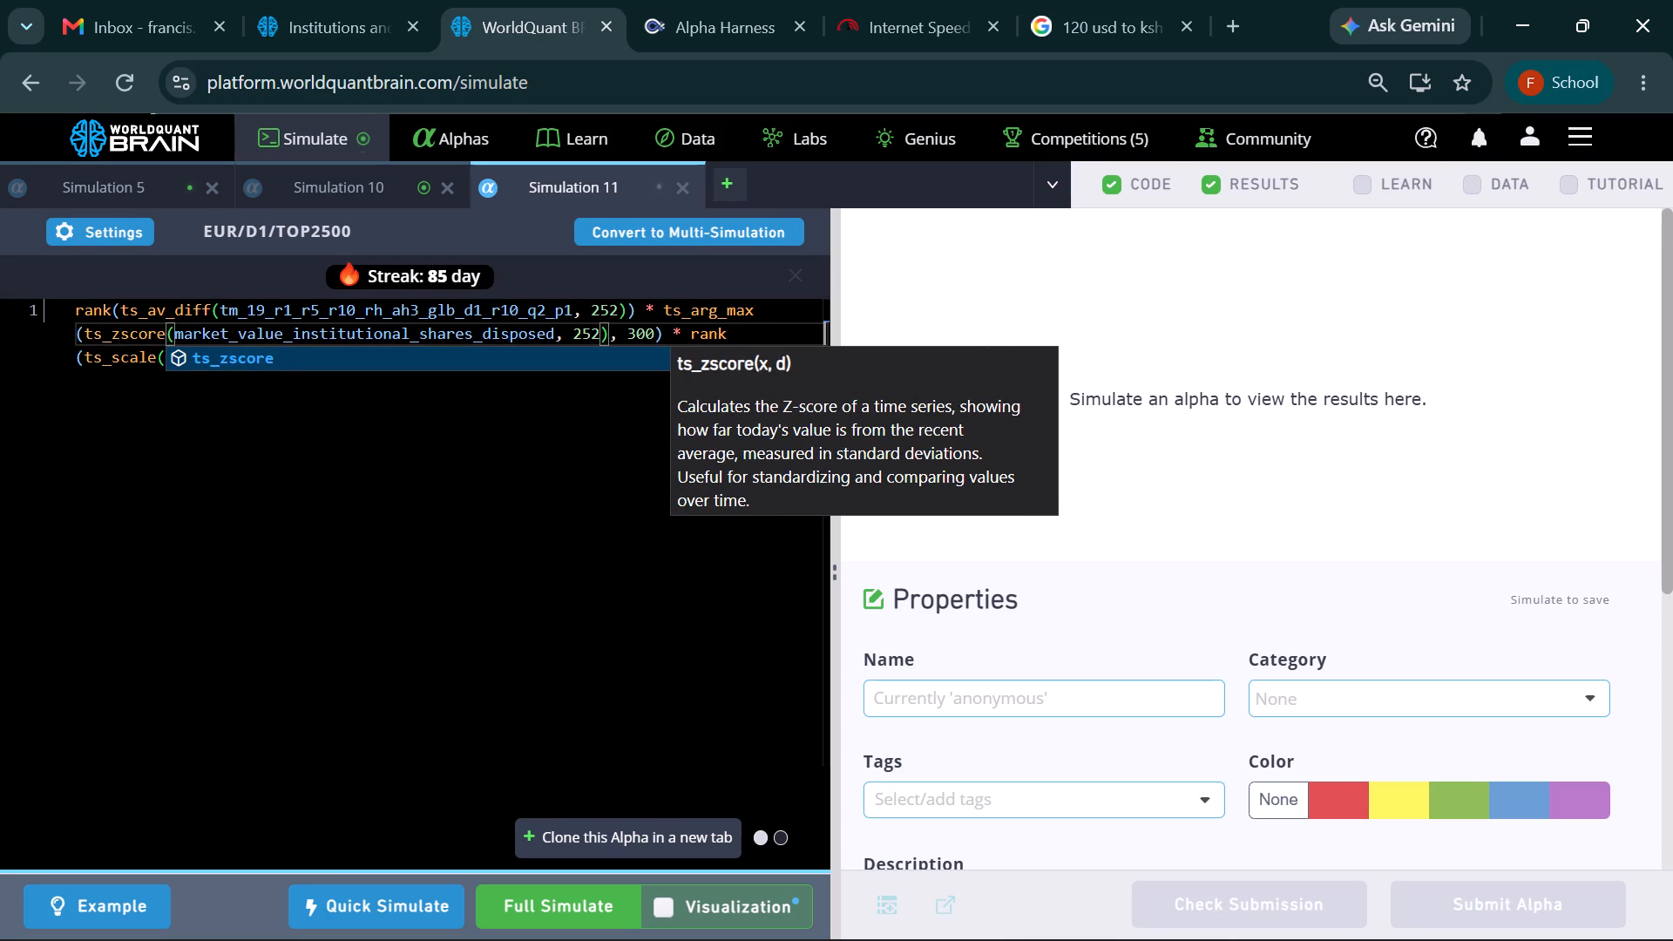
left_click(553, 899)
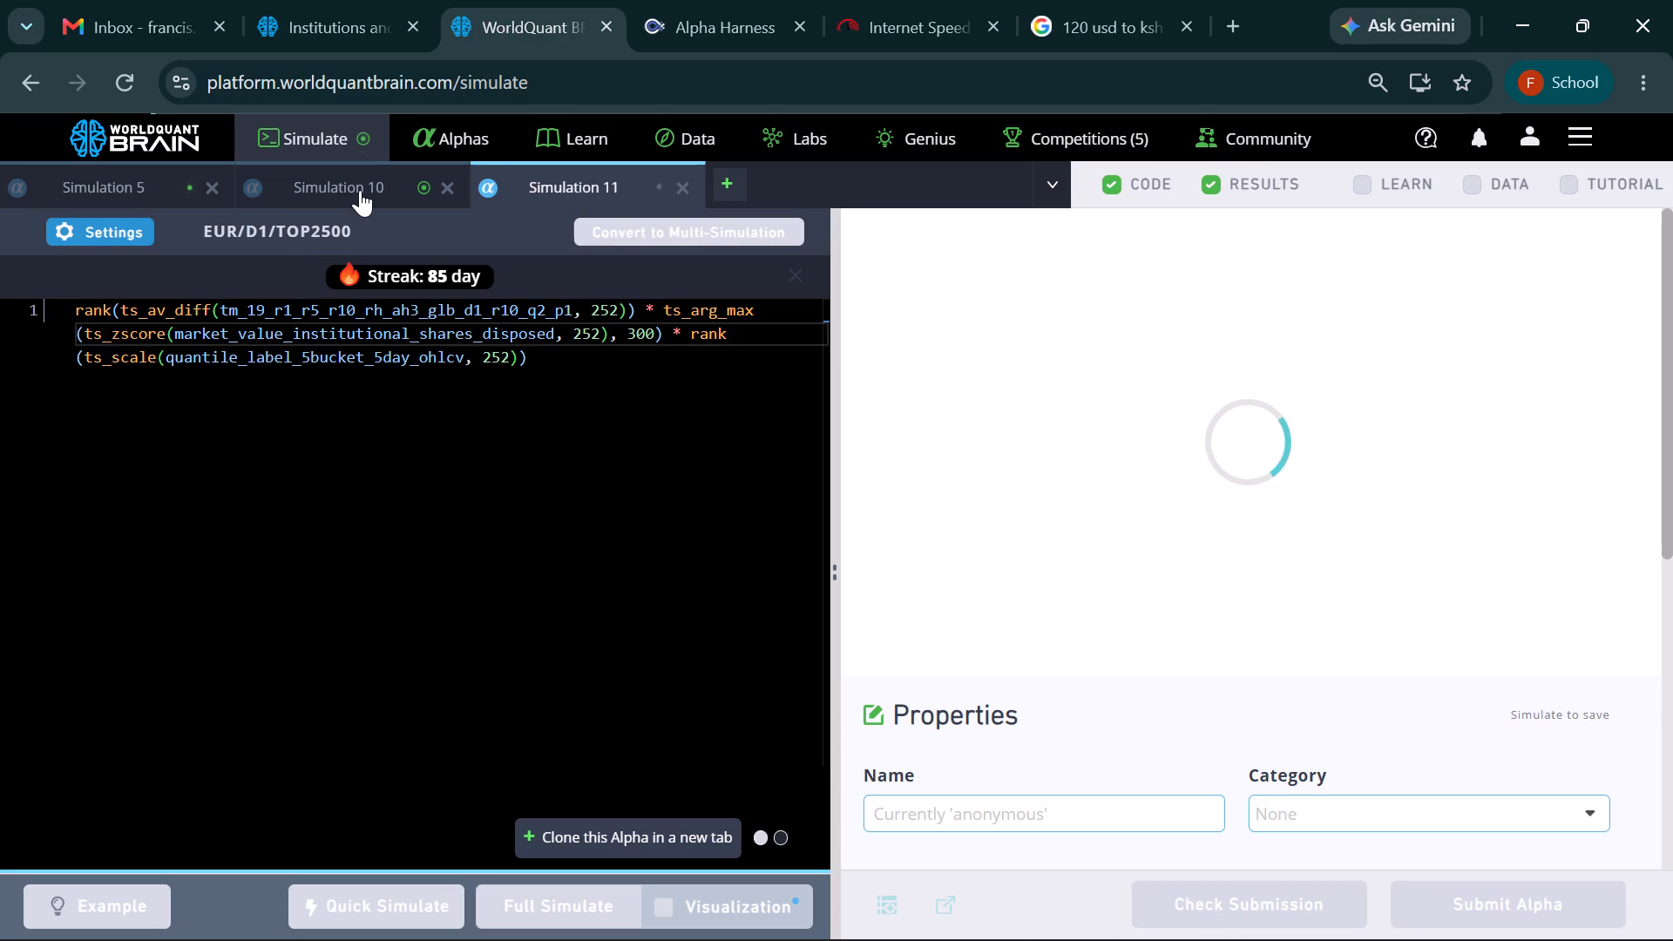
Examine Simulation 10's IS Summary, investability constrained figures and the passed items in its IS Testing Status.
left_click(360, 190)
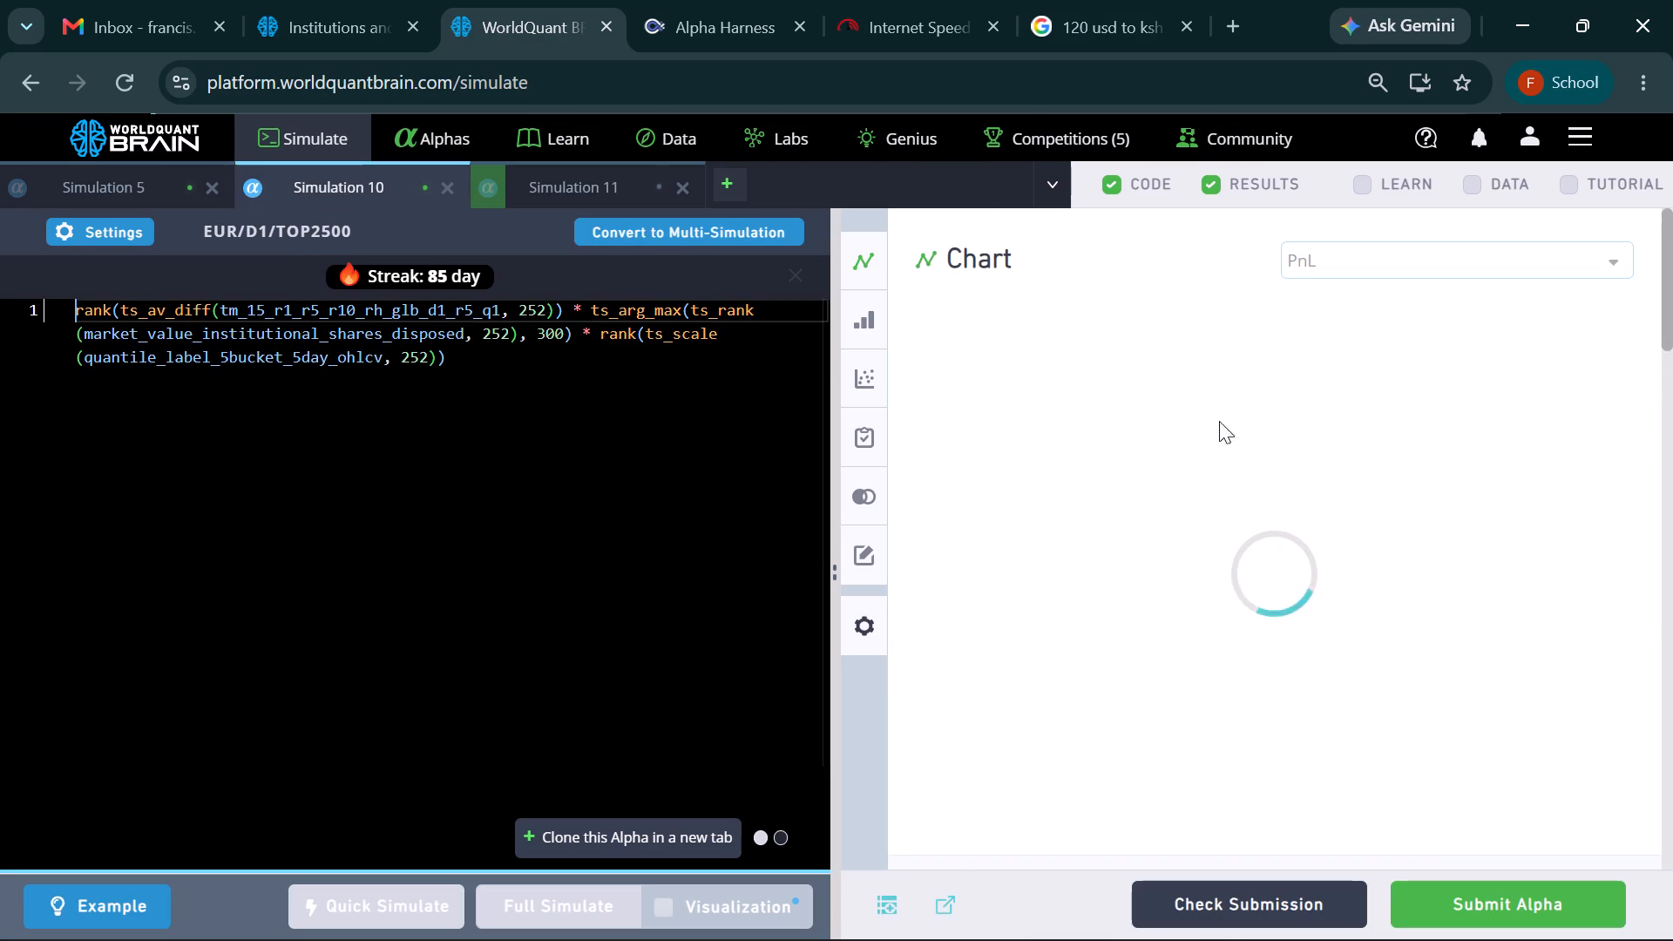
scroll(1250, 432, "down", 4)
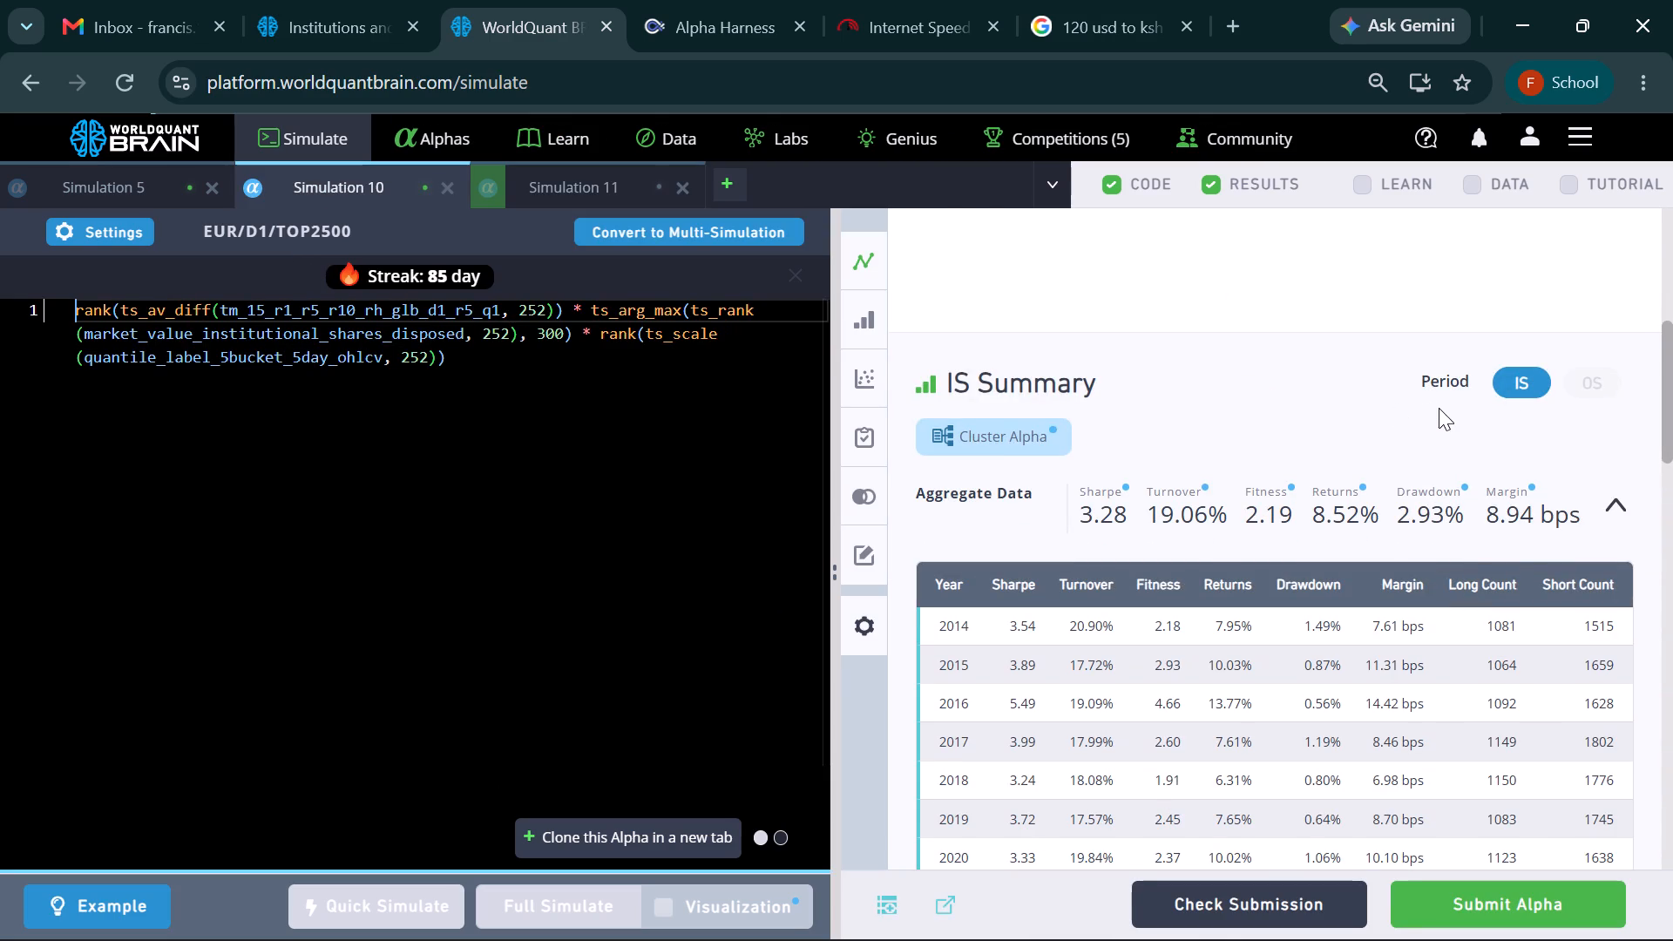
scroll(1399, 416, "down", 3)
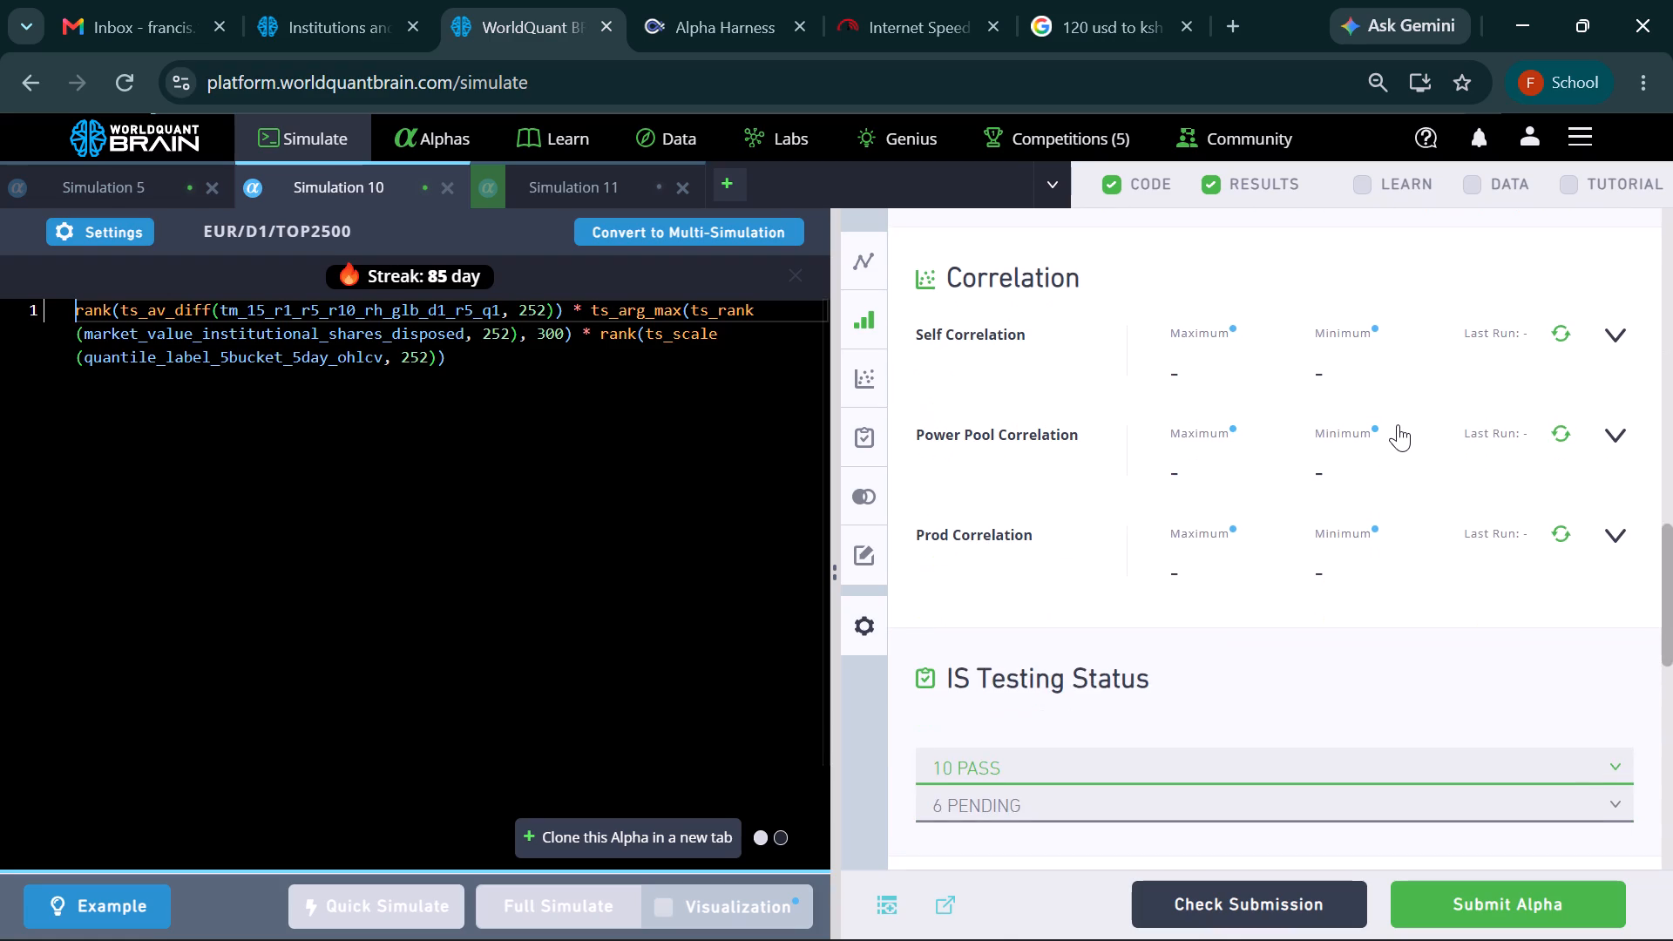
scroll(1398, 424, "down", 1)
left_click(1310, 640)
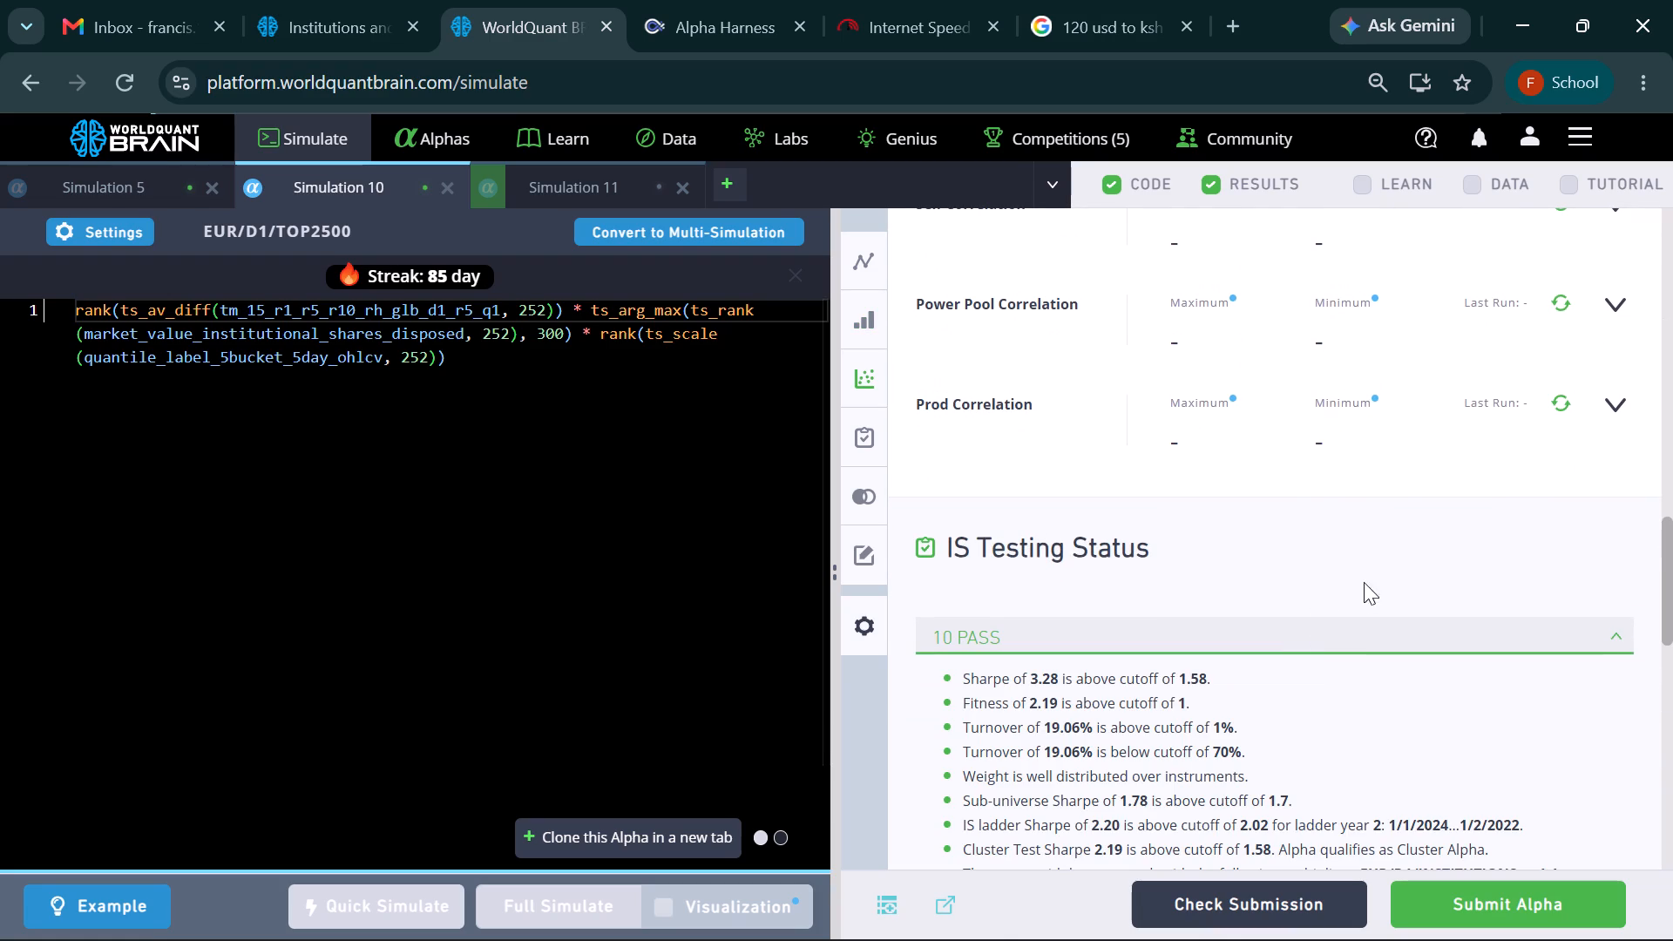
scroll(1429, 423, "up", 5)
scroll(1443, 456, "down", 3)
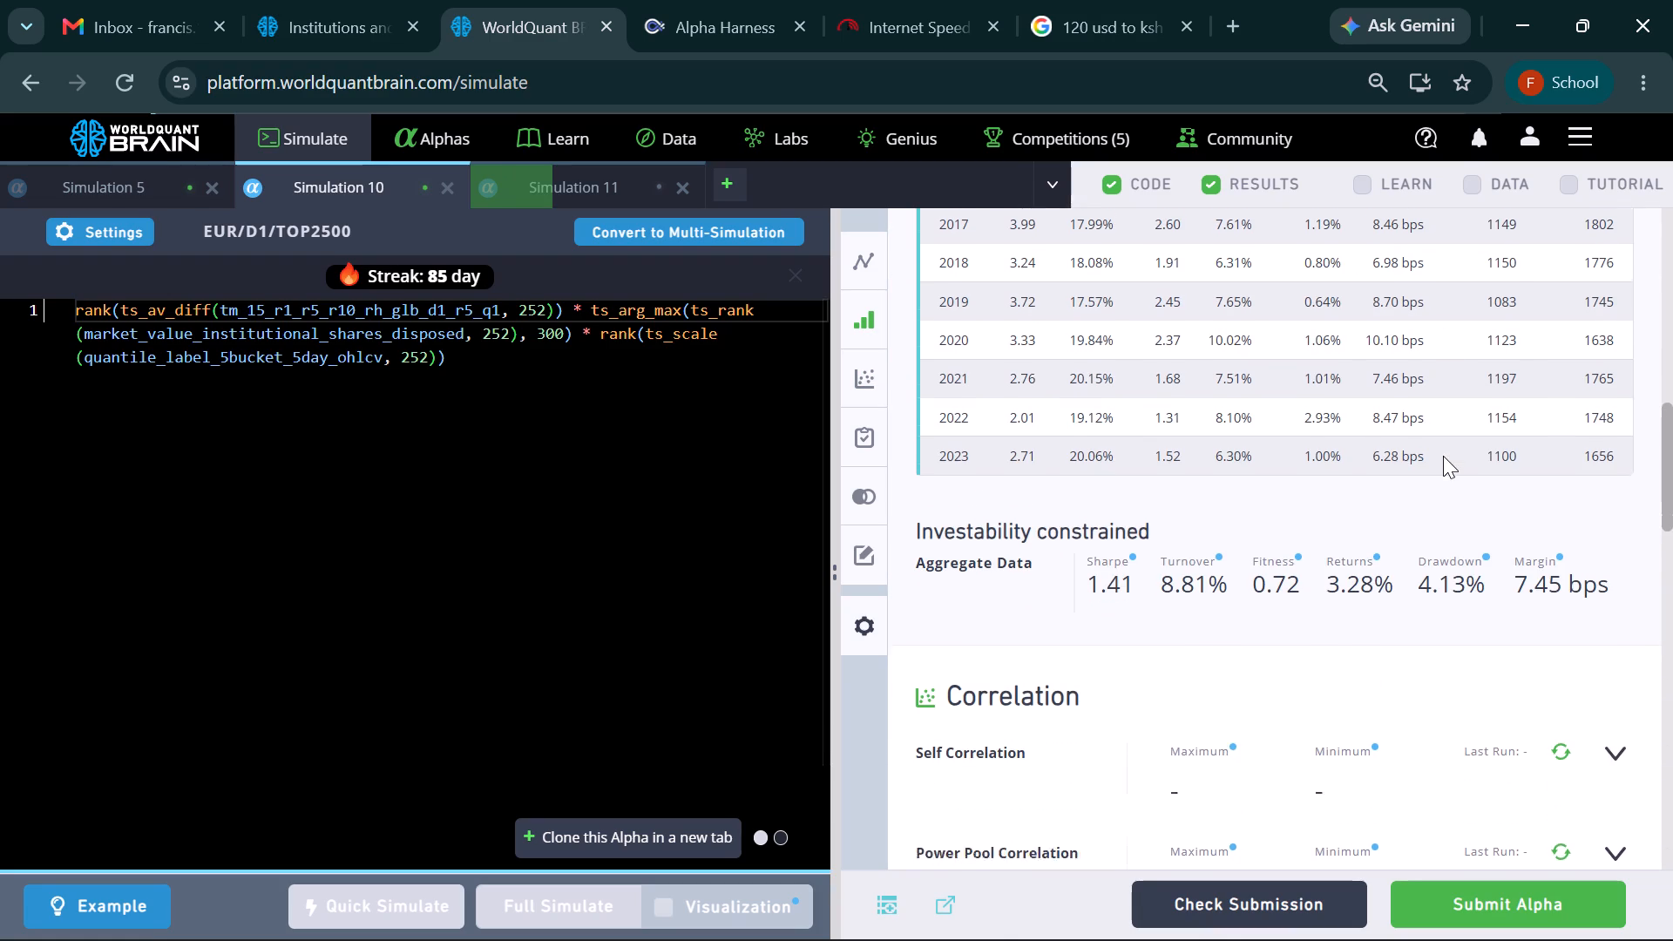
scroll(1440, 470, "down", 5)
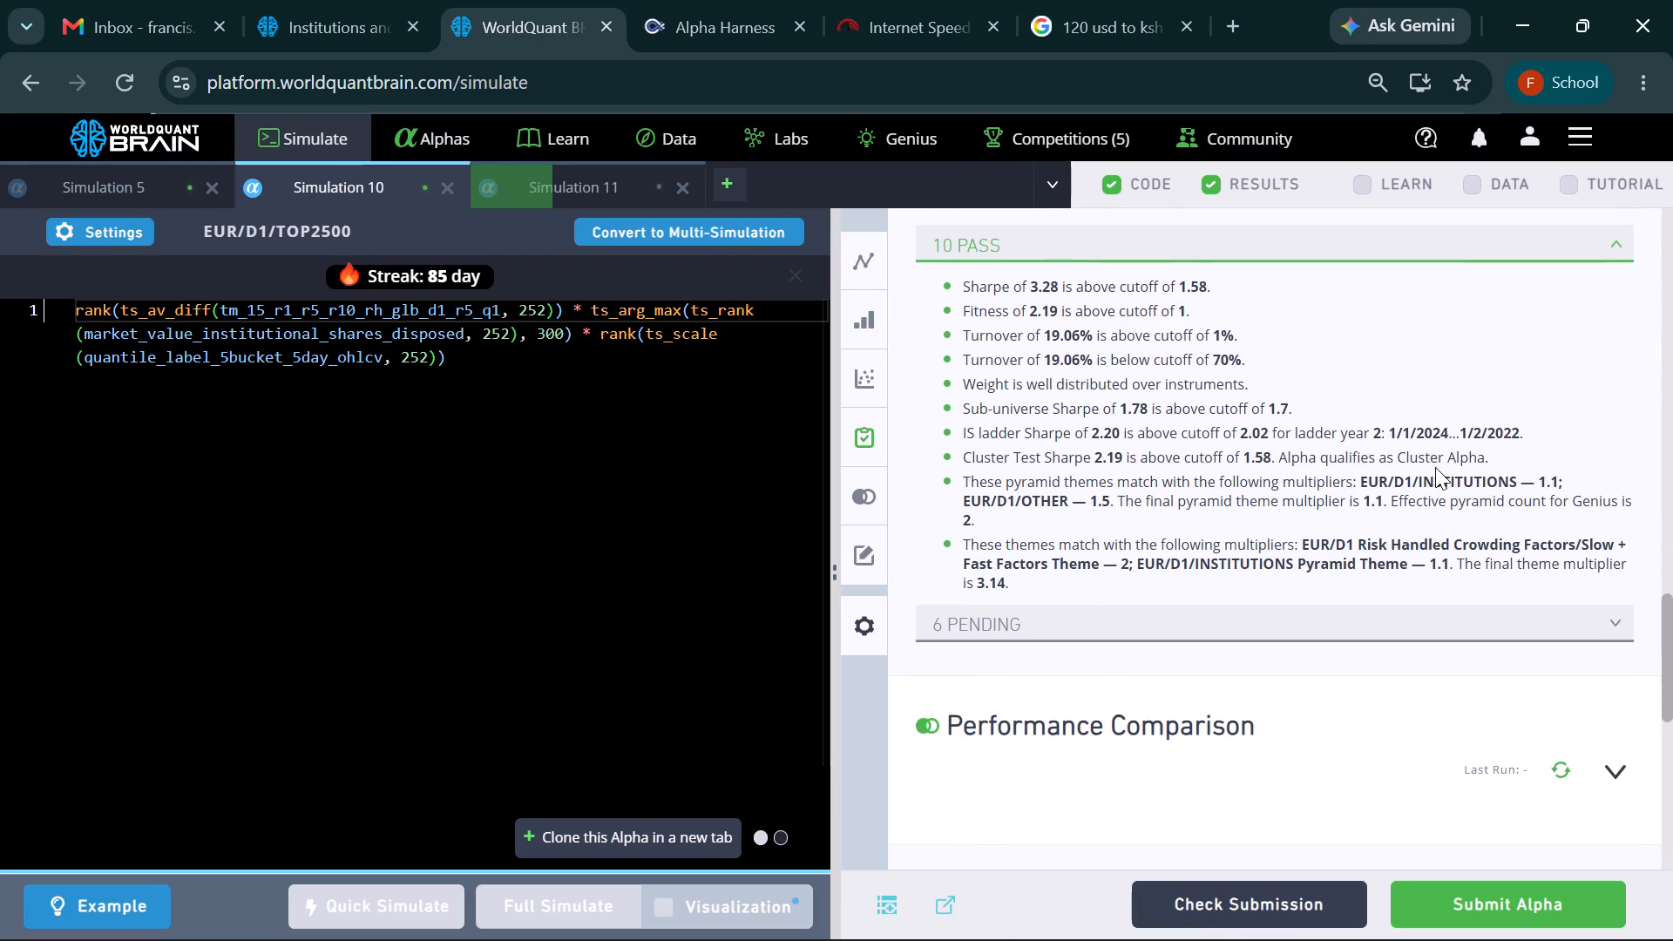
Run the Prod Correlation check for Simulation 10.
scroll(1430, 465, "up", 3)
left_click(1558, 398)
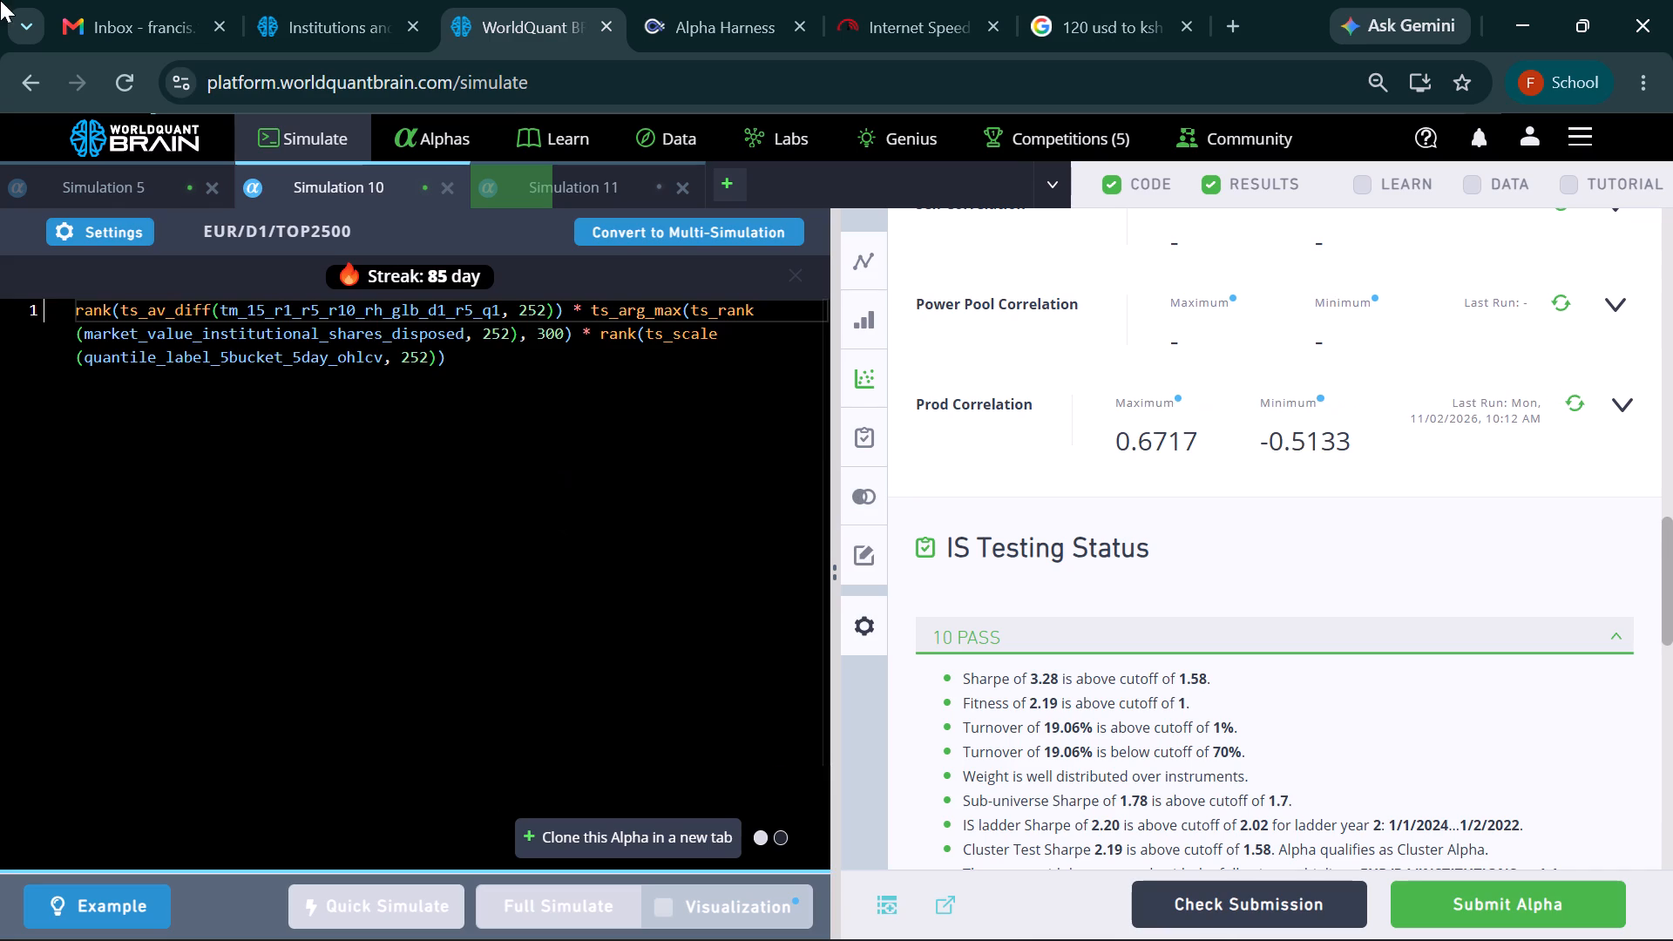
Compare Simulation 5's Prod Correlation and yearly IS results with Simulation 10's correlation and PnL chart, dismissing the error banner.
left_click(143, 179)
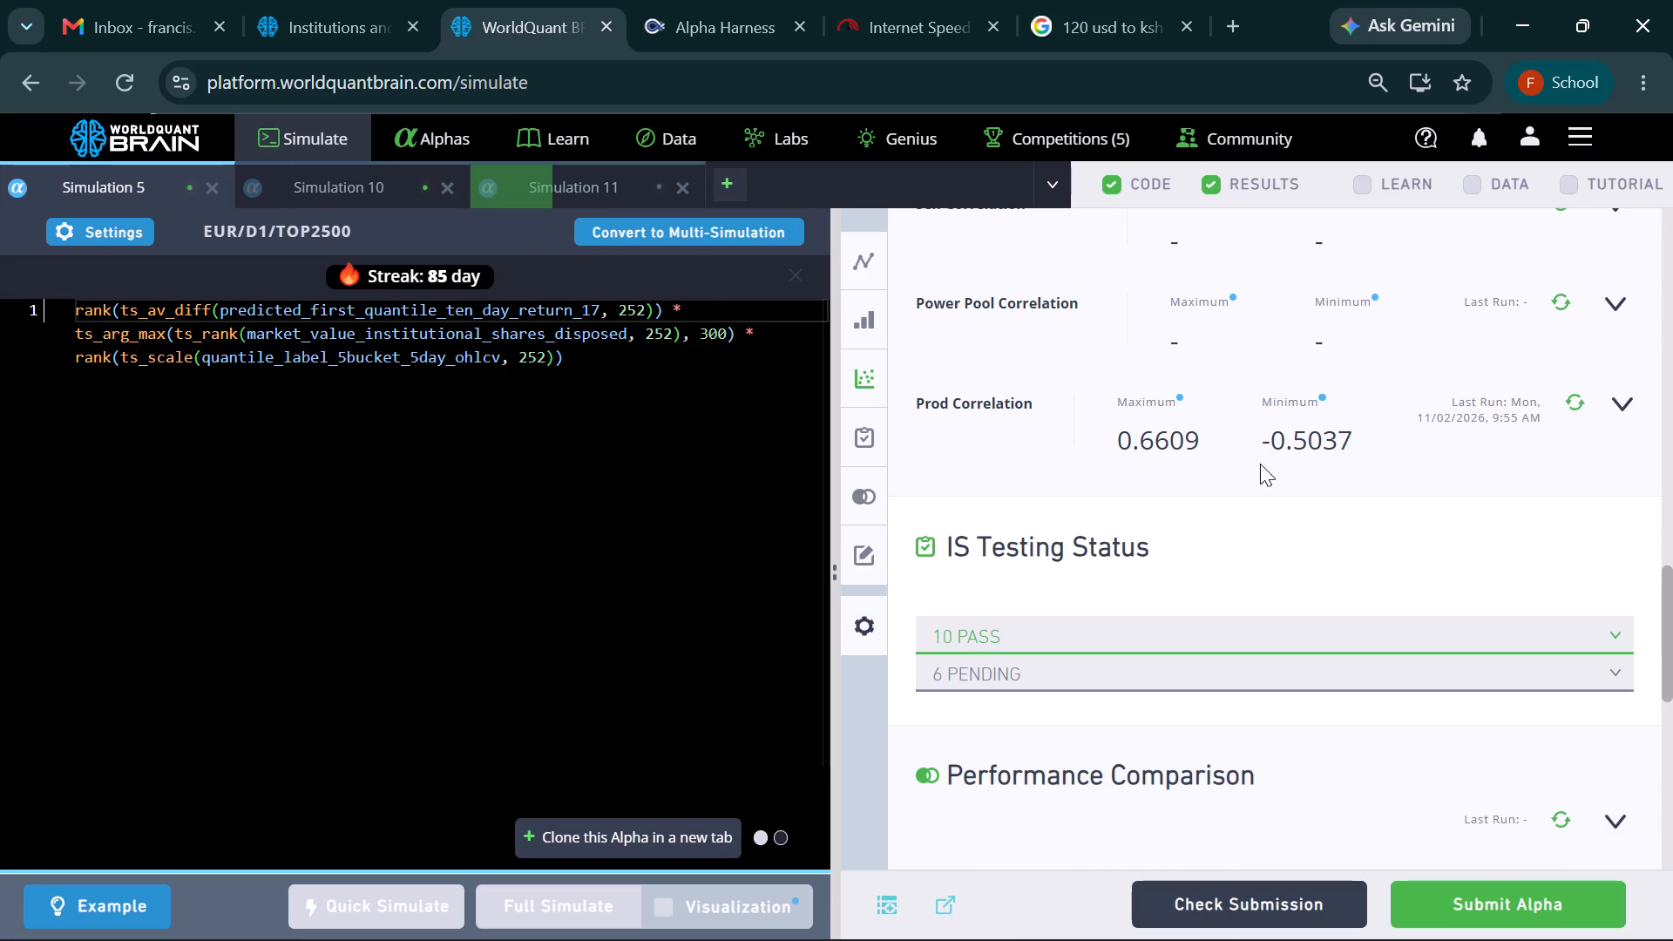
scroll(1253, 453, "up", 4)
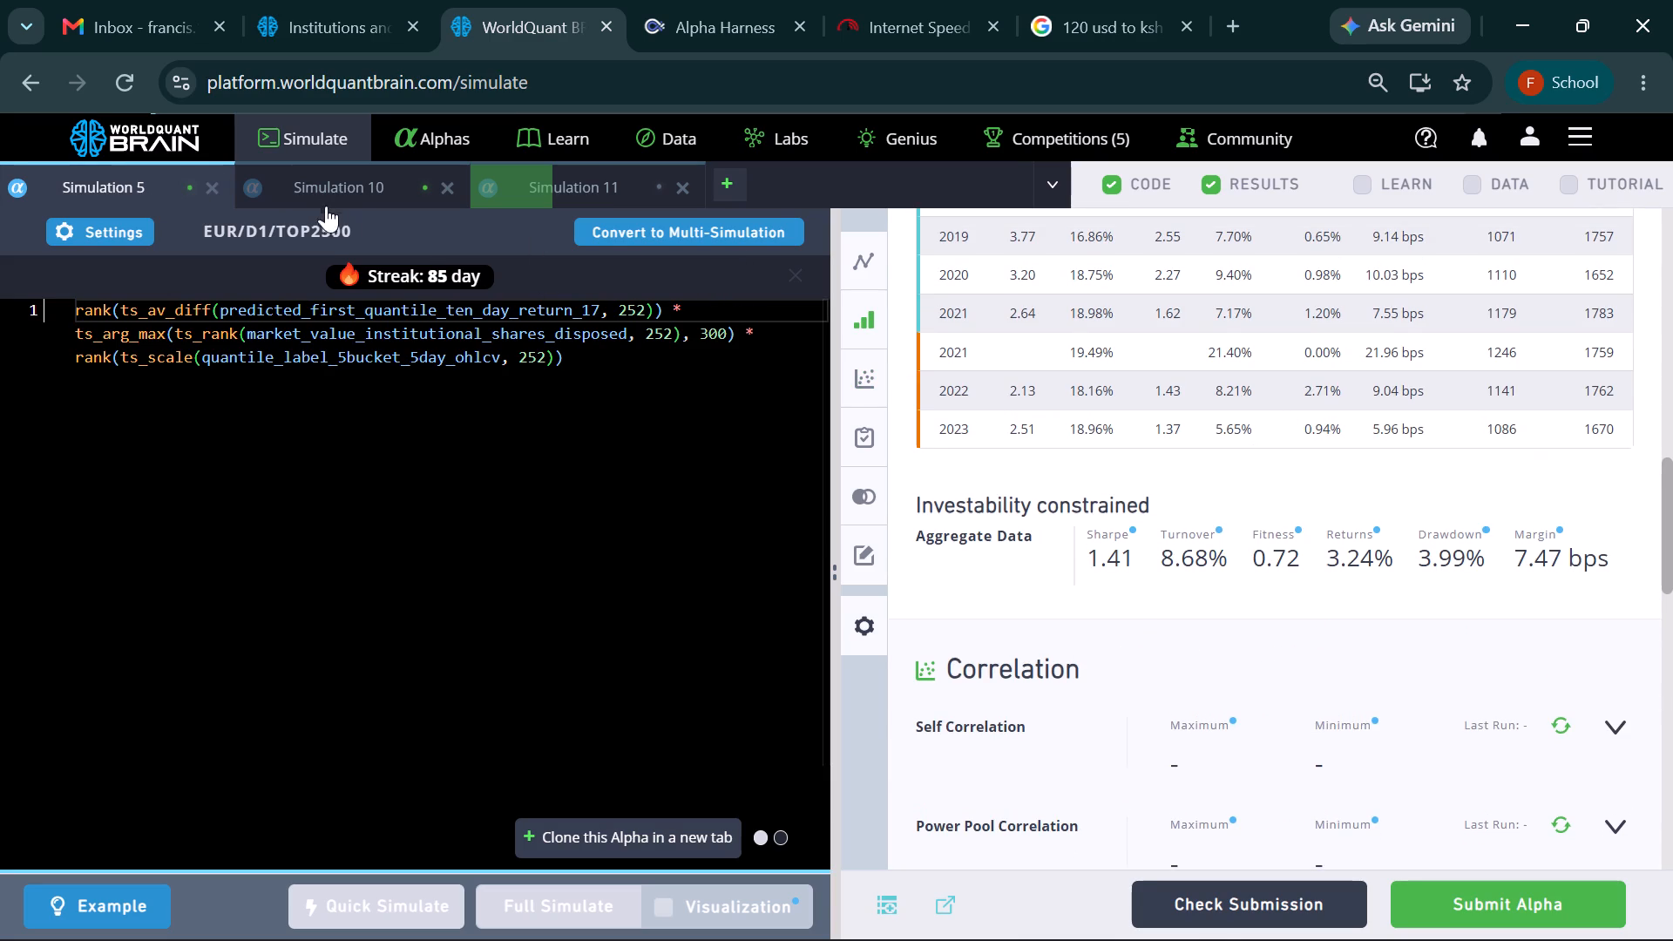
left_click(327, 191)
scroll(1577, 494, "up", 3)
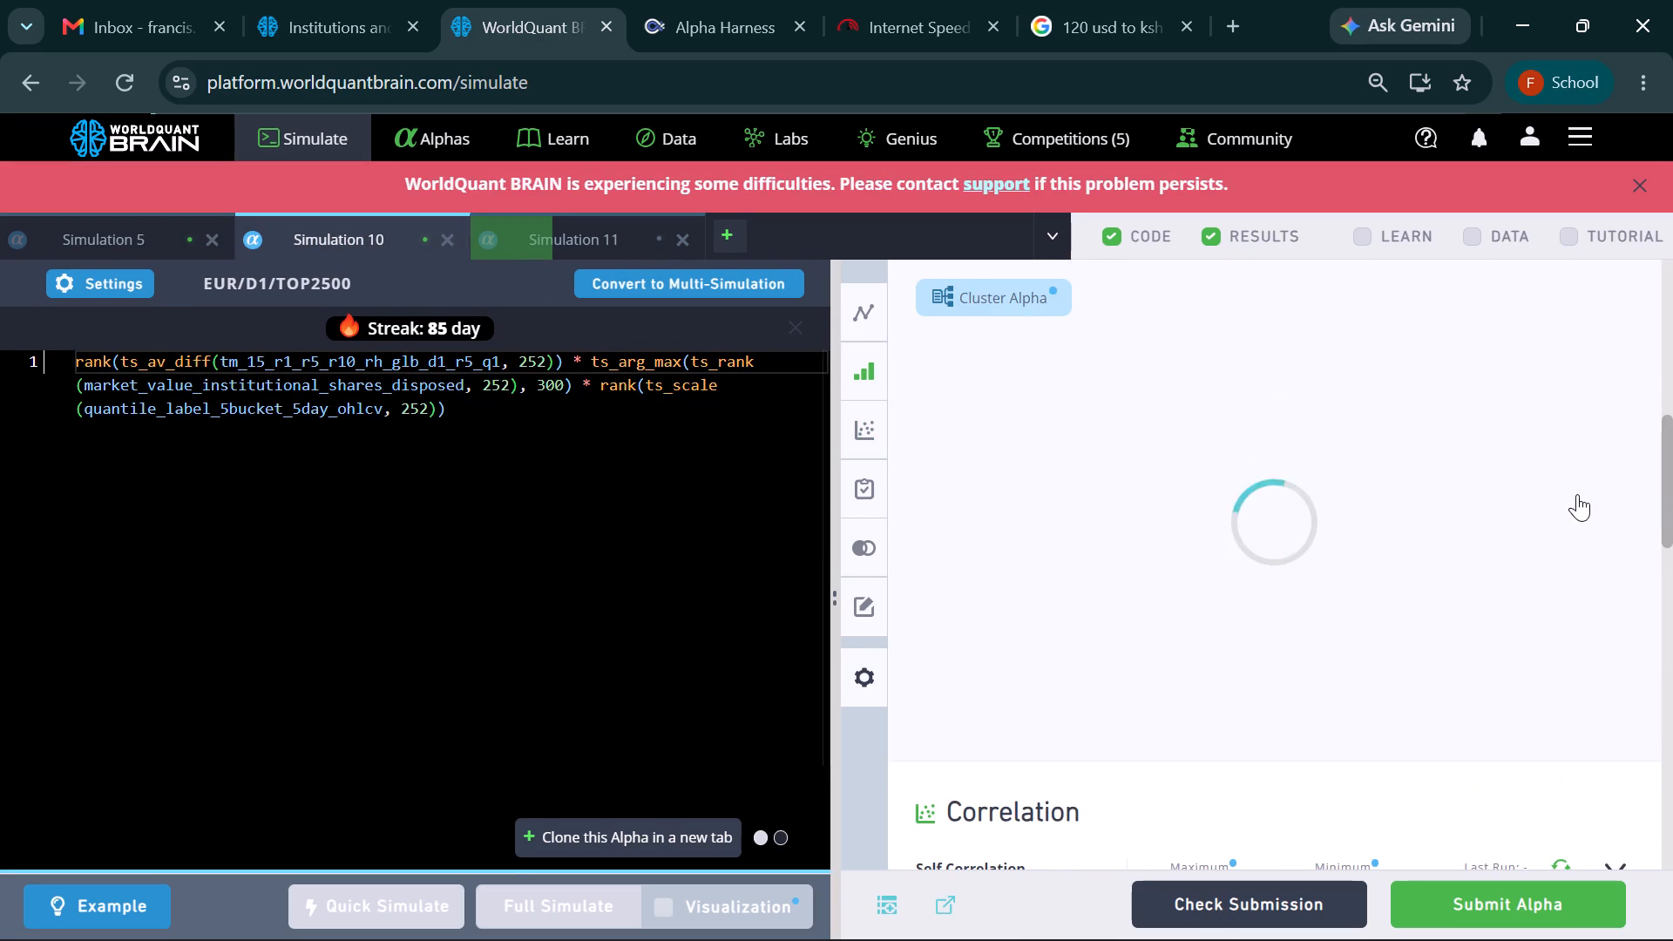
scroll(1563, 514, "up", 4)
scroll(1563, 514, "down", 8)
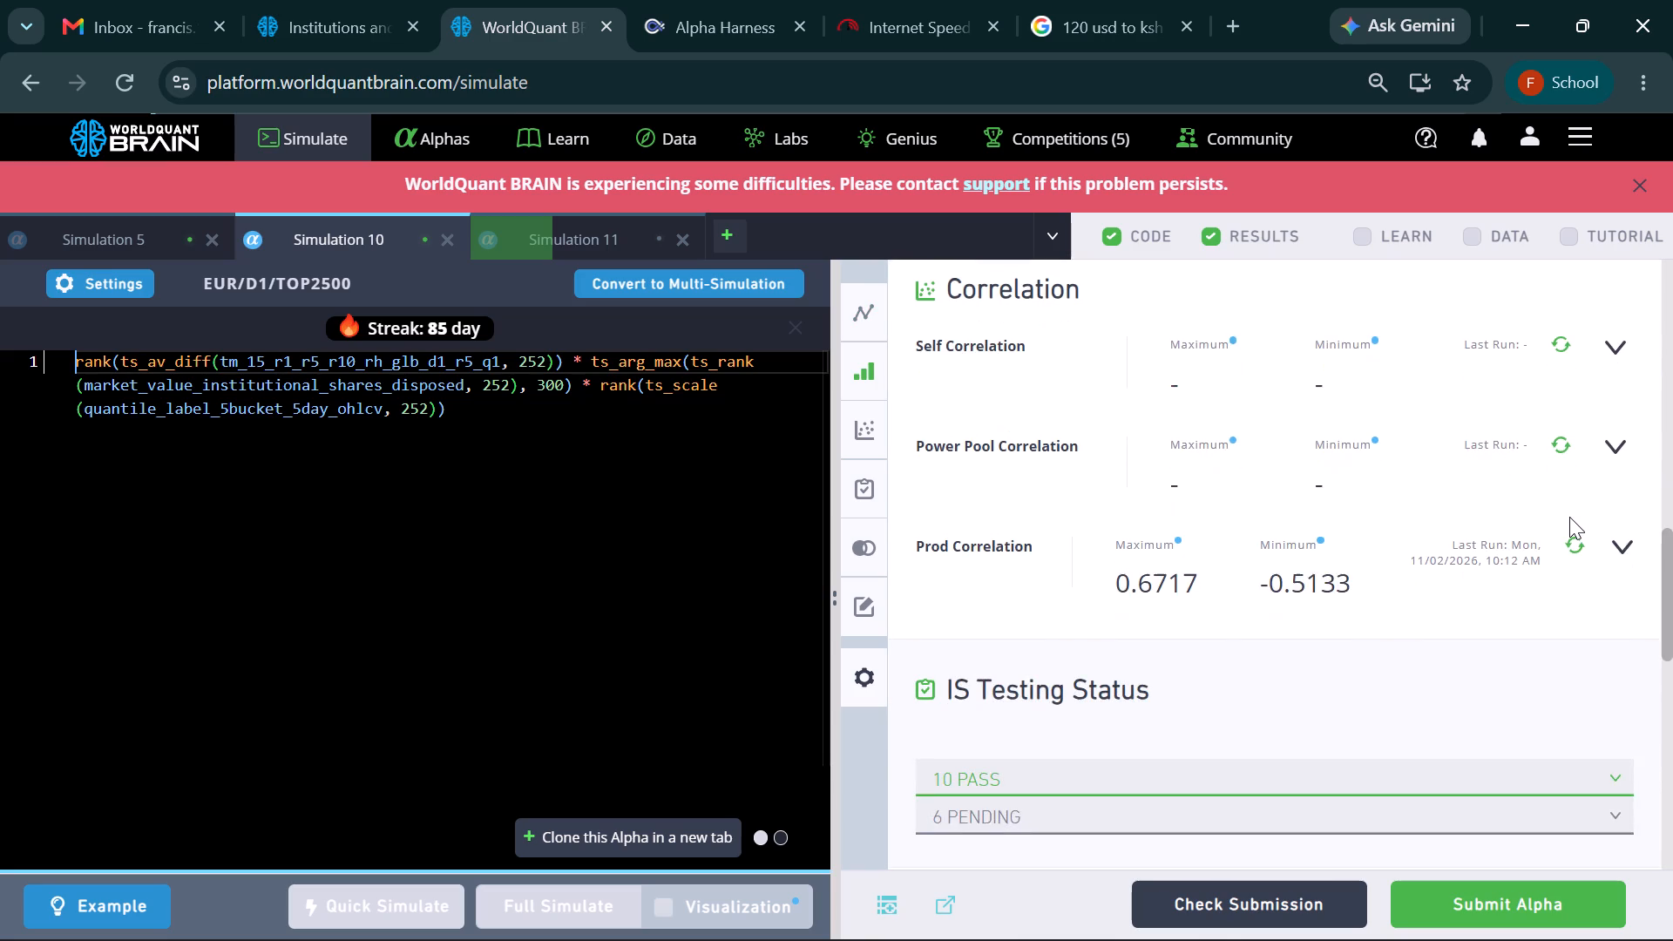
scroll(1569, 517, "up", 4)
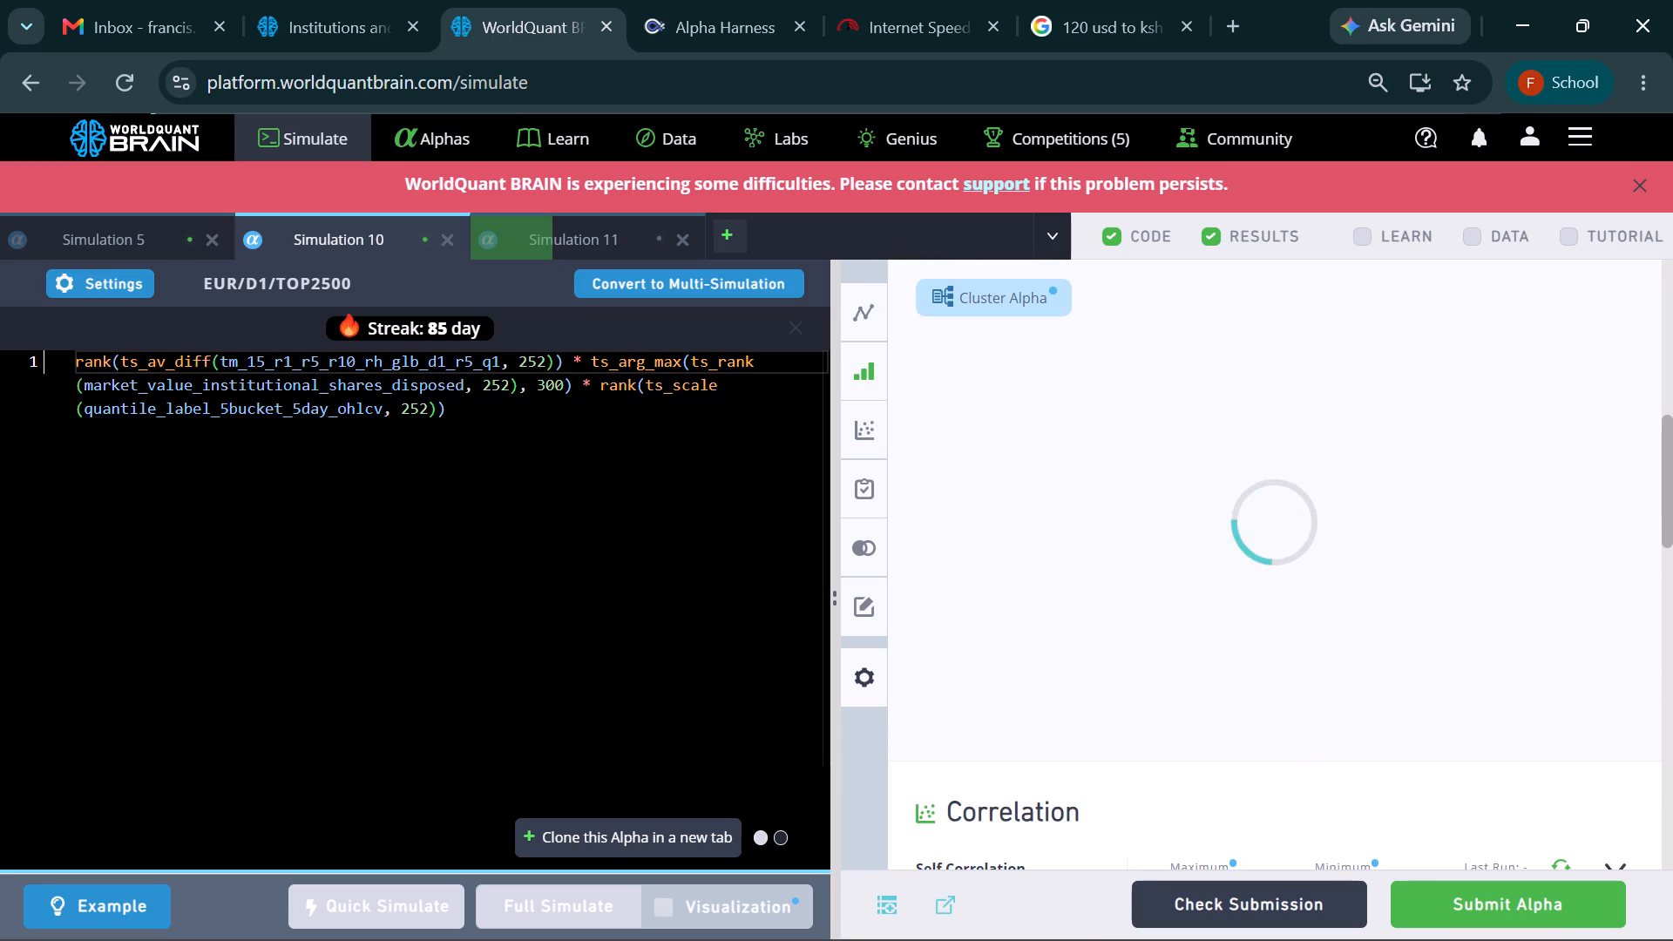
left_click(1637, 180)
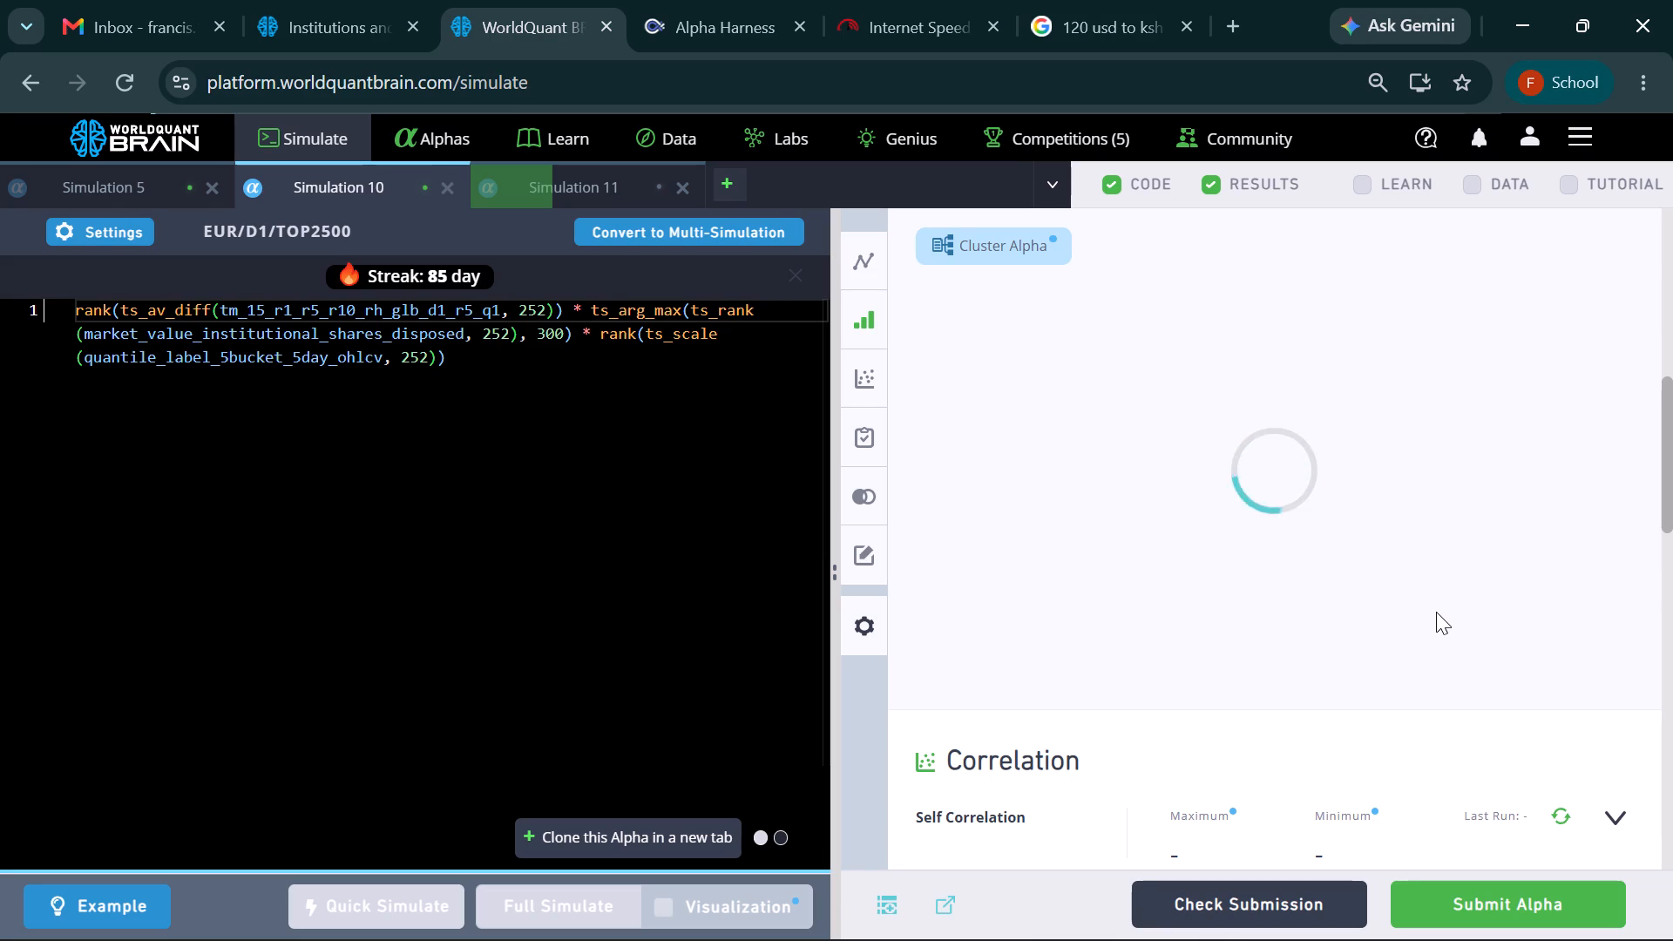
scroll(1445, 626, "up", 5)
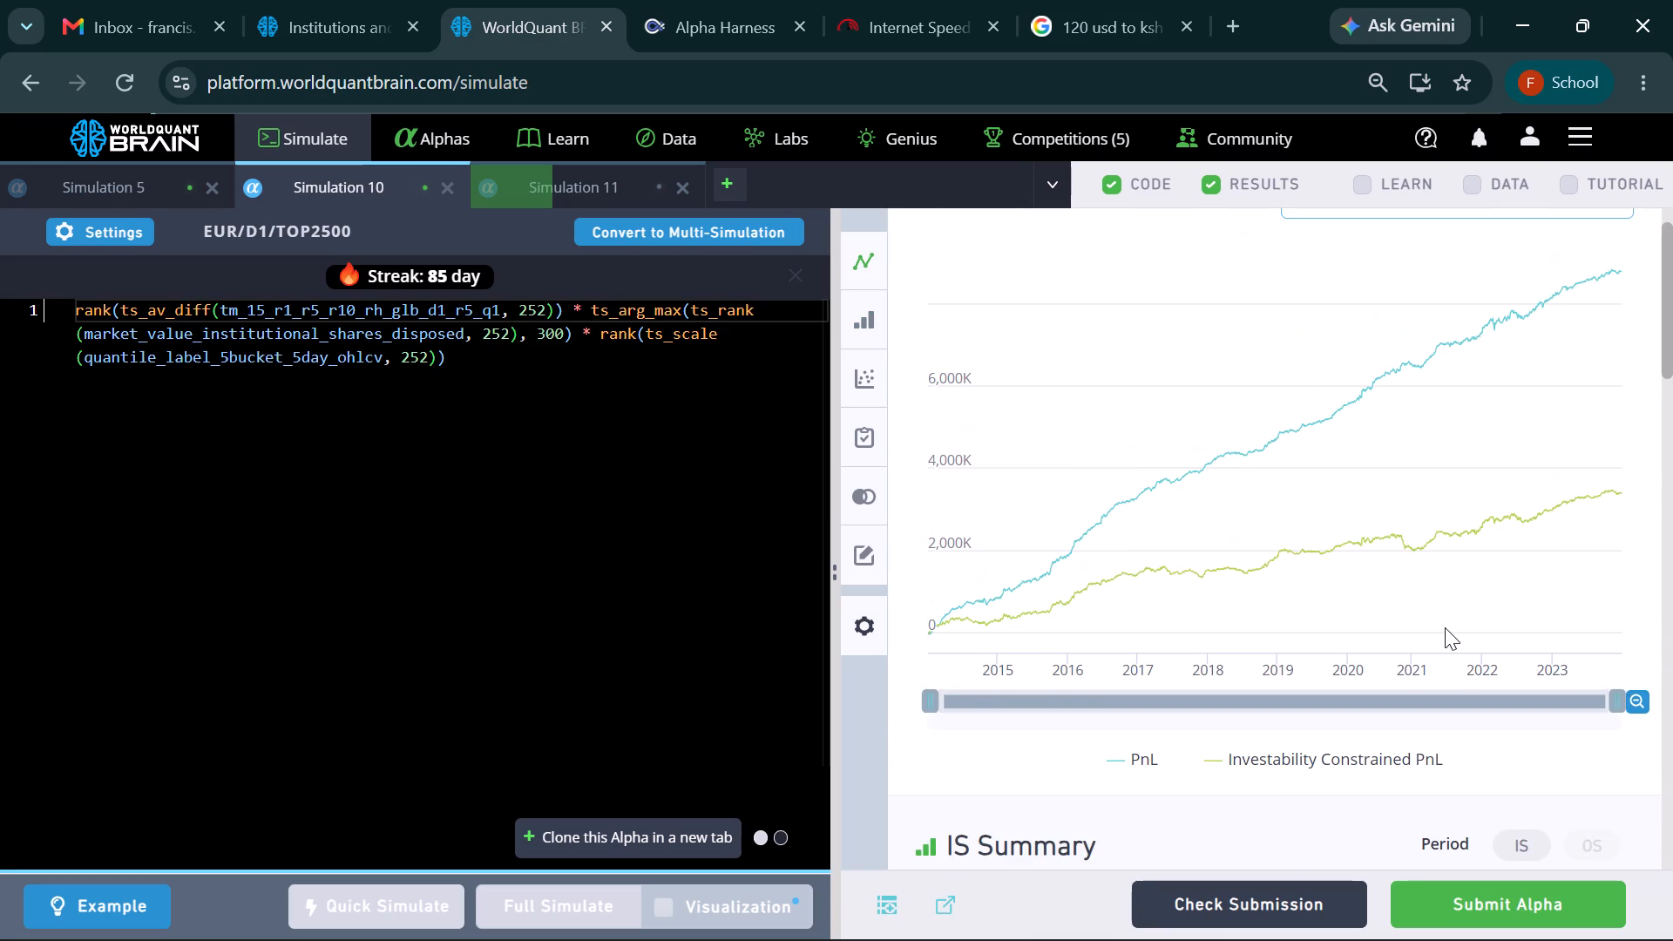
scroll(1445, 627, "down", 6)
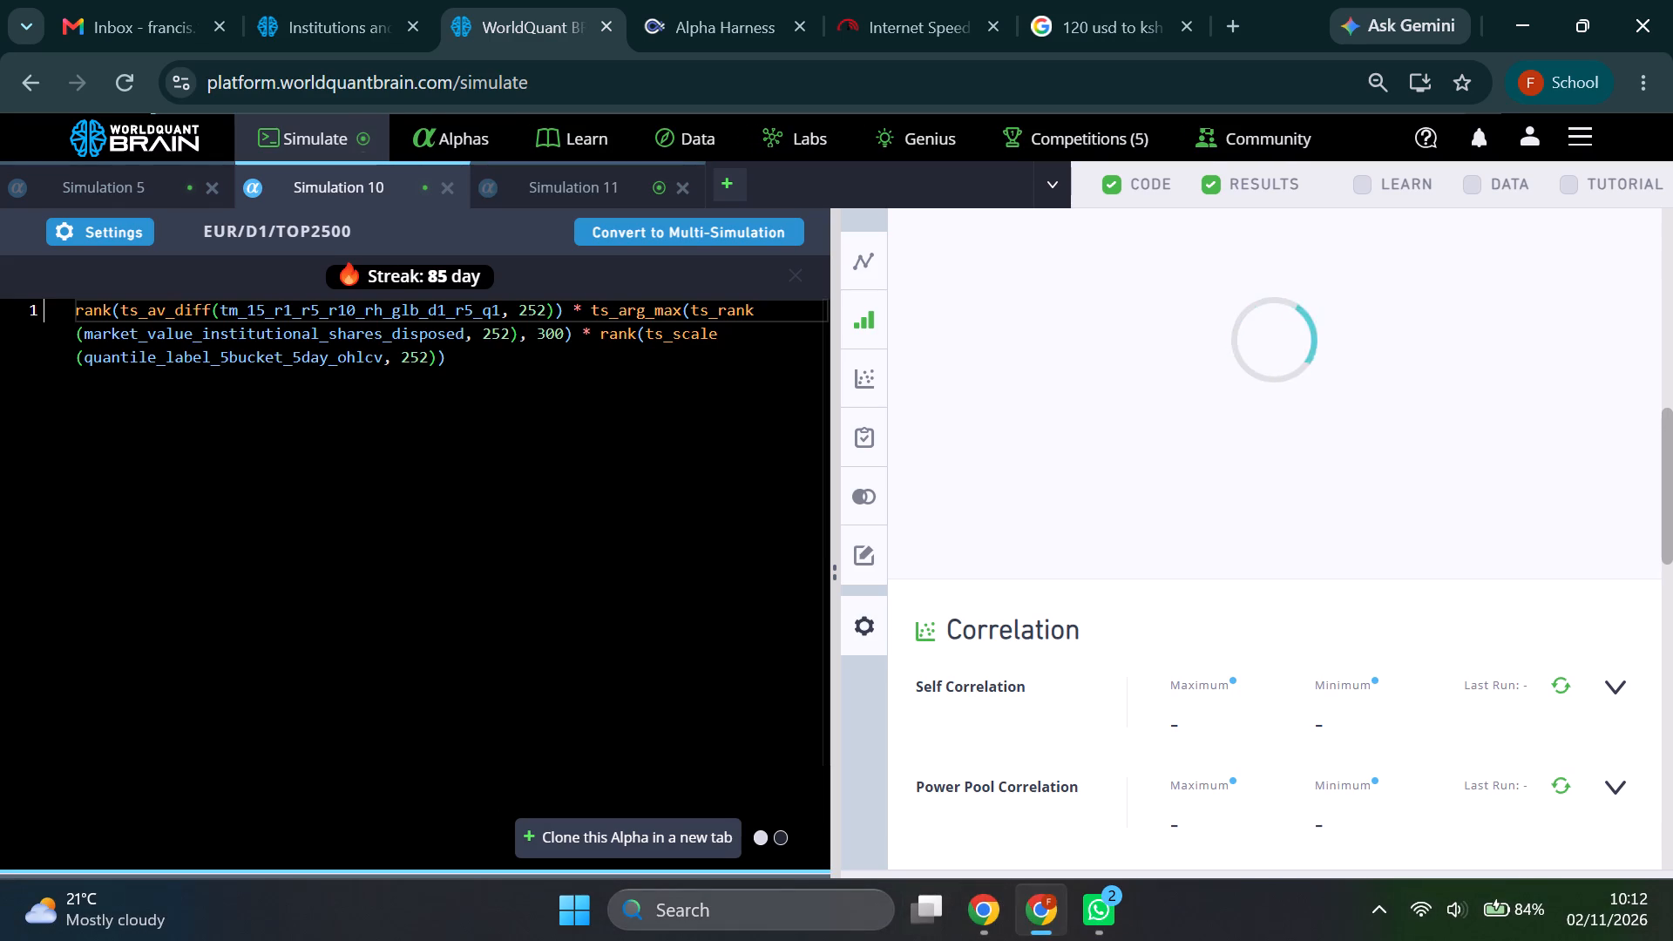
Switch to the YouTube window and rewind the Sunday Live "In the House of DCP | Part 2" video.
left_click(971, 901)
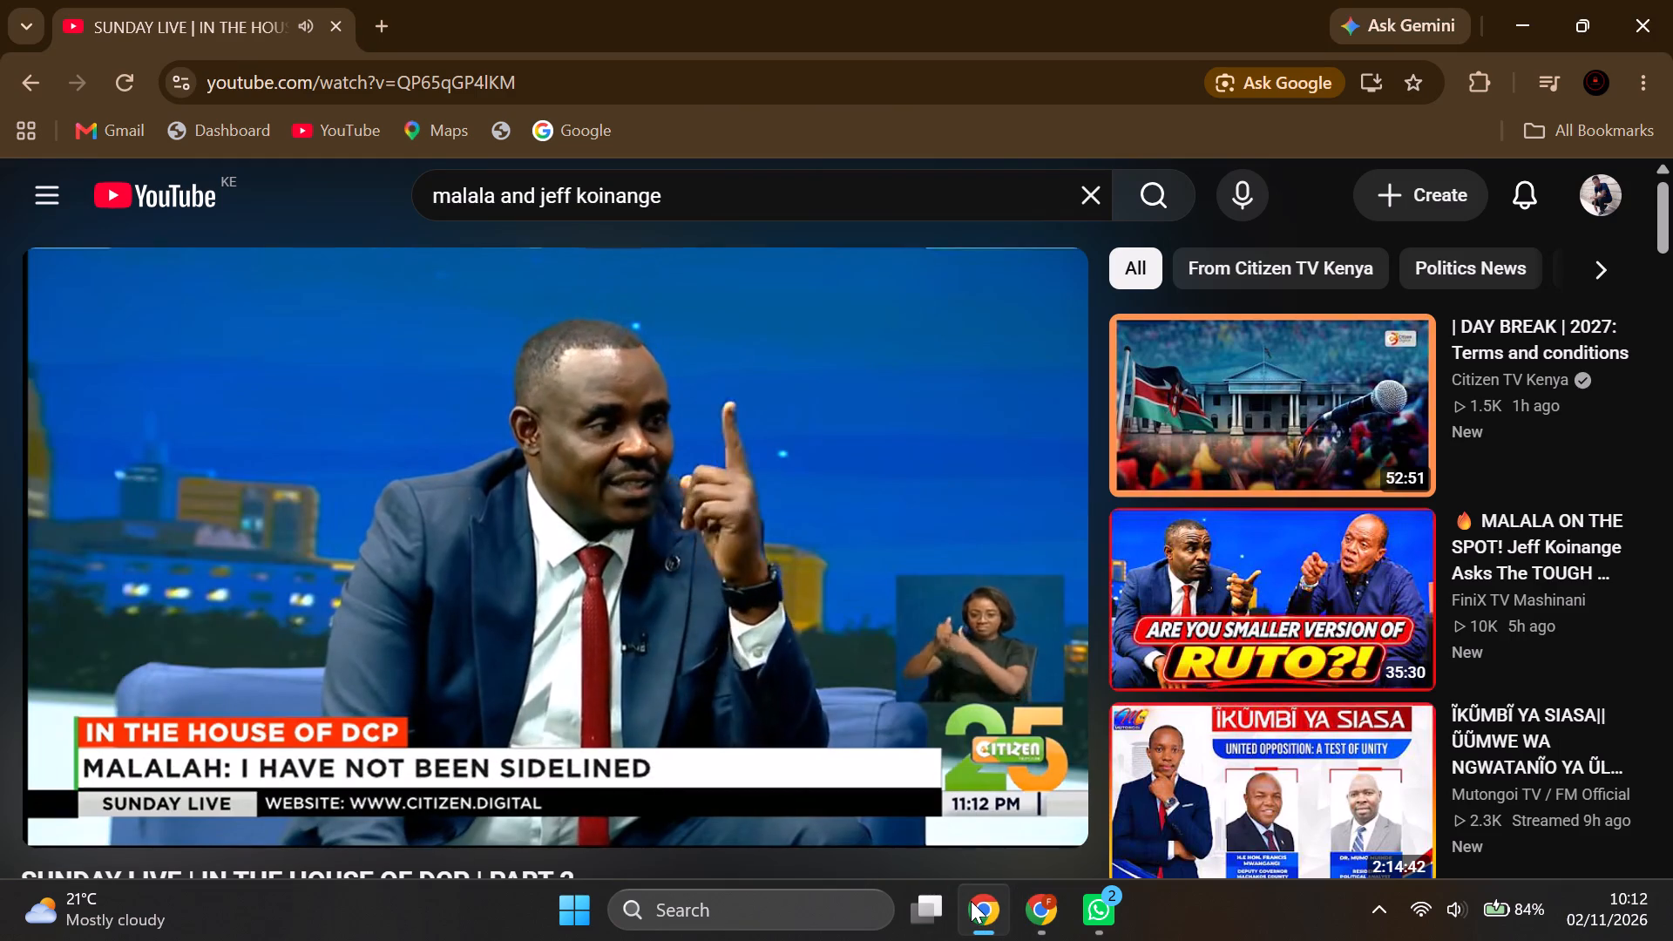
key("Left")
key("Left")
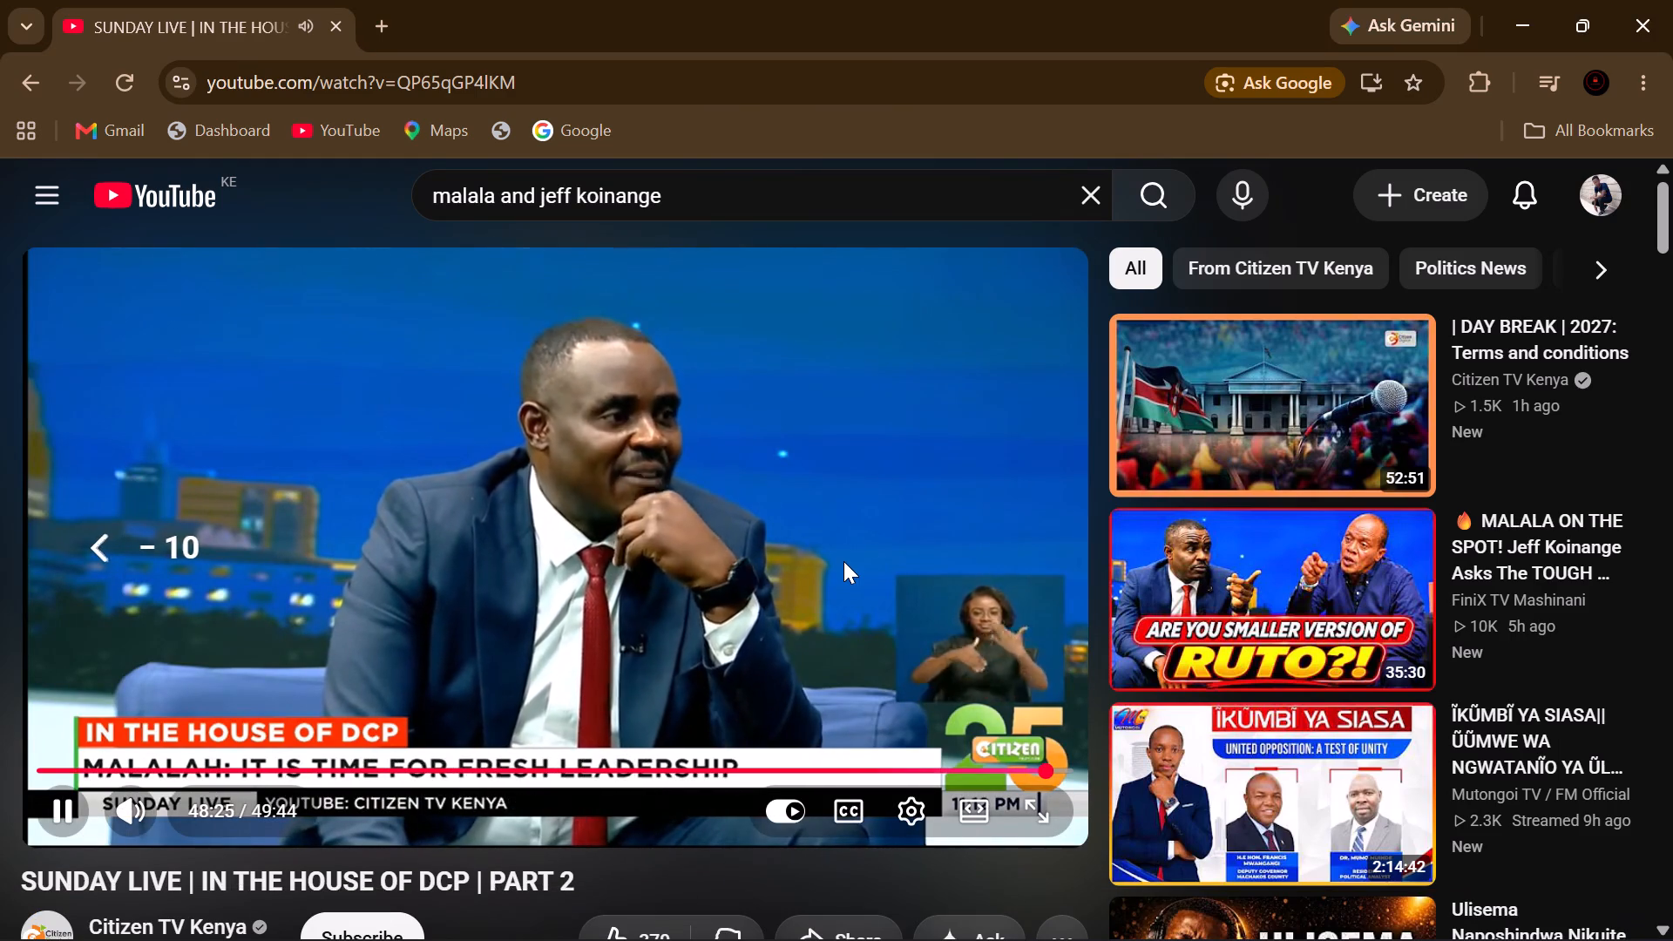
key("Left")
key("Left")
key("Left")
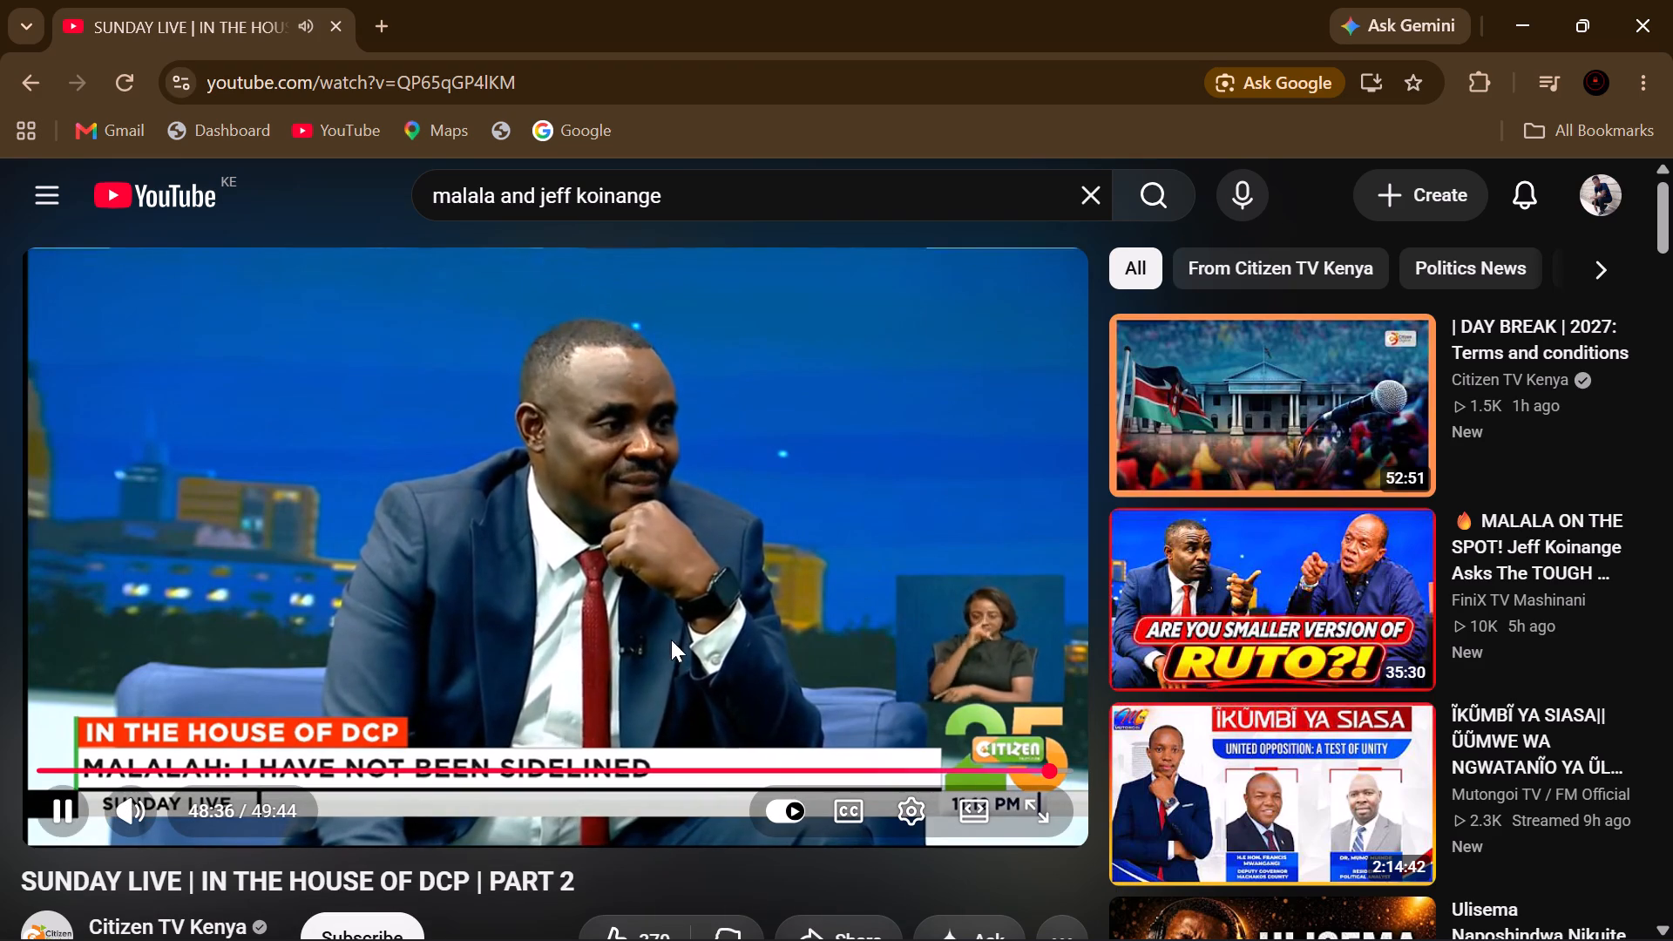
Read through the viewer comments under the Sunday Live video and return to the player.
scroll(761, 599, "down", 4)
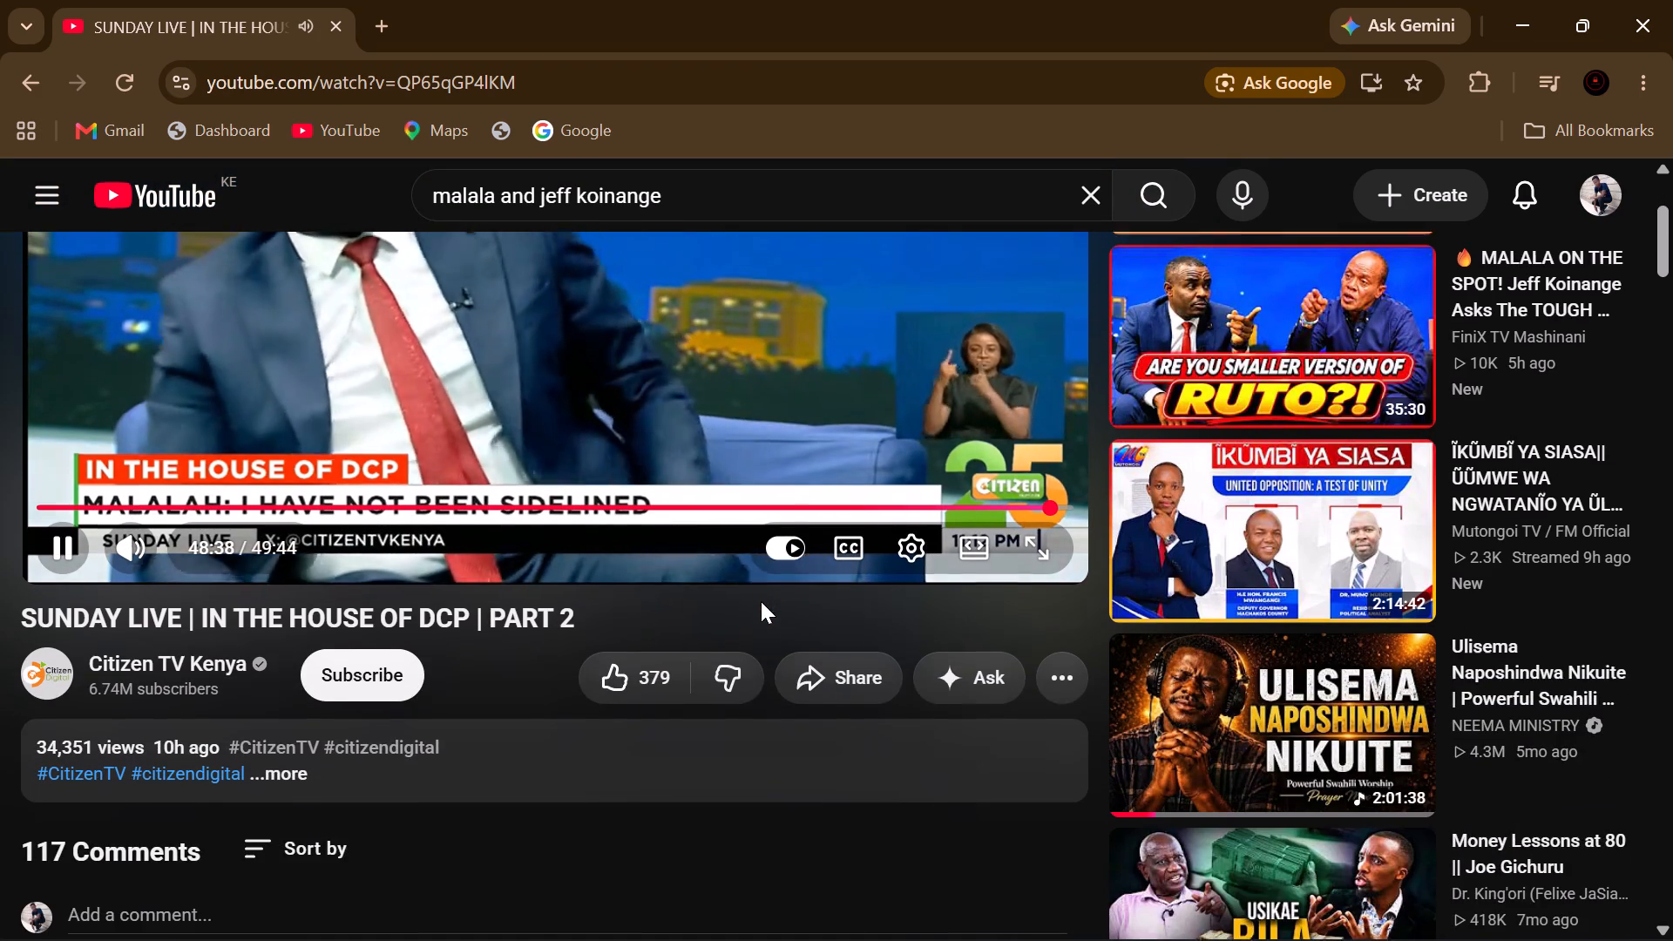
scroll(761, 601, "down", 14)
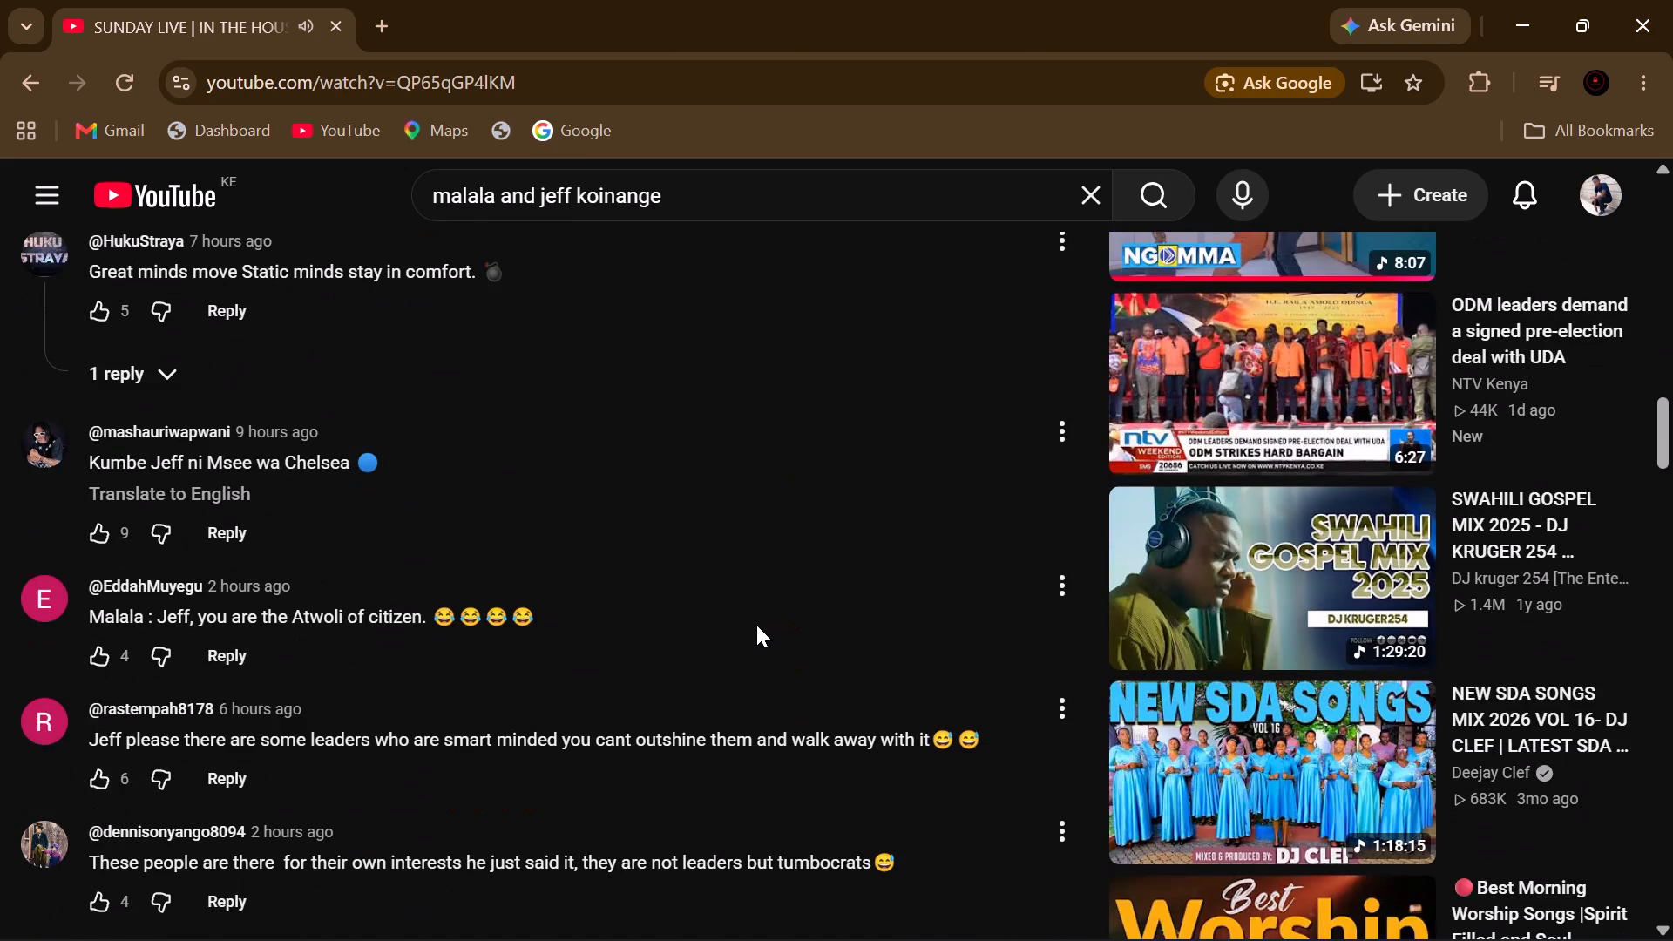
scroll(758, 637, "up", 20)
scroll(758, 637, "up", 3)
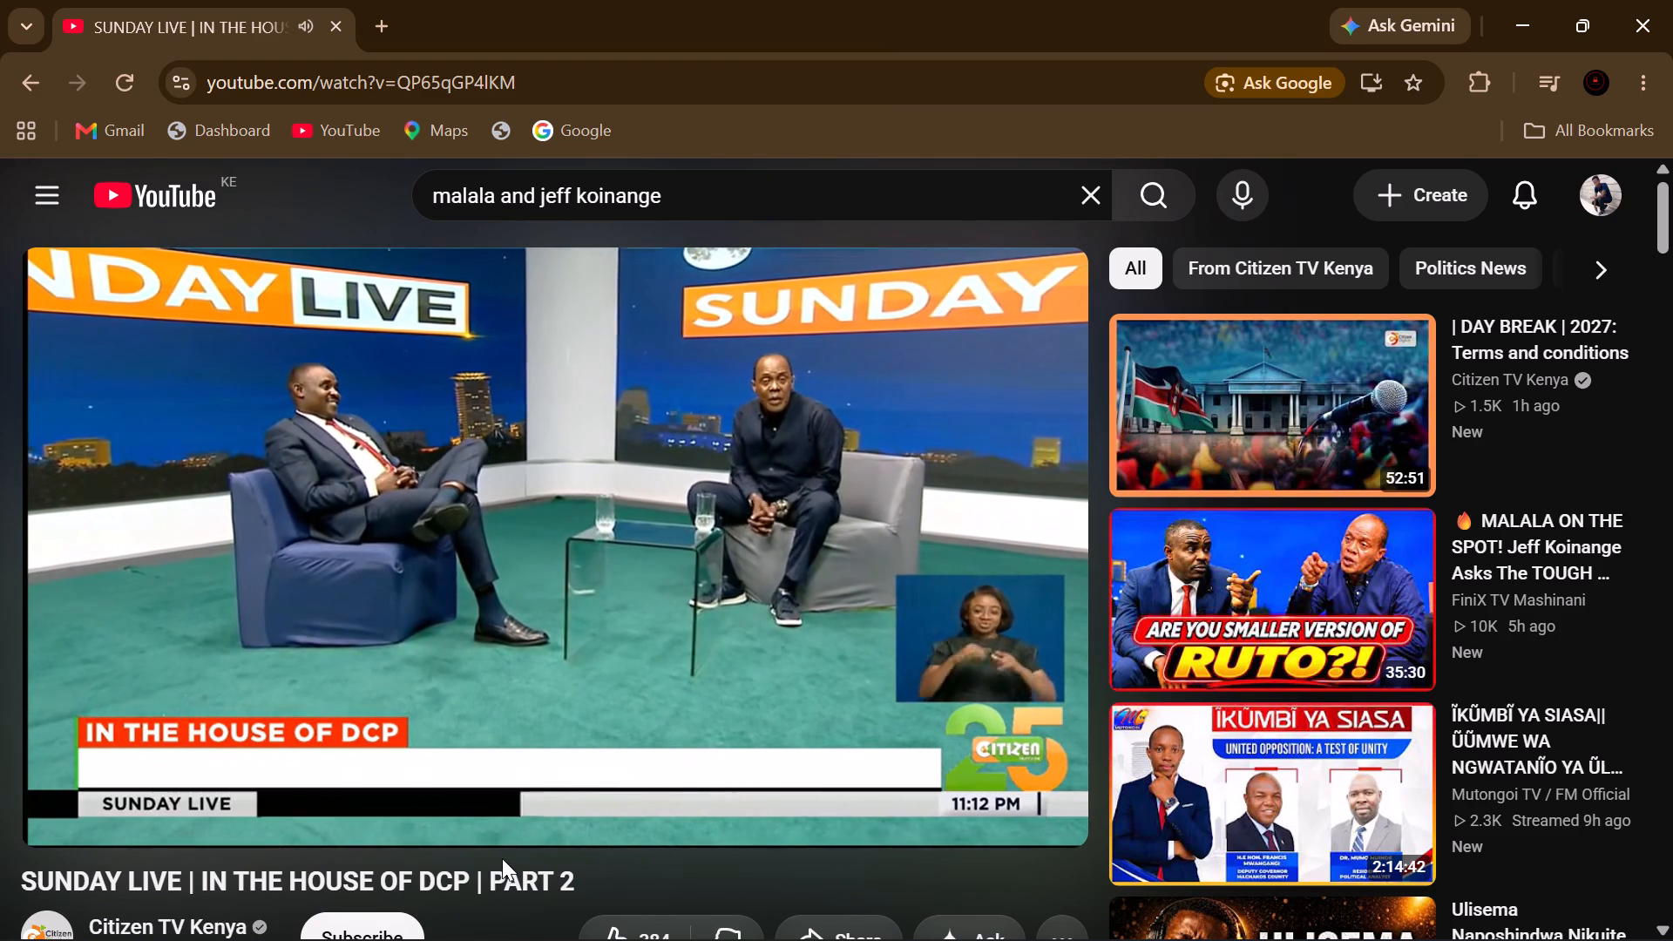
scroll(845, 611, "down", 10)
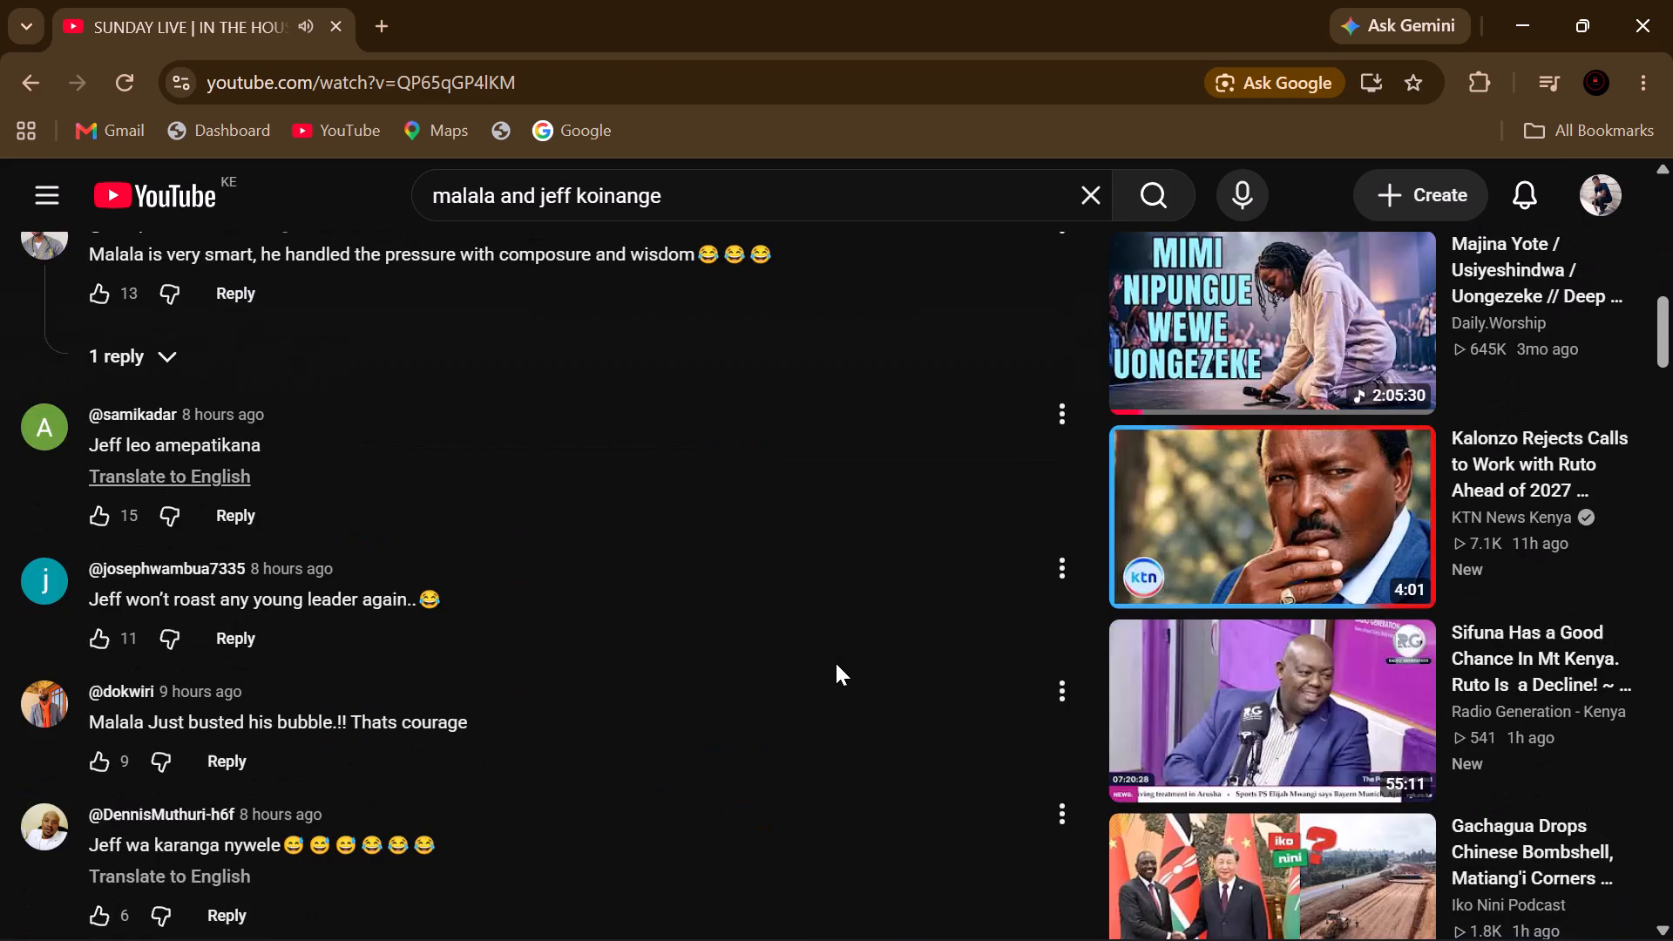
scroll(841, 664, "down", 12)
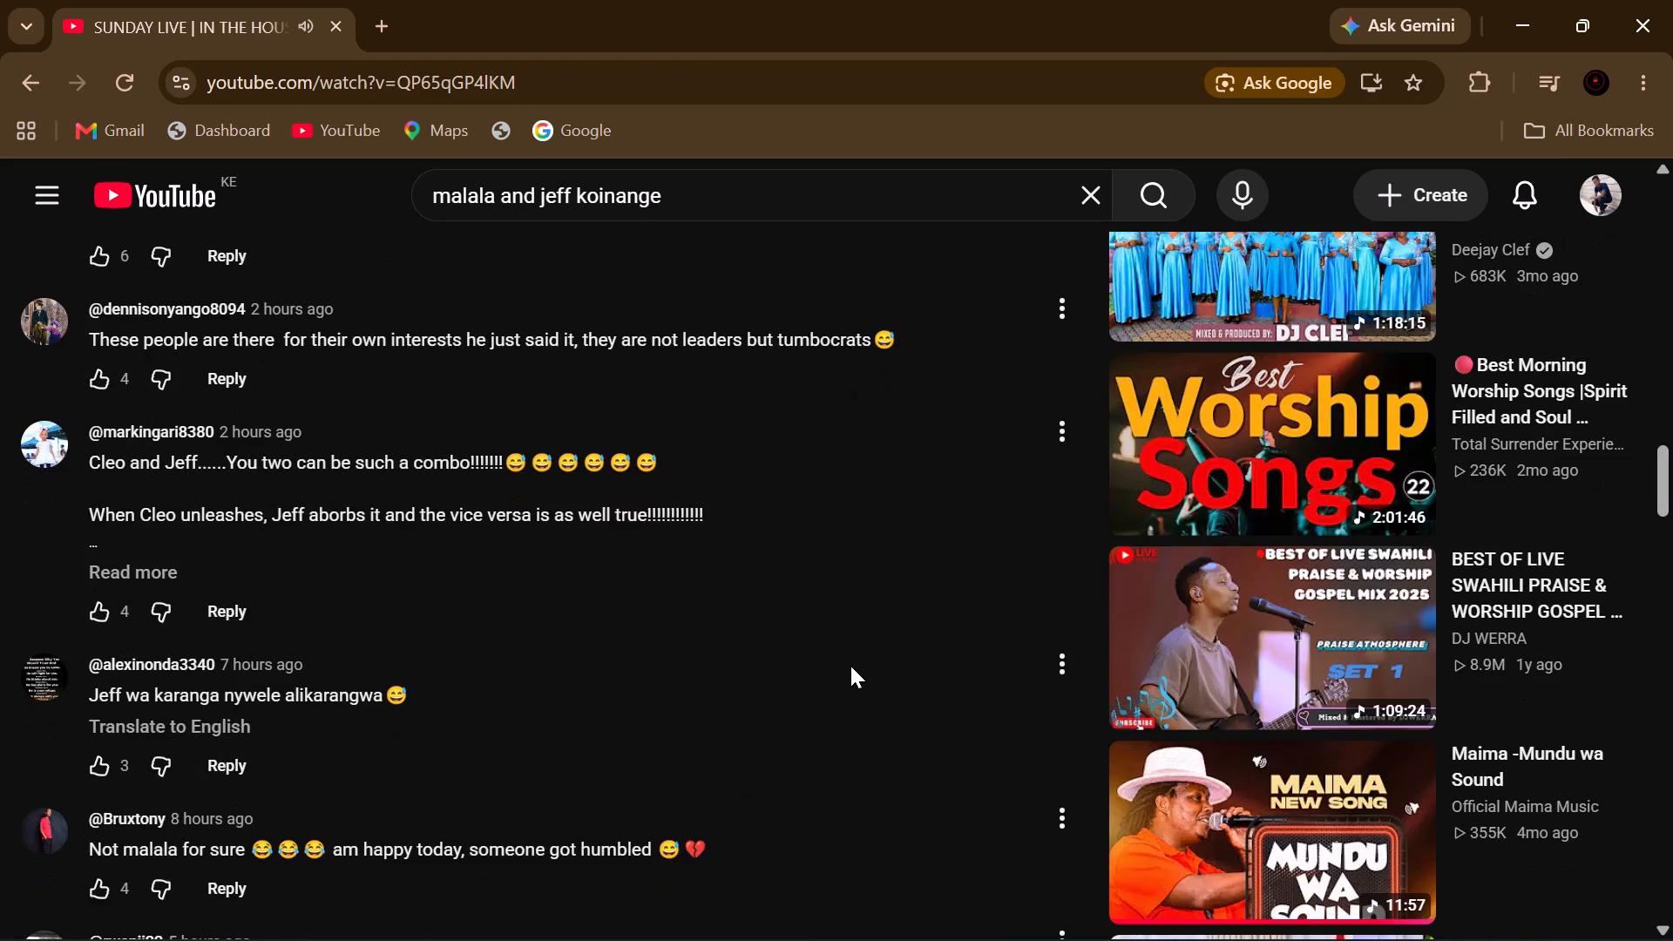
scroll(850, 666, "down", 7)
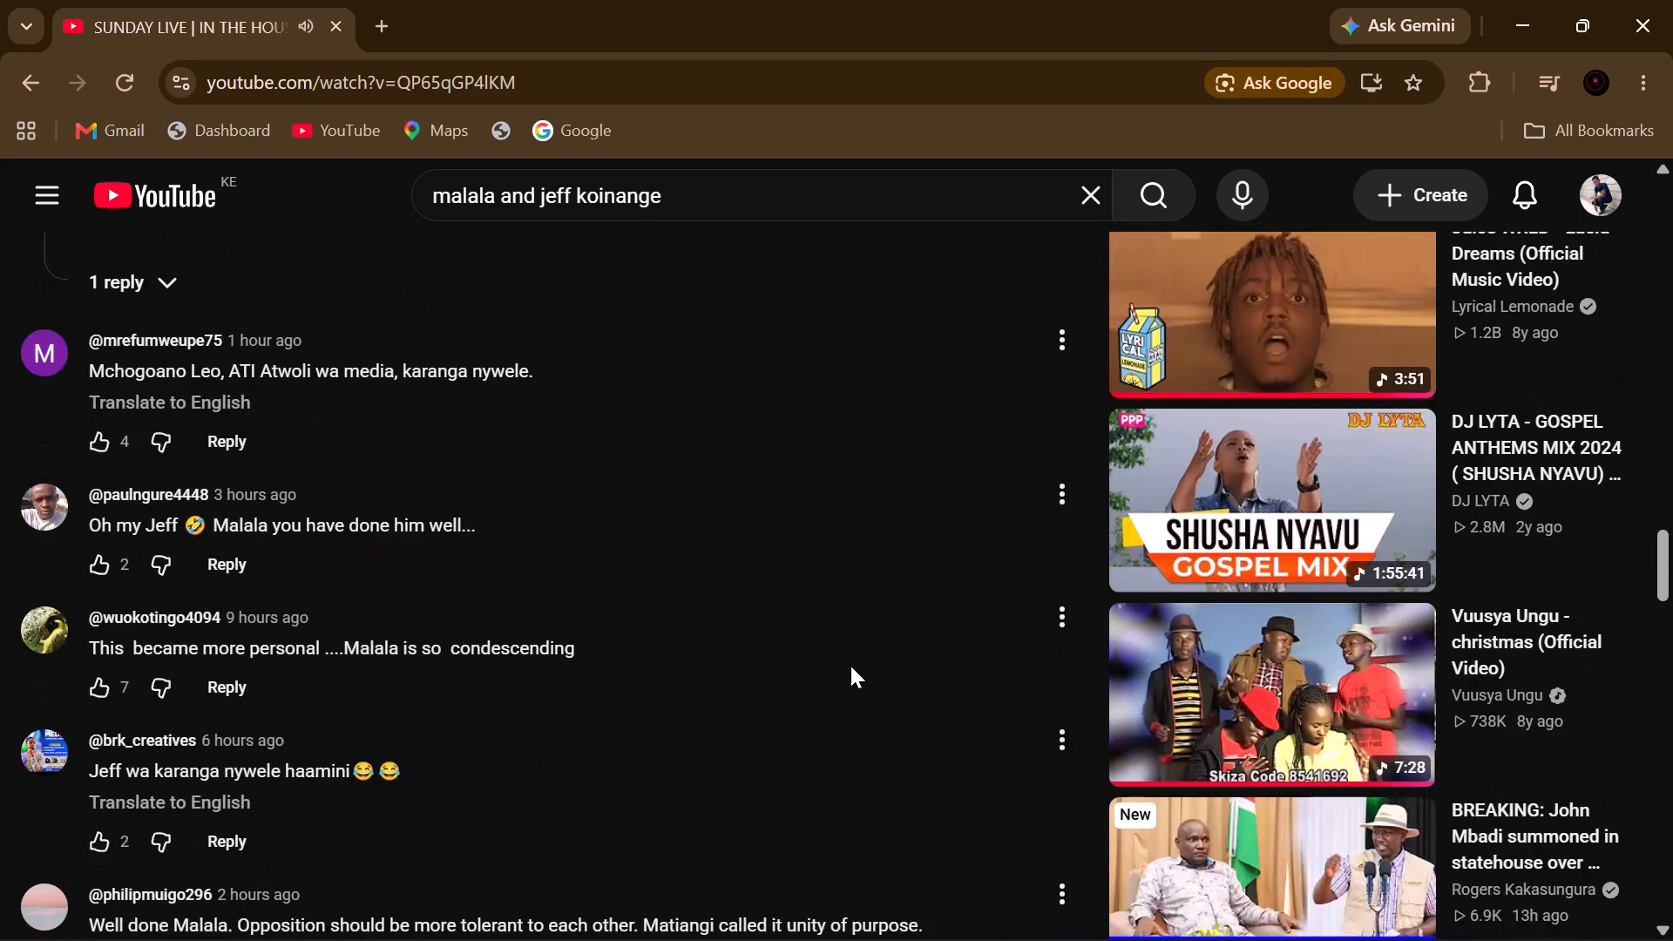
scroll(850, 666, "down", 5)
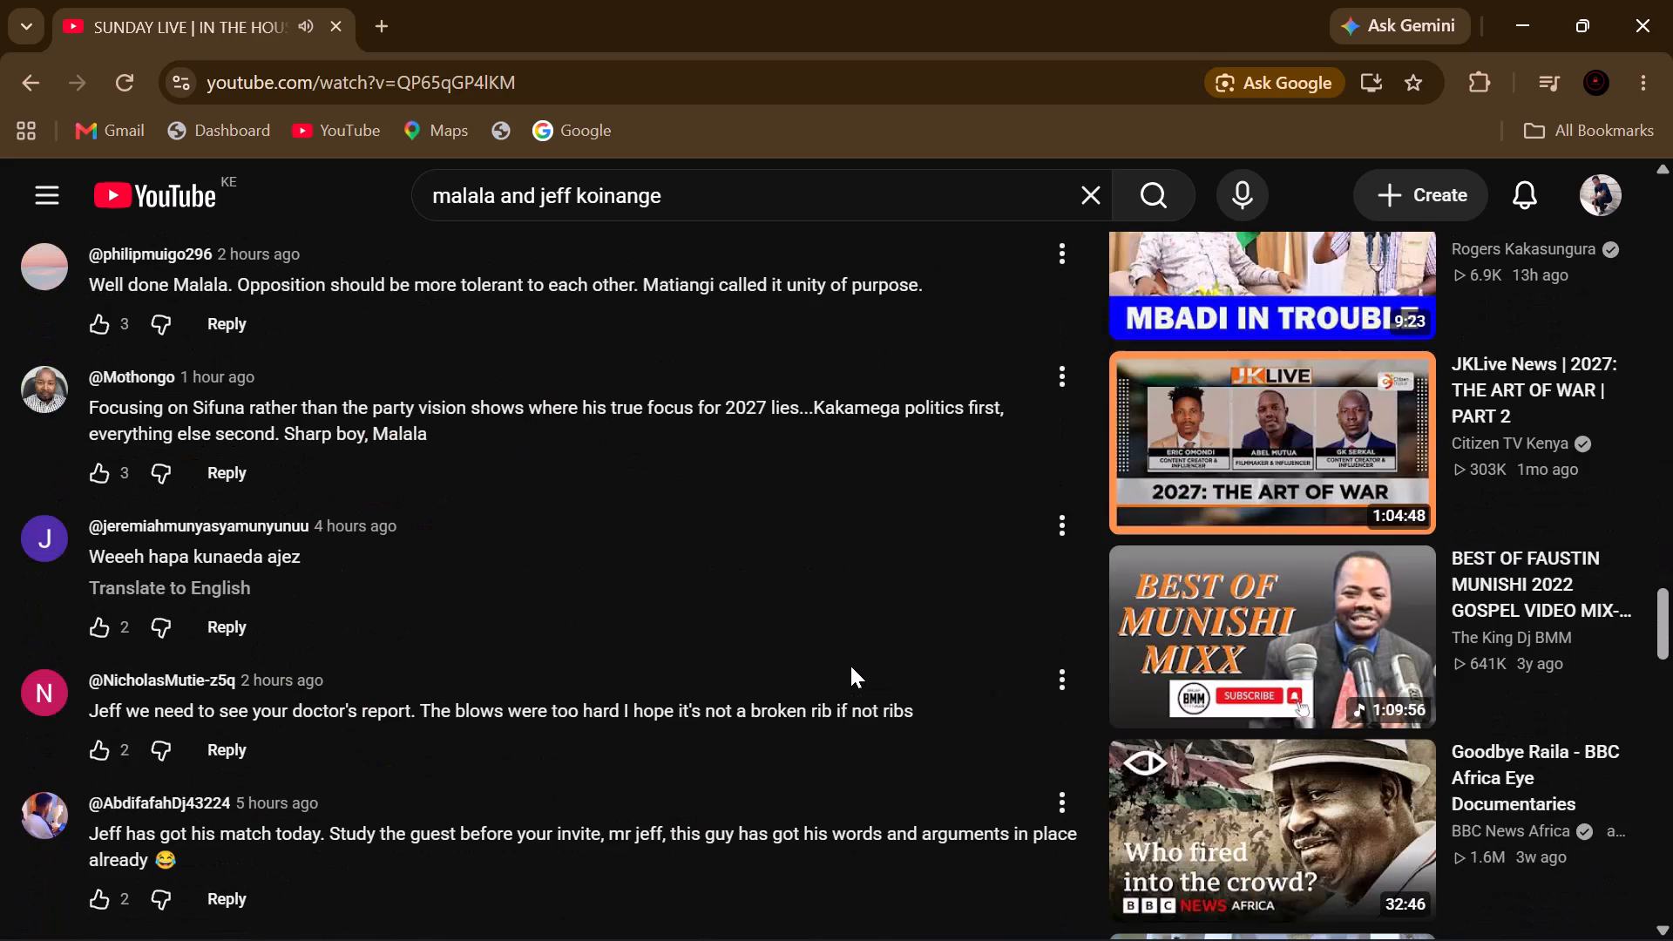
scroll(850, 666, "down", 6)
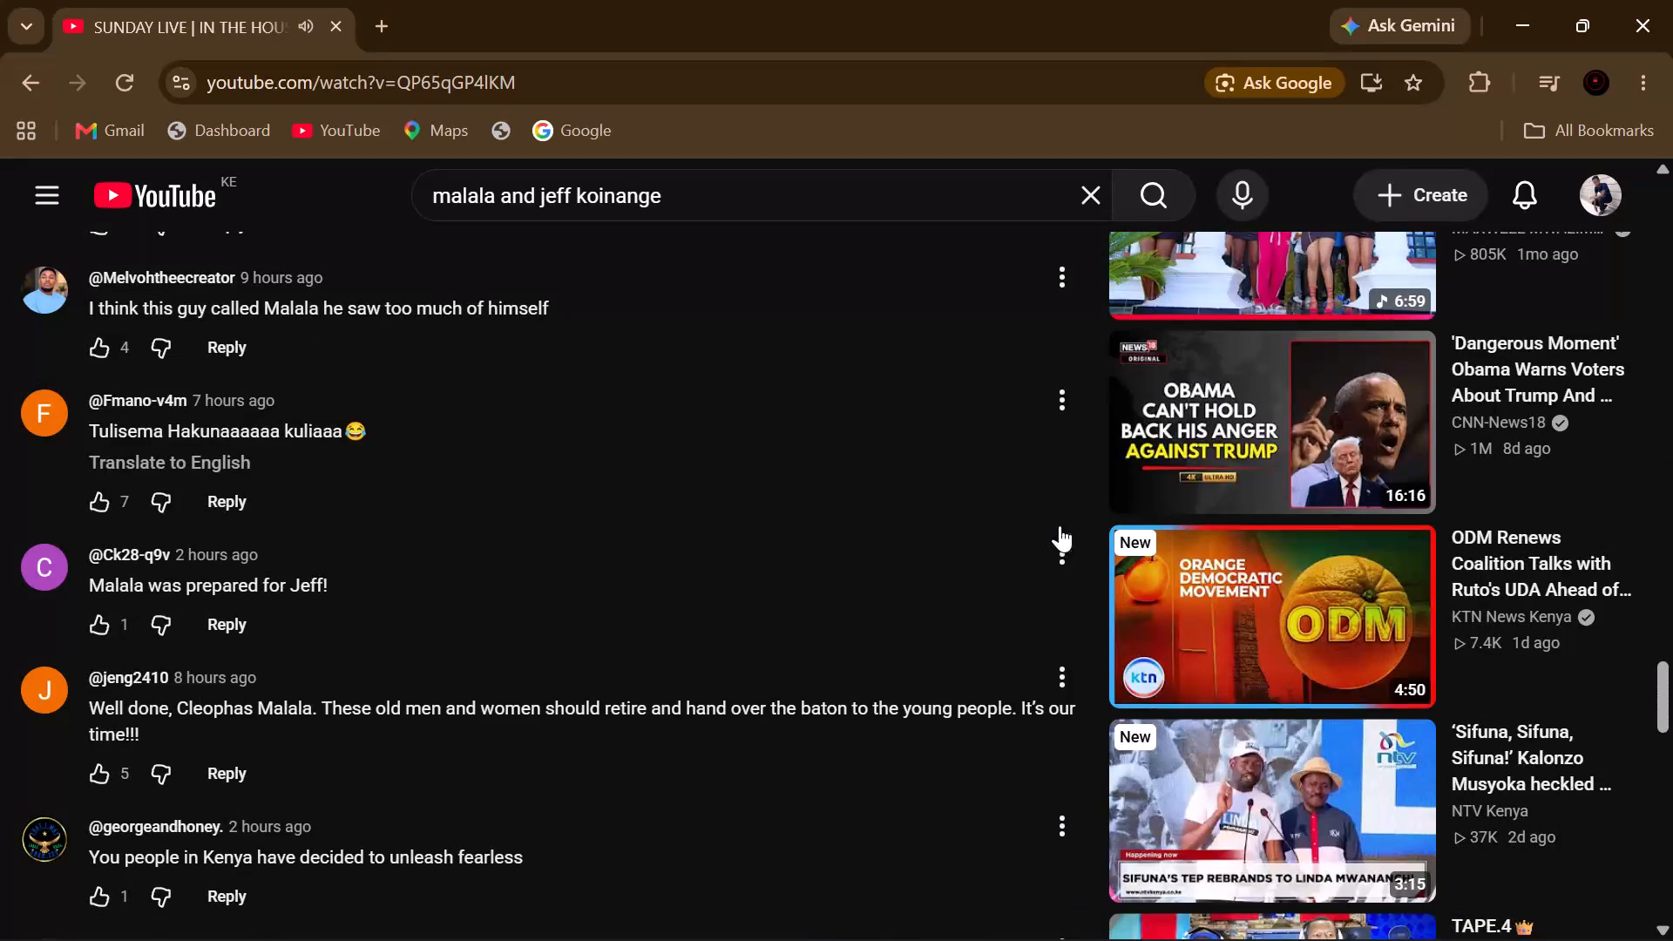
scroll(1087, 519, "up", 5)
scroll(1152, 548, "up", 12)
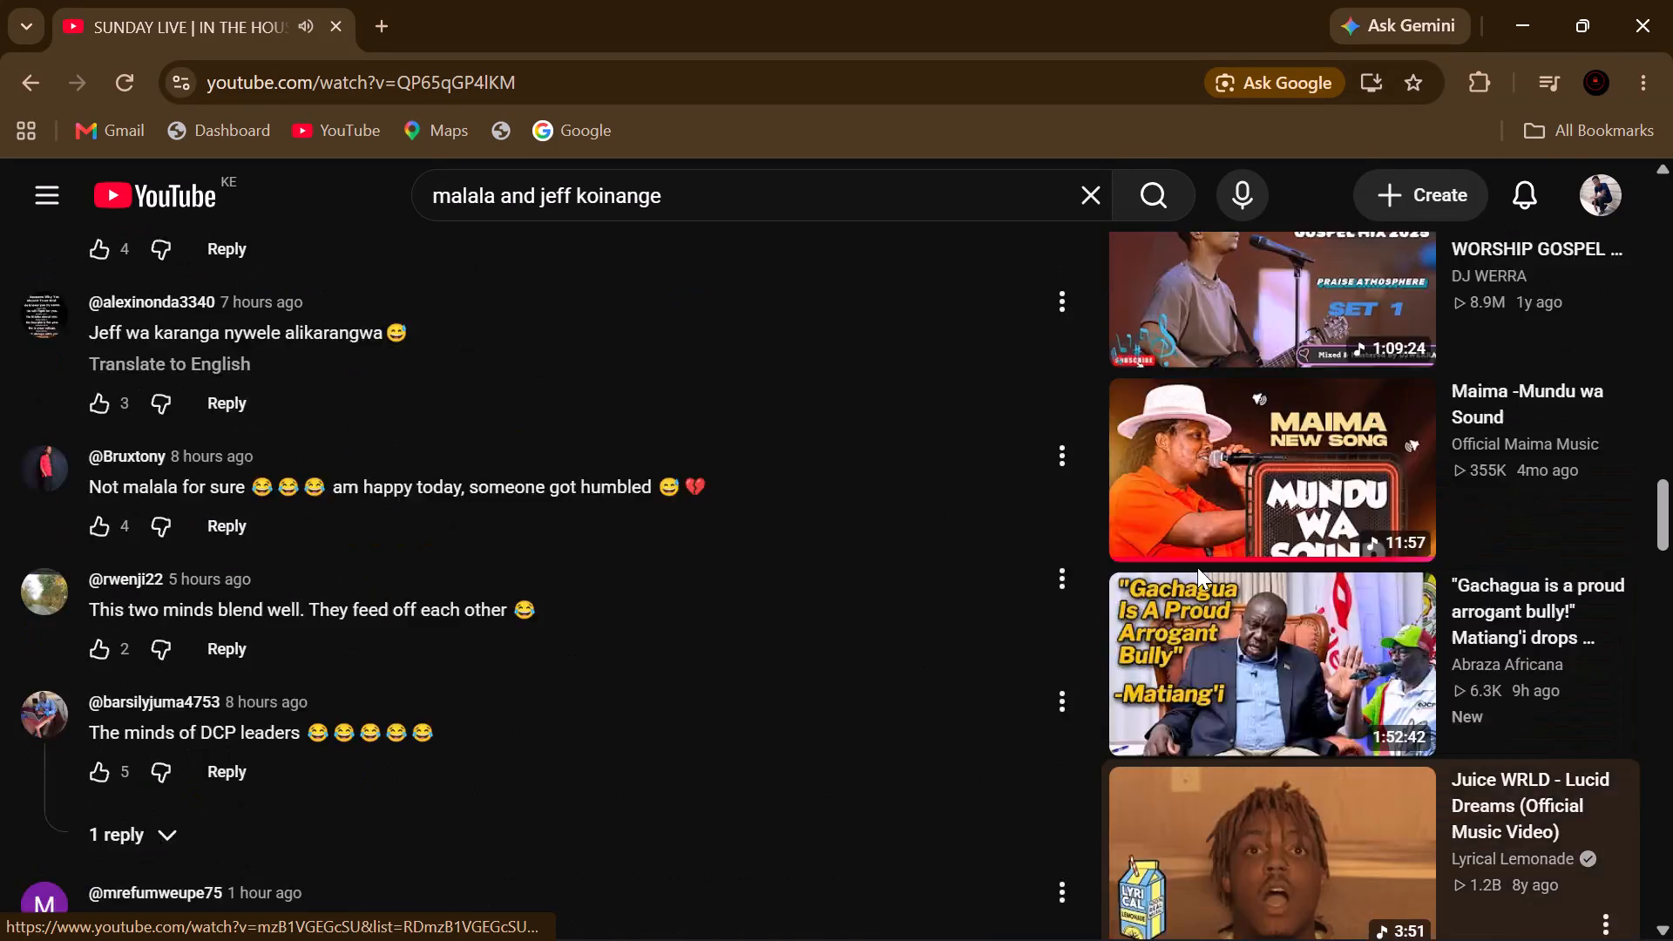
scroll(1197, 574, "up", 10)
scroll(1205, 584, "up", 12)
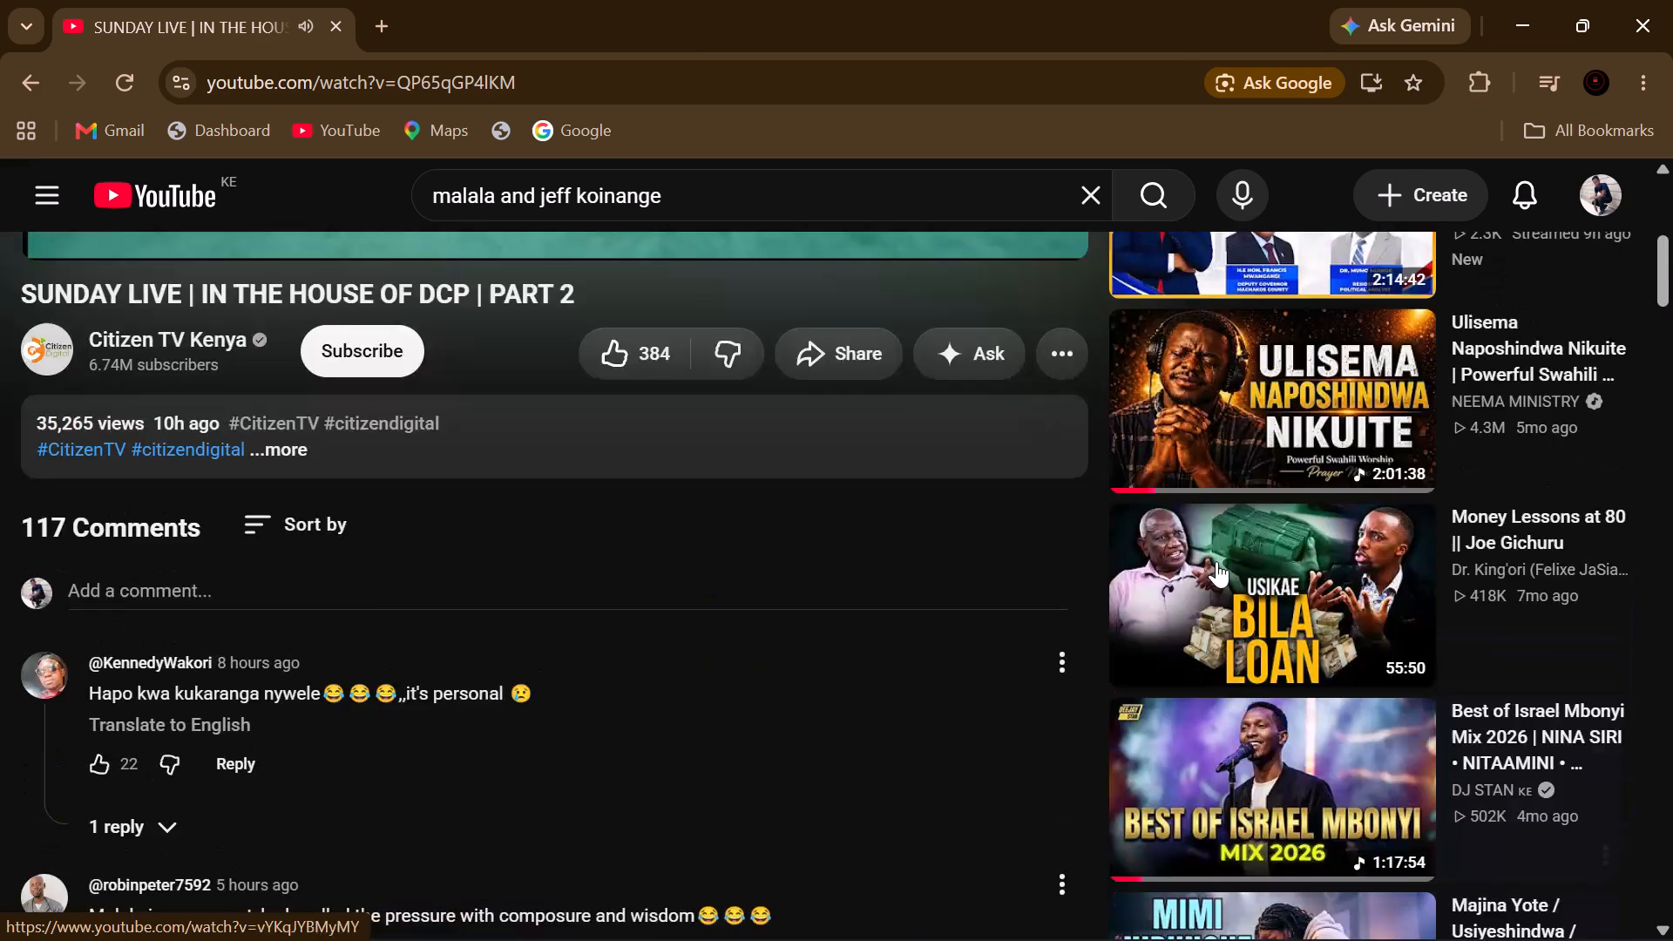
scroll(1216, 561, "up", 6)
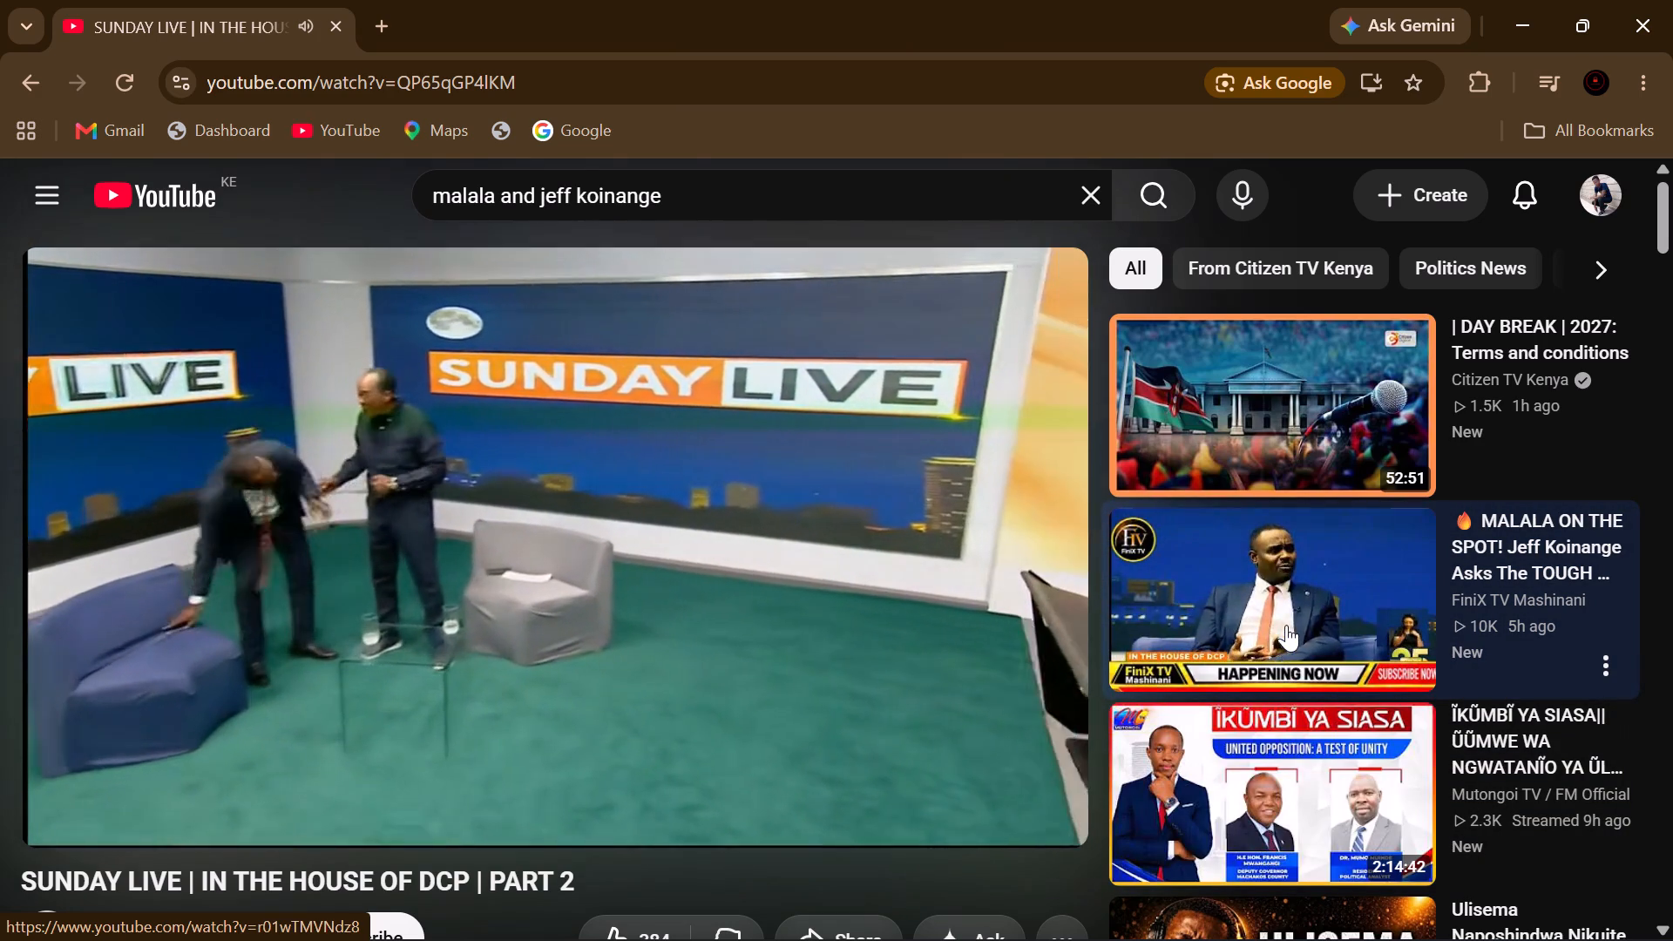
Open the suggested FiniX TV Mashinani video "MALALA ON THE SPOT!" and read its comments.
left_click(1286, 625)
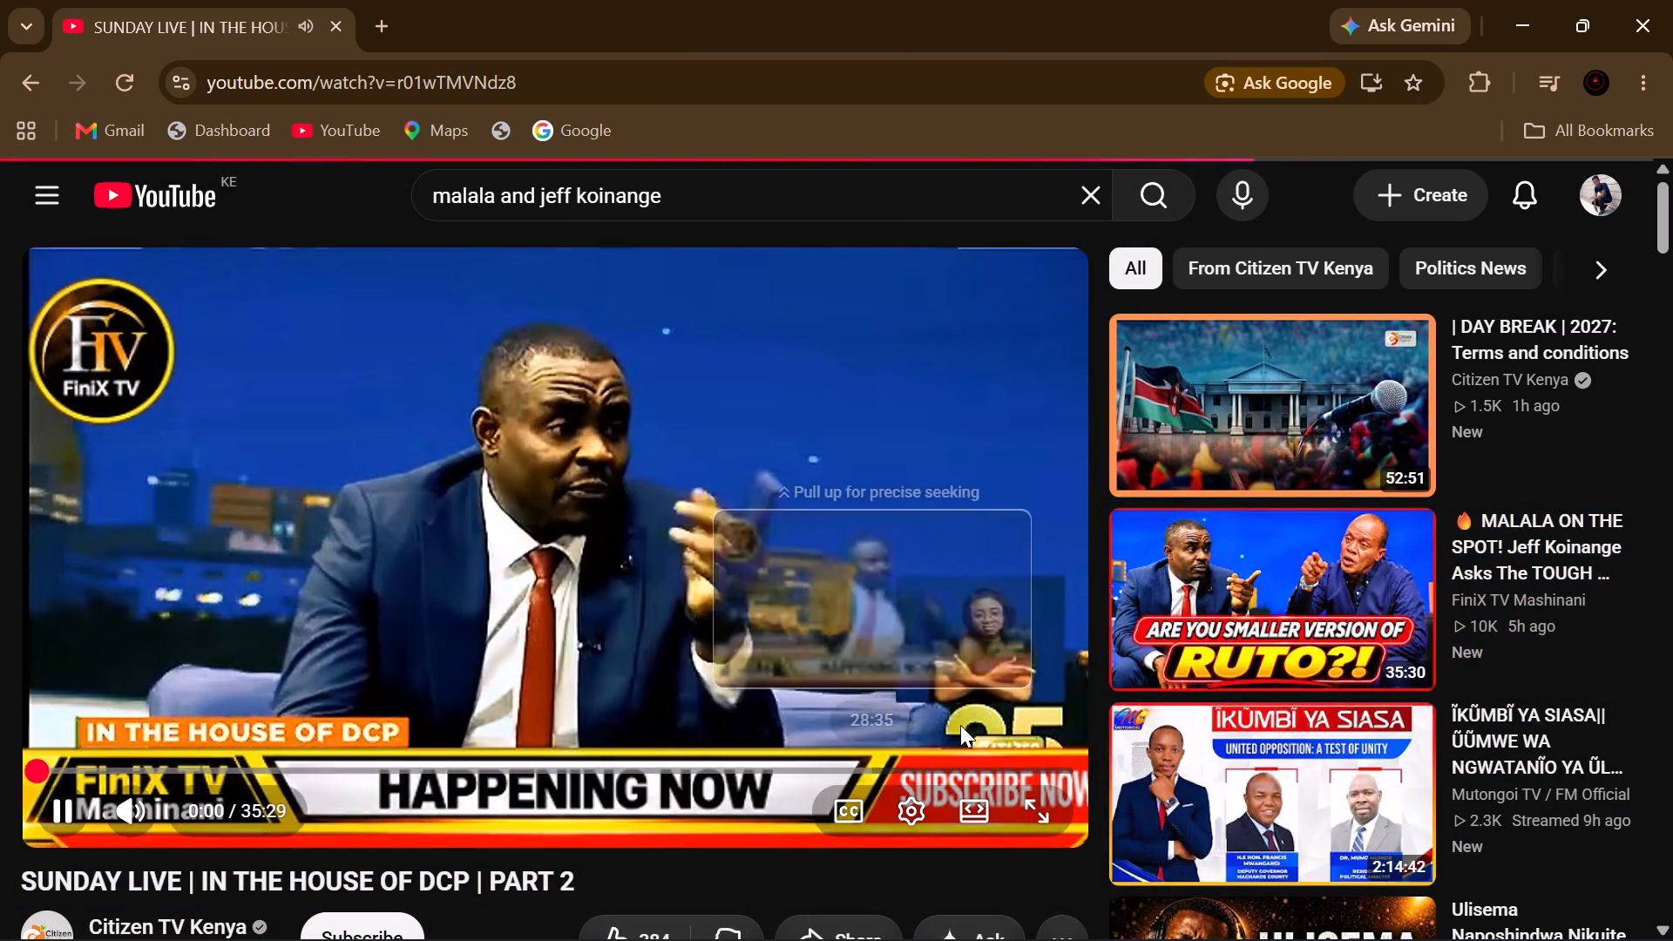
scroll(666, 722, "down", 6)
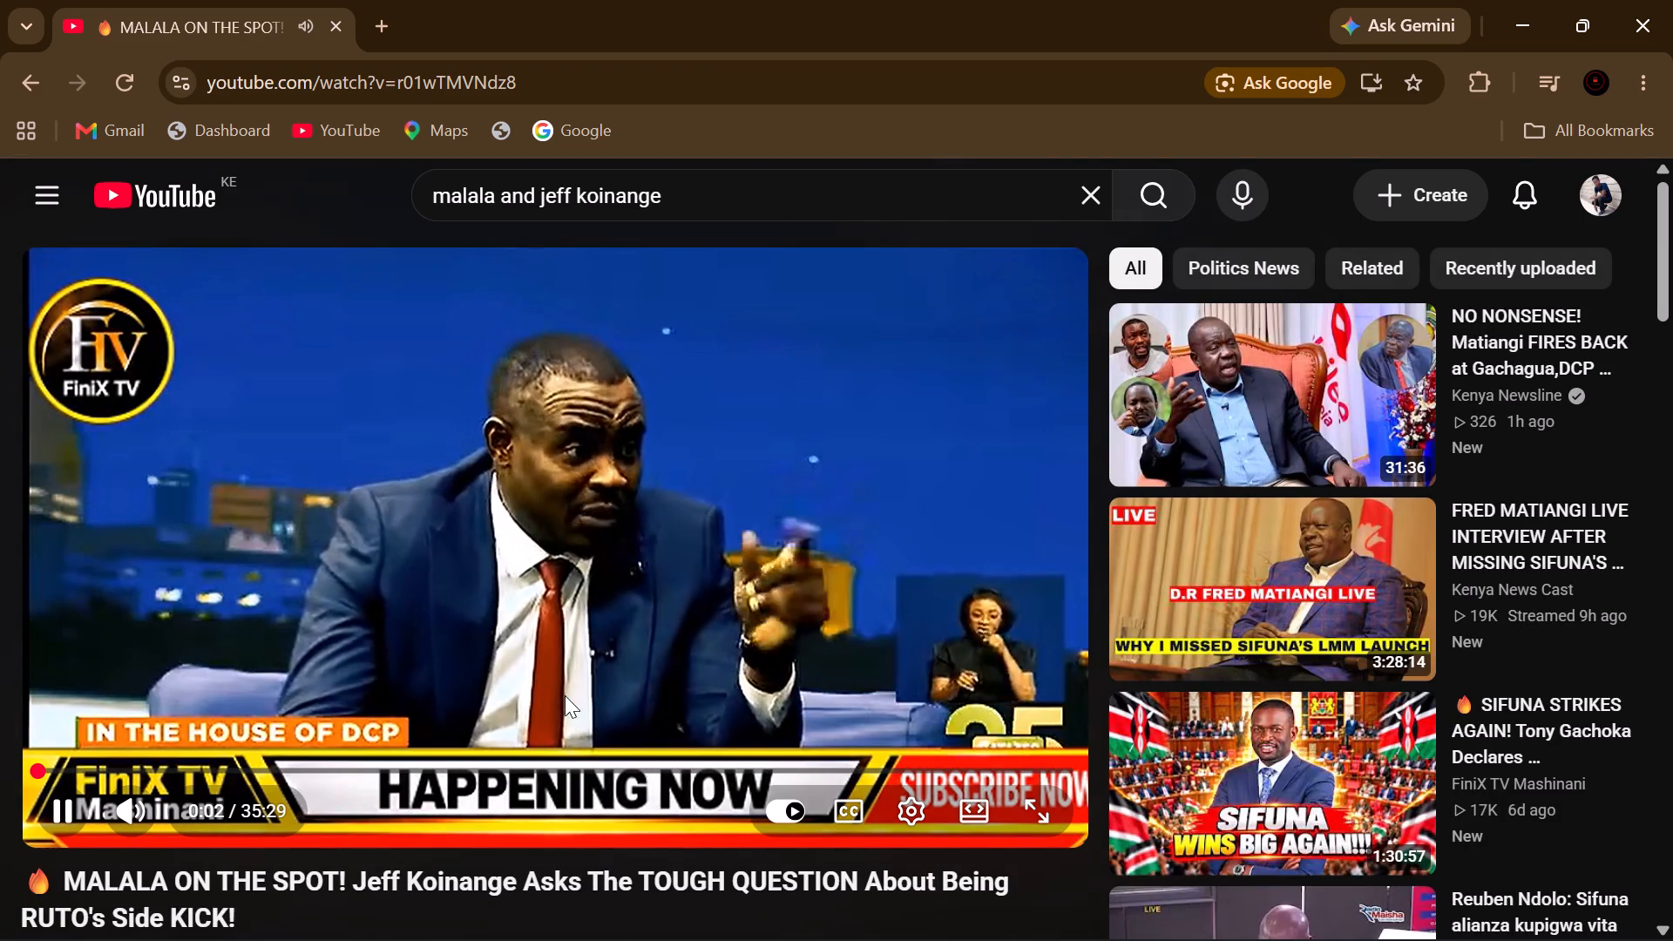
scroll(724, 584, "down", 3)
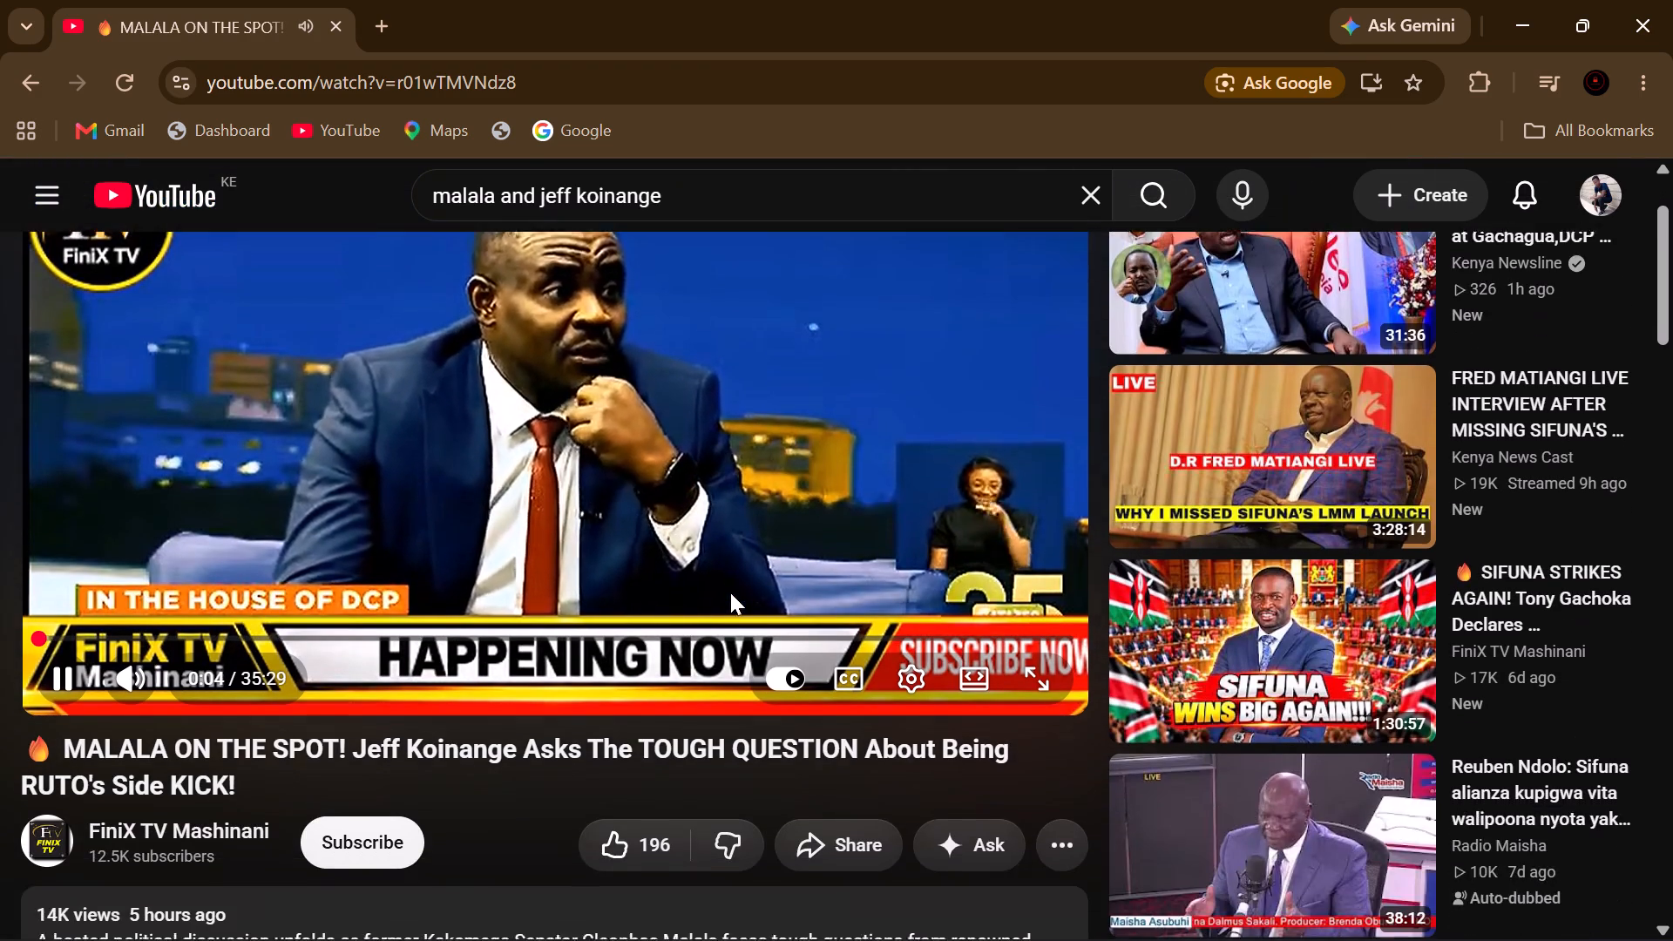
scroll(730, 592, "down", 5)
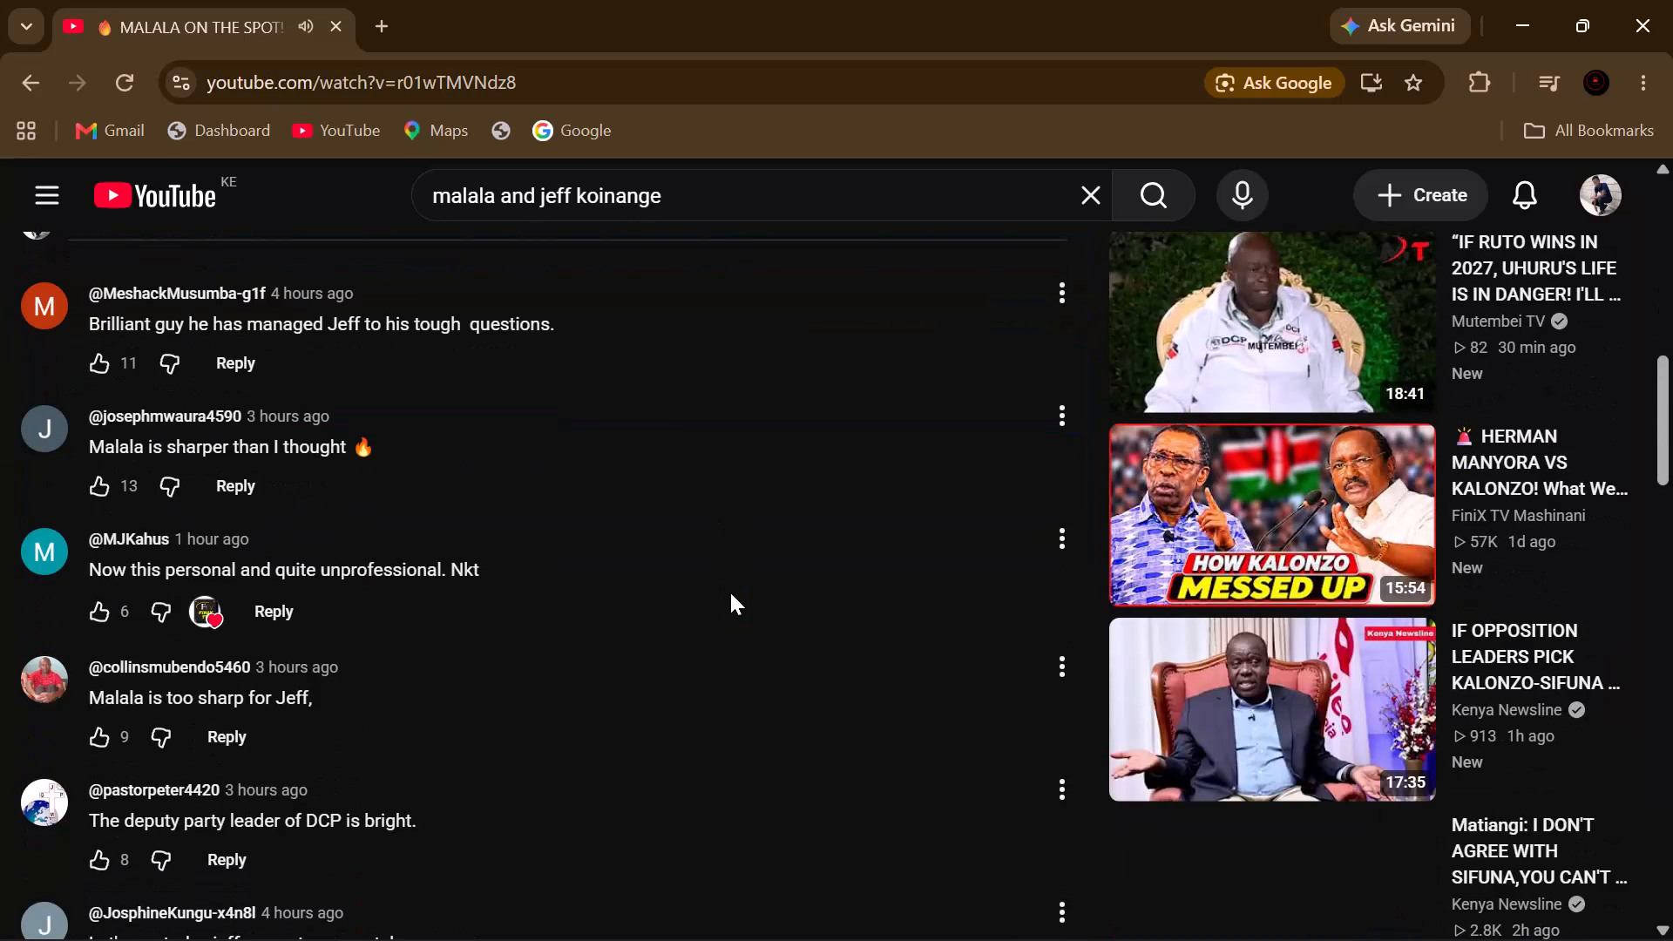
scroll(730, 592, "down", 6)
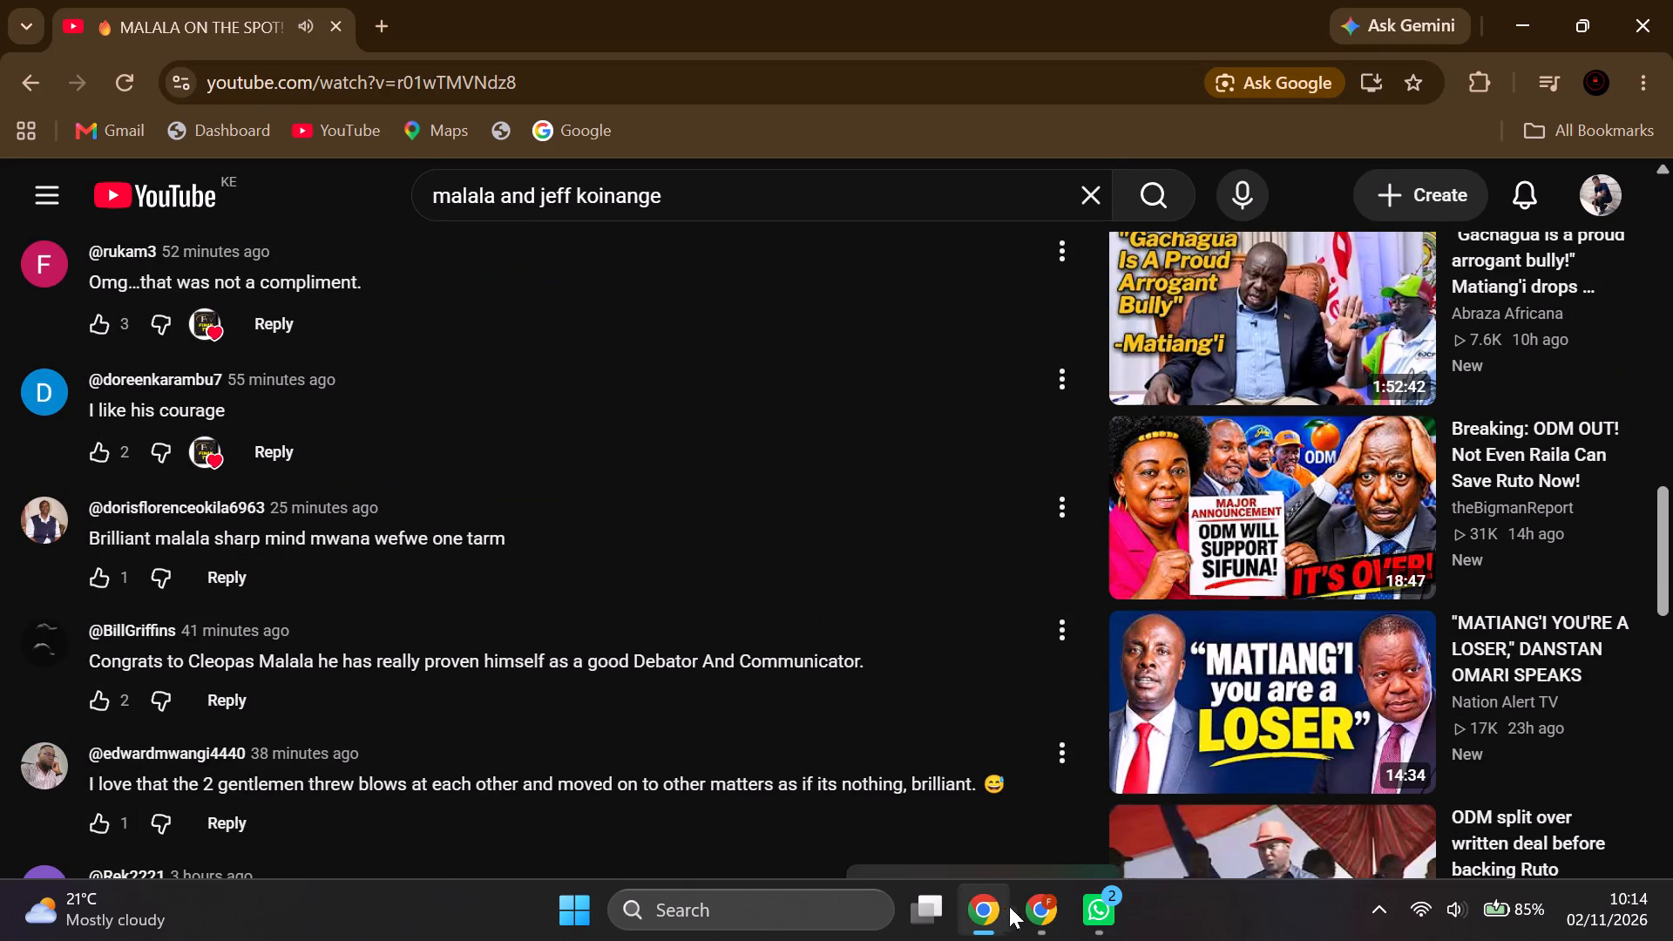
Switch back to the BRAIN simulation page showing Simulation 10.
left_click(1053, 904)
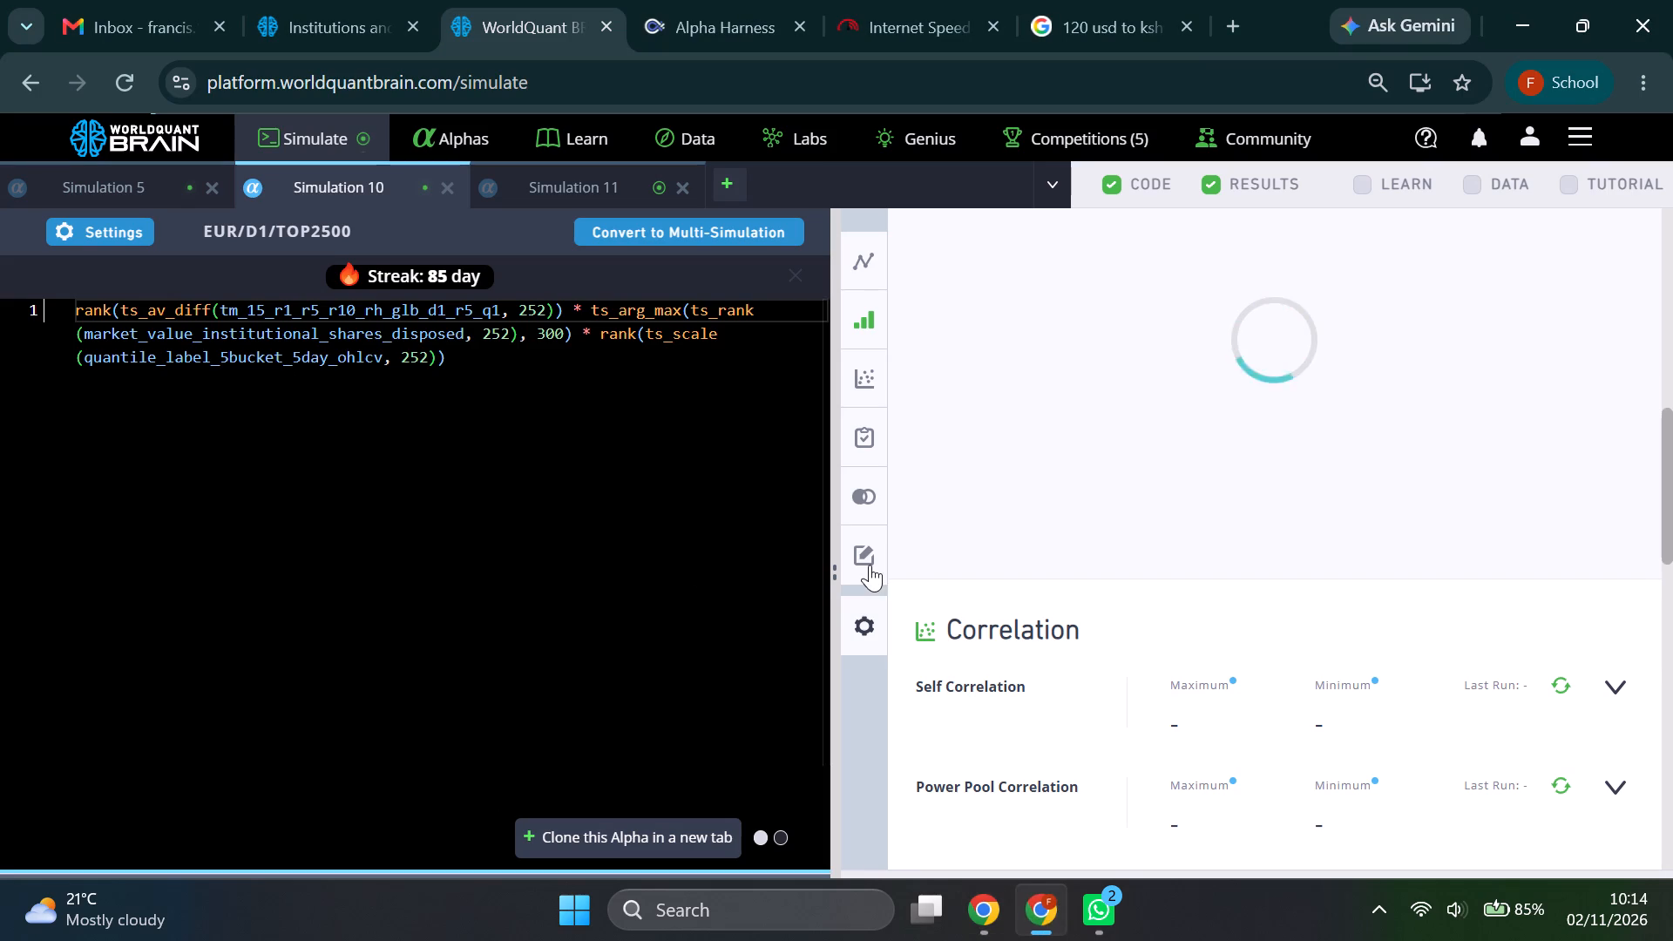
Review Simulation 10's PnL chart, correlation figures and IS Testing Status.
scroll(1317, 621, "down", 5)
scroll(1317, 621, "up", 4)
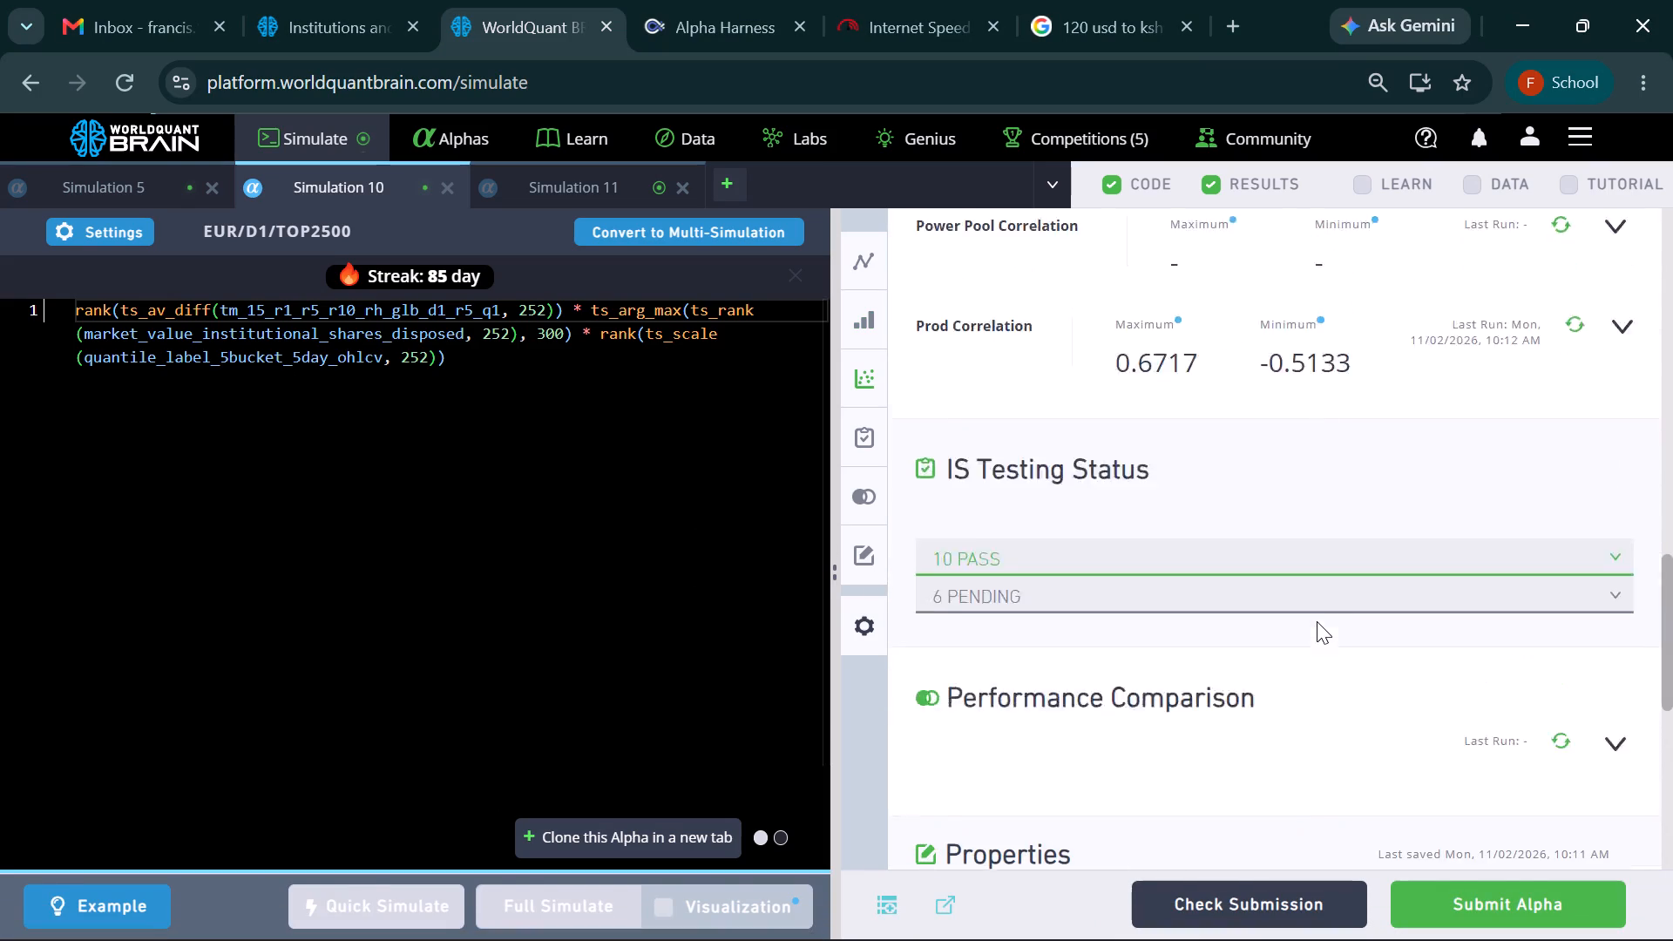
scroll(1317, 621, "up", 13)
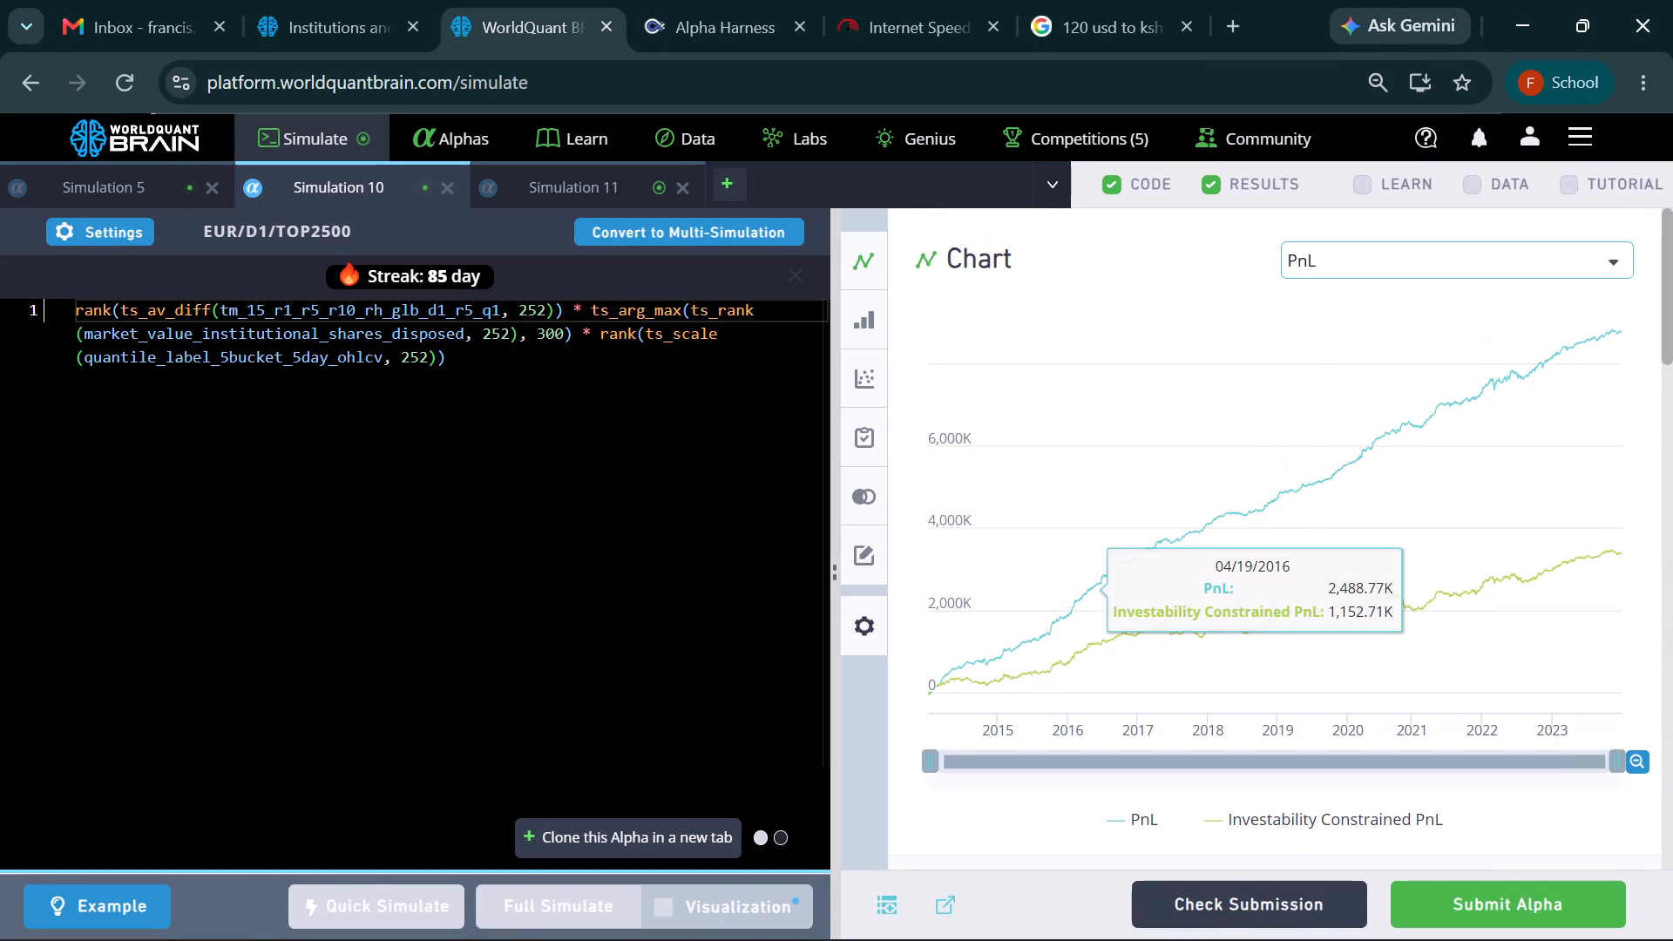
scroll(1371, 454, "down", 5)
scroll(1335, 519, "down", 6)
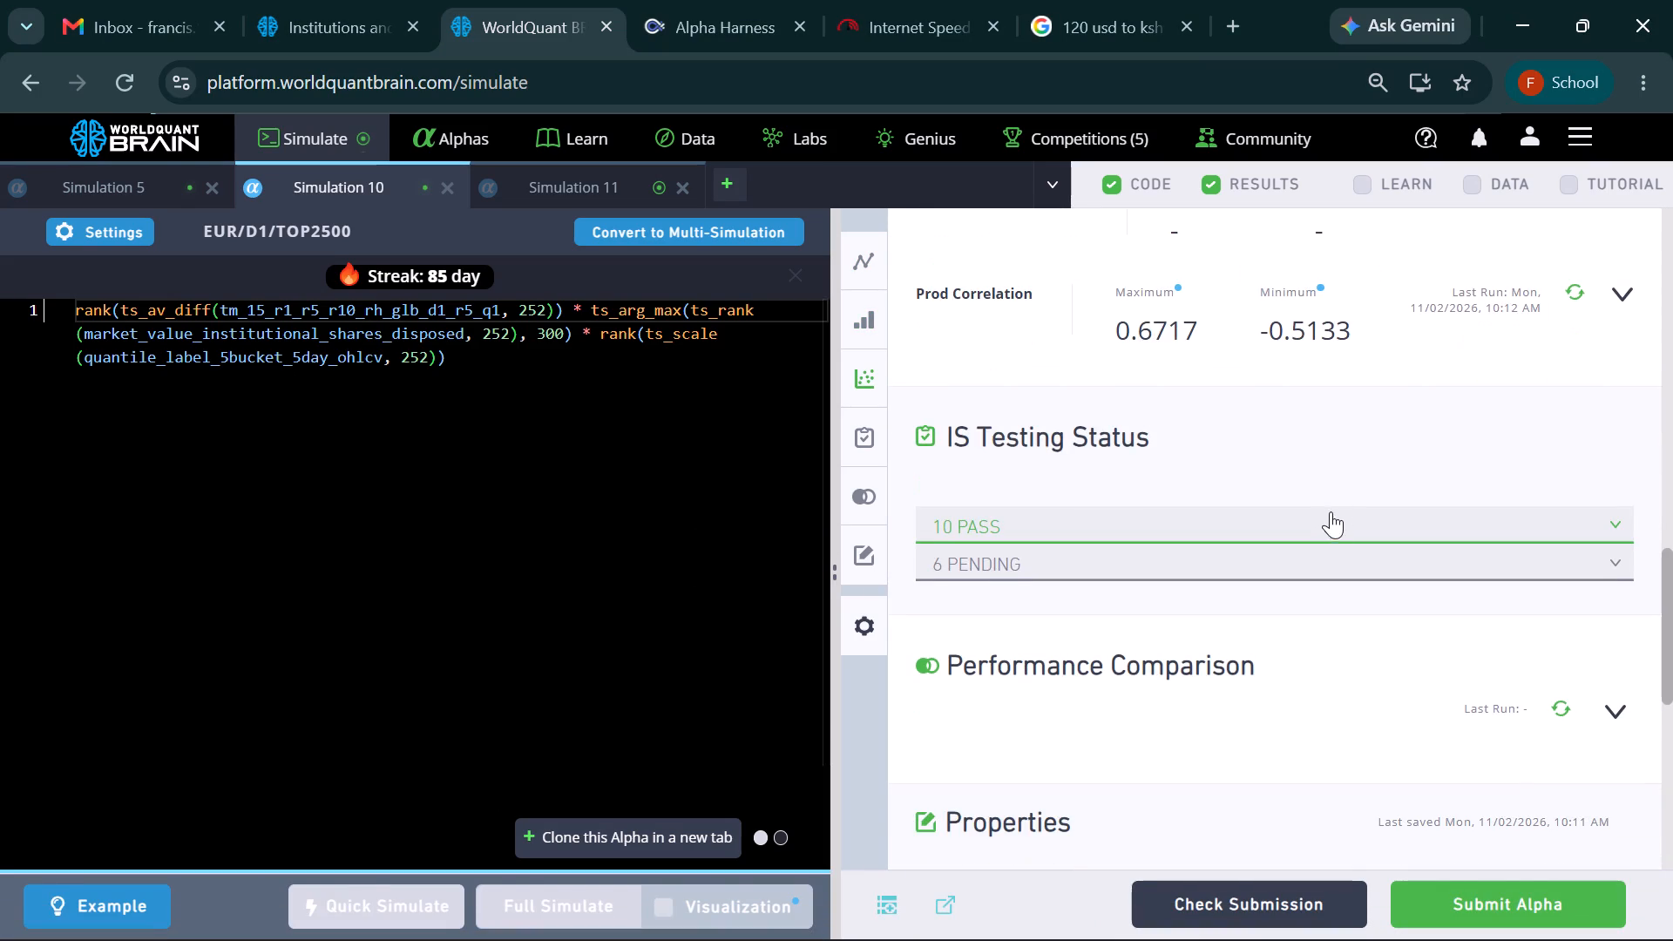
scroll(1324, 515, "up", 4)
Check Simulation 11's PnL chart, yearly IS Summary and investability constrained figures, and close that simulation.
left_click(570, 185)
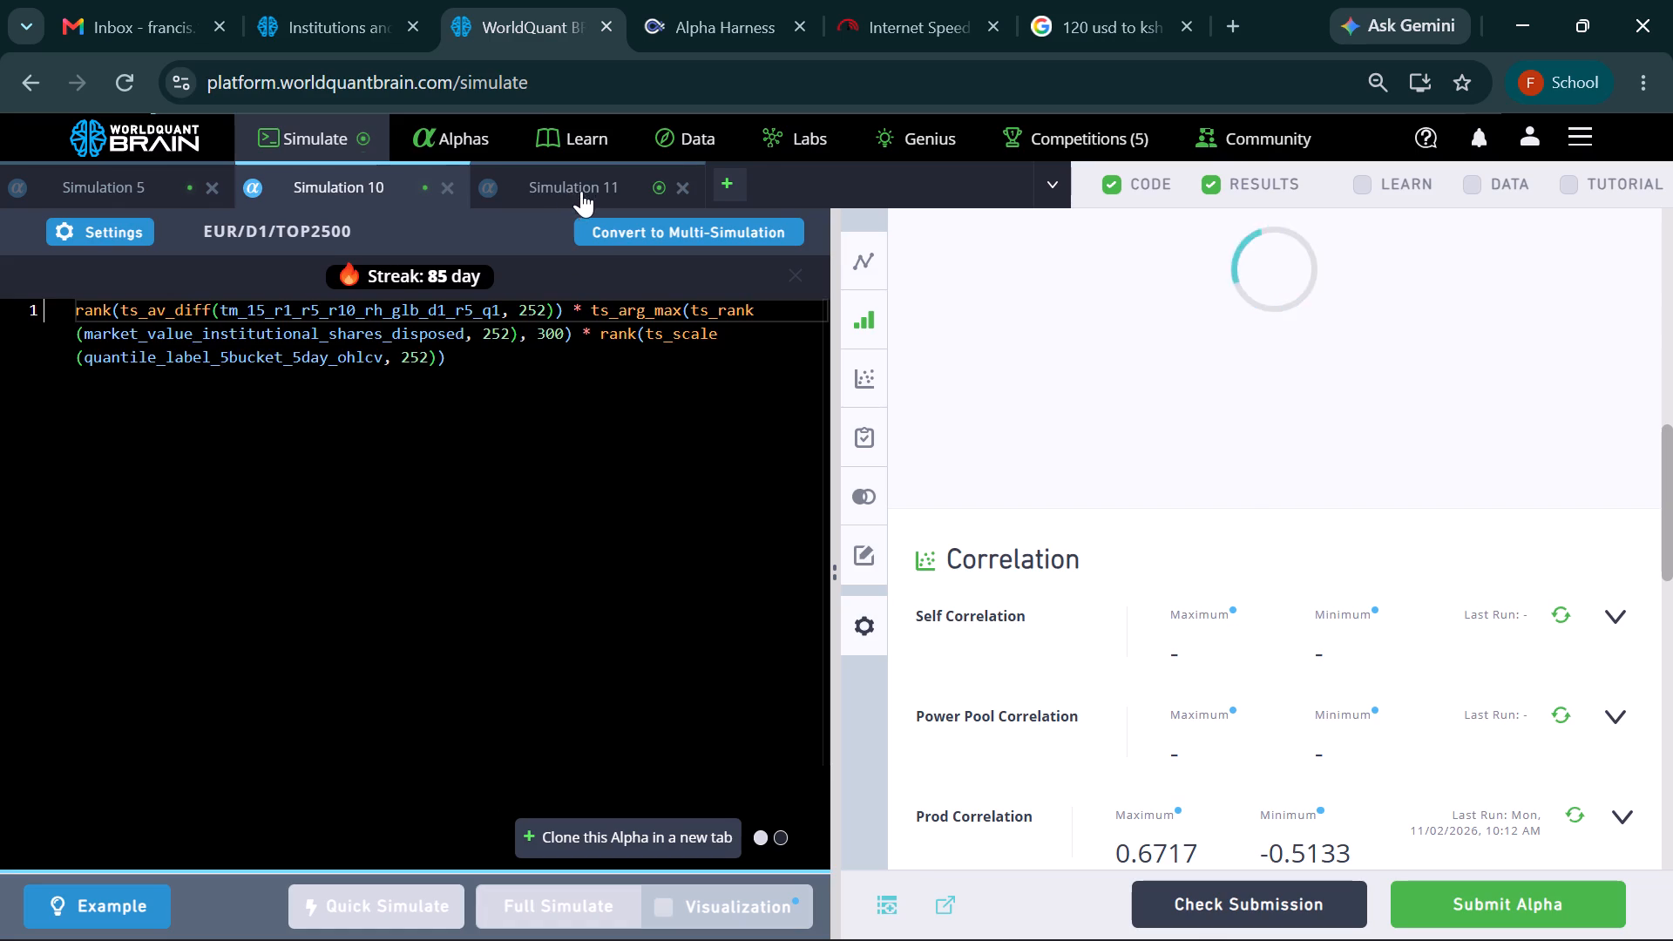
scroll(1390, 442, "up", 6)
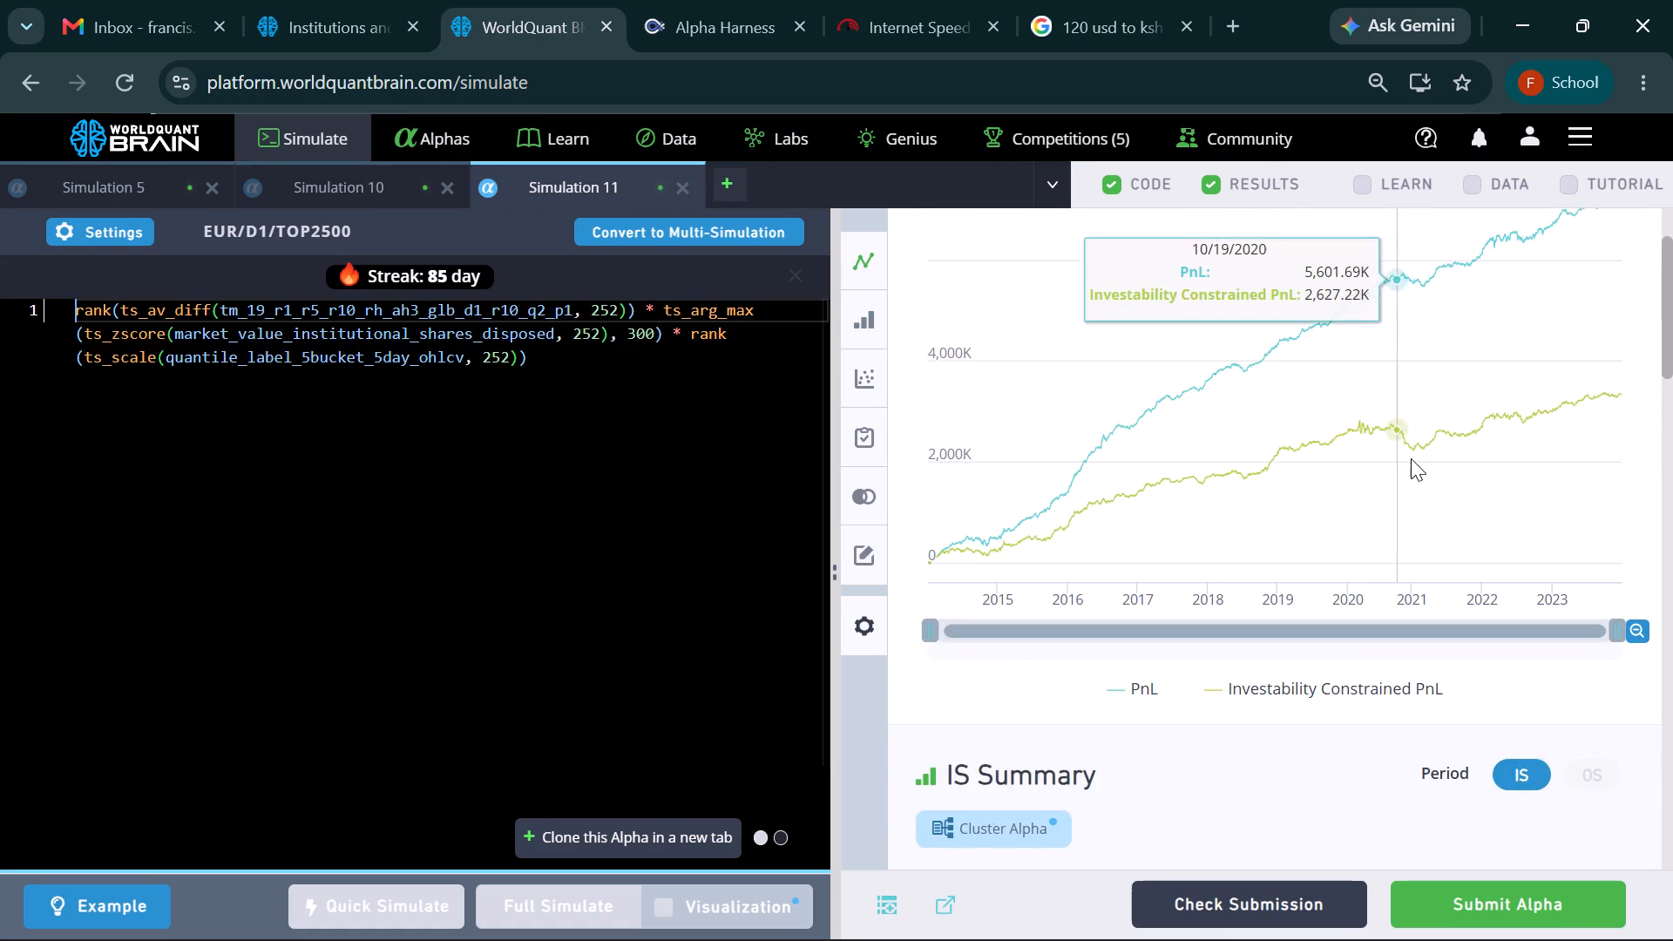
scroll(1412, 460, "up", 5)
scroll(1412, 454, "down", 6)
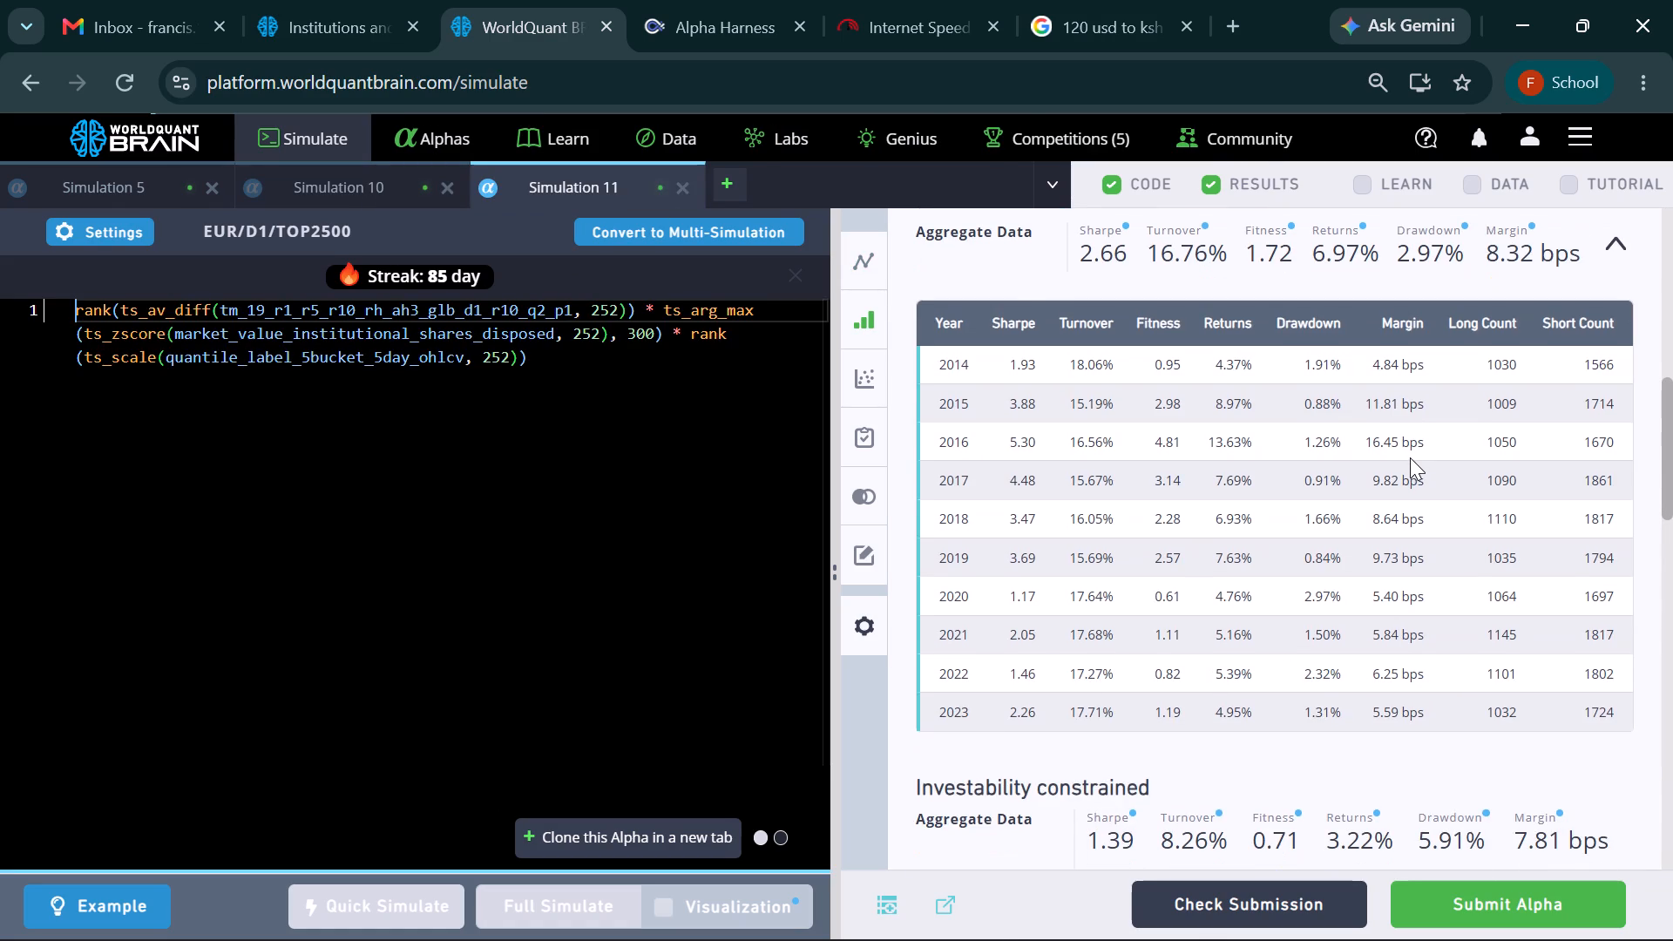
scroll(1410, 457, "down", 3)
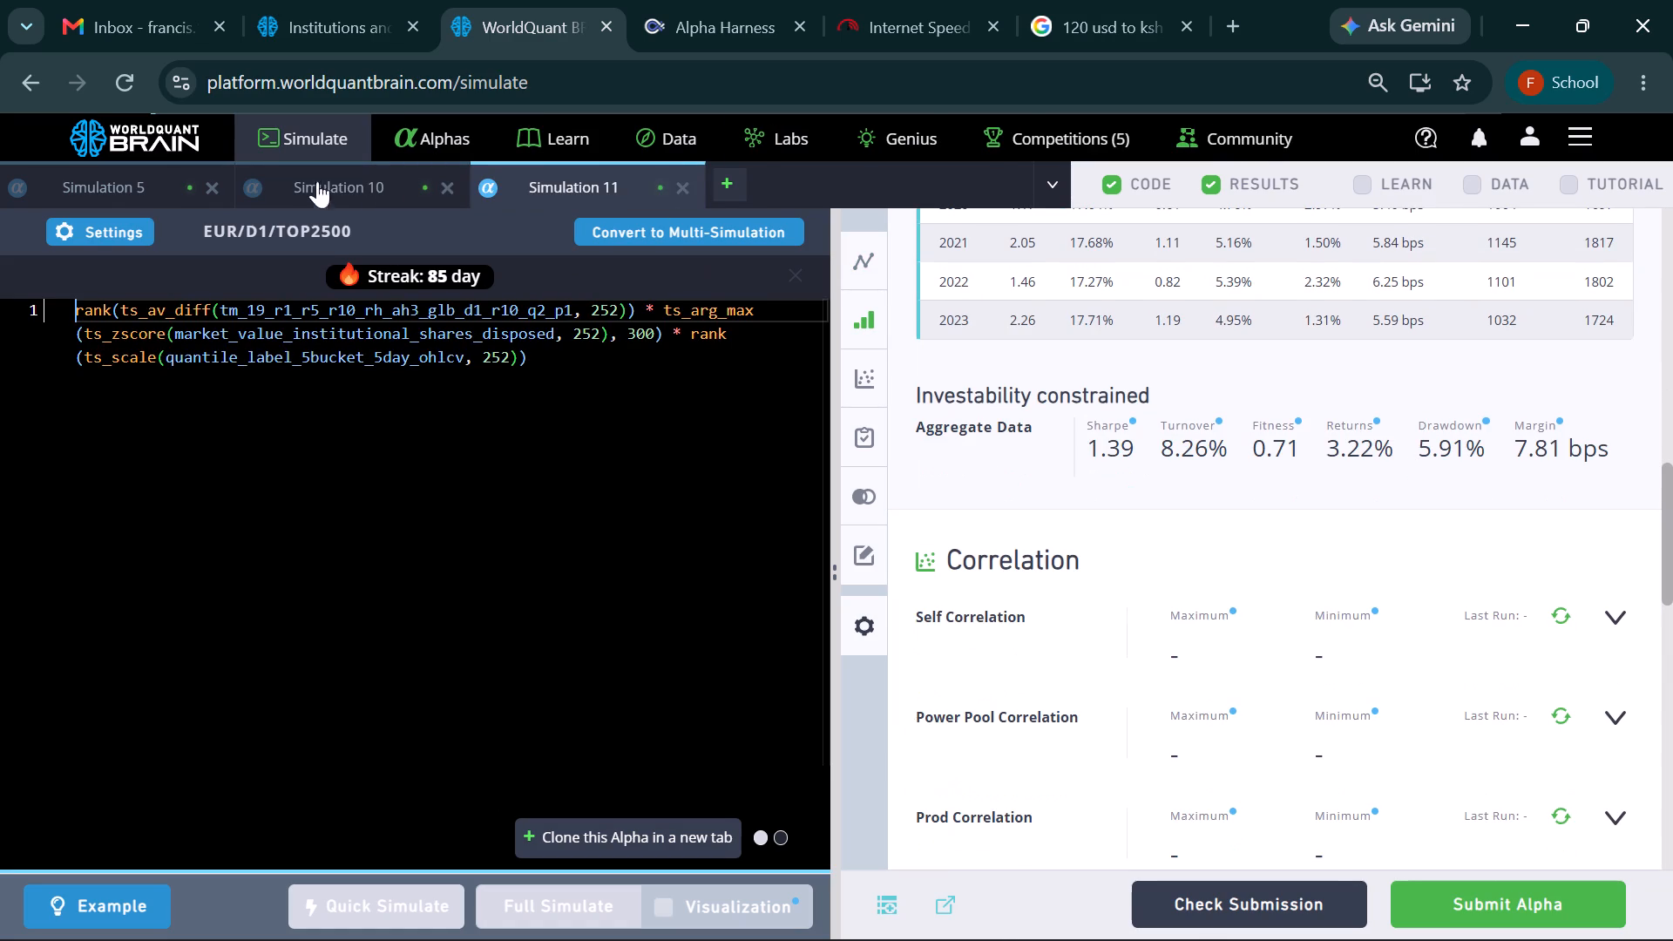
left_click(687, 186)
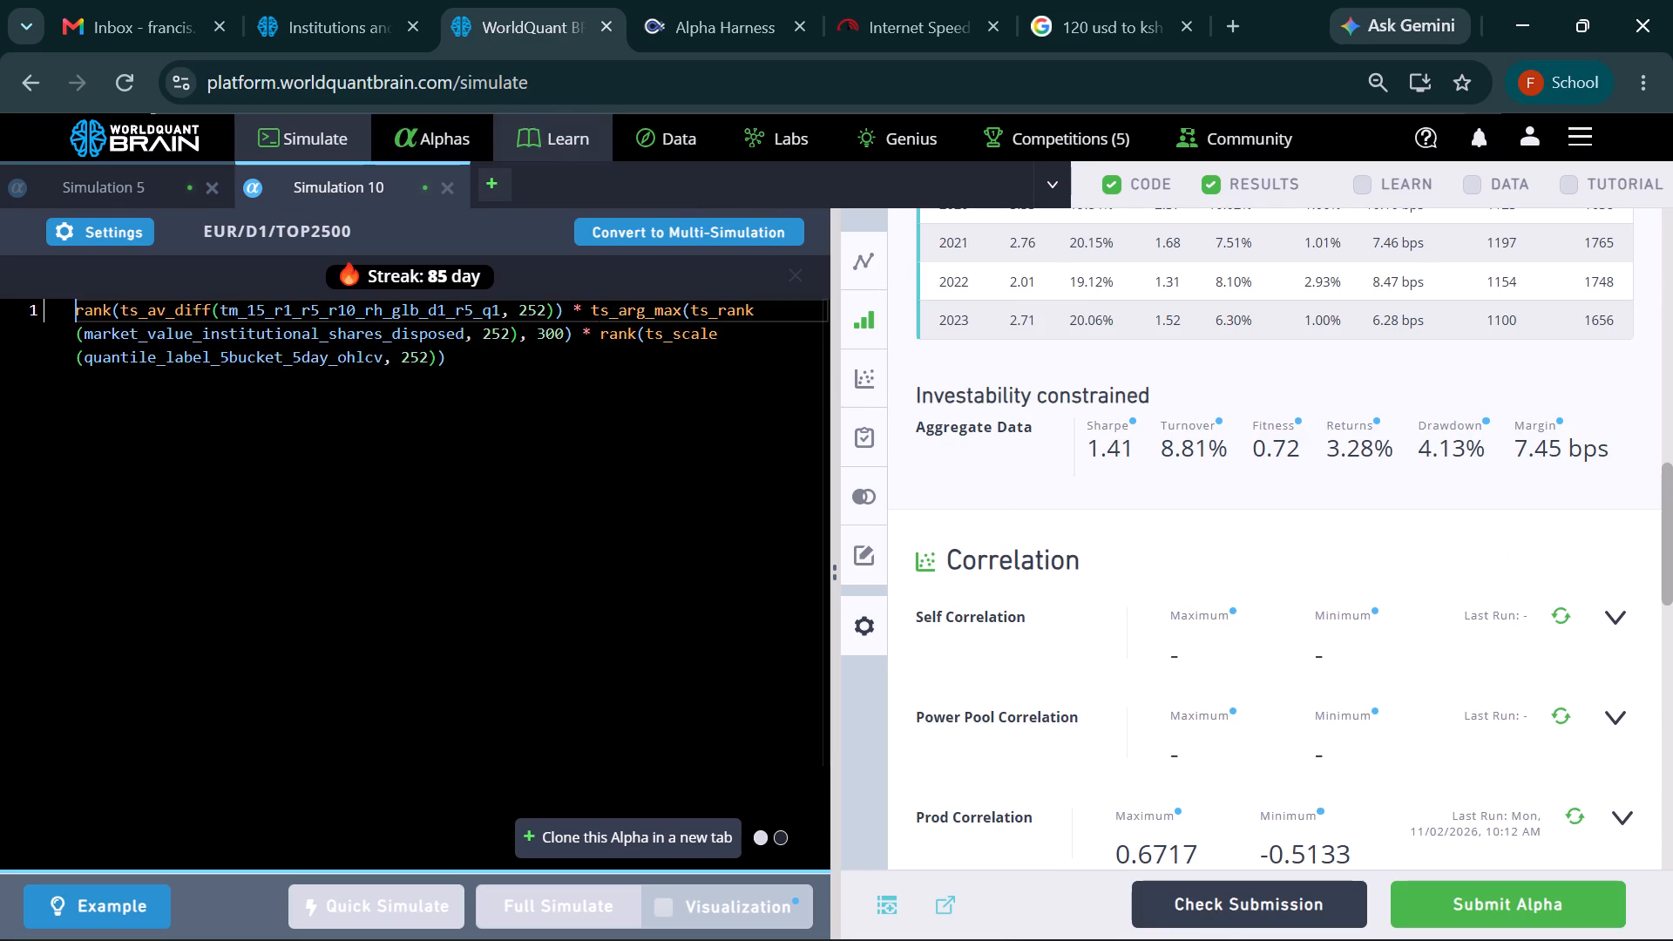
Clone the Simulation 10 alpha into a new simulation.
left_click(596, 841)
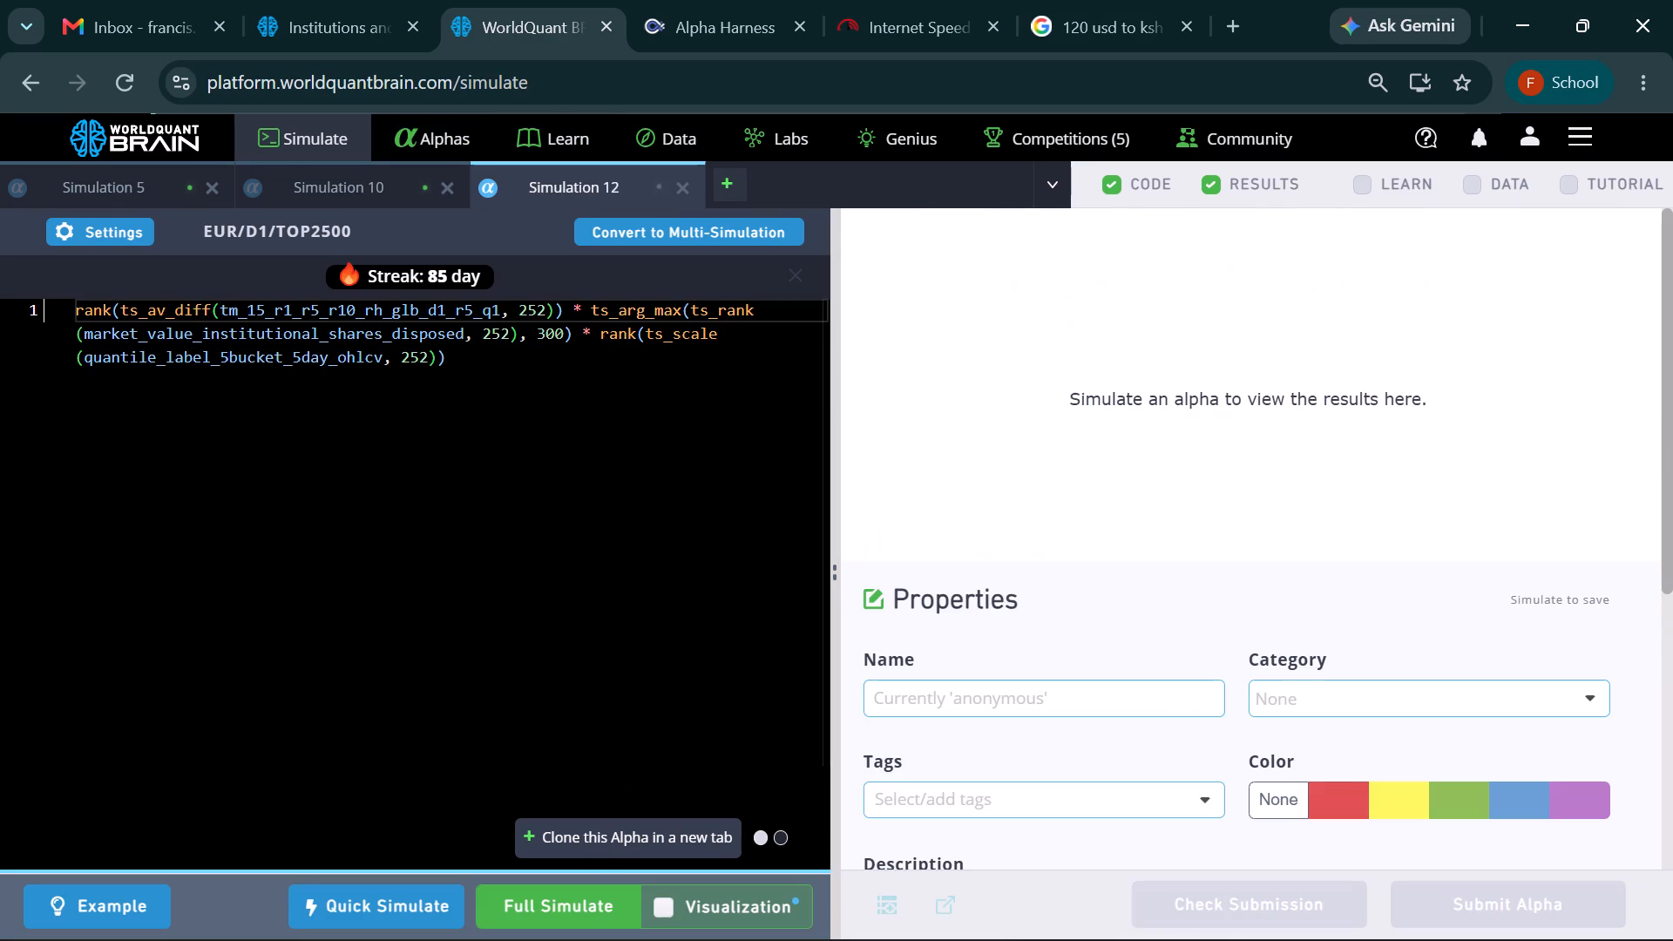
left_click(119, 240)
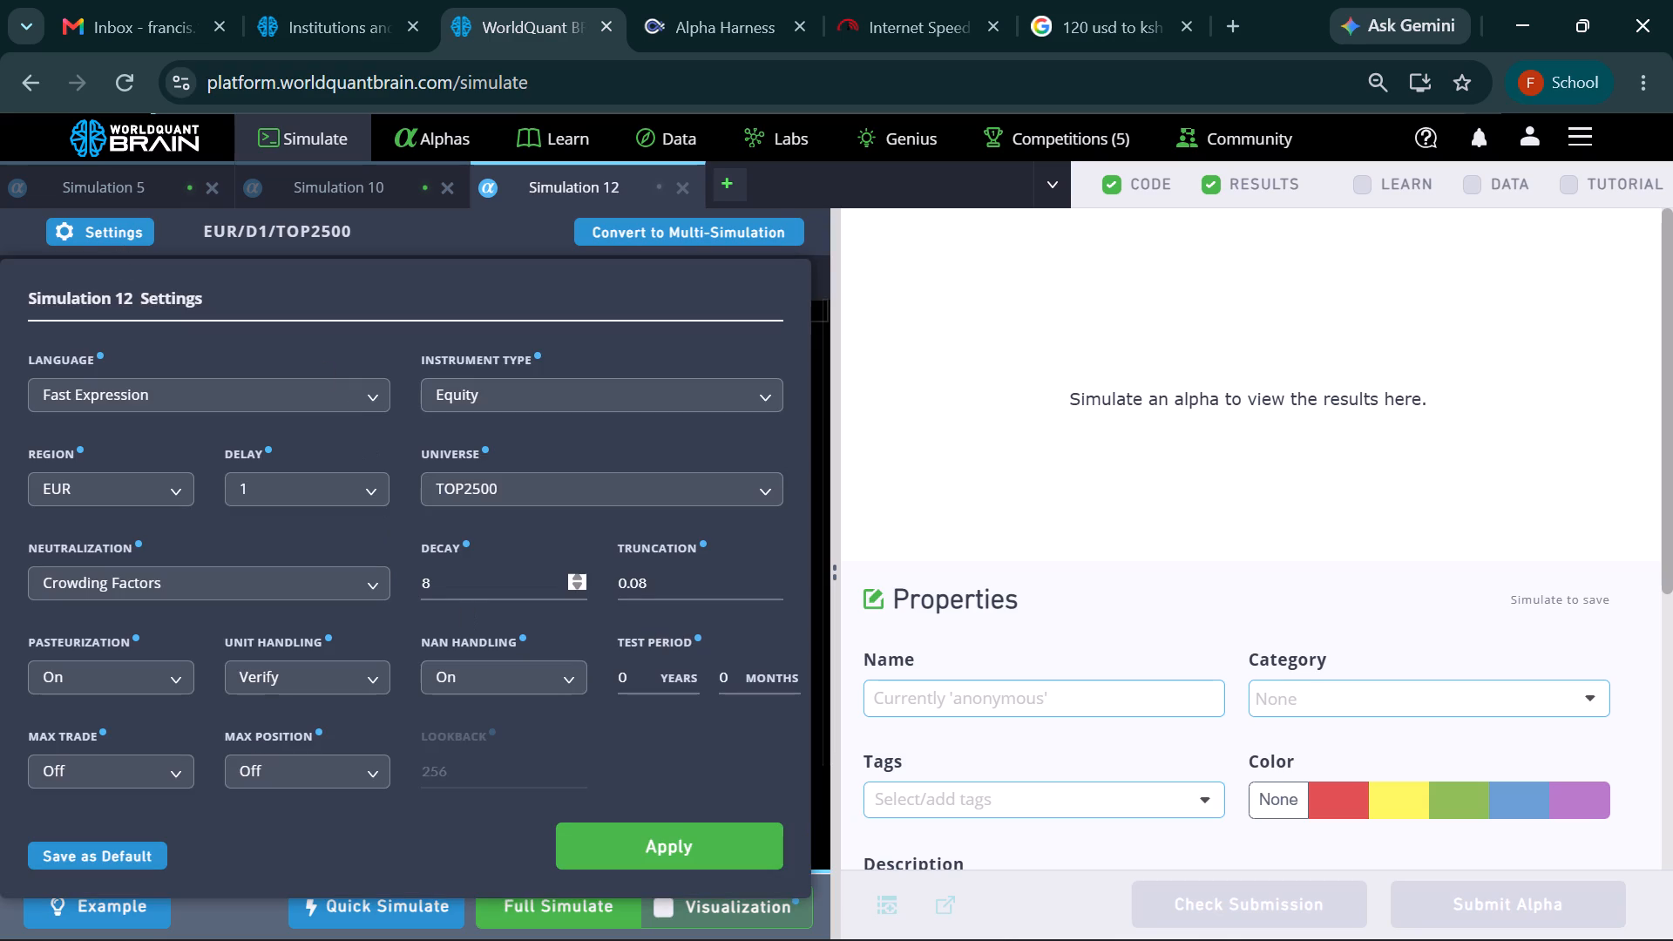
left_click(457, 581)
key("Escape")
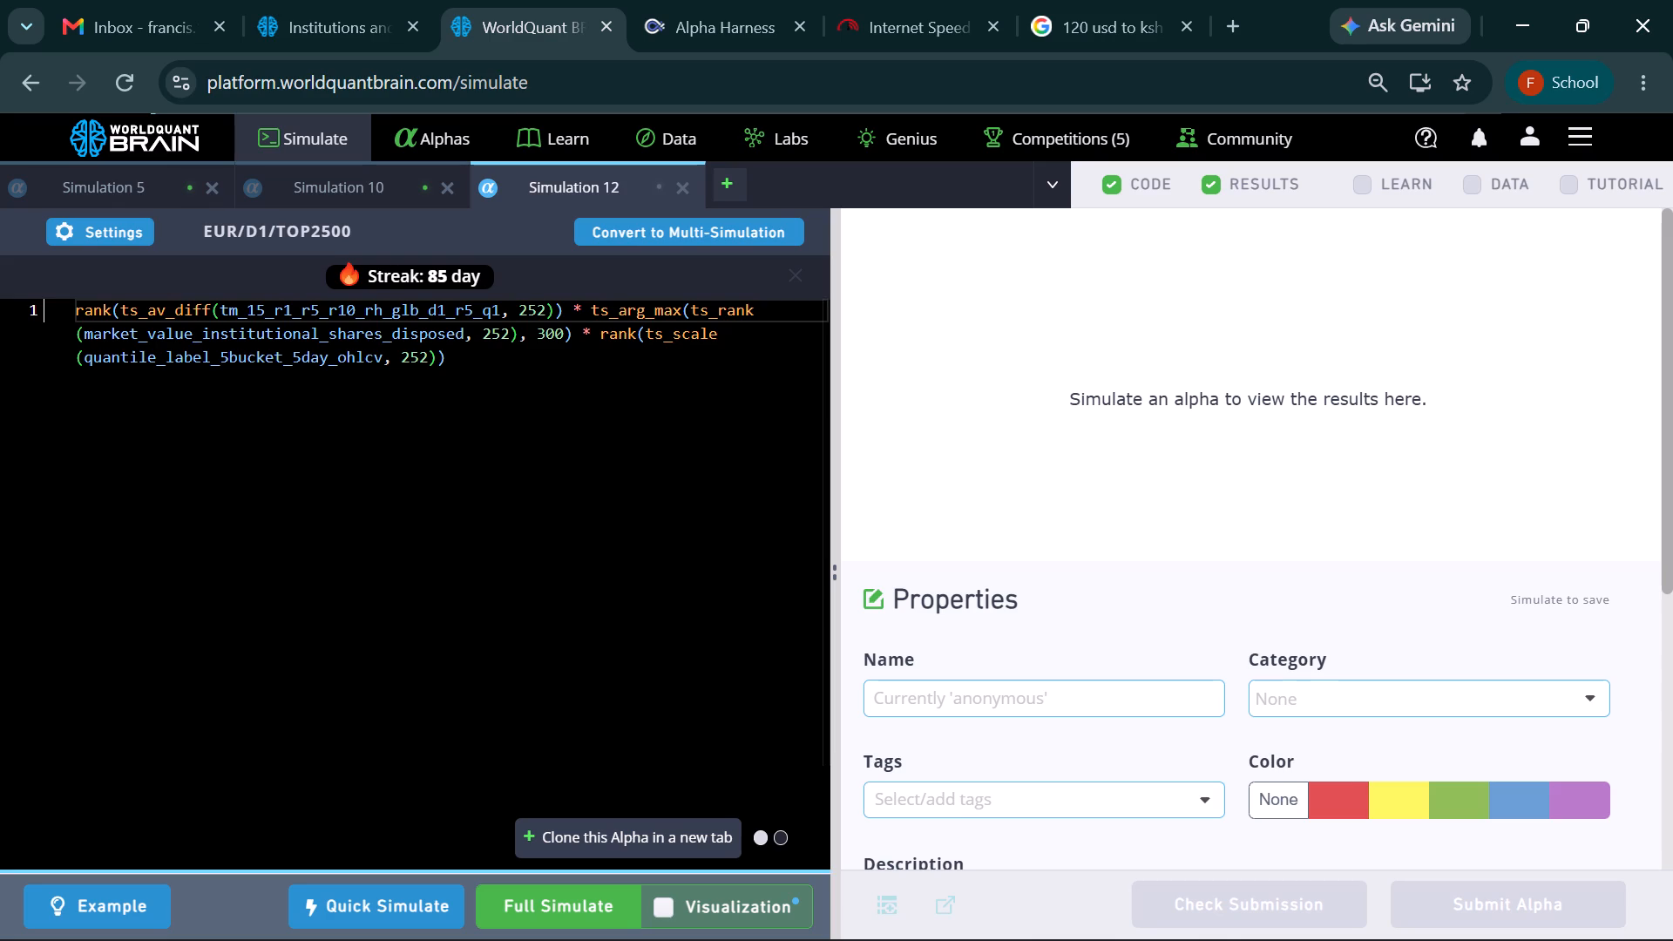
Replace the first rank operator in the cloned expression with scale_down and simulate the alpha.
left_click(111, 308)
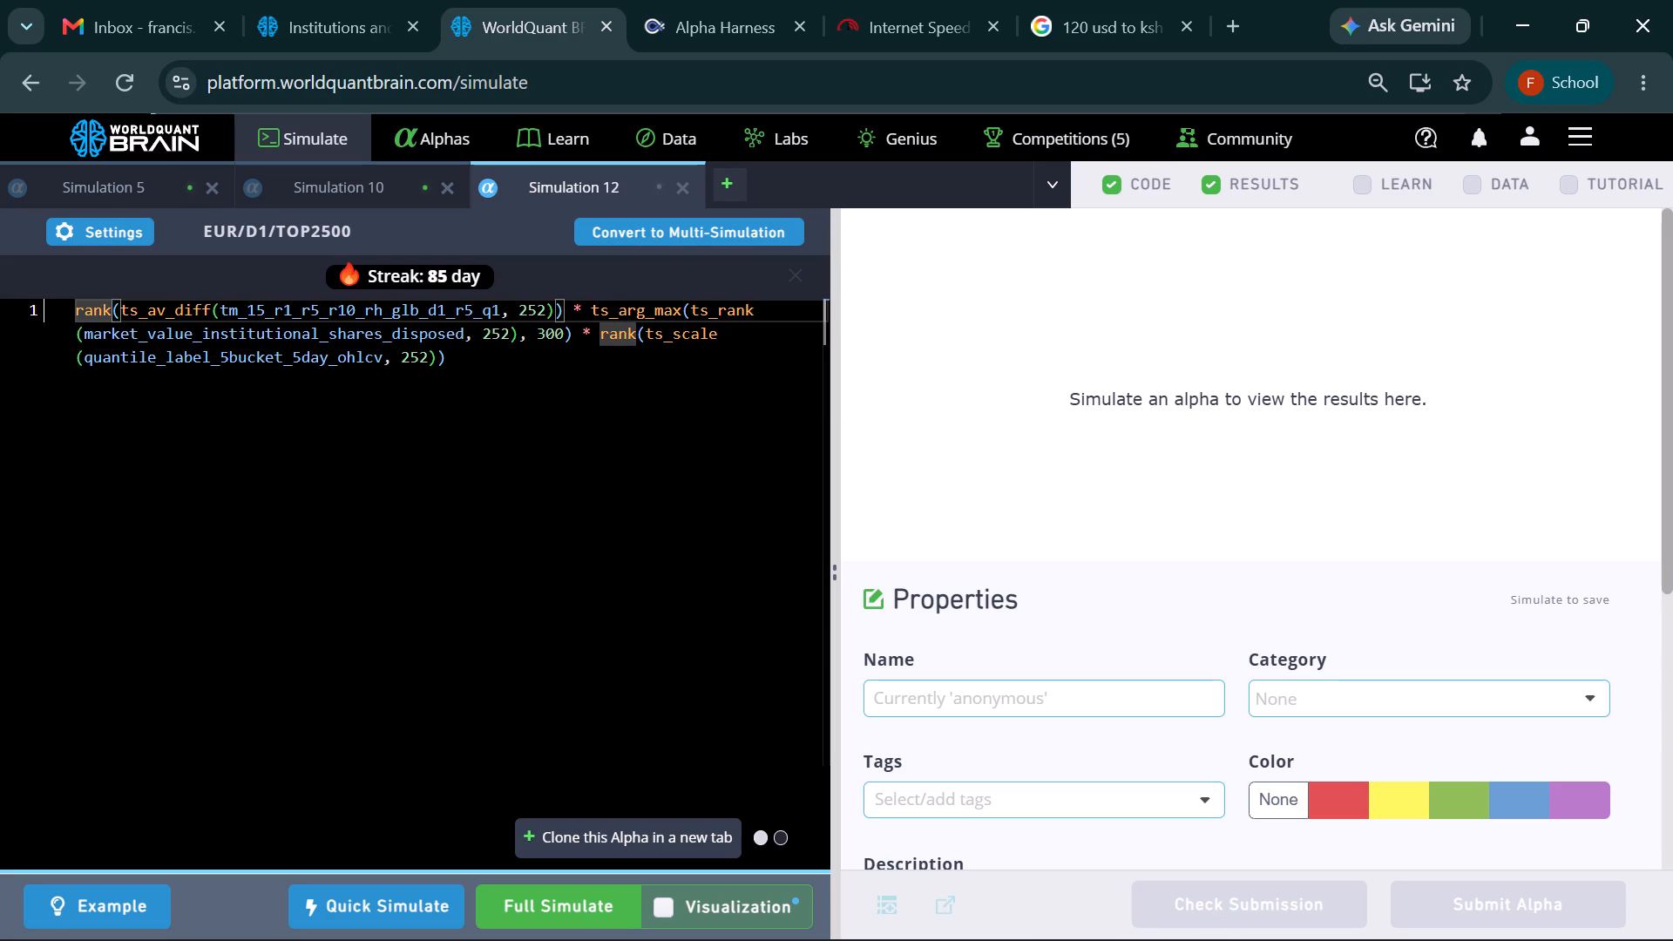
key("BackSpace")
key("BackSpace")
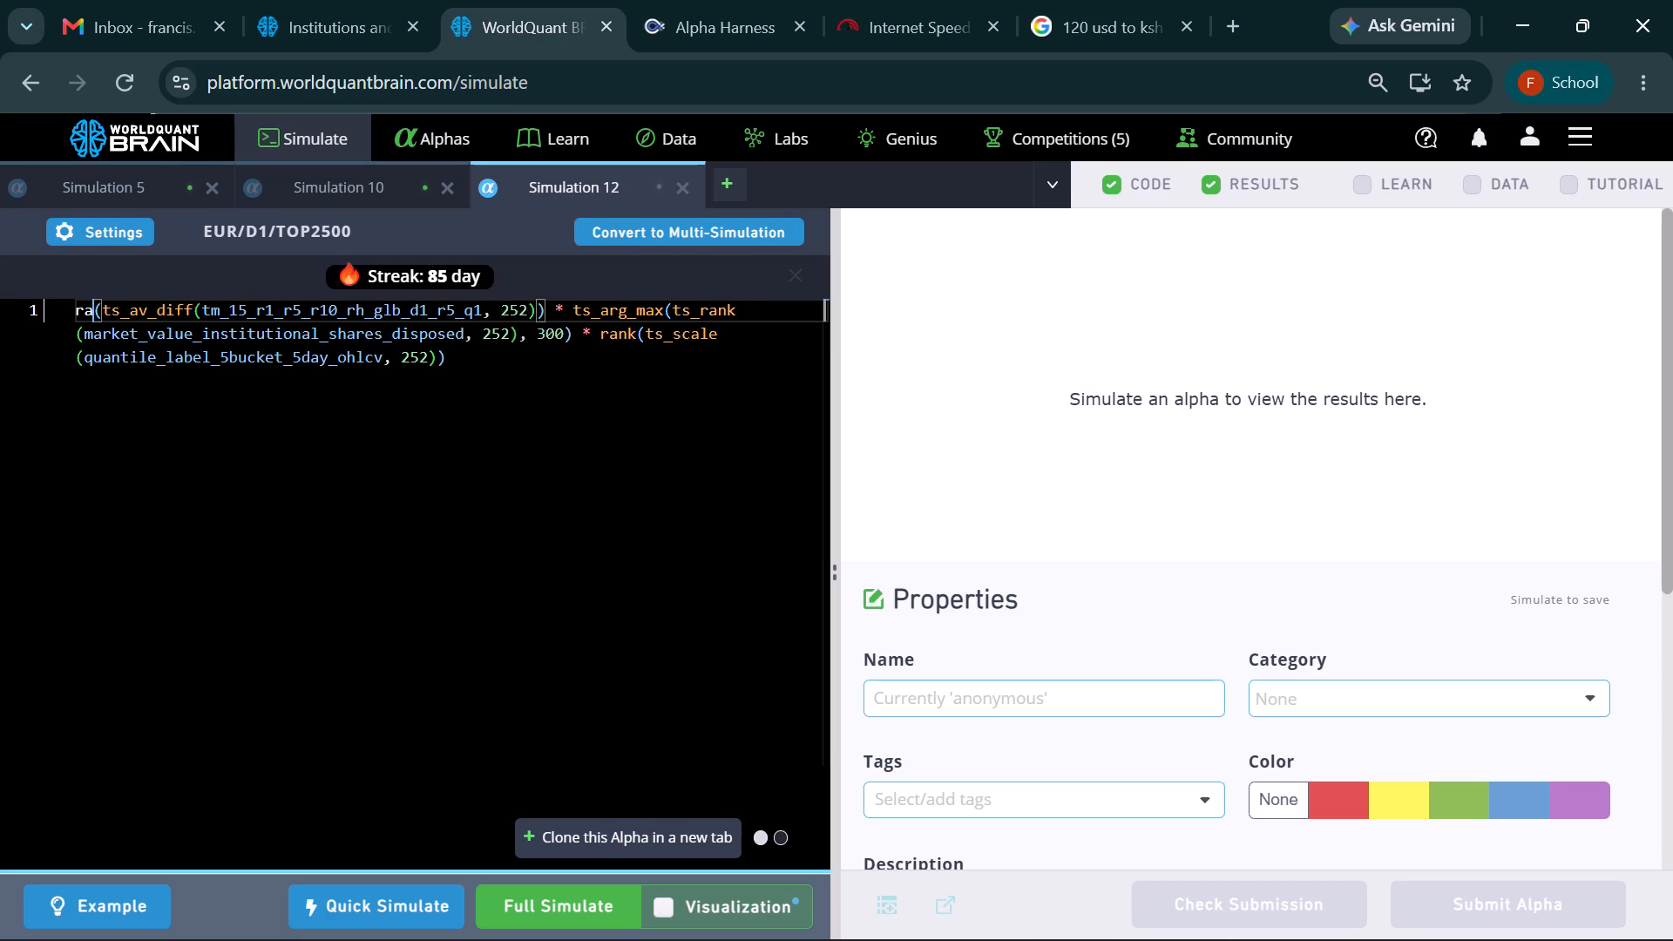
key("BackSpace")
key("BackSpace")
type("sc")
type("alw")
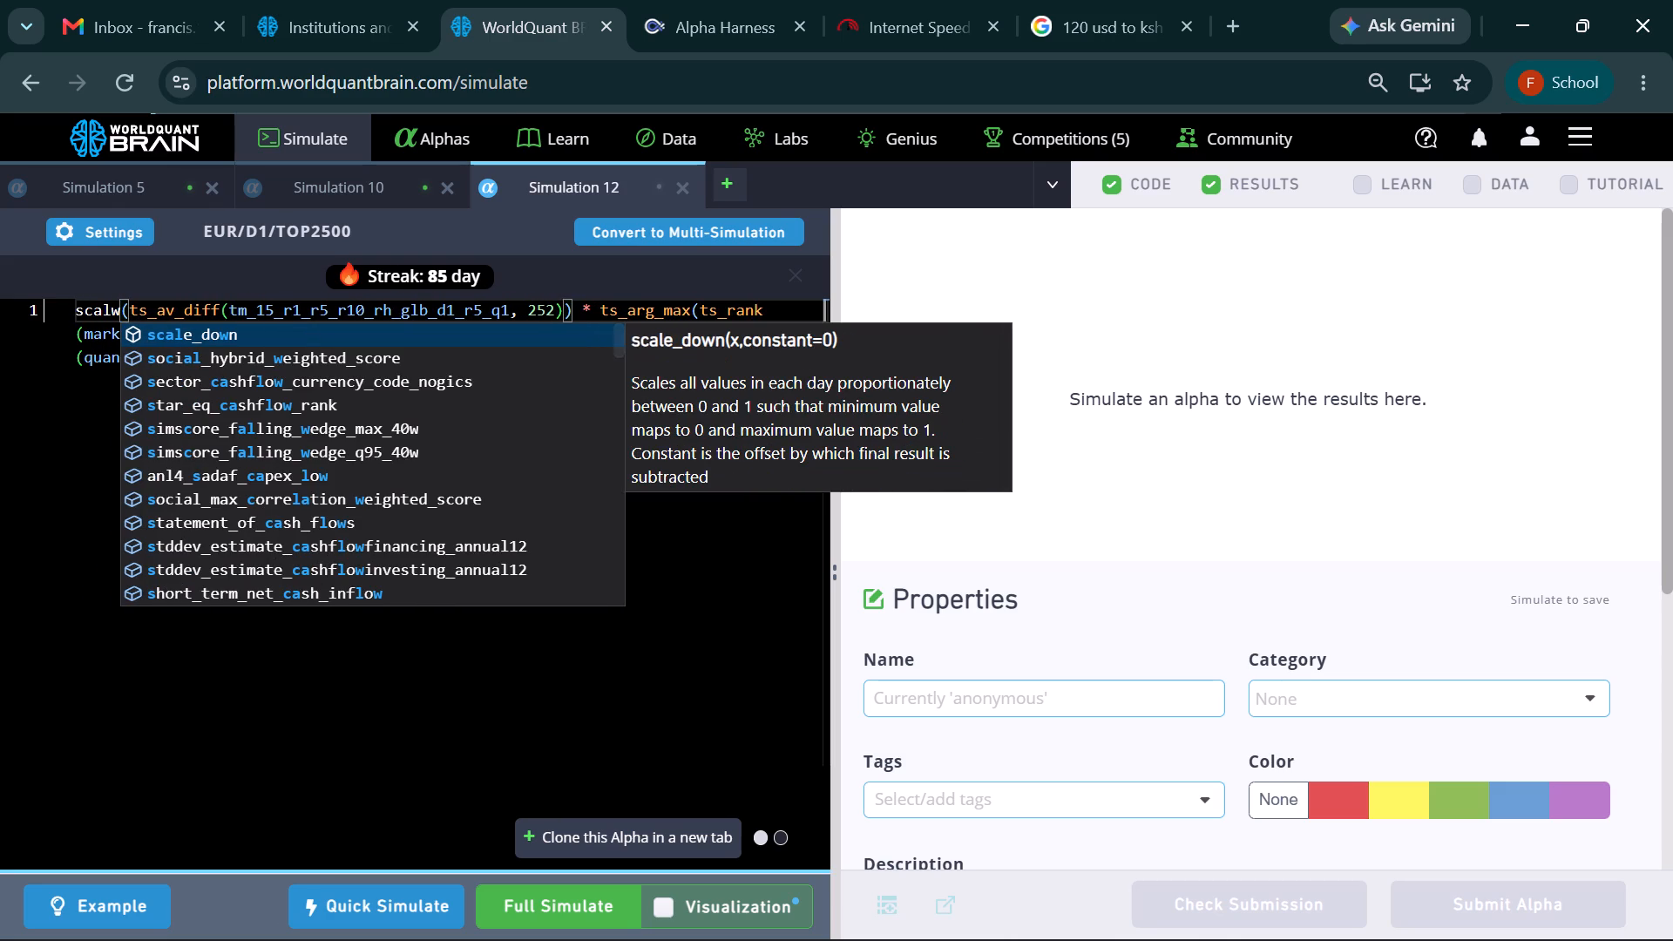
key("BackSpace")
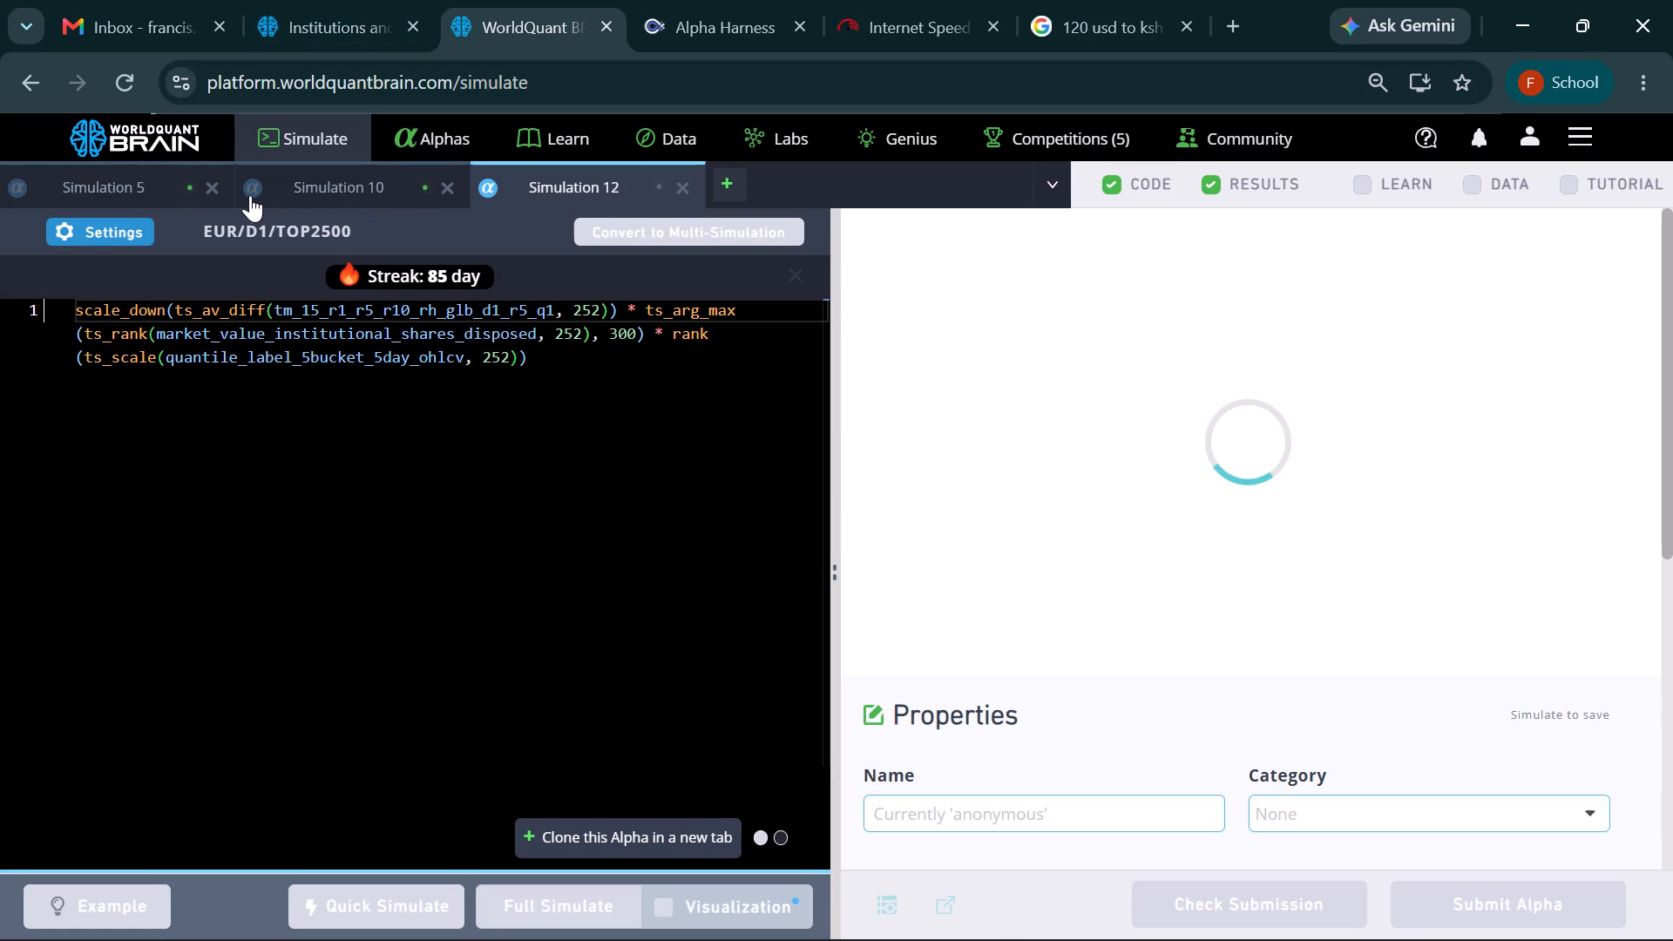
Close Simulation 5 and move Simulation 12 ahead of Simulation 10 in the simulation order.
left_click(208, 186)
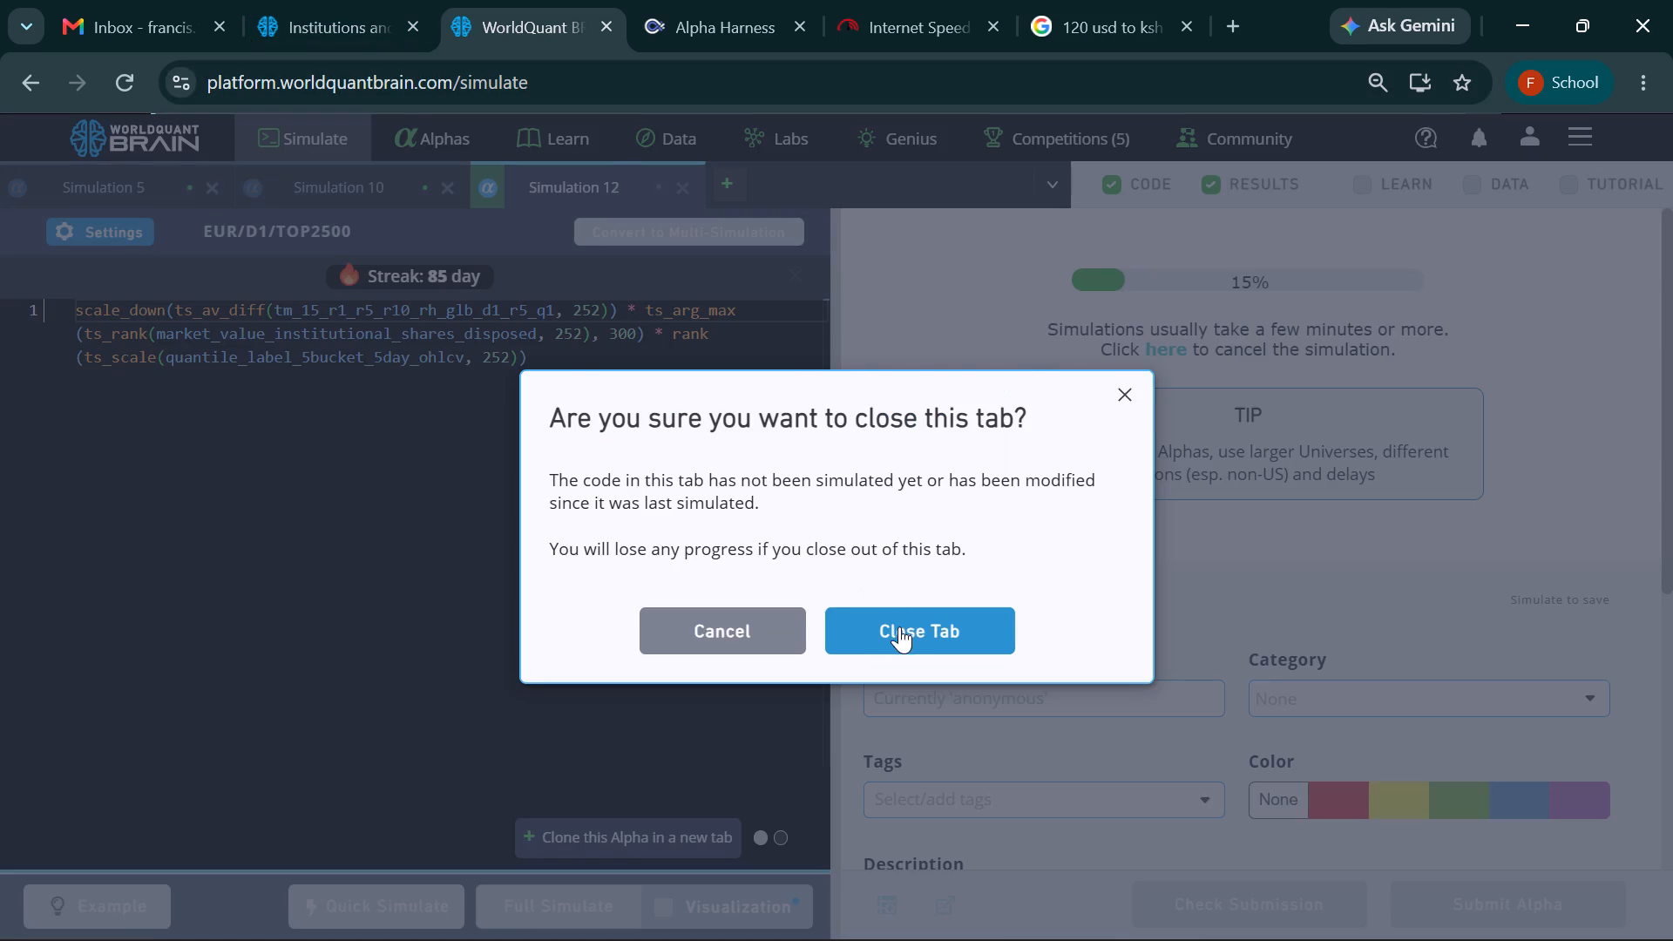
left_click(897, 626)
left_click_drag(337, 185, 159, 186)
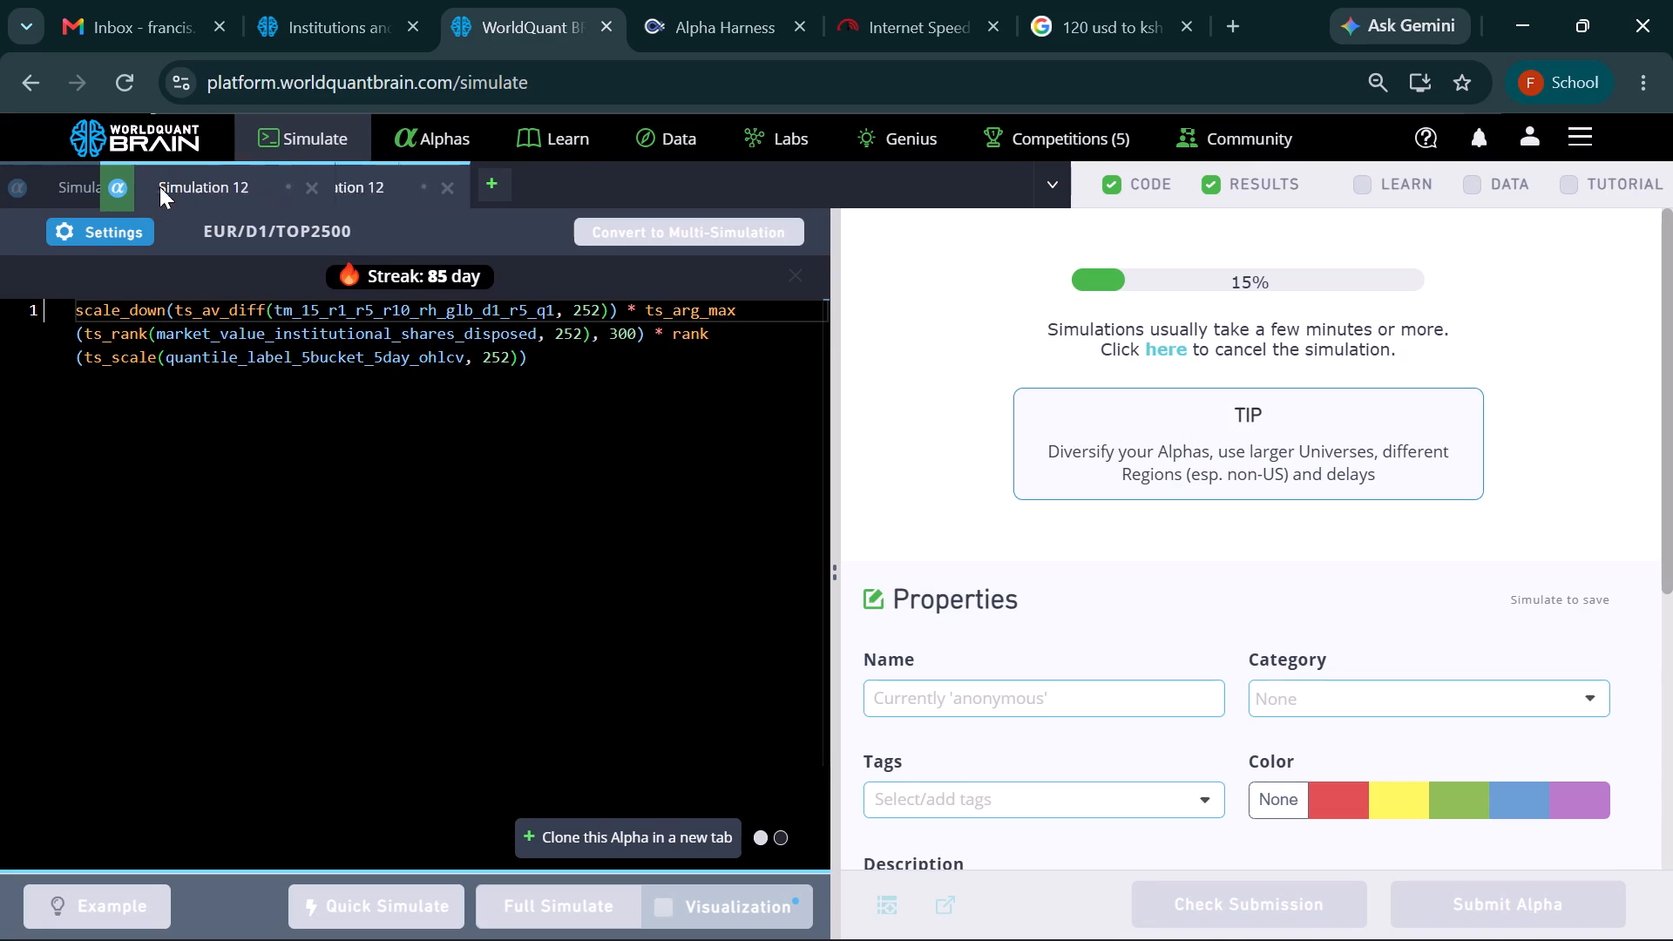
left_click_drag(159, 186, 115, 186)
Return to Simulation 10 and read through the operator reference, especially the time-series operators, for an alternative to use.
left_click(343, 181)
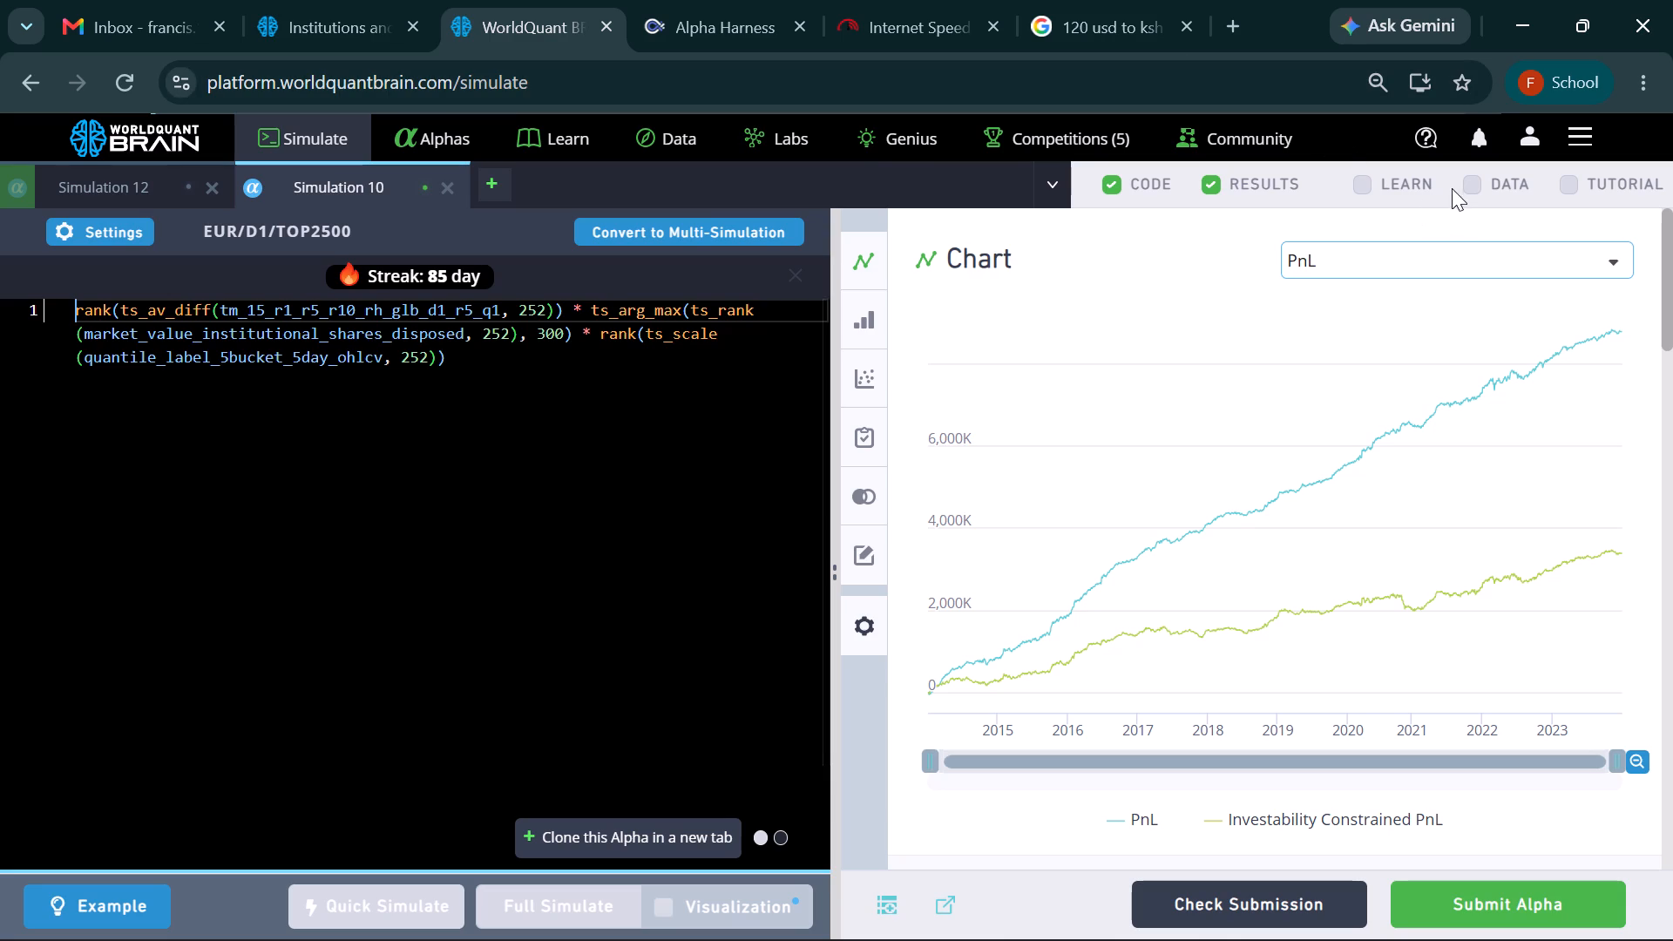
left_click(1368, 183)
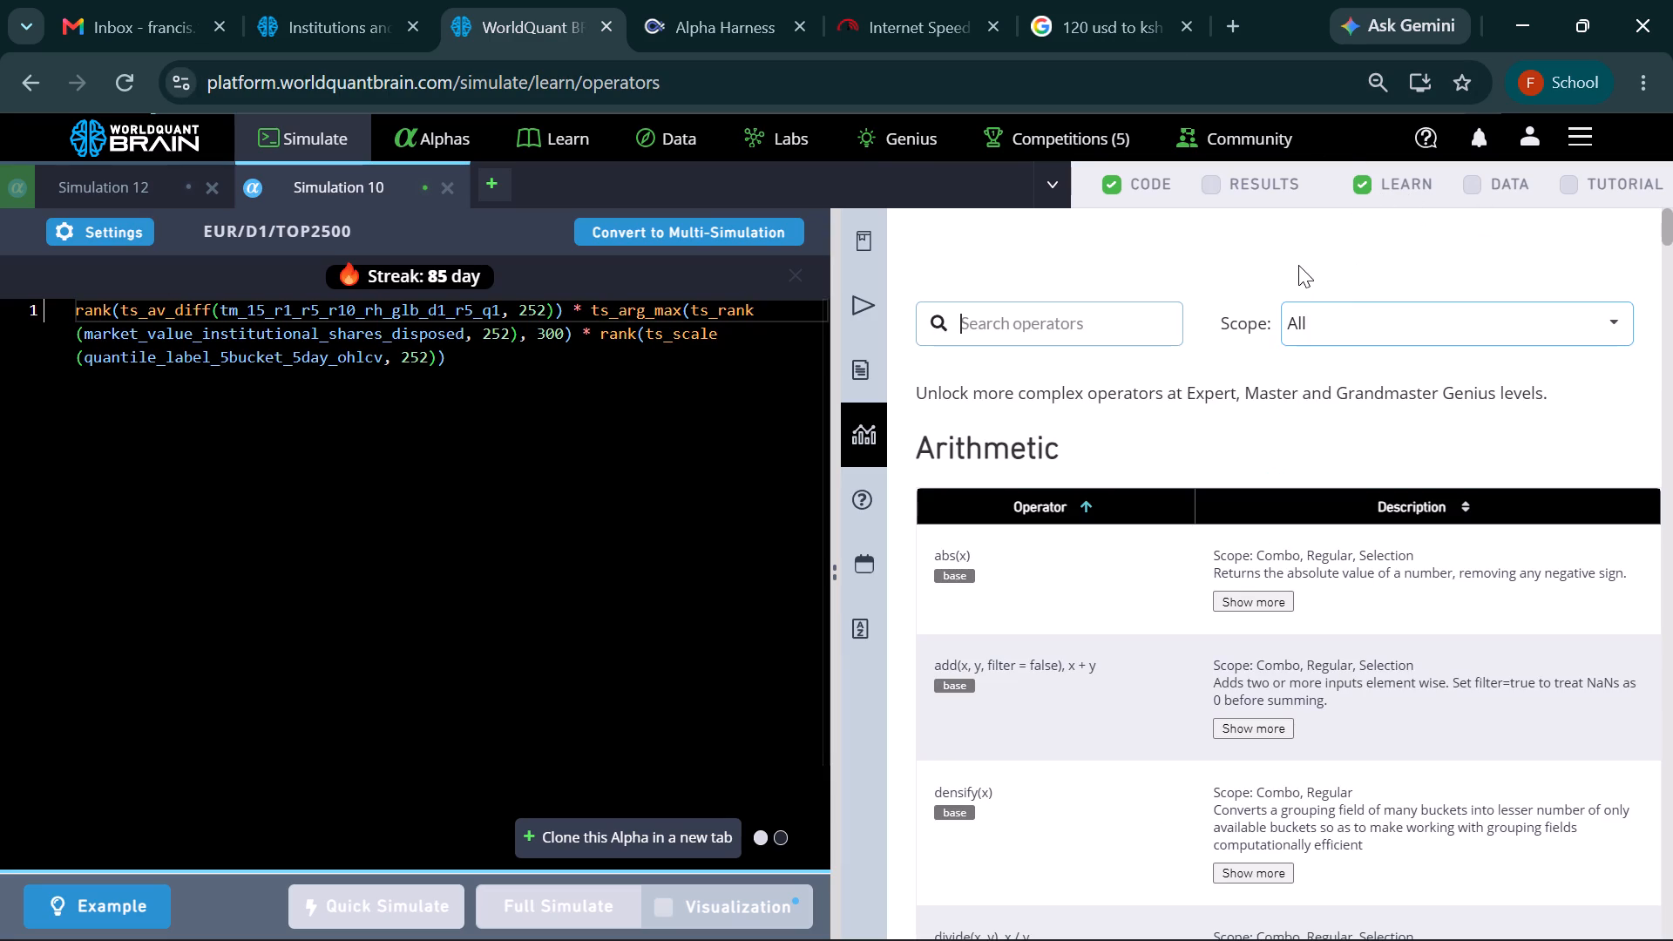
scroll(1258, 483, "down", 14)
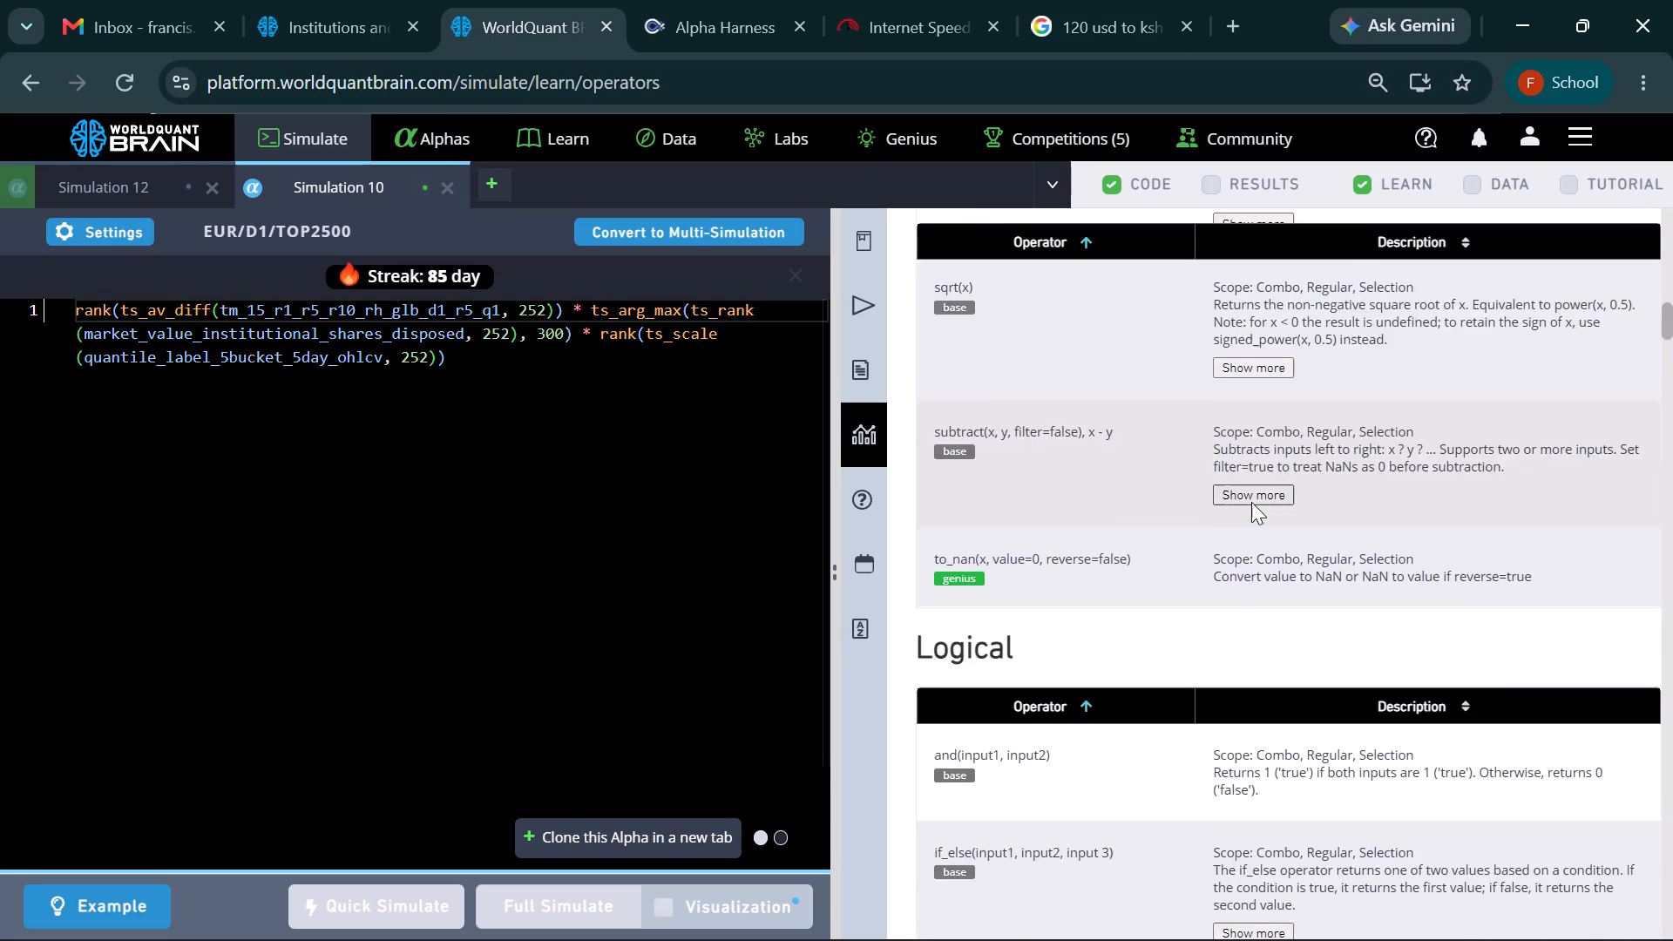
scroll(1251, 502, "down", 17)
scroll(1251, 502, "up", 3)
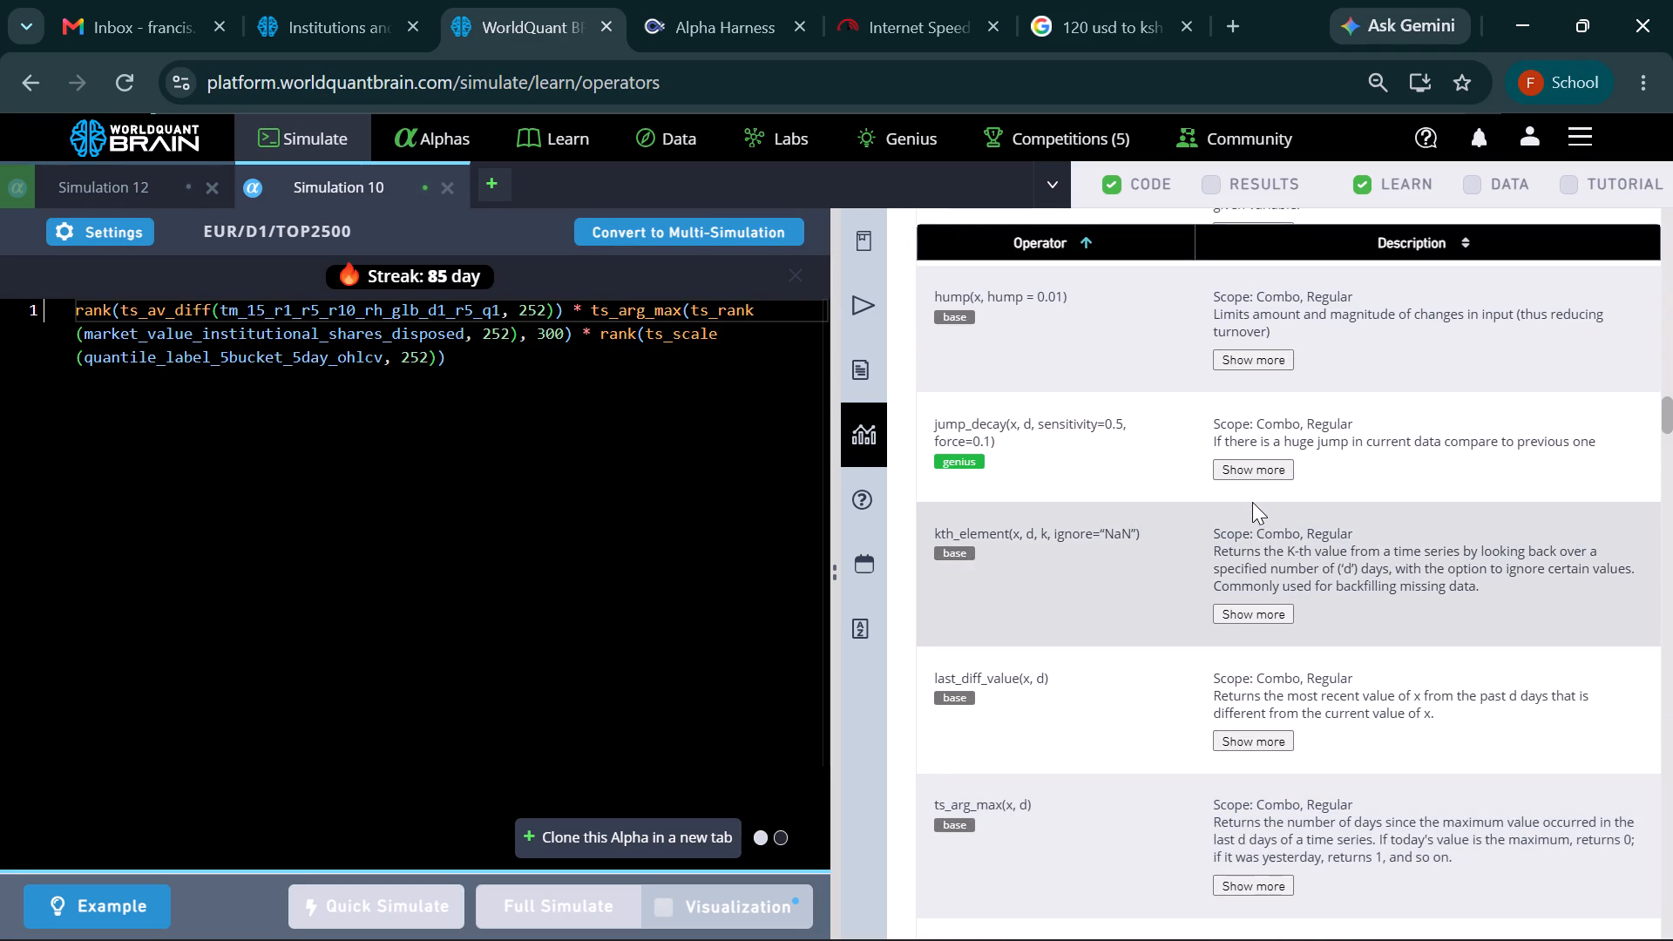
scroll(1252, 502, "down", 3)
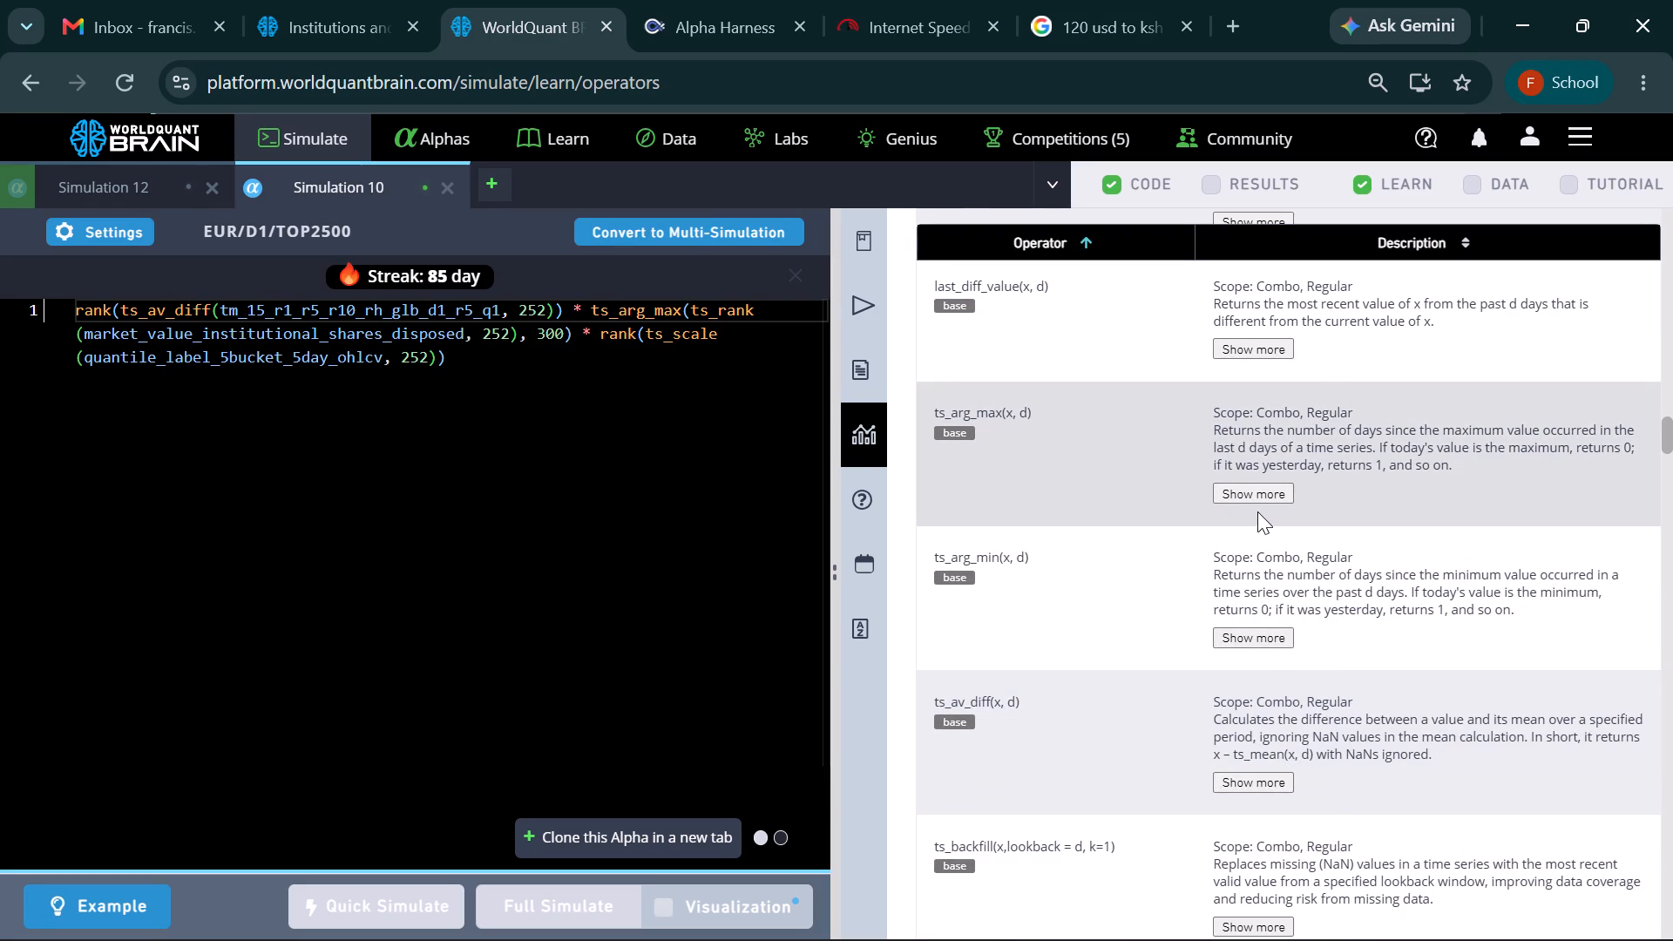
scroll(1257, 511, "down", 2)
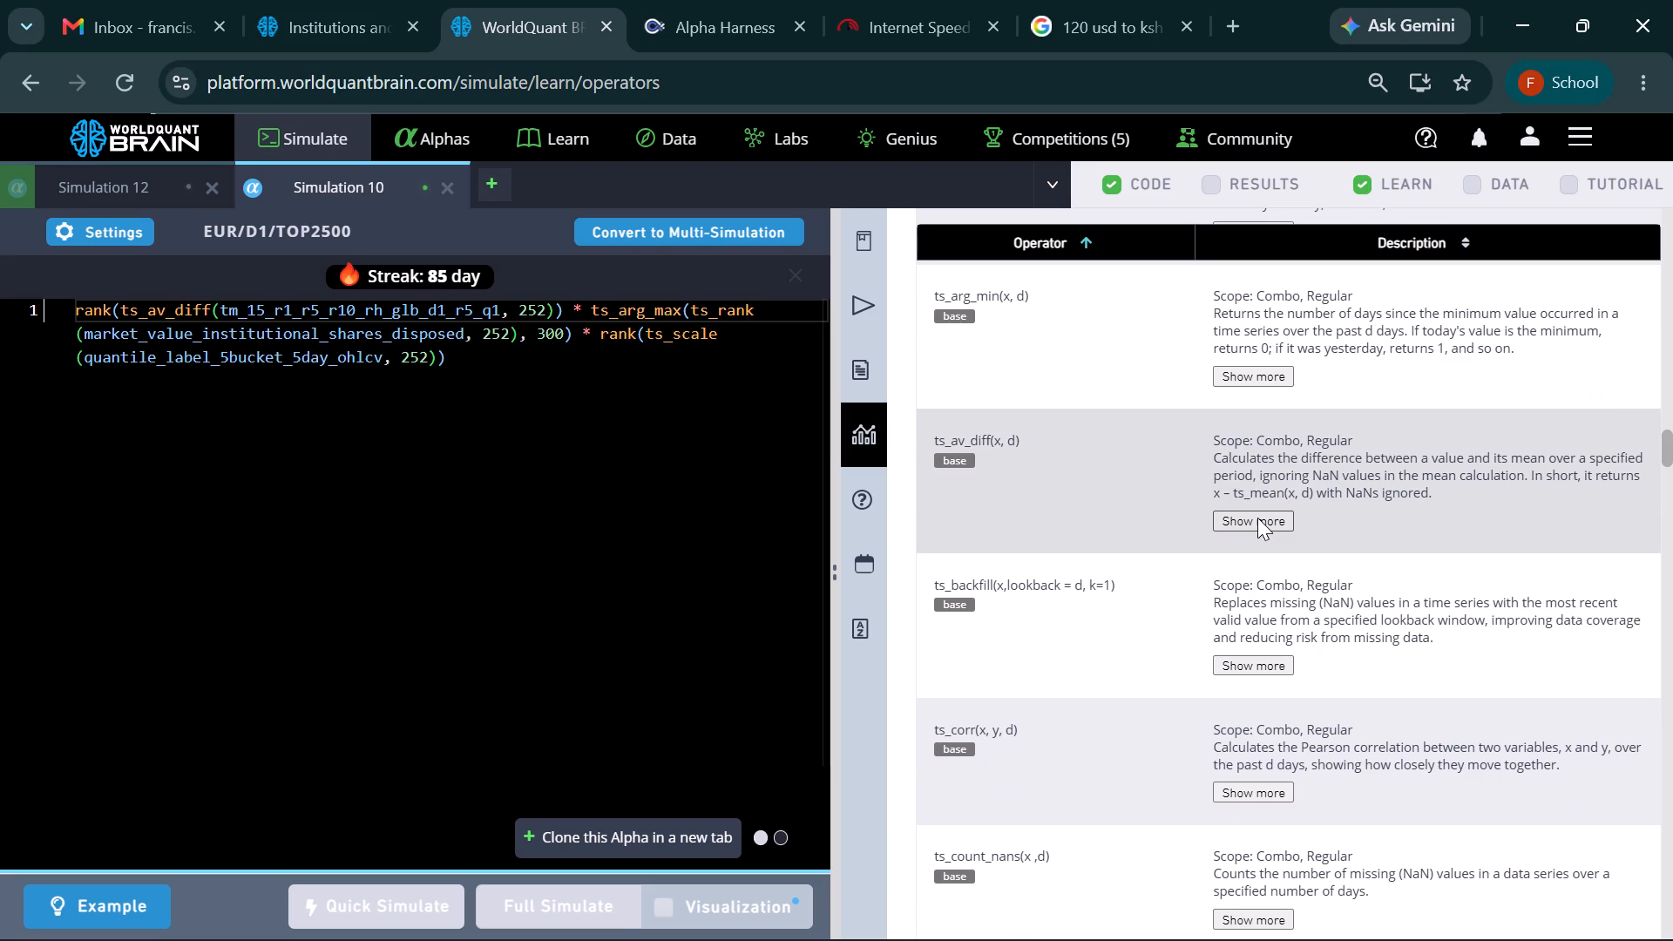
scroll(1257, 518, "down", 2)
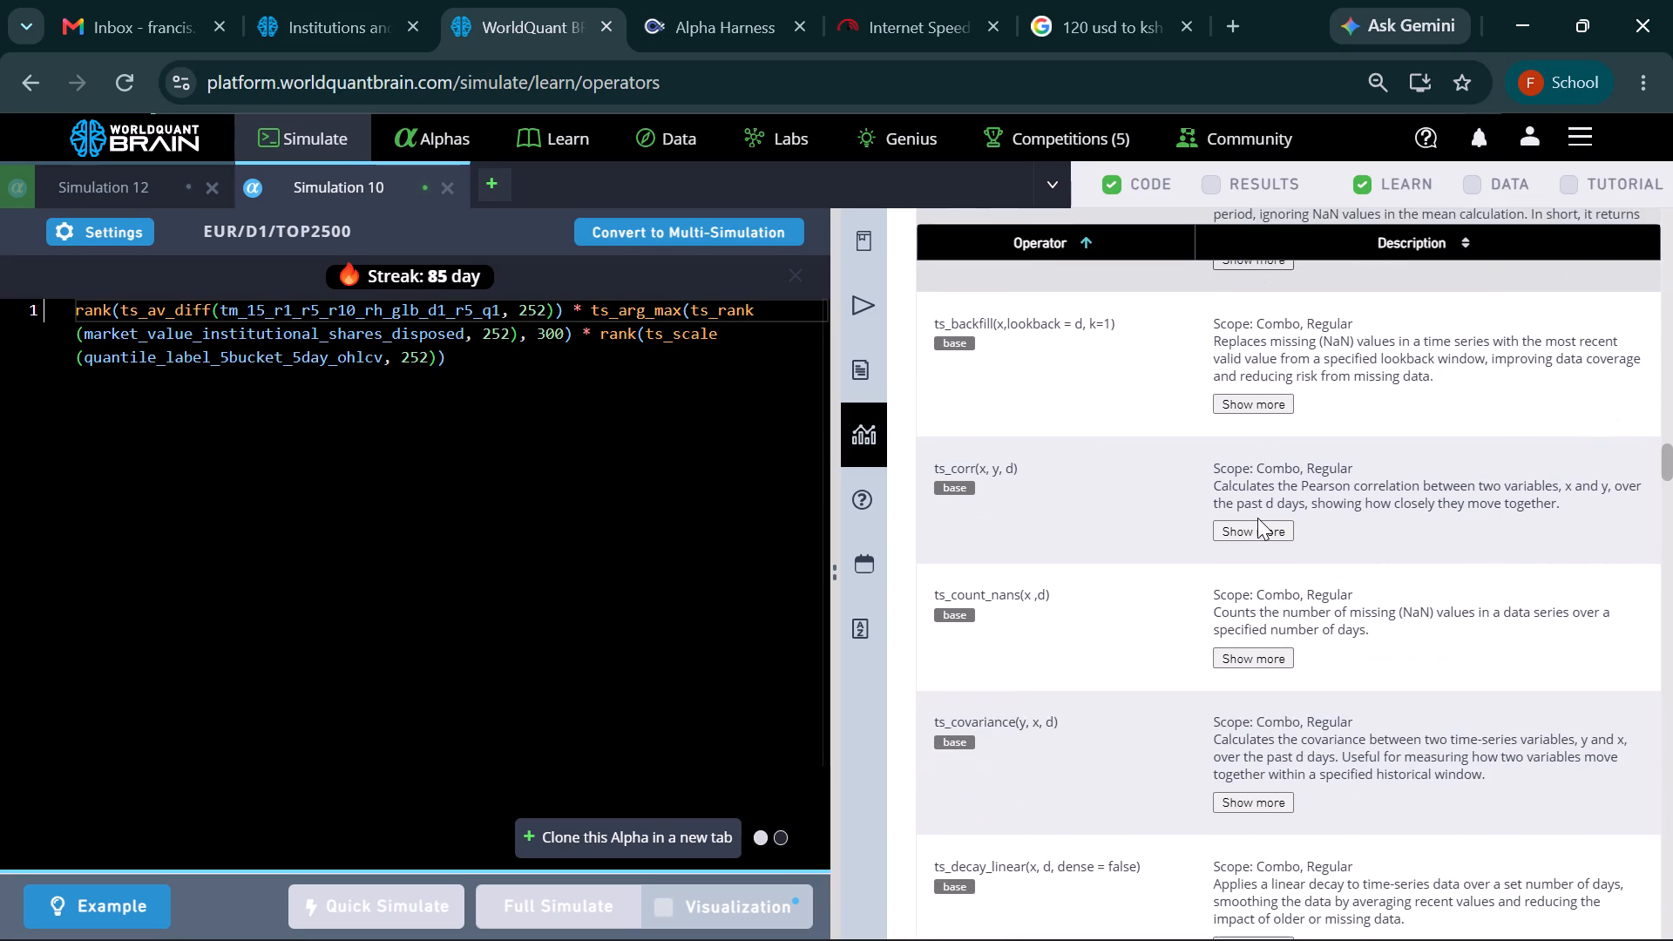
scroll(1257, 518, "down", 2)
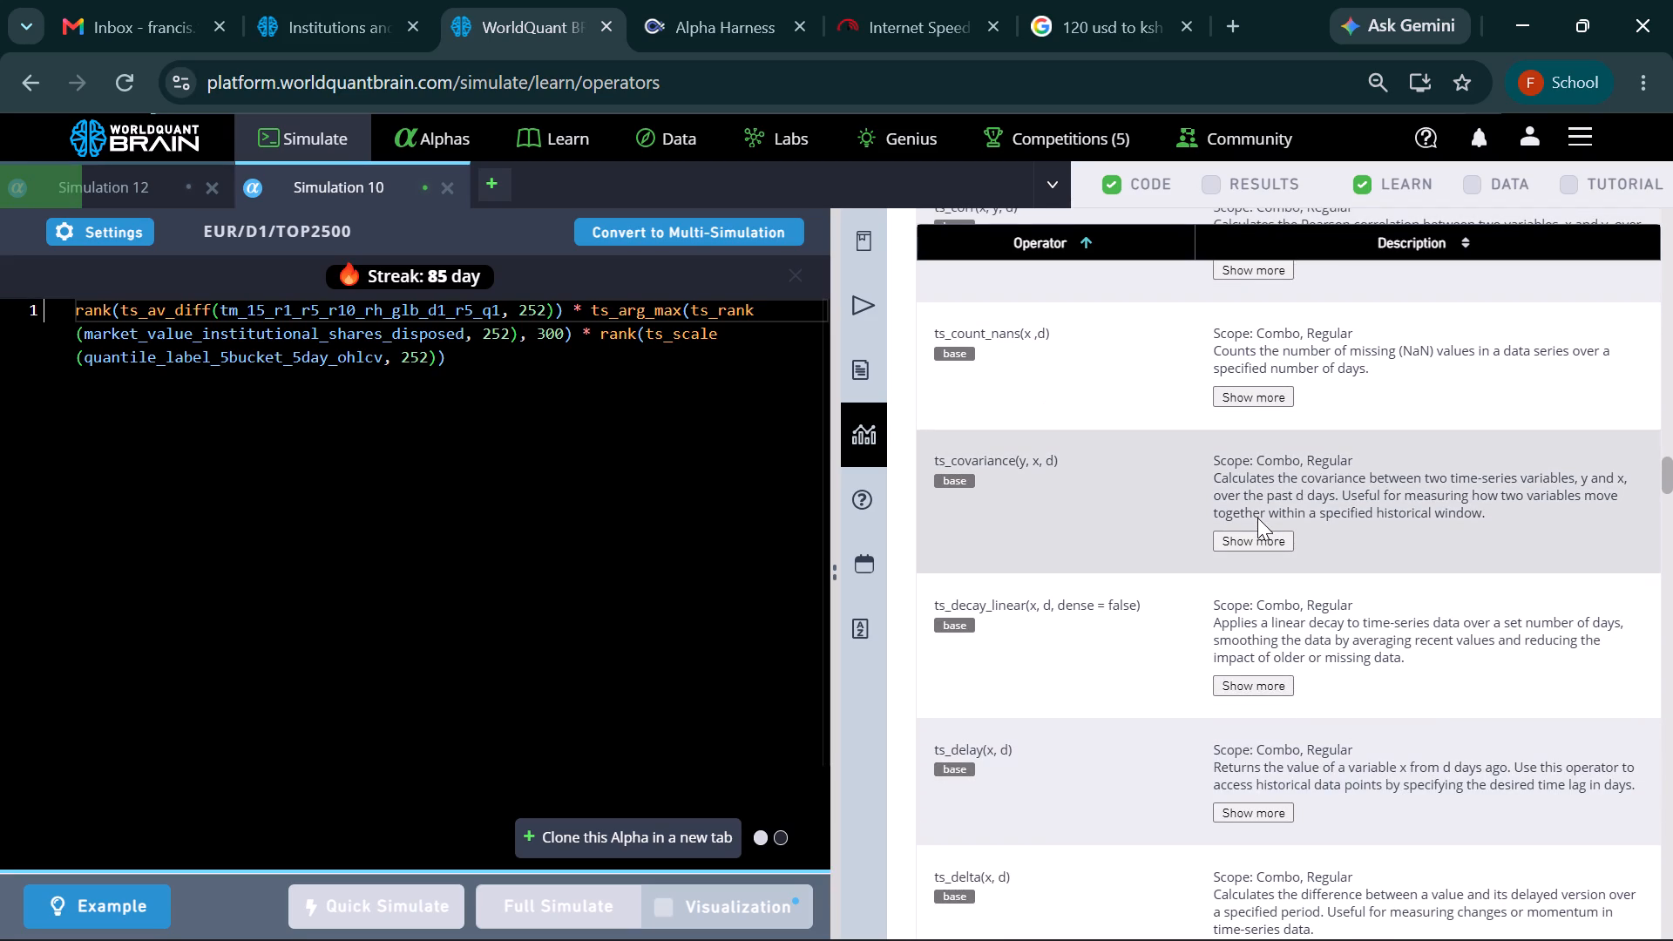
scroll(1257, 518, "down", 2)
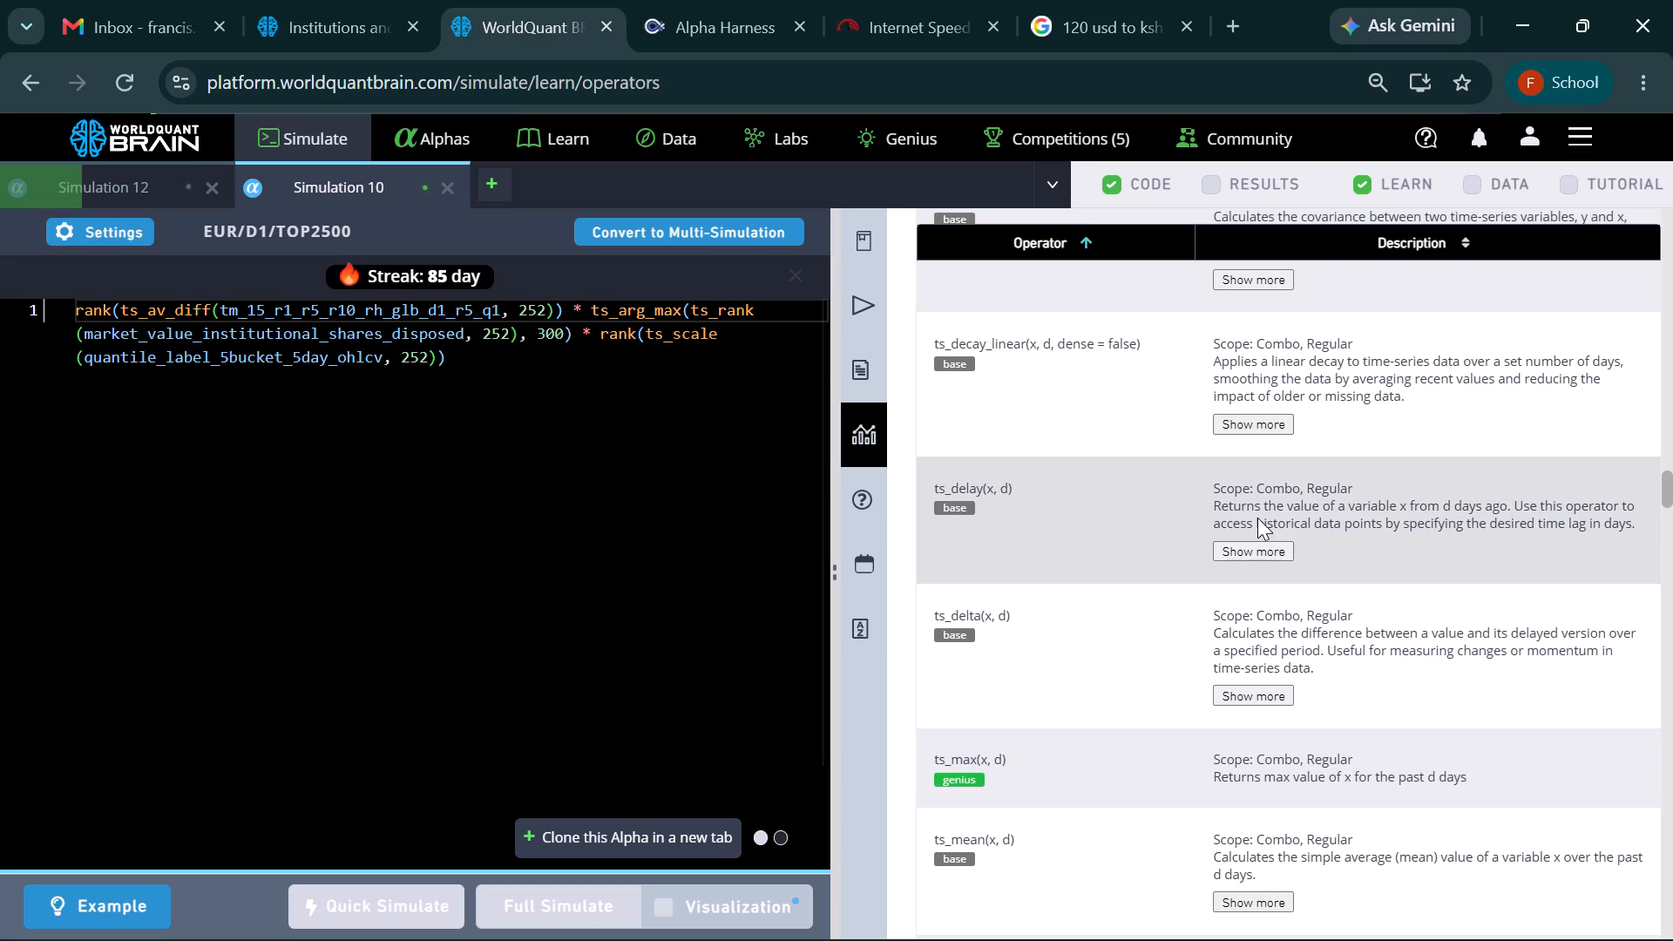
Replace ts_arg_max with ts_delta in the Simulation 10 expression and run a full simulation.
left_click(683, 307)
key("BackSpace")
key("BackSpace")
key("BackSpace")
key("BackSpace")
key("BackSpace")
key("BackSpace")
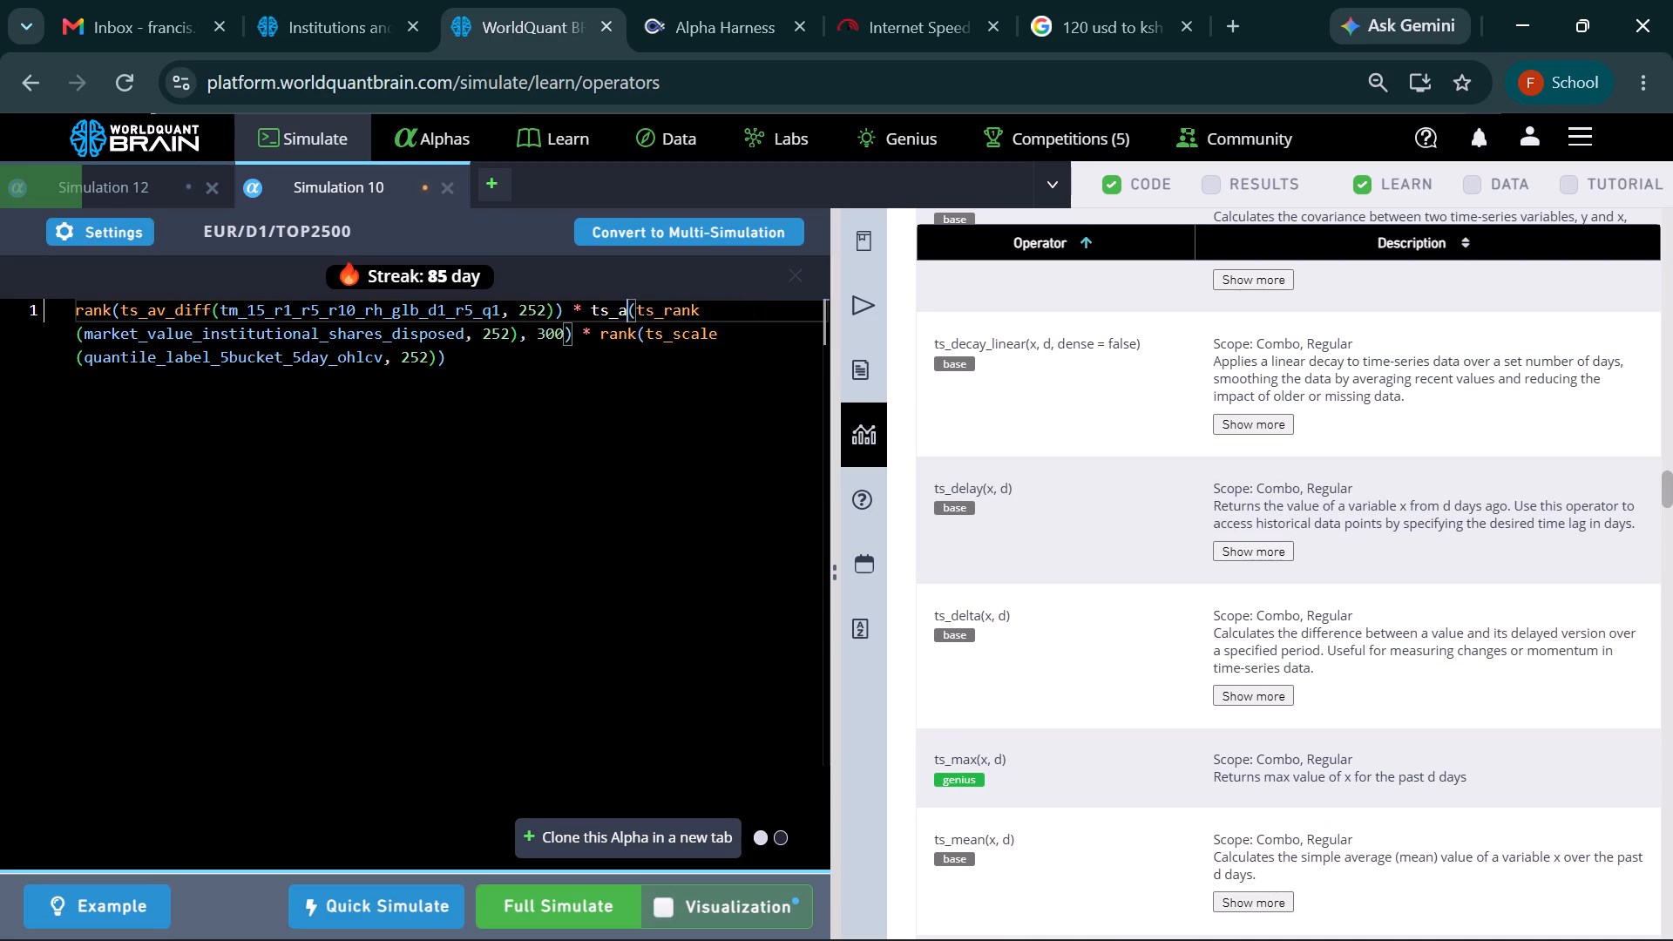
key("BackSpace")
type("delta")
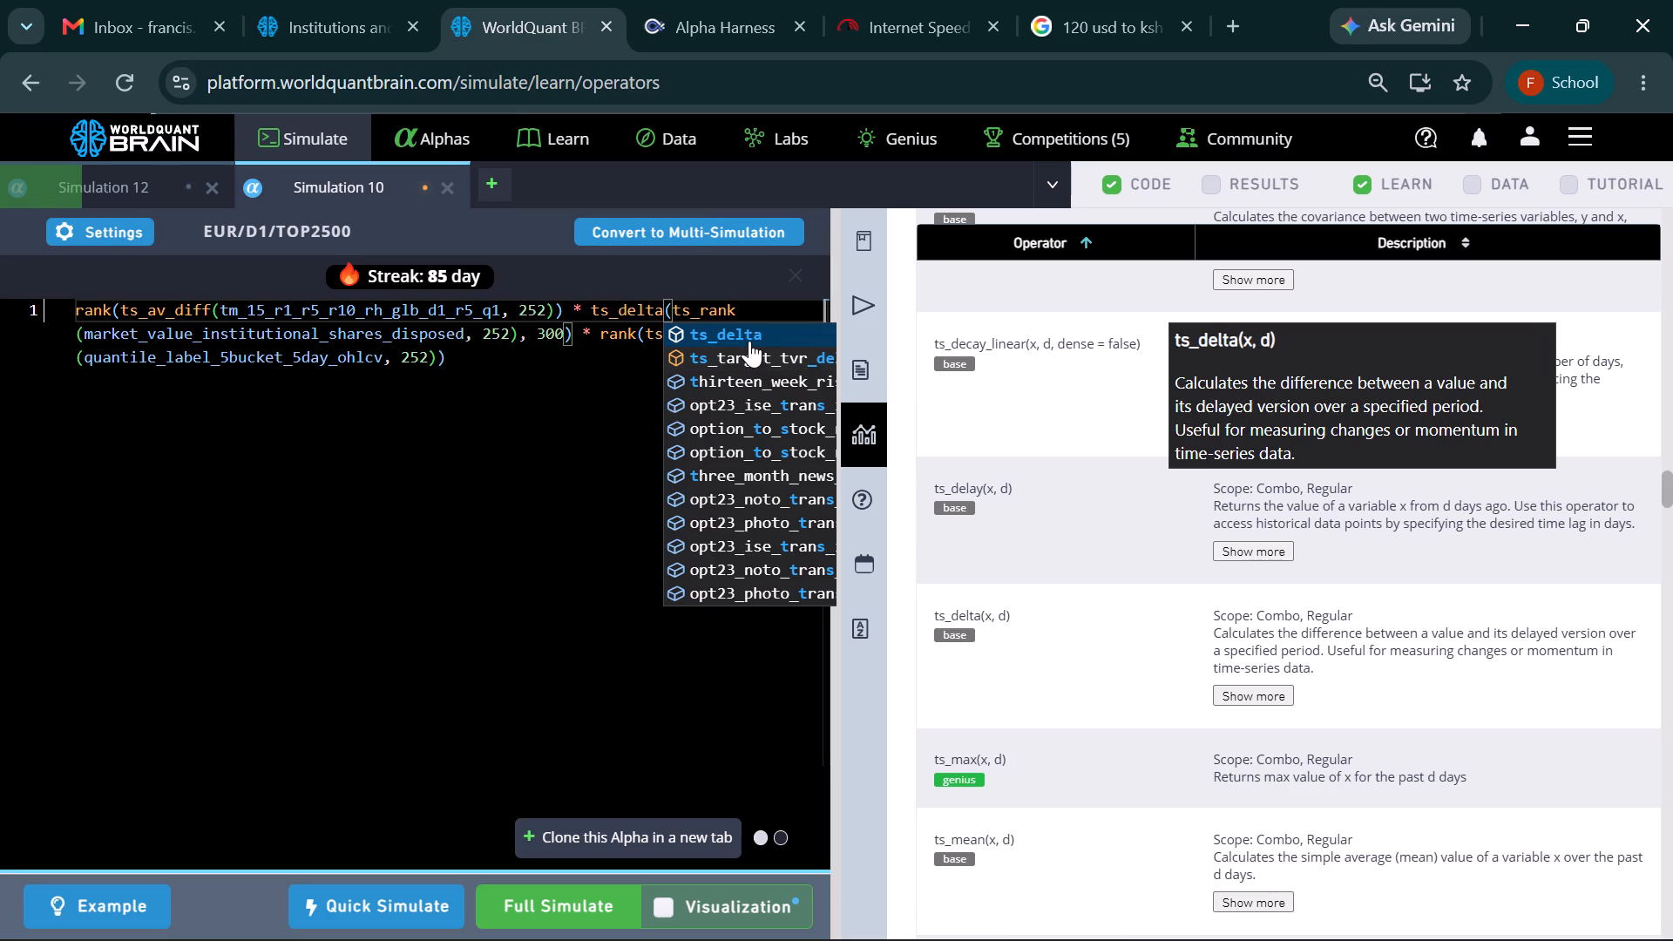
left_click(749, 341)
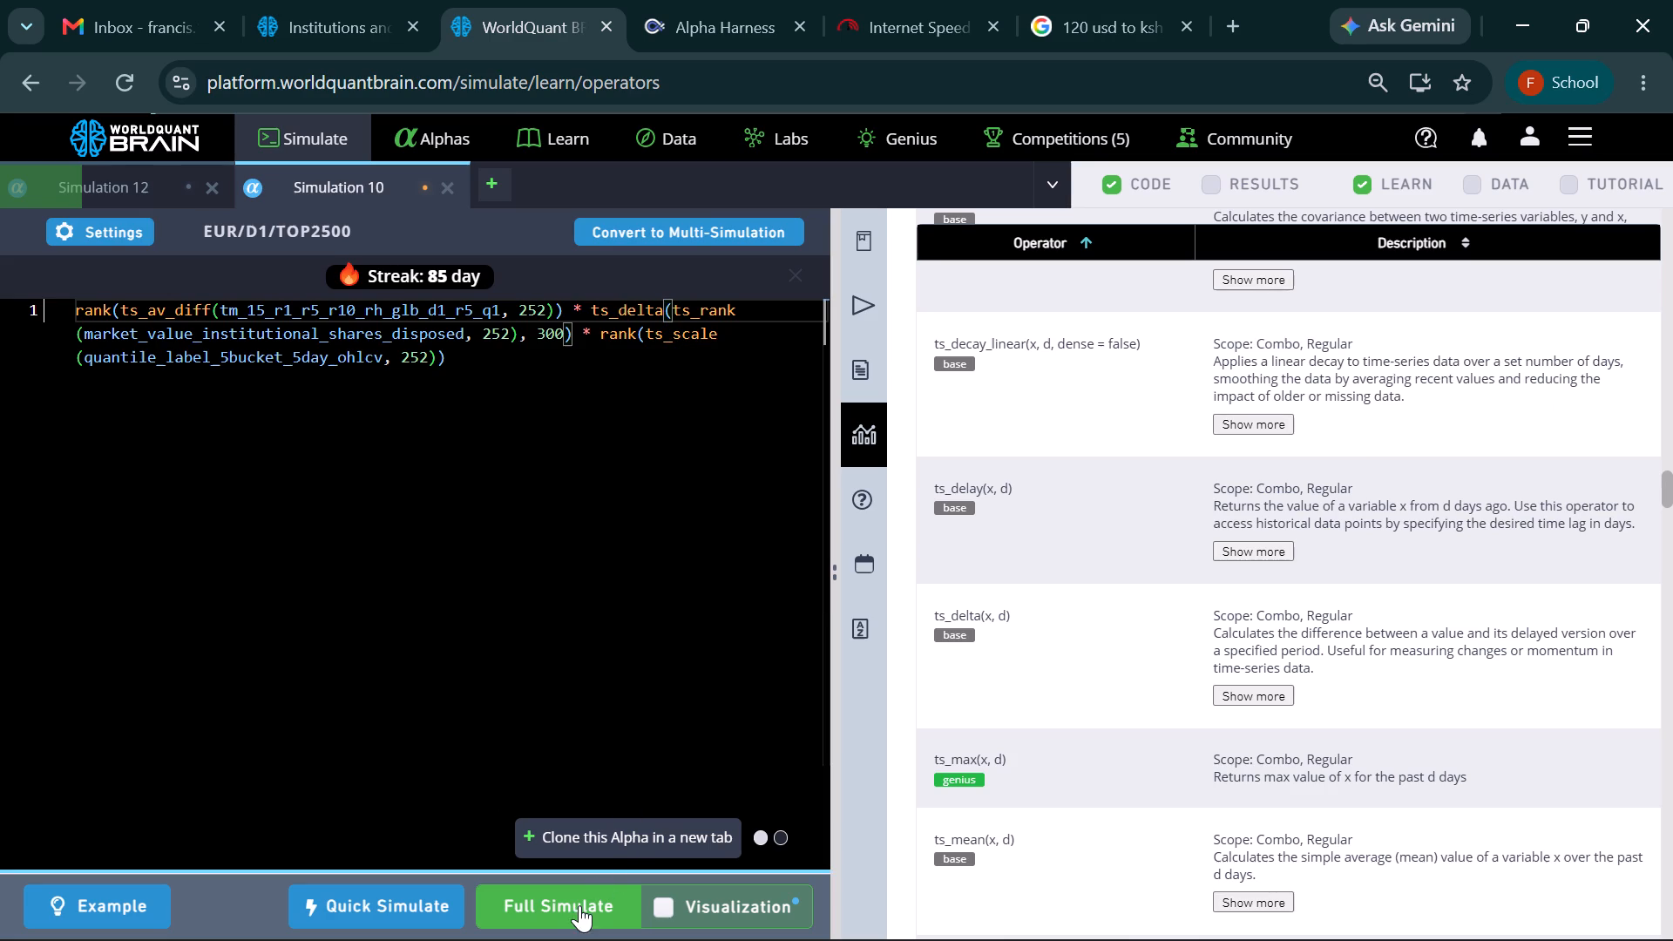
left_click(579, 905)
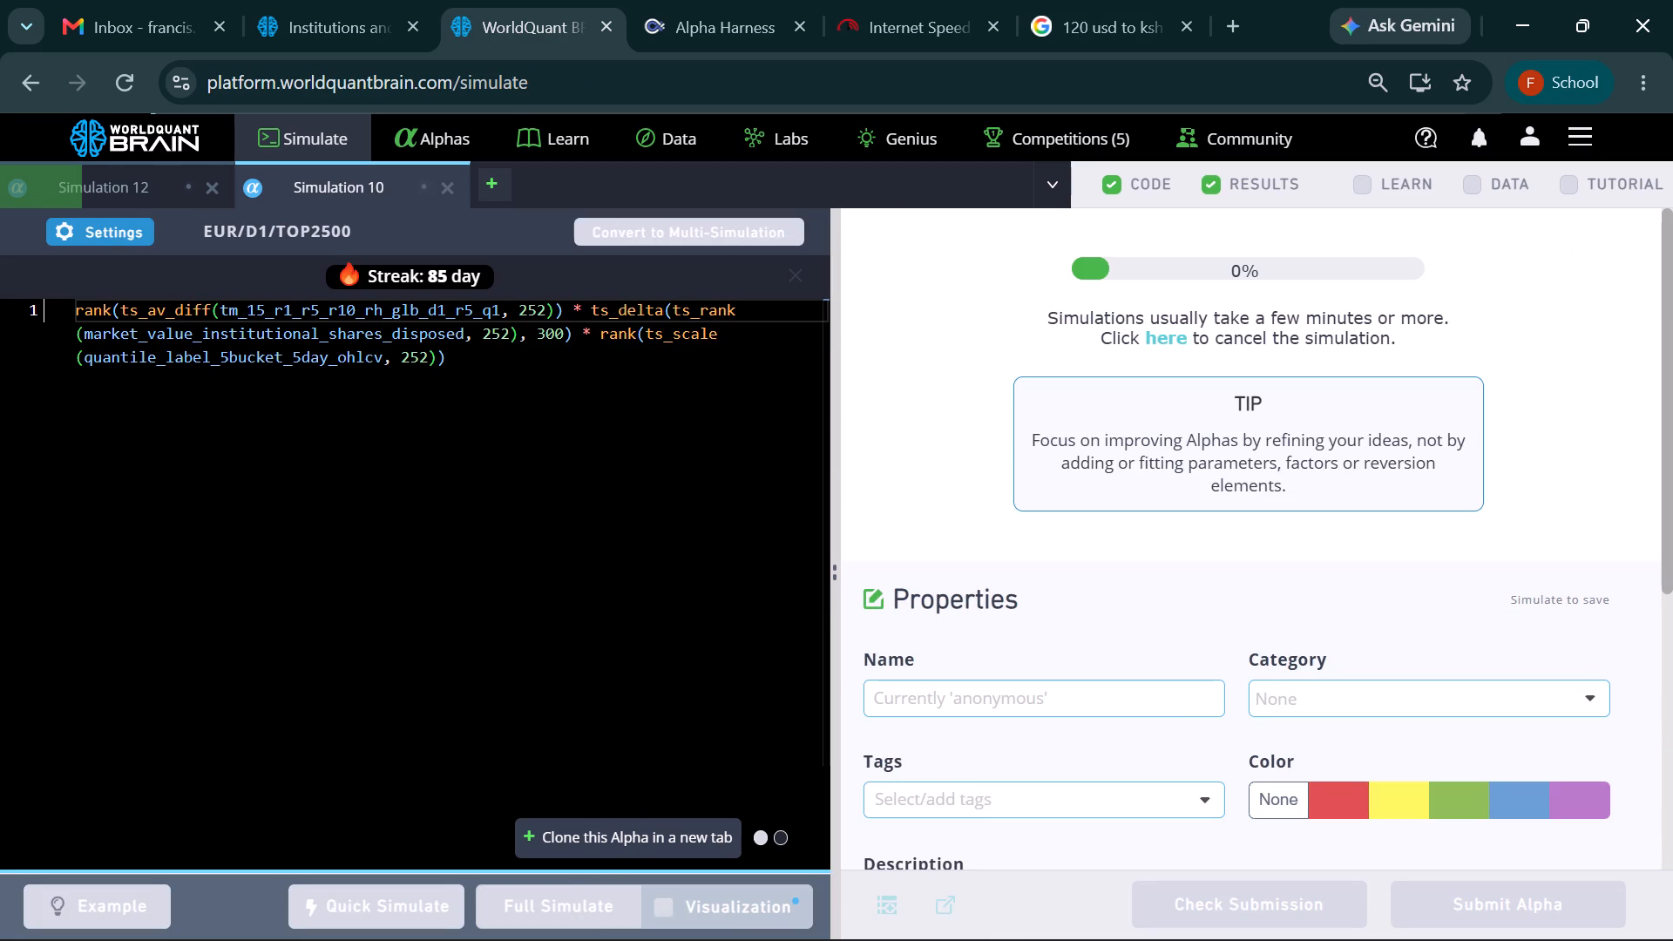
Clone the ts_delta version of the alpha into a new simulation.
left_click(622, 837)
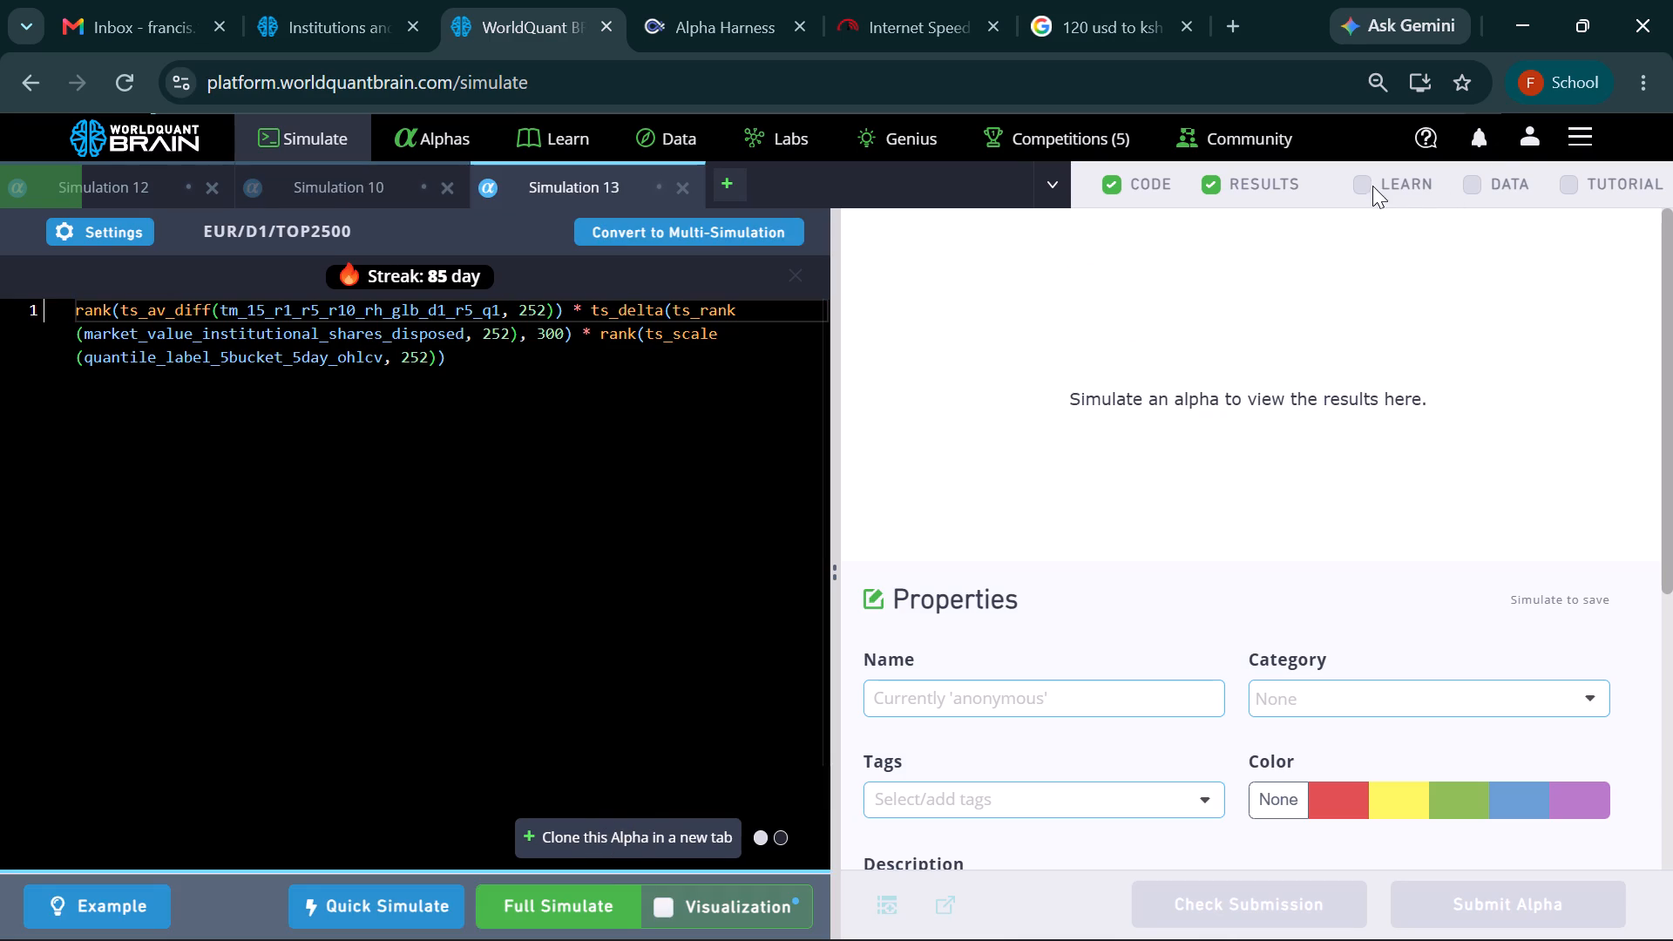
Look through the operator reference, down to the time-series operators, for a substitute for ts_delta in Simulation 13.
left_click(1367, 184)
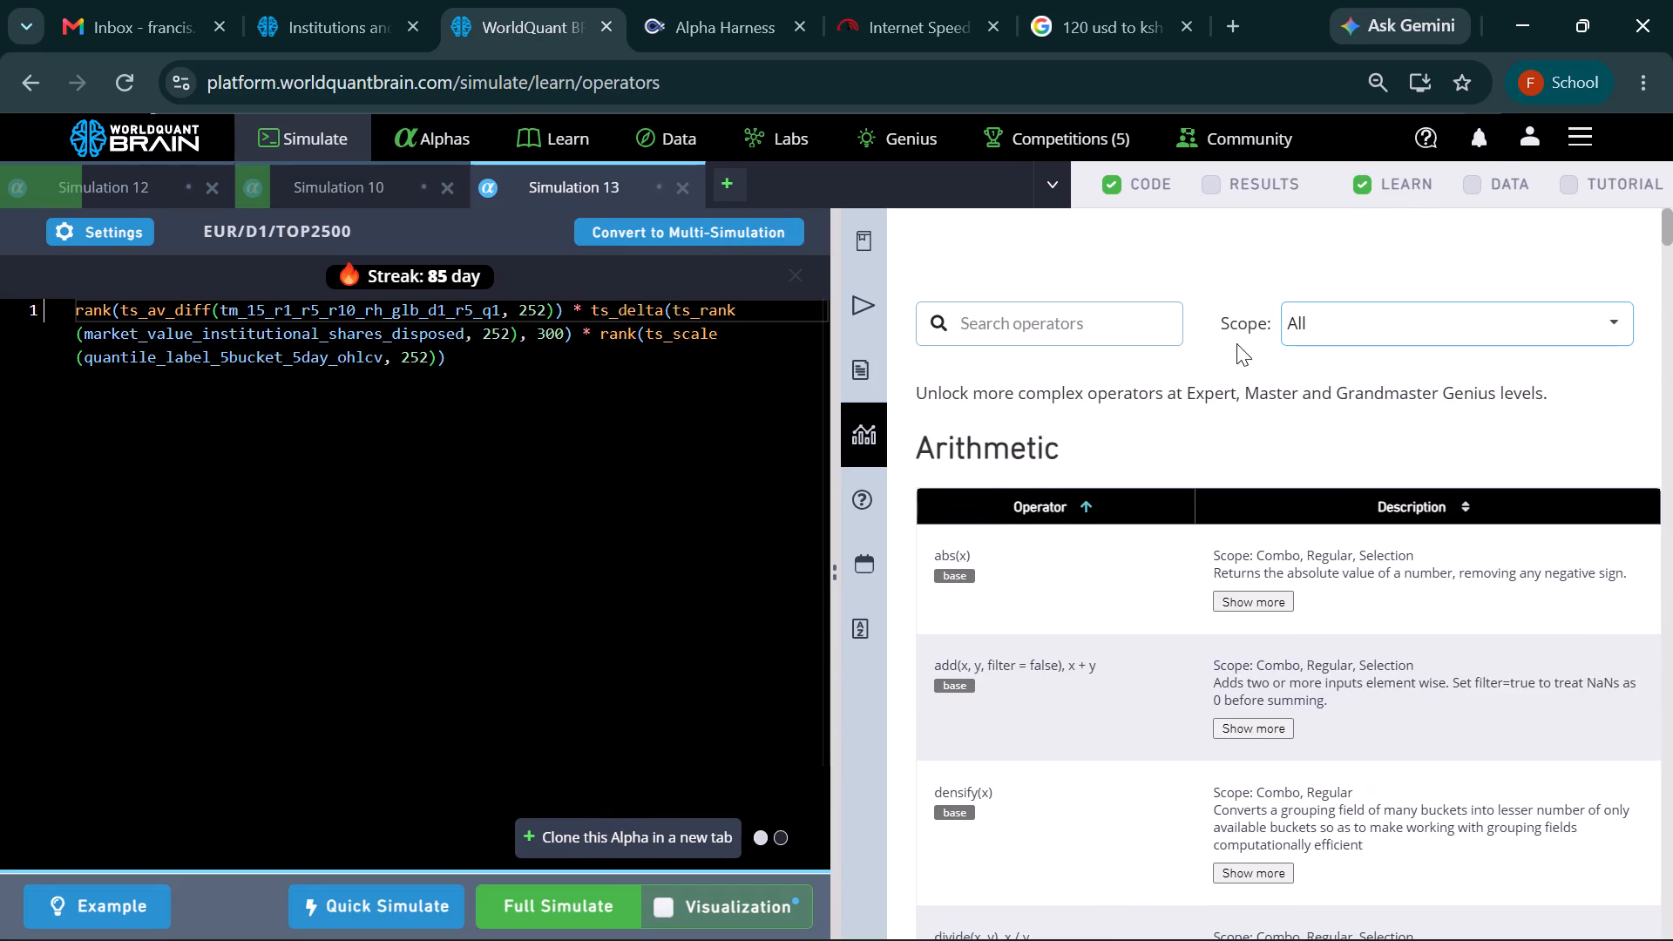
scroll(1236, 343, "down", 8)
scroll(1256, 421, "down", 6)
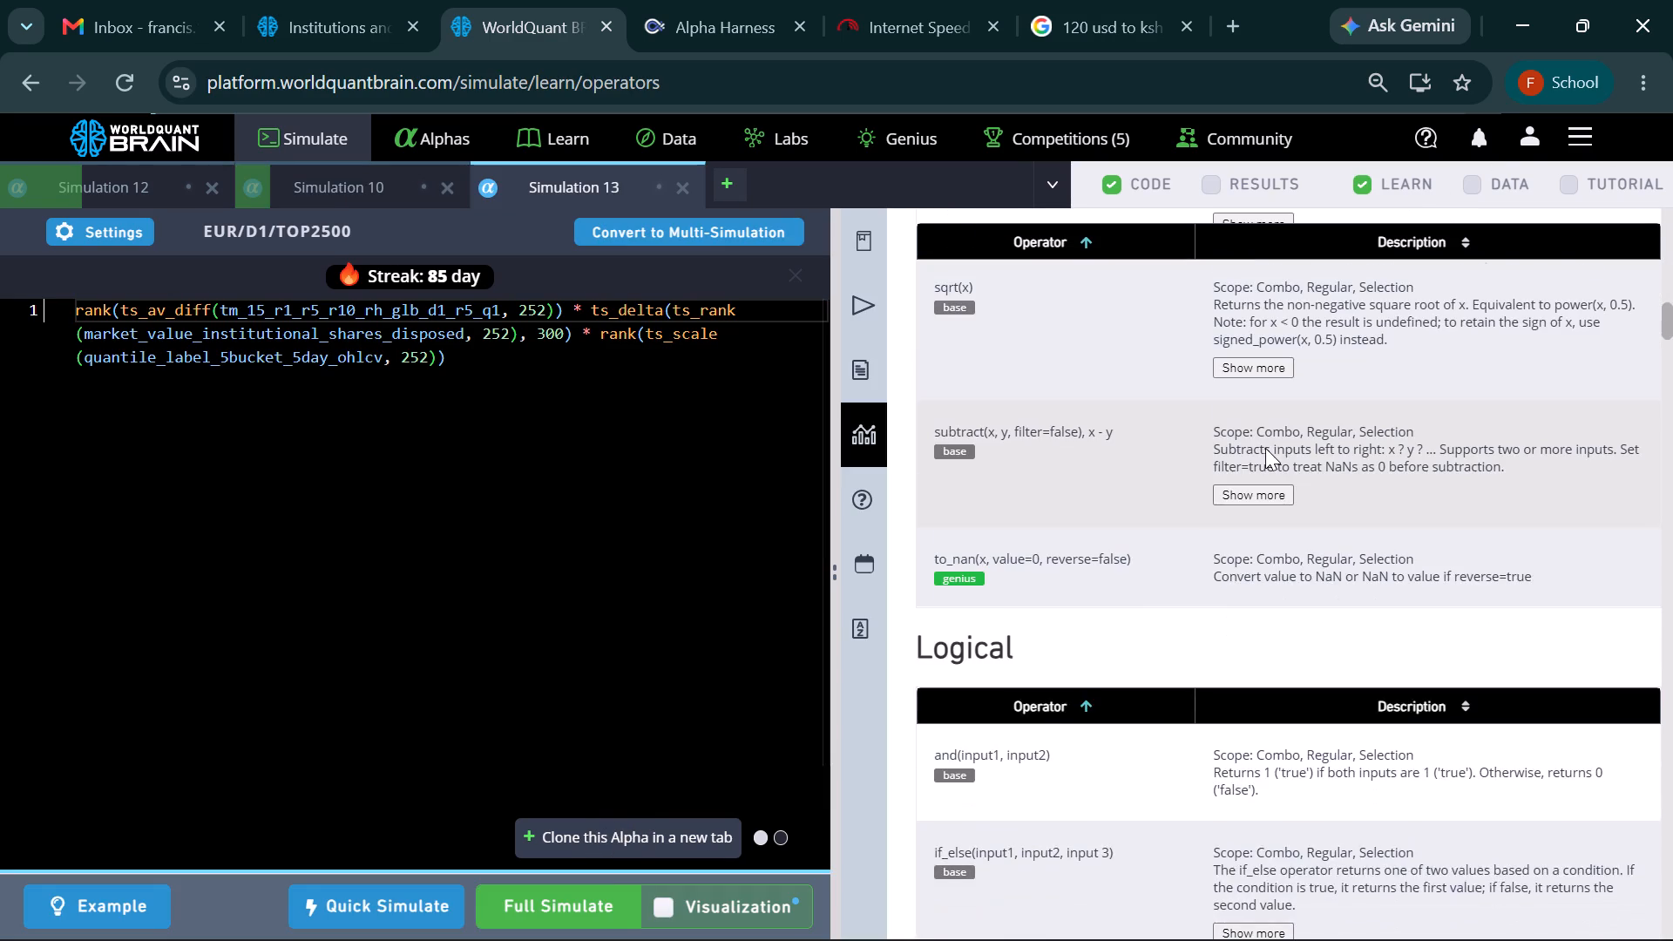
scroll(1265, 448, "down", 18)
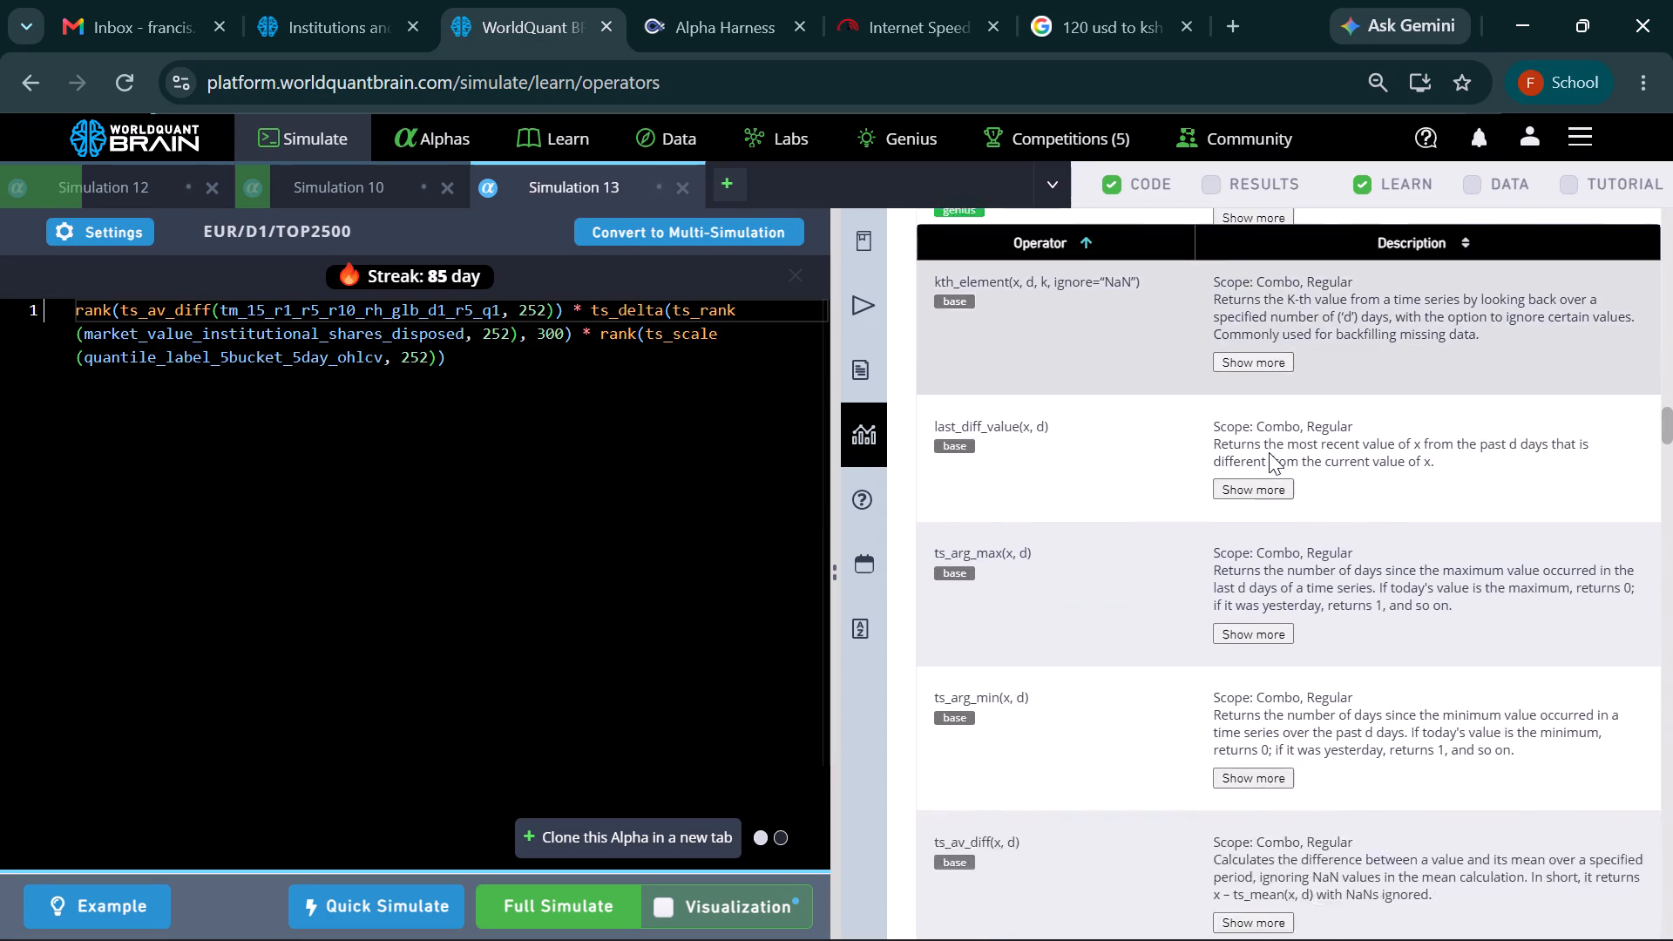
scroll(1269, 452, "down", 4)
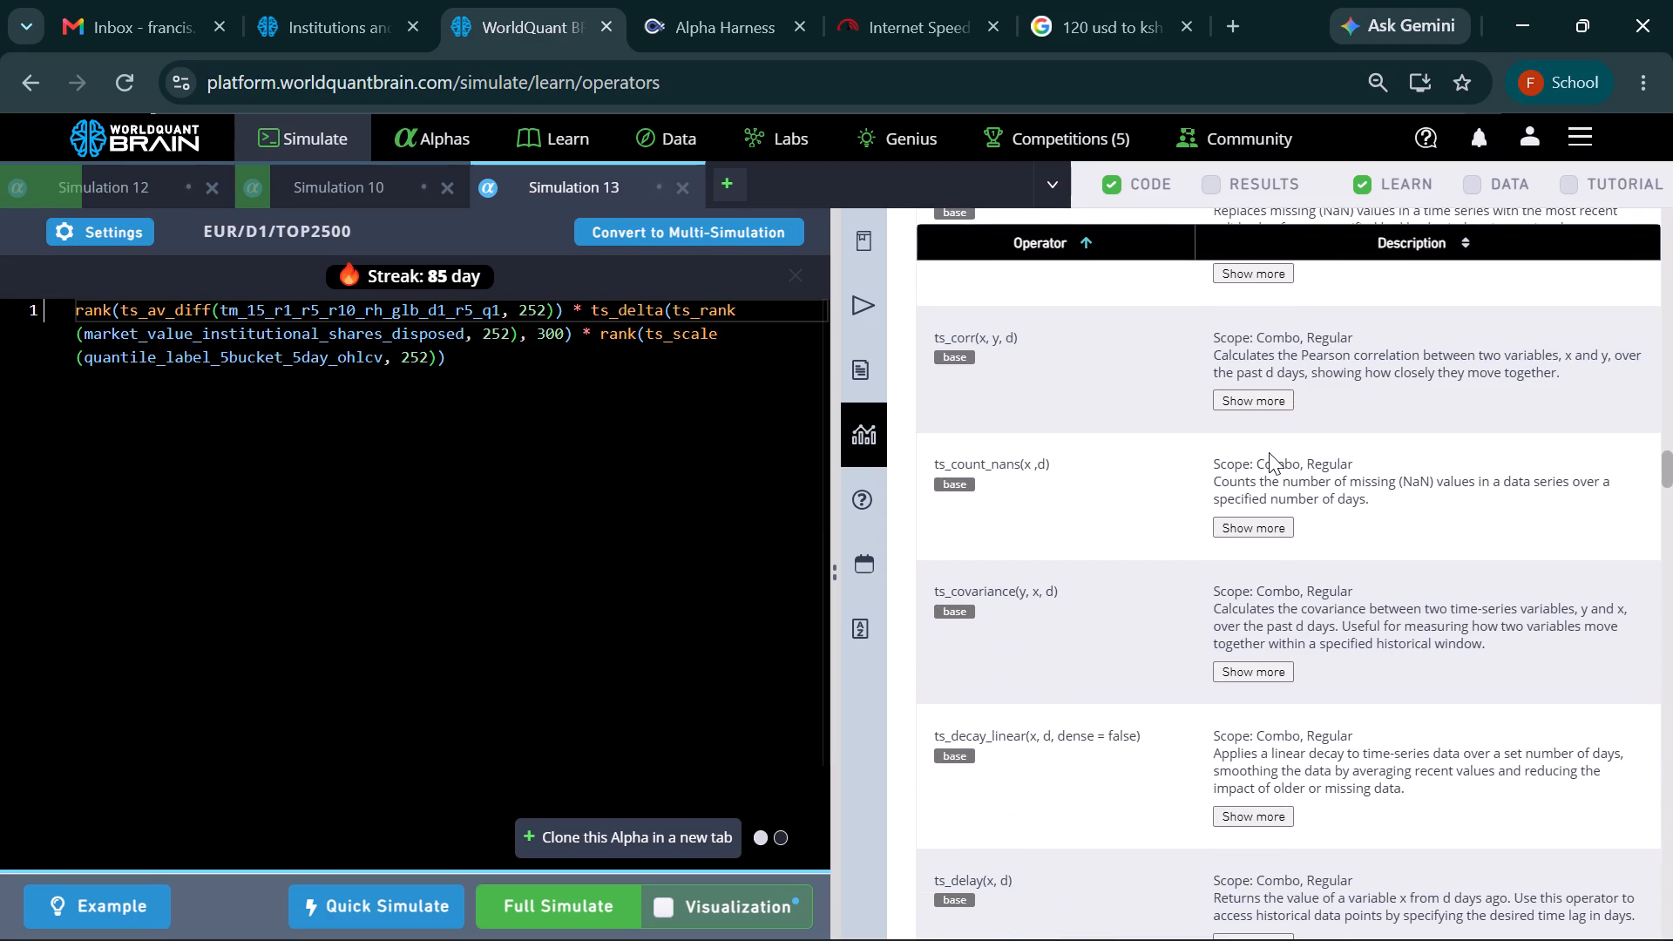
scroll(1269, 452, "down", 5)
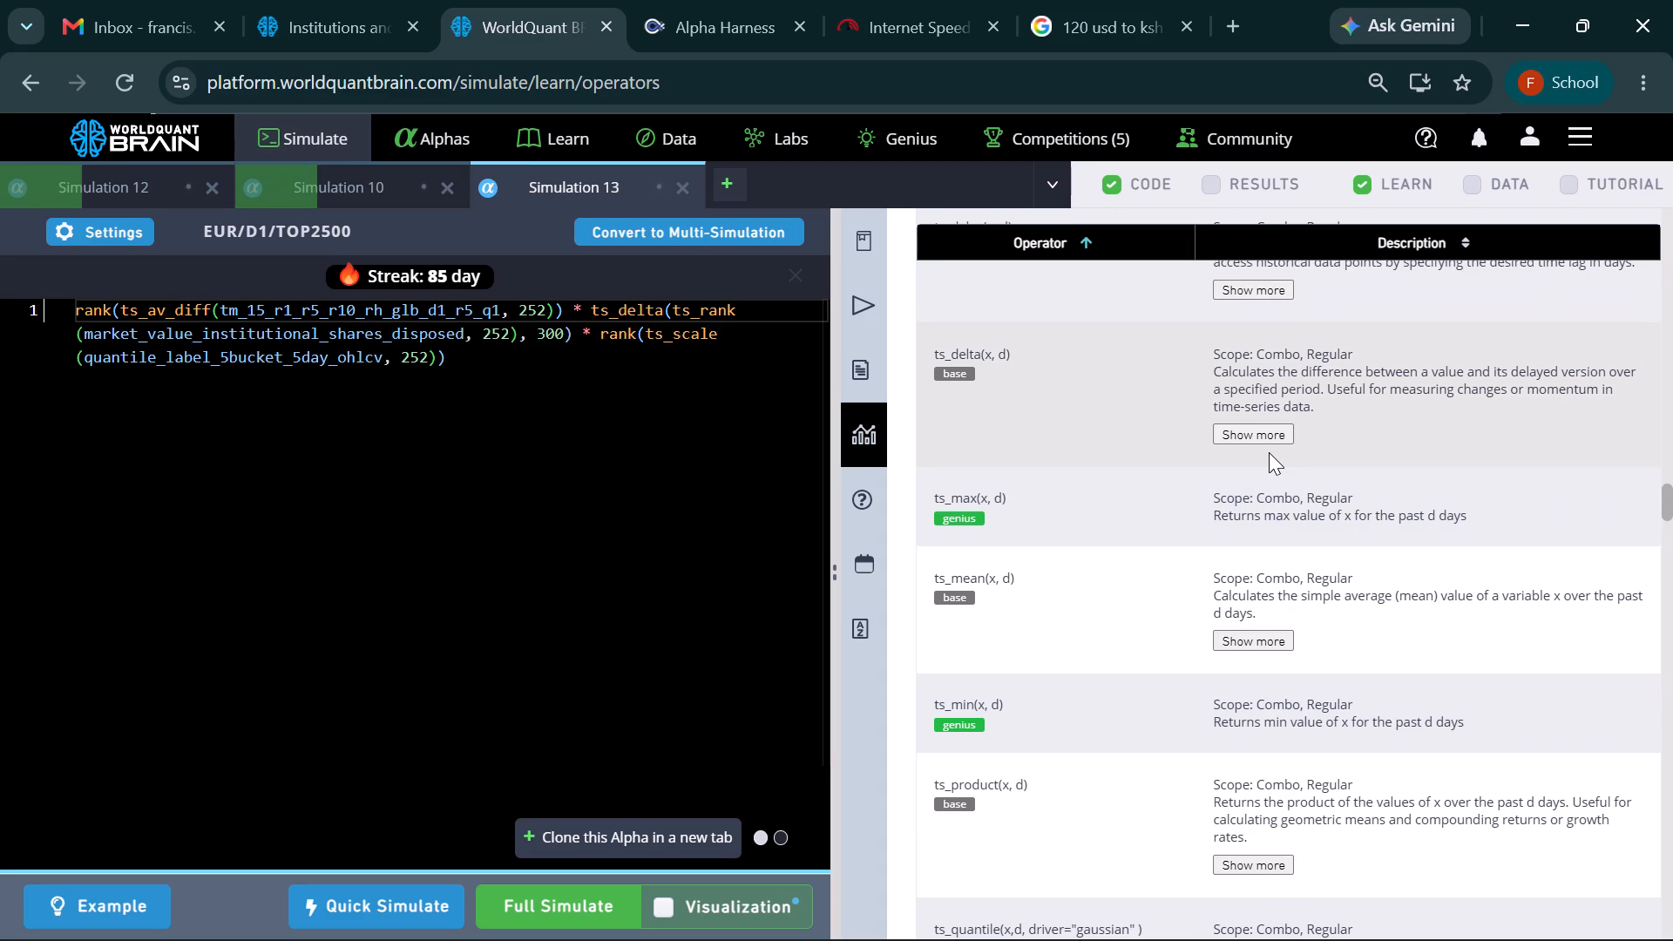
Replace ts_delta with ts_min in the Simulation 13 expression and run a full simulation.
left_click(660, 312)
key("BackSpace")
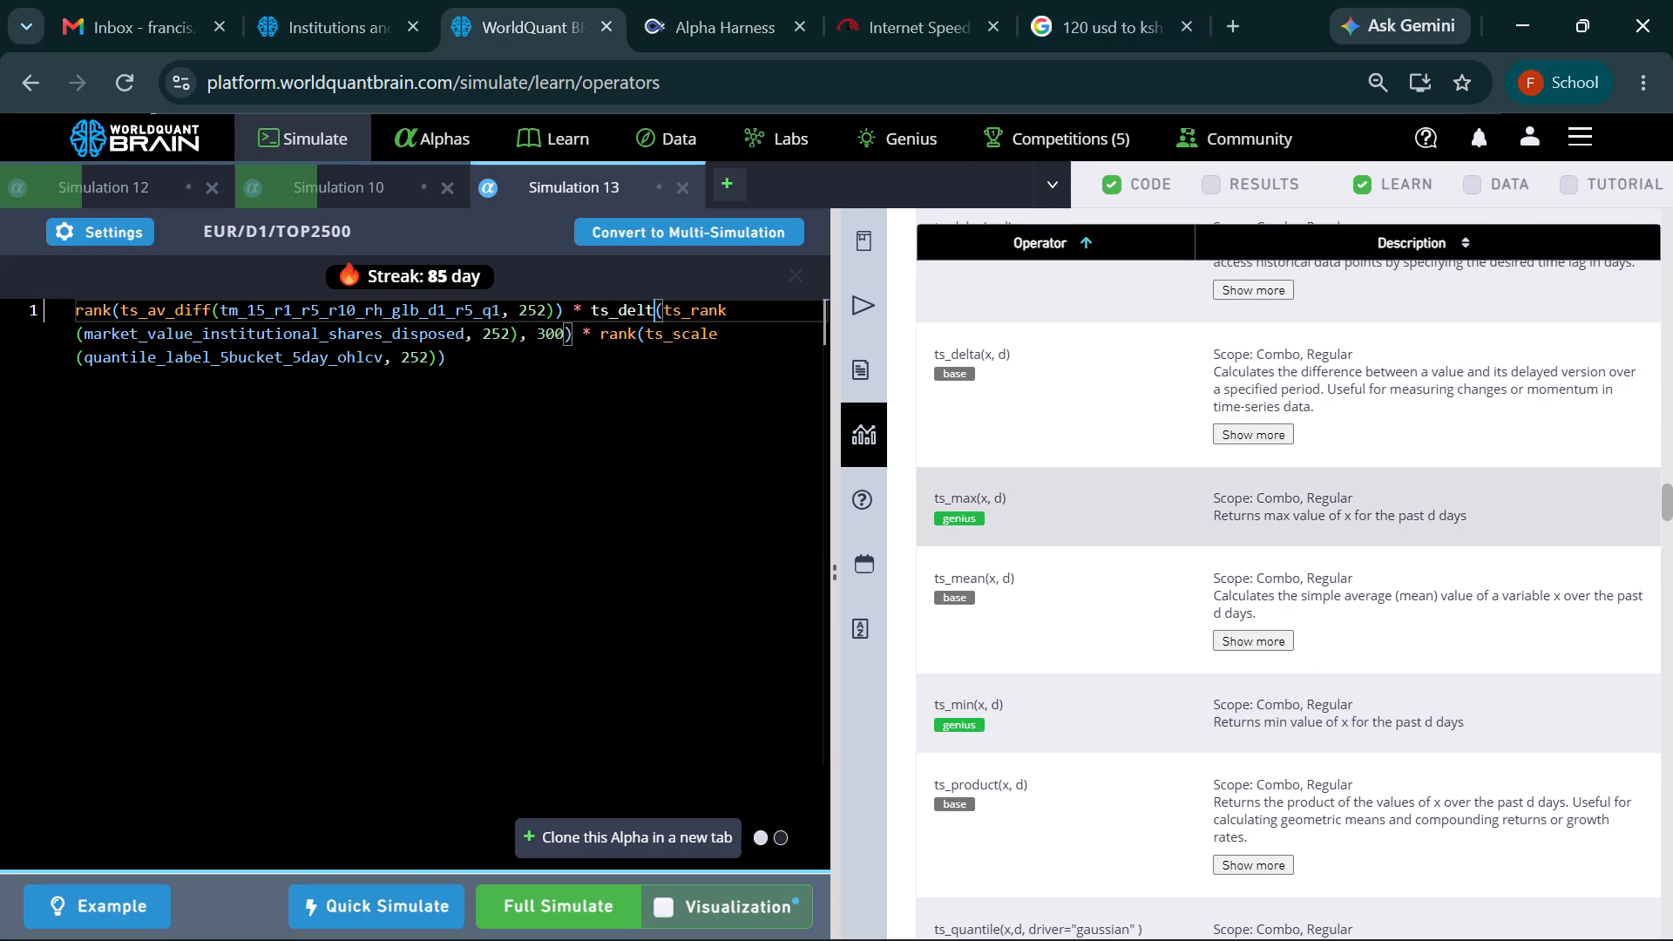
key("BackSpace")
key("BackSpace")
key("BackSpace")
key("BackSpace")
type("min")
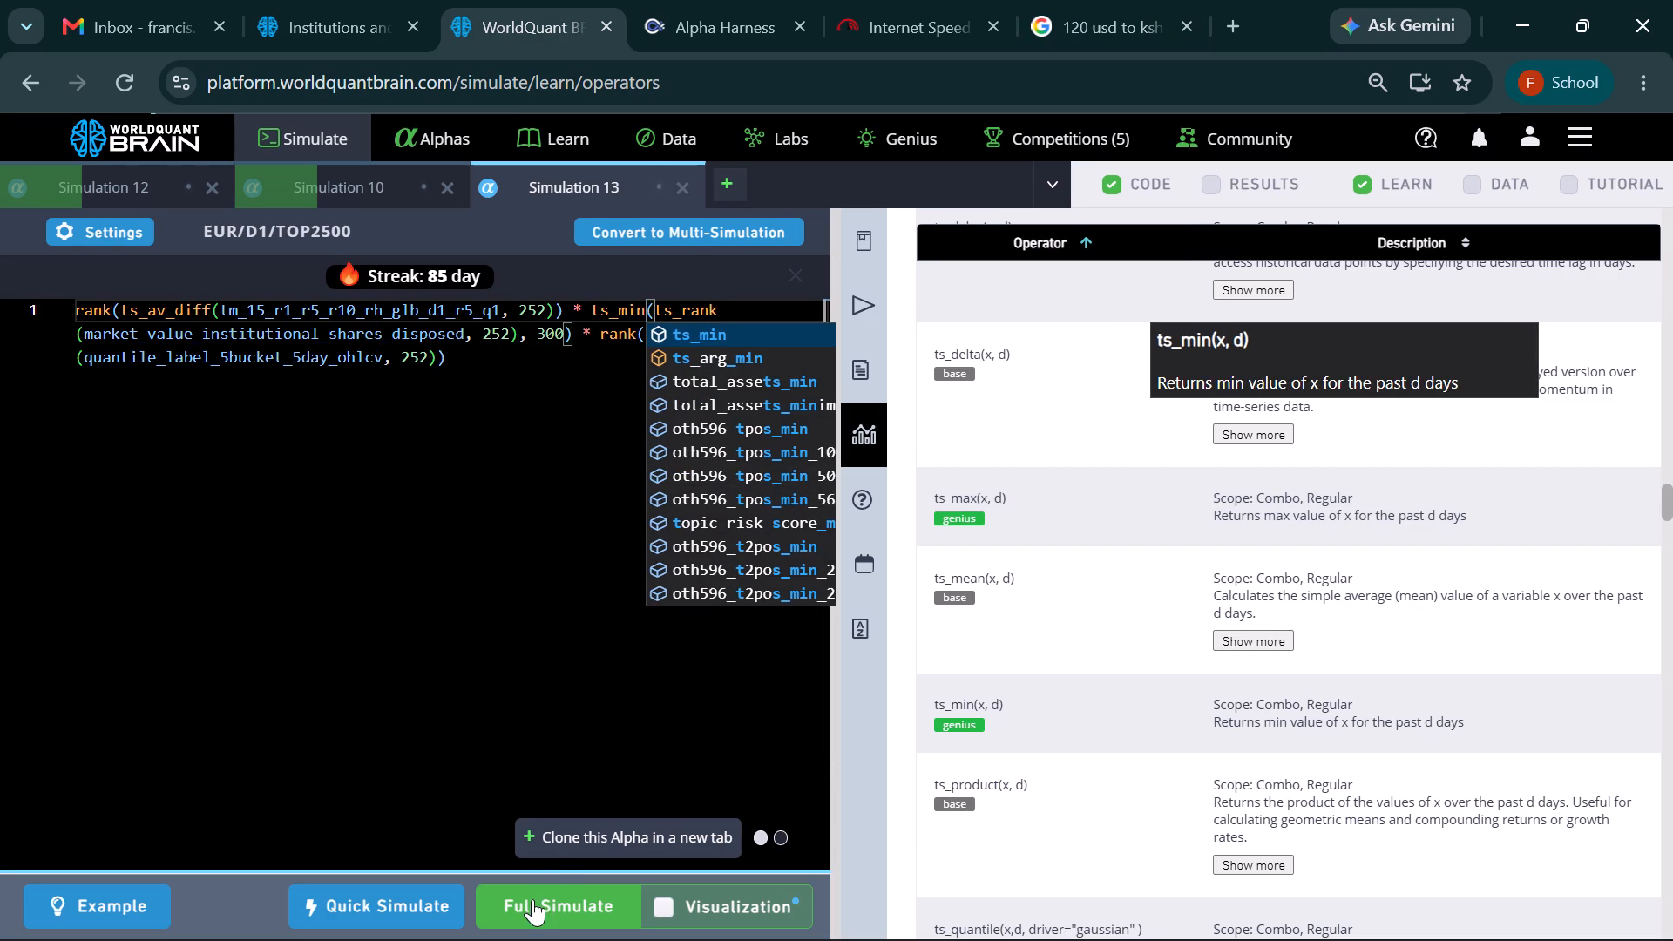
left_click(532, 899)
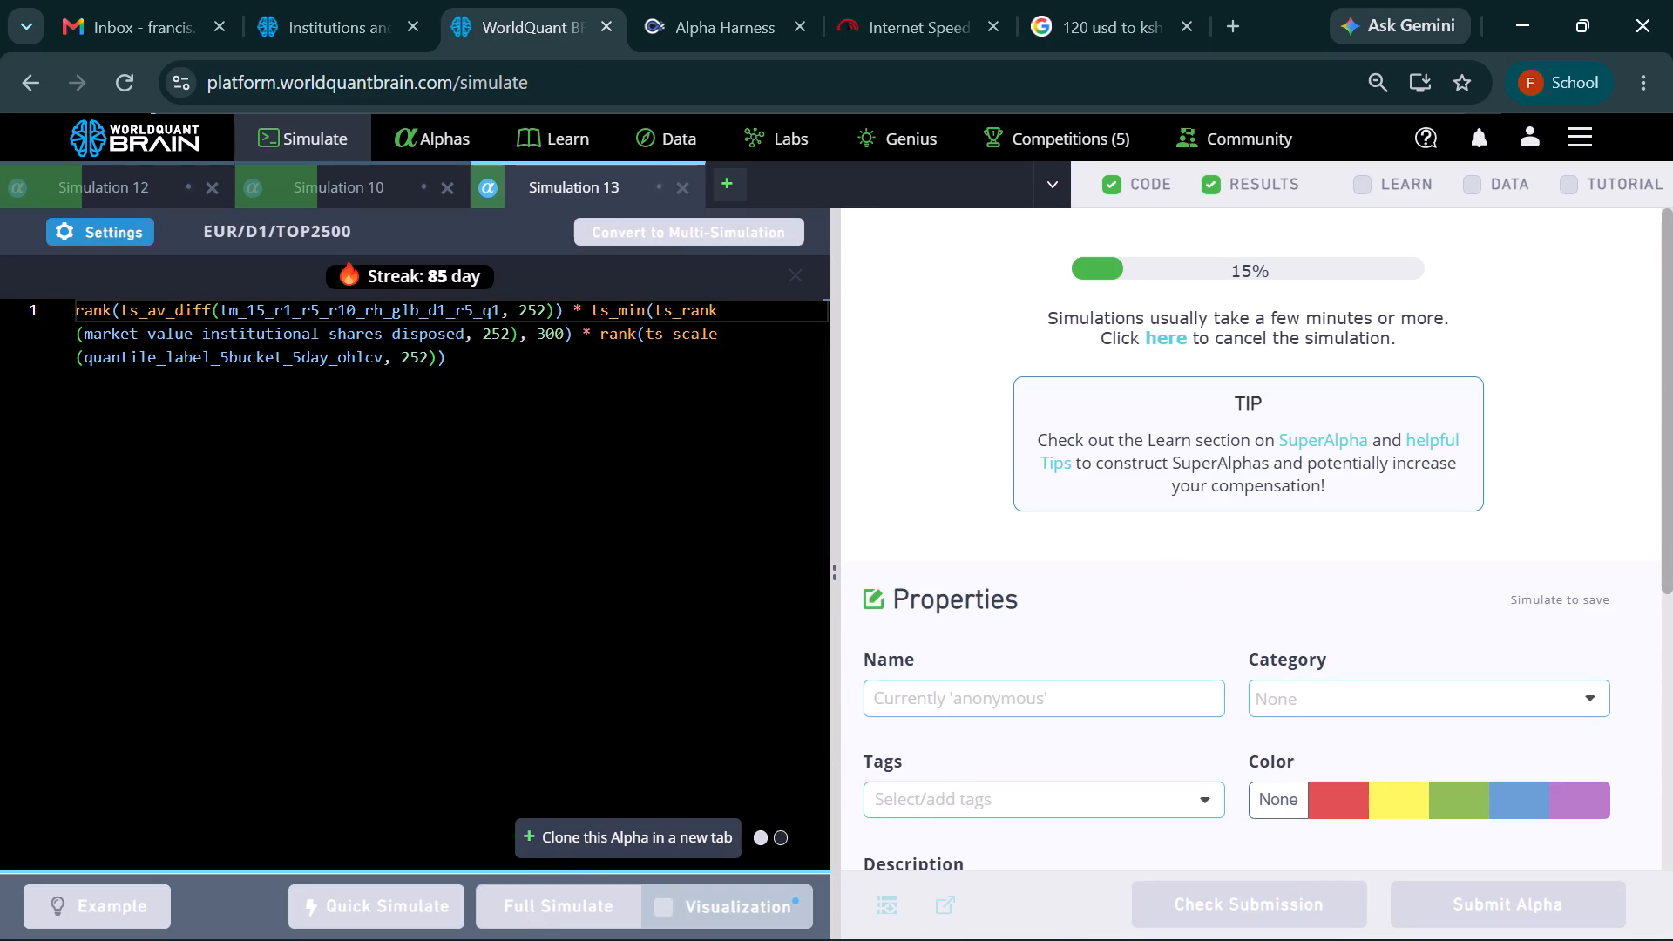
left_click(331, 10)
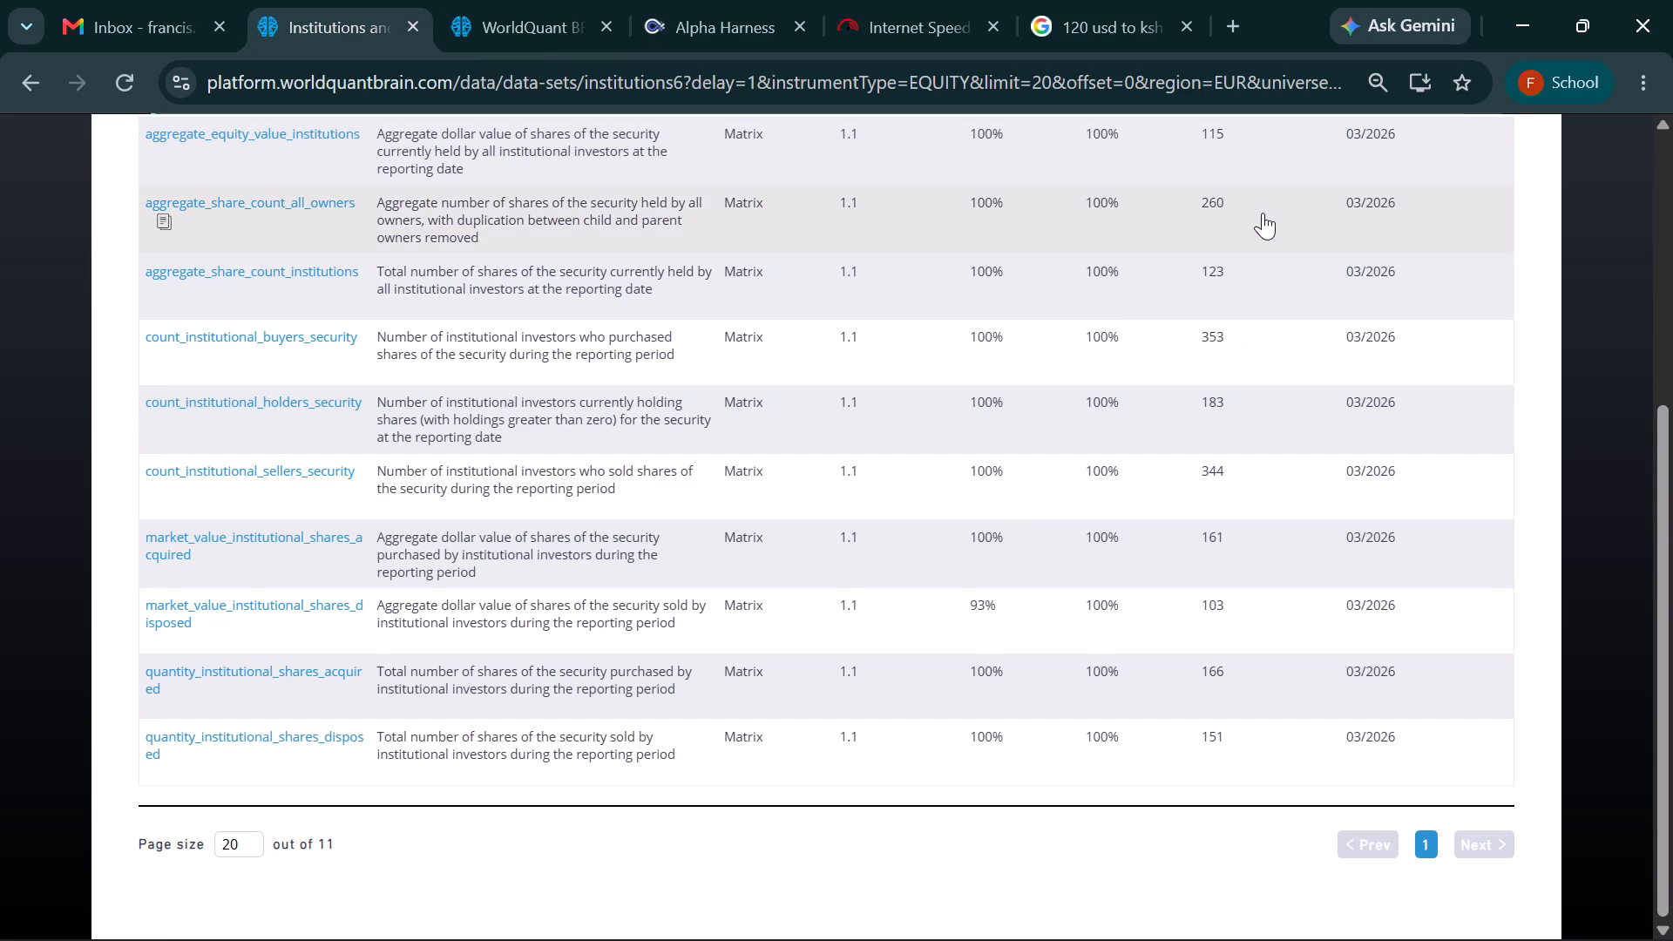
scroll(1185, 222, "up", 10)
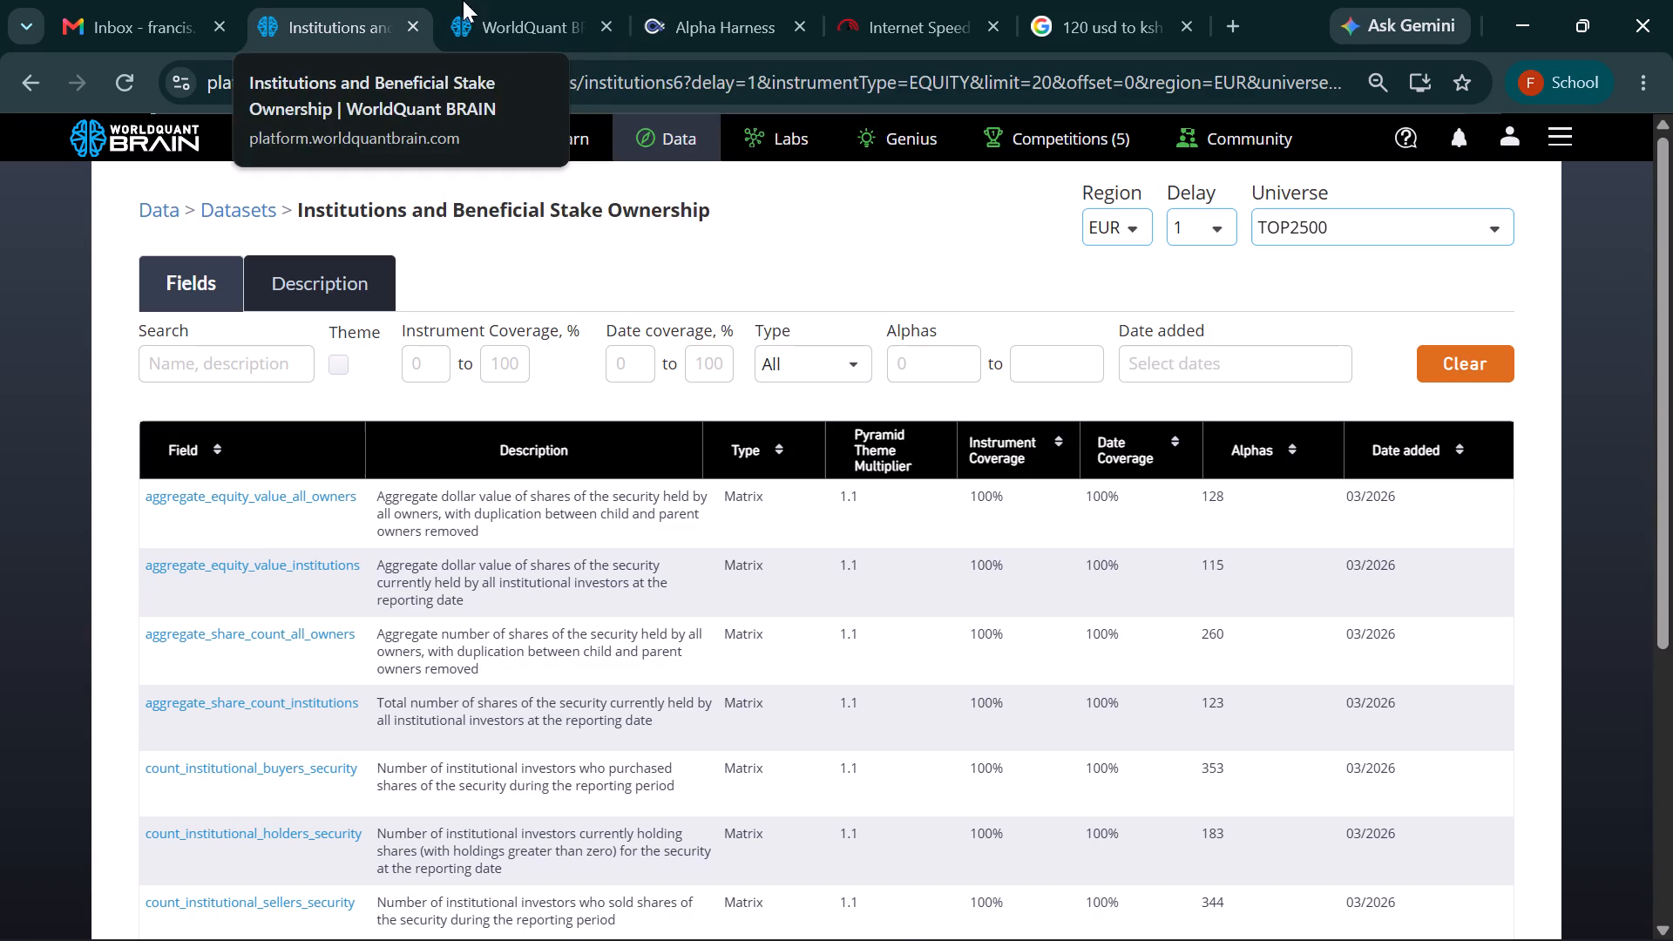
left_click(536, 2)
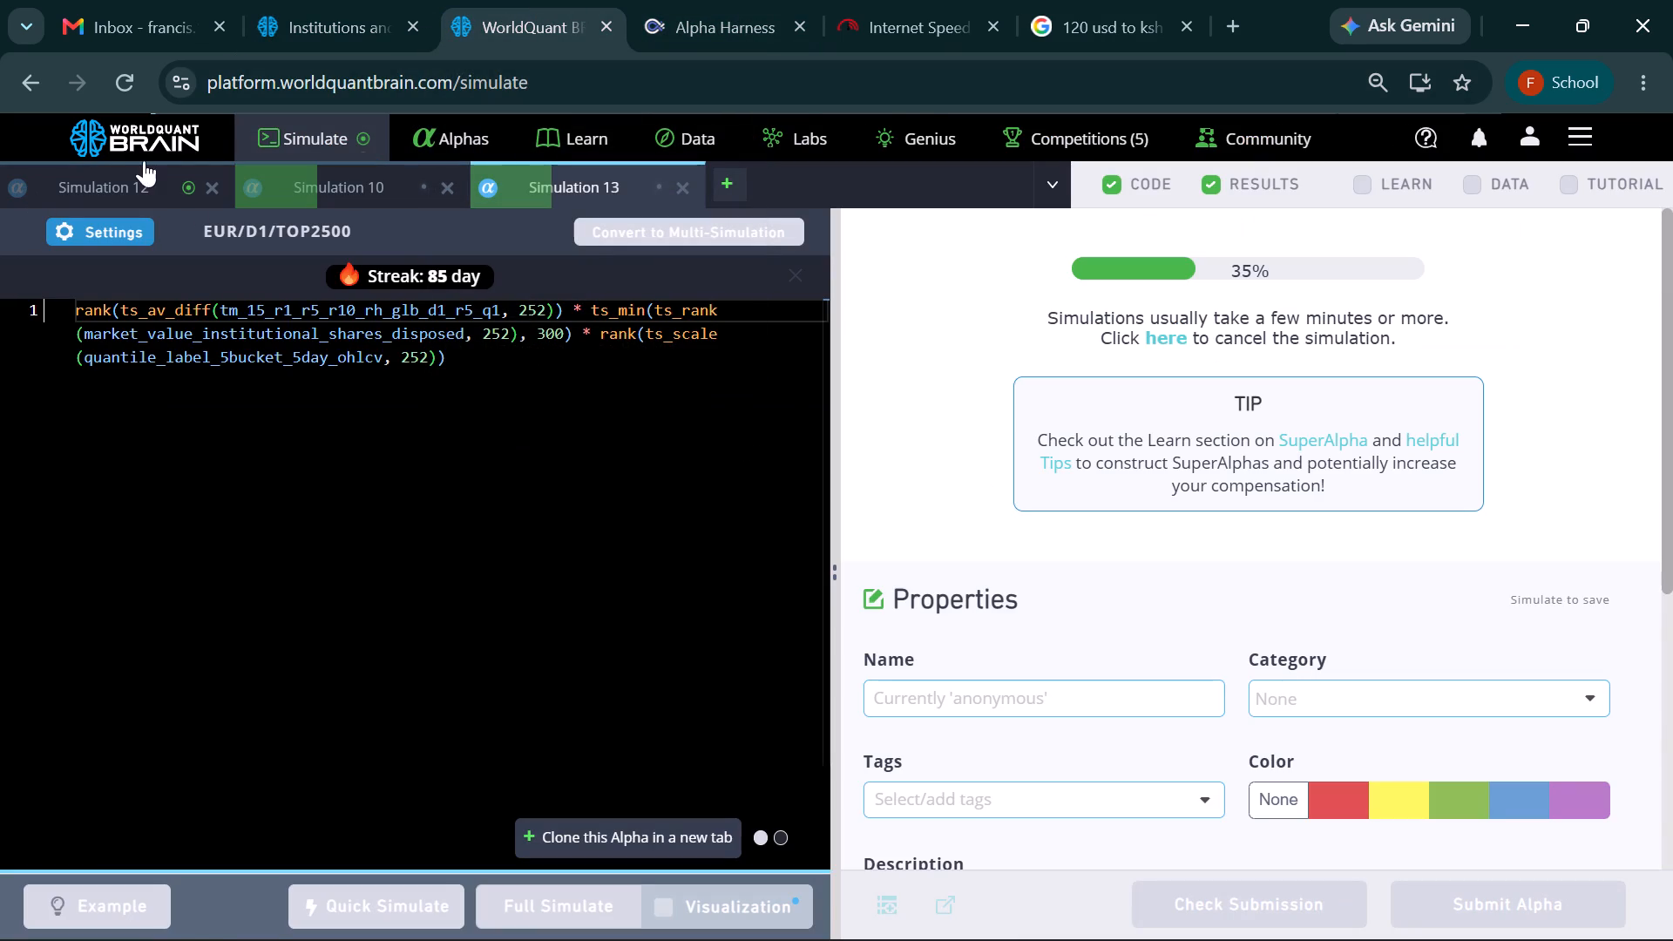
Review the Simulation 12 results, replace scale_down with scale in its expression and run a full simulation.
left_click(132, 179)
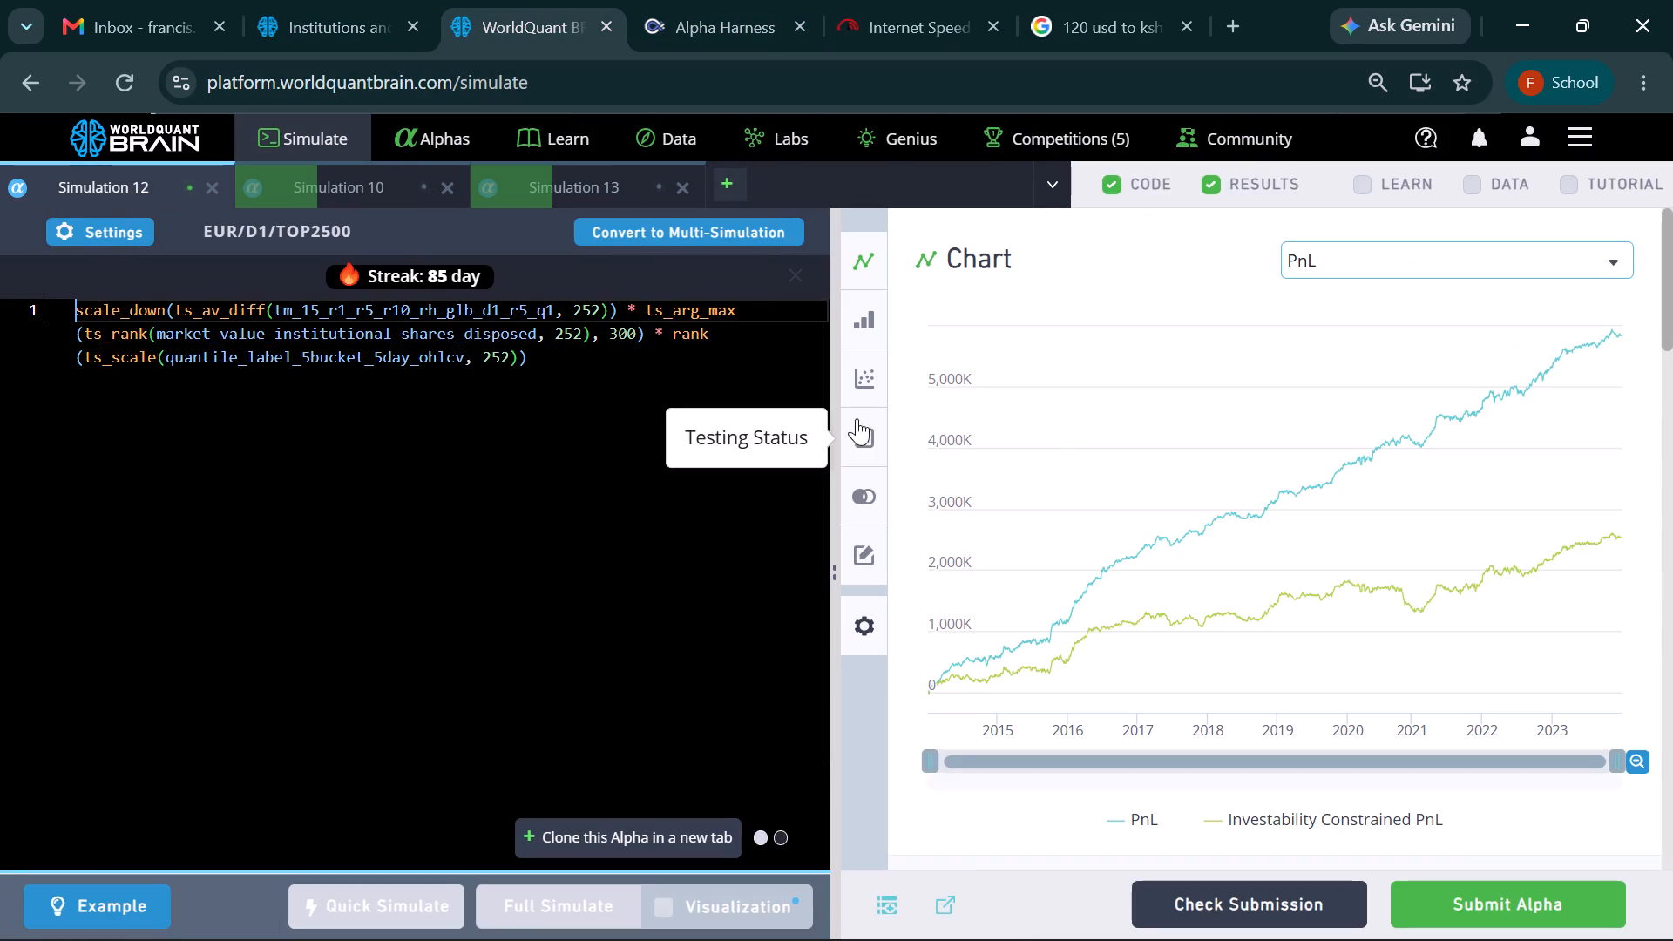
scroll(1372, 410, "down", 5)
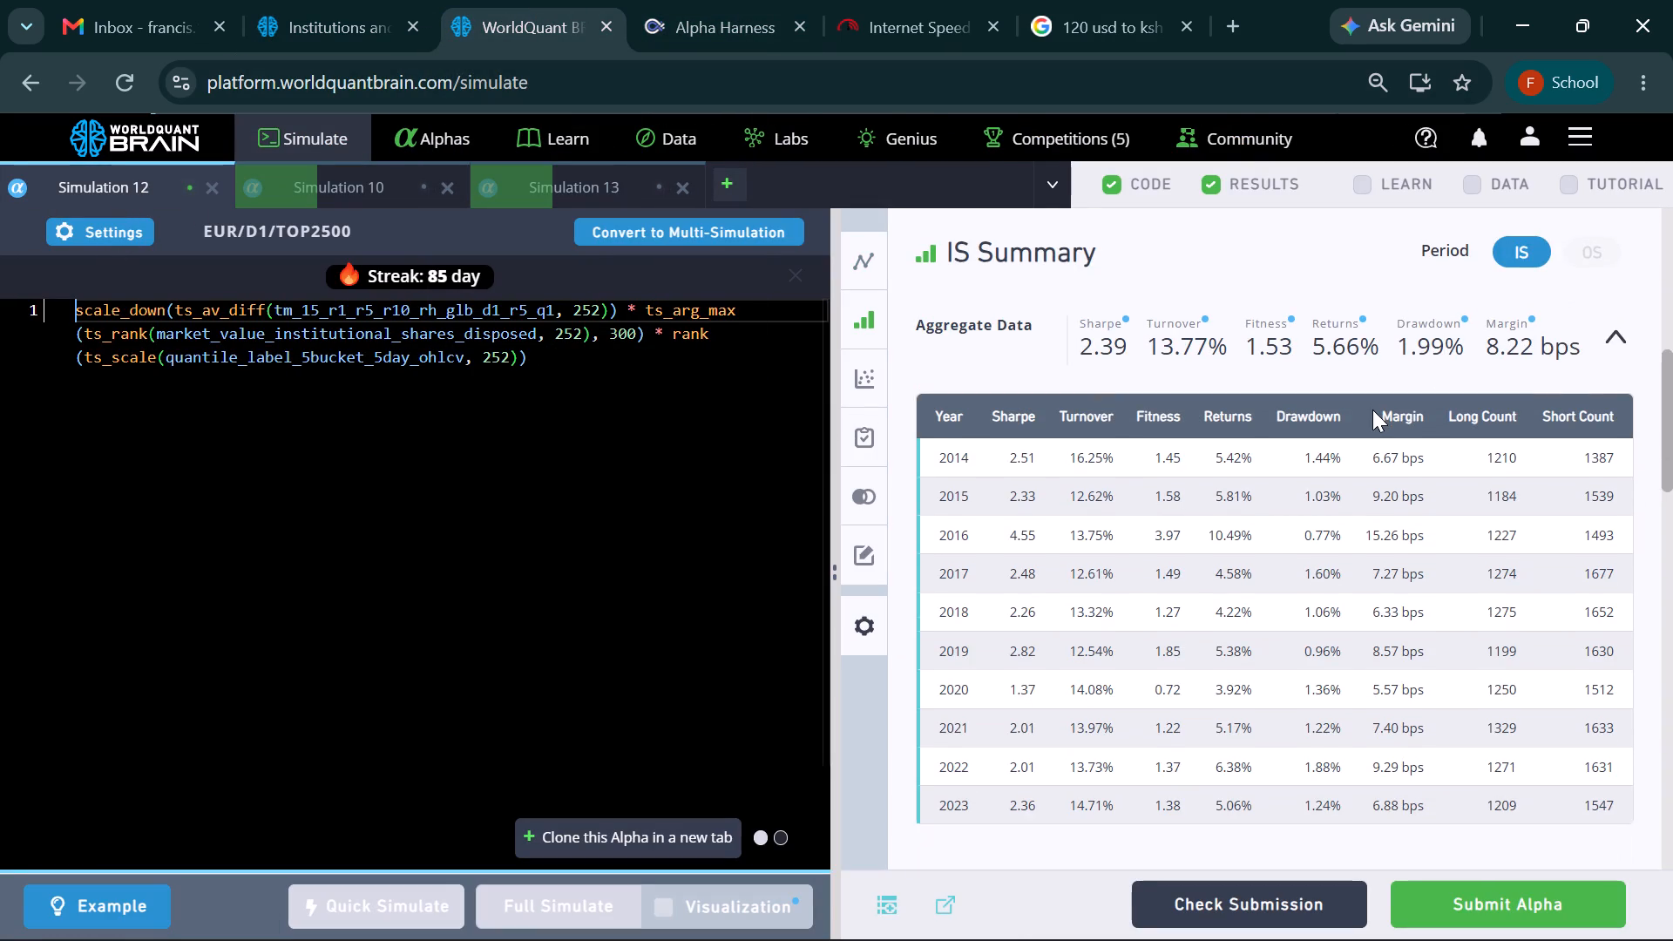
scroll(1372, 410, "down", 5)
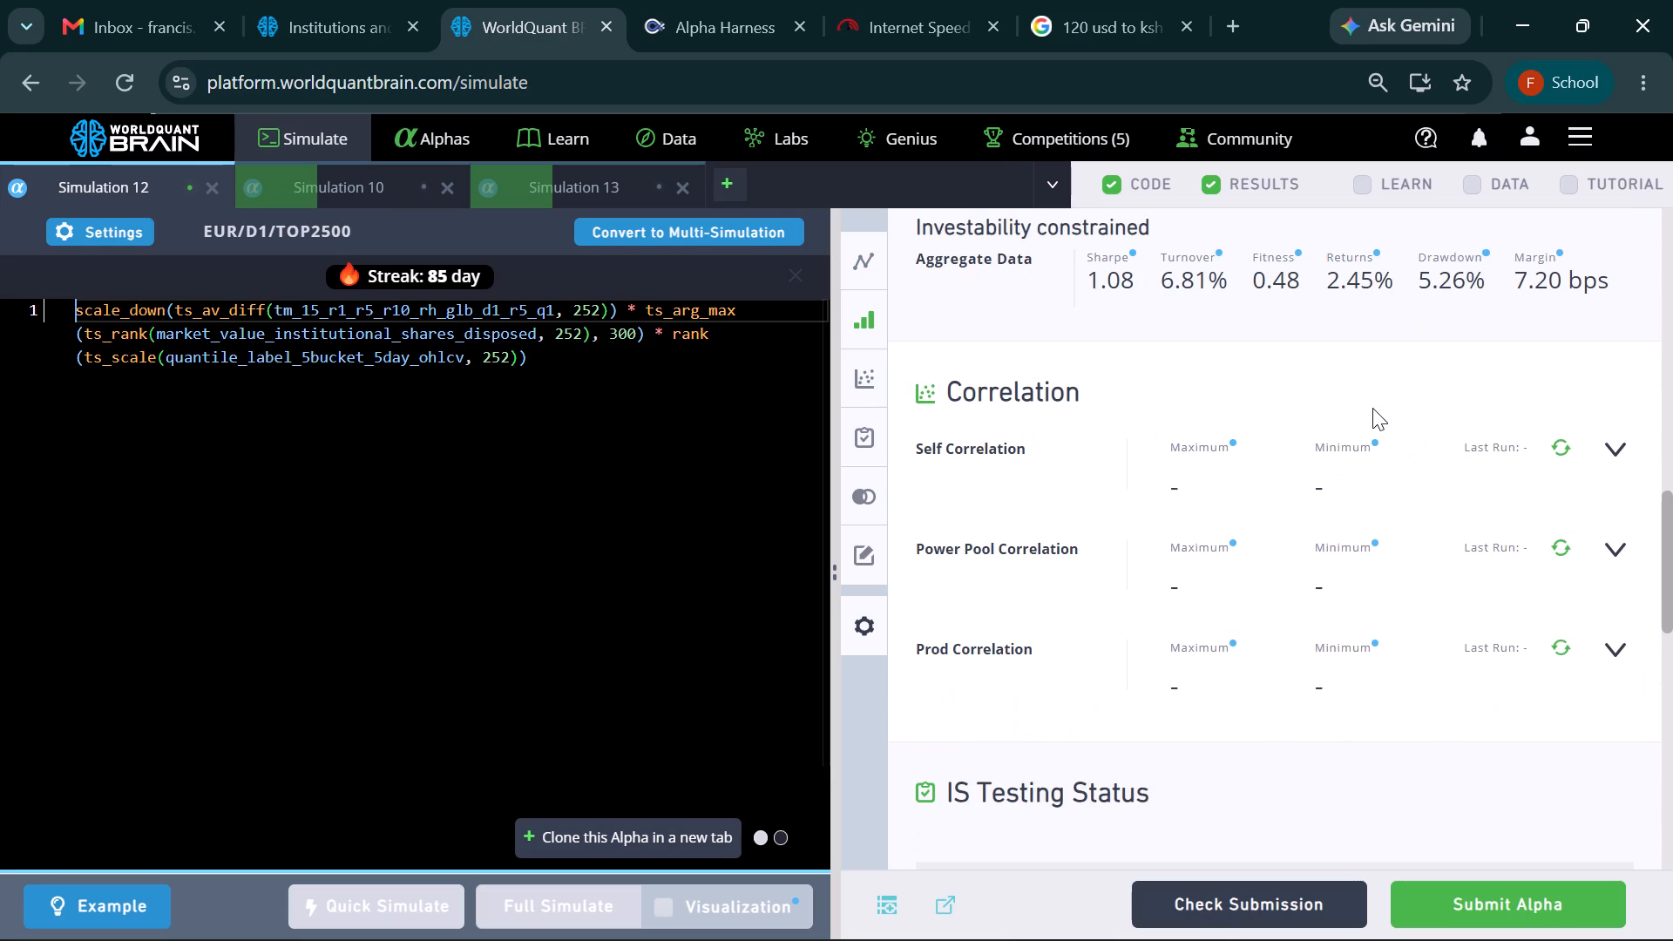
left_click(163, 304)
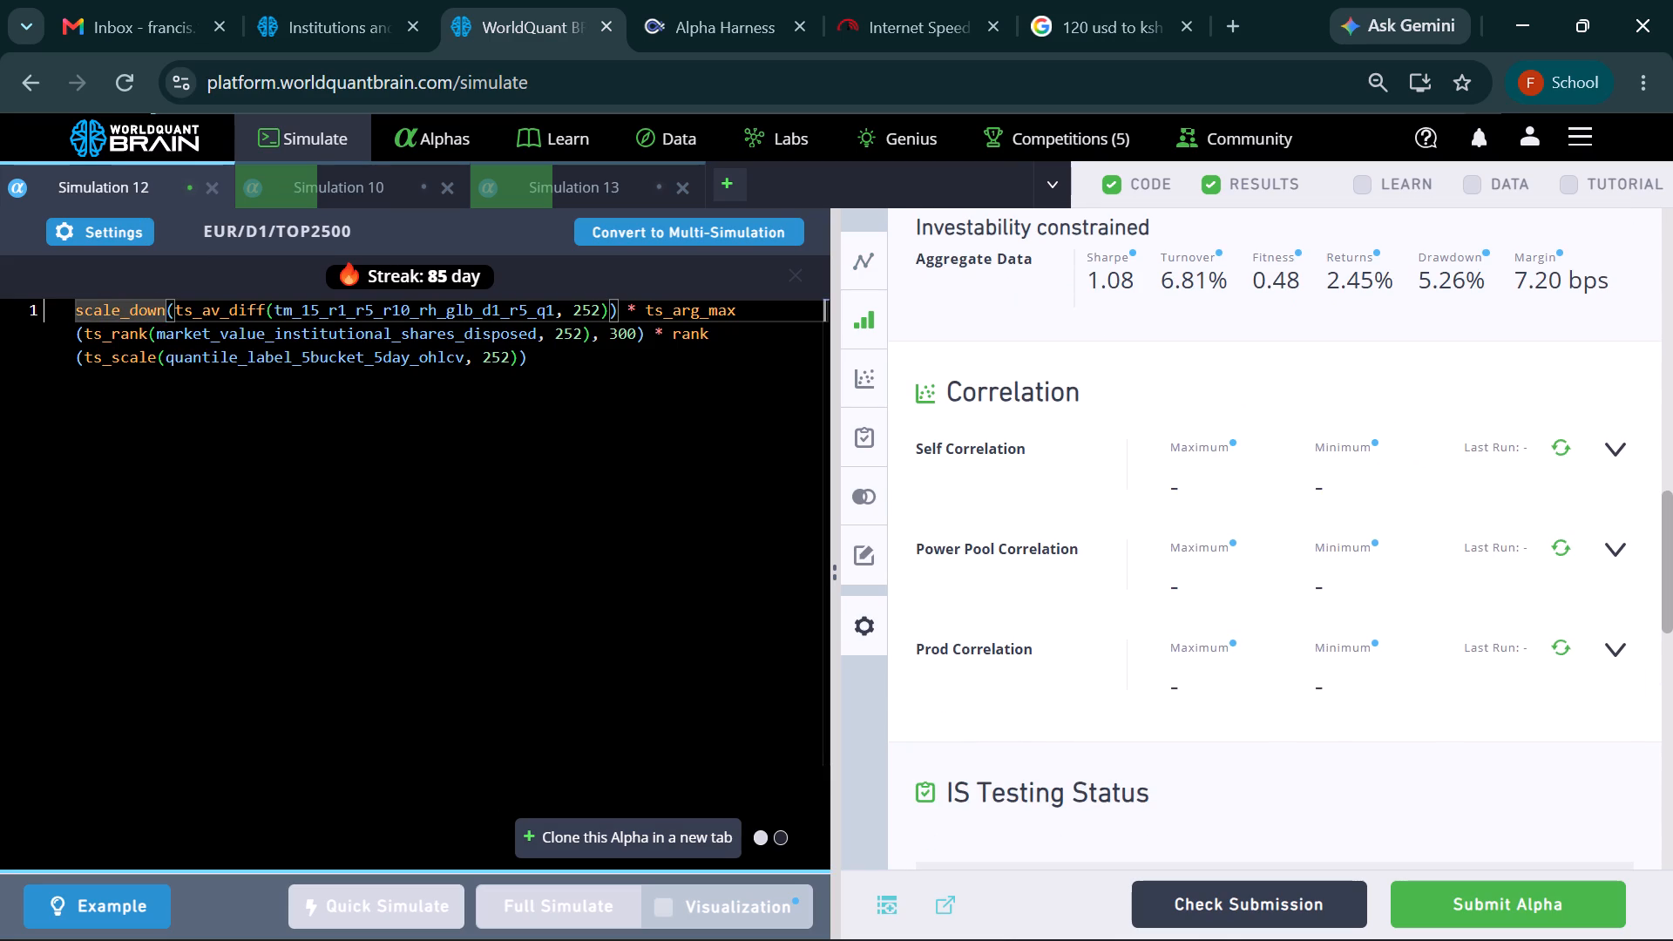
key("BackSpace")
key("BackSpace")
key("BackSpace")
key("BackSpace")
key("BackSpace")
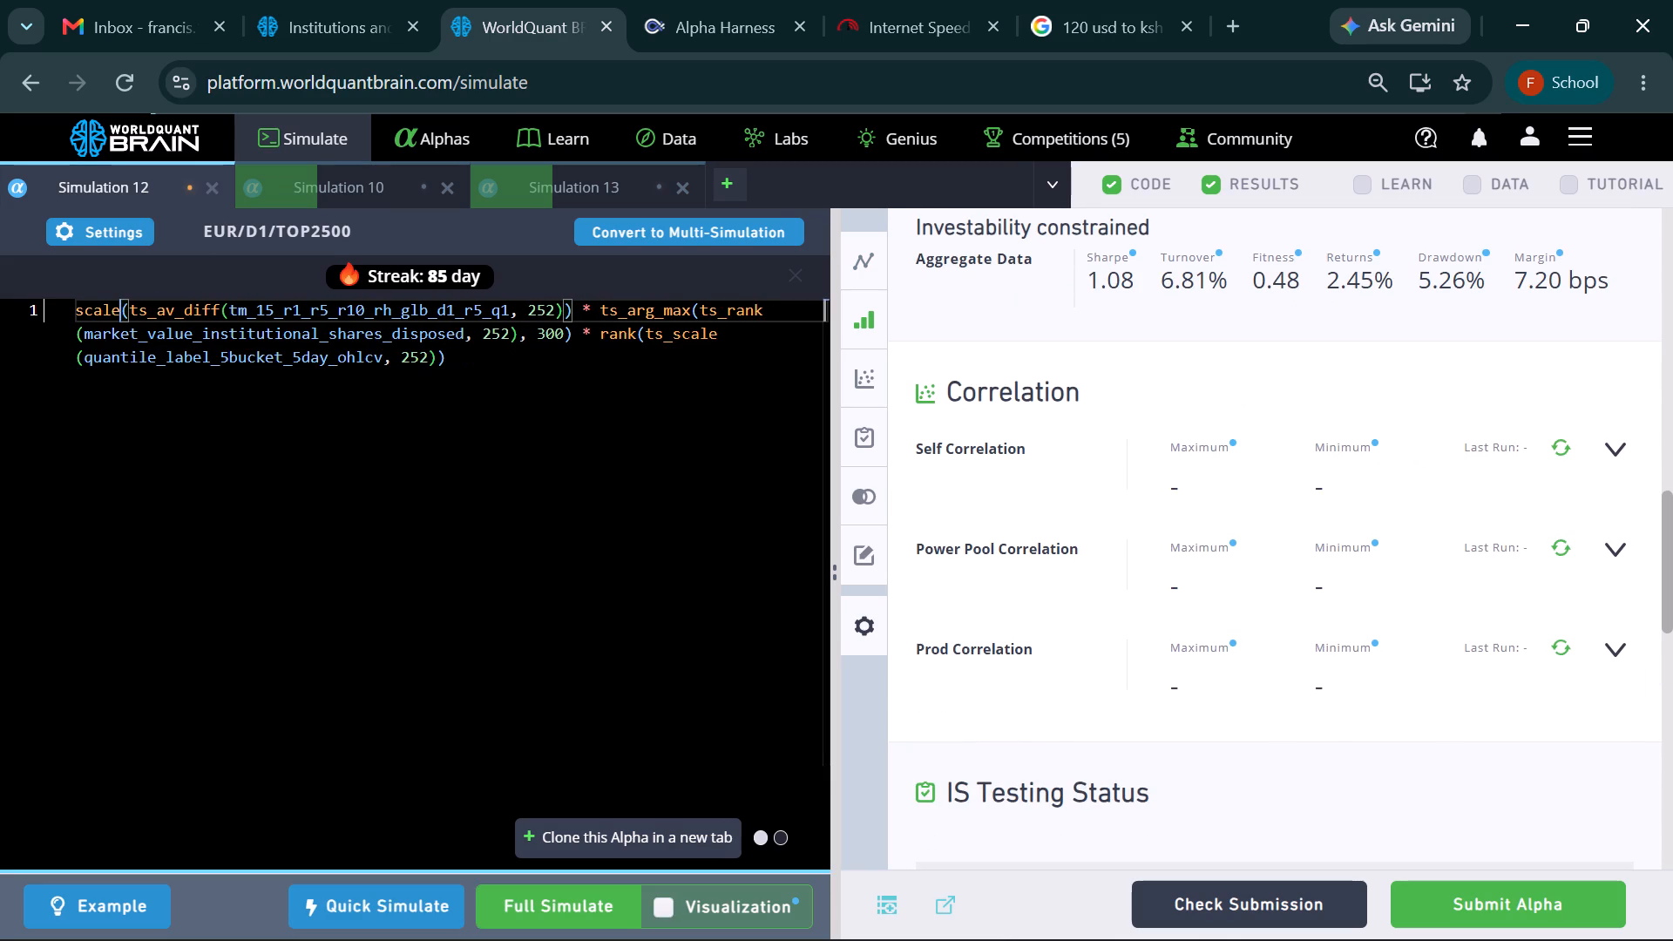
left_click(539, 908)
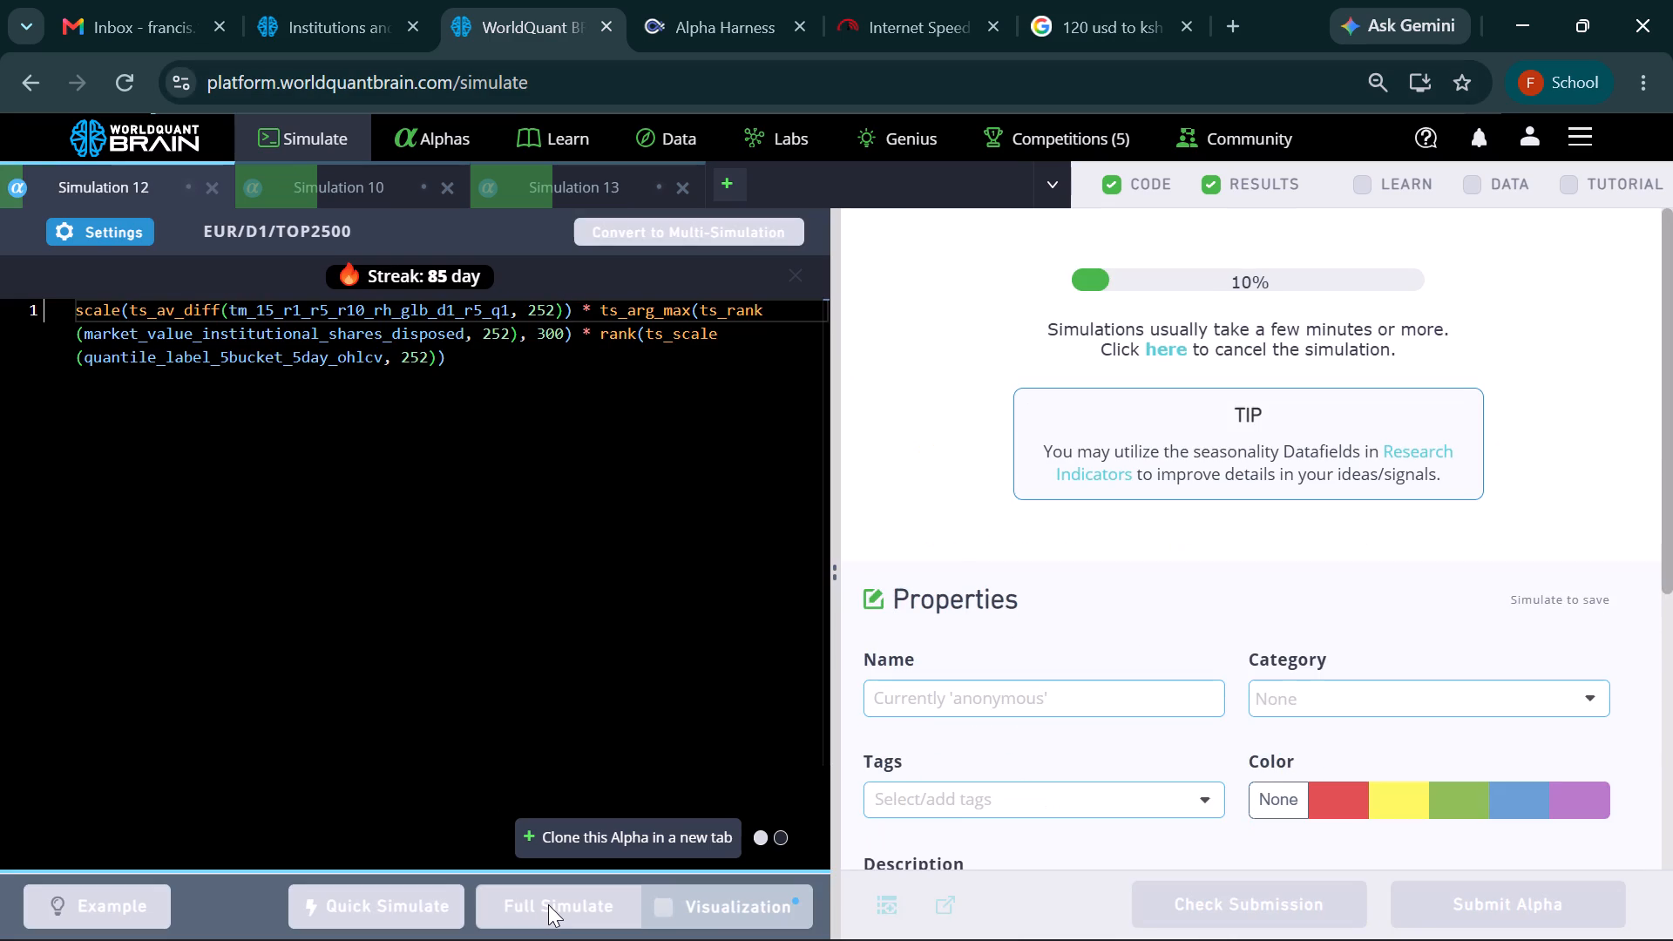
Switch to the YouTube window, skim the current video's comments and play the suggested Kenya Newsline video about Matiangi.
left_click(984, 921)
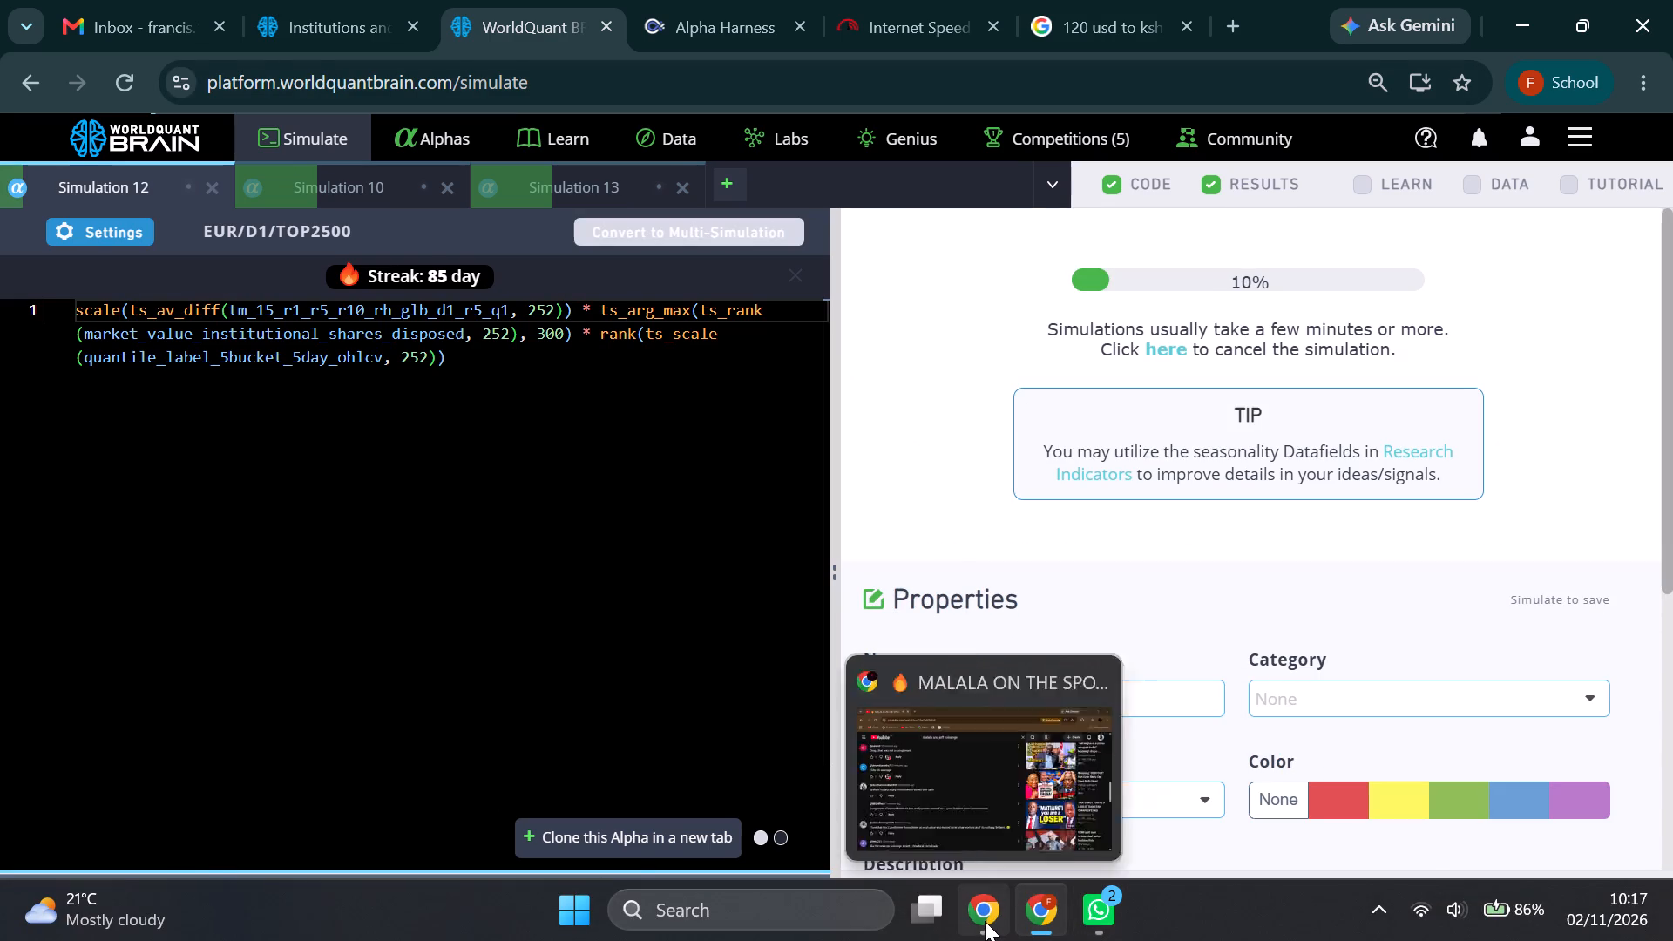
scroll(857, 687, "down", 6)
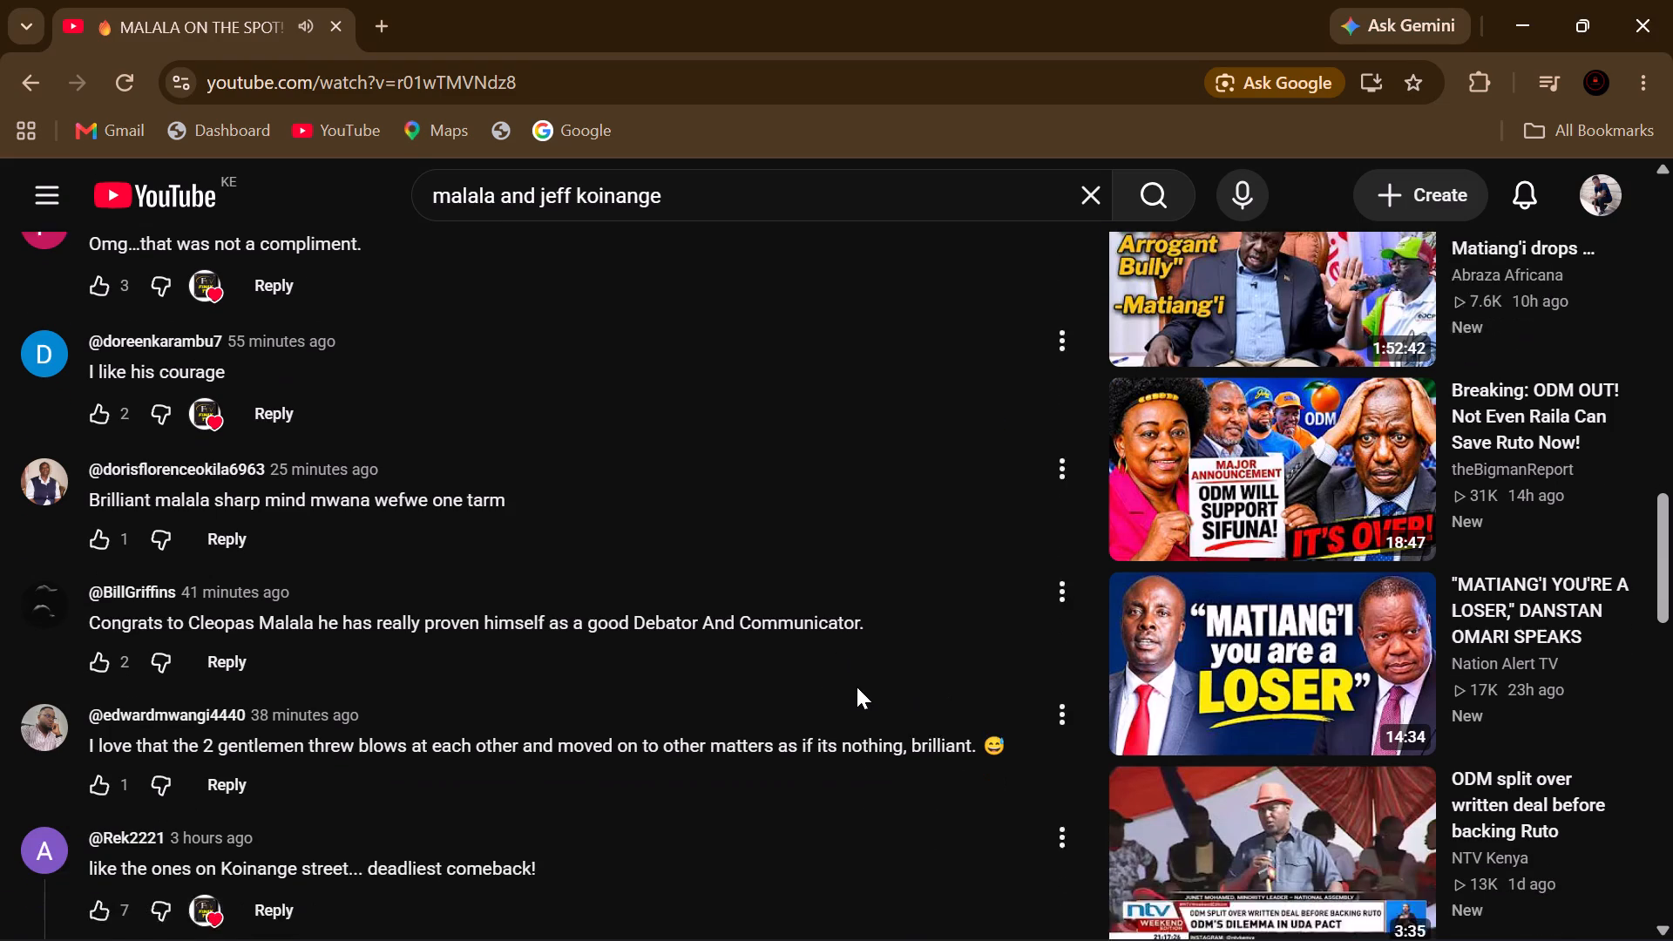
scroll(853, 688, "down", 5)
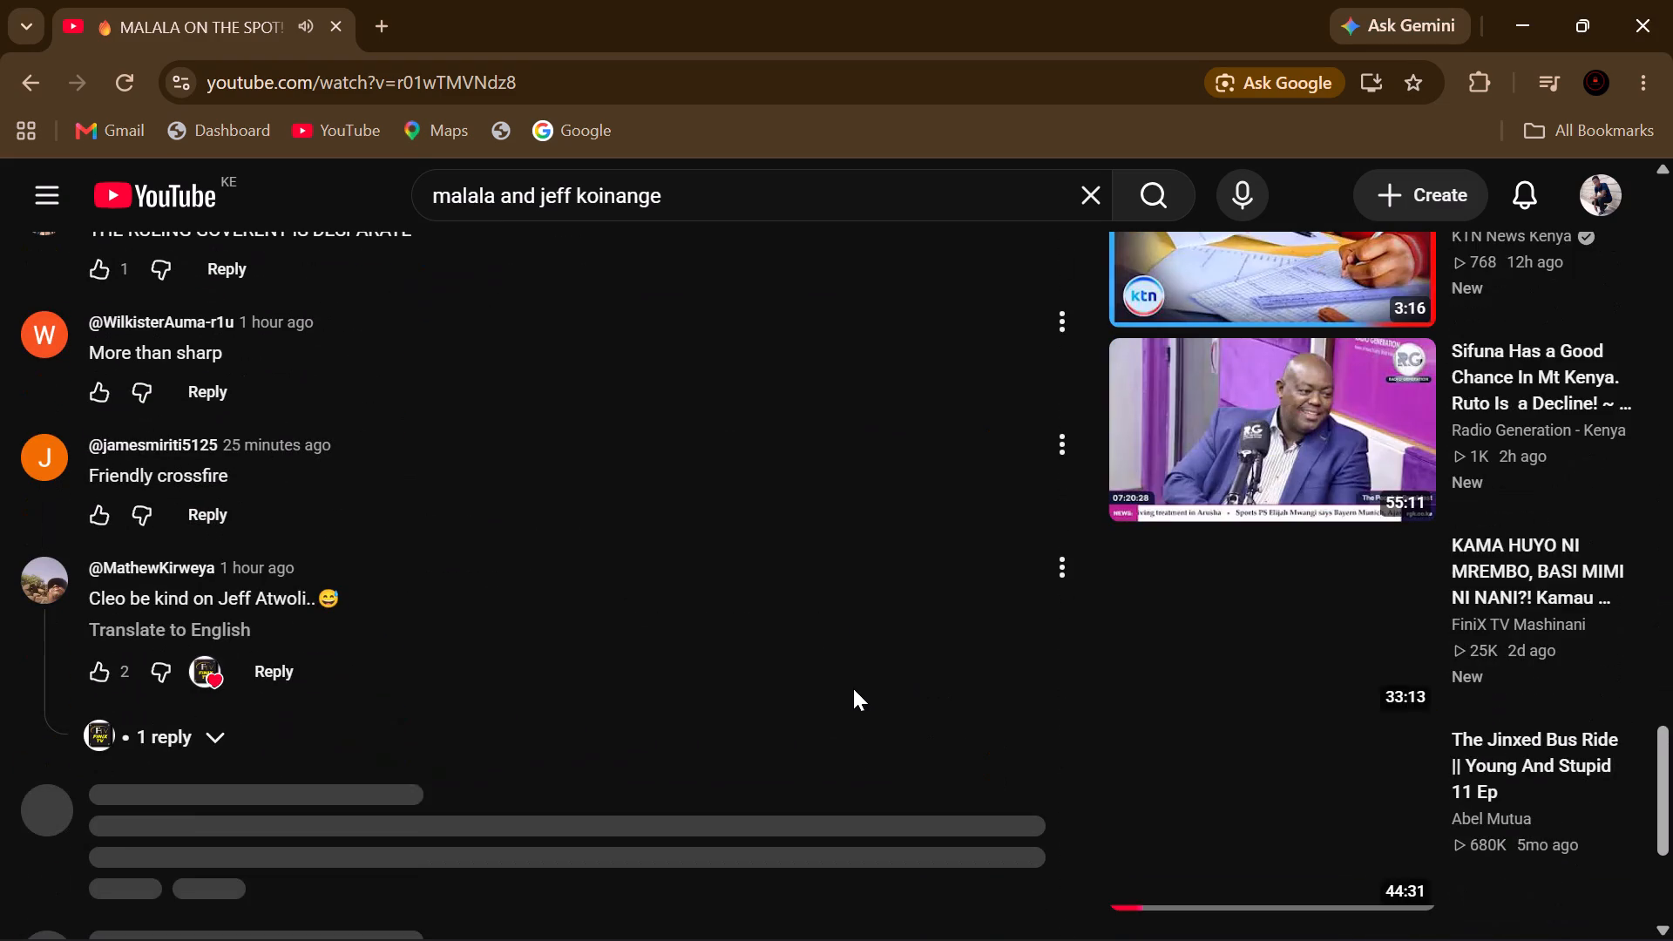
scroll(856, 687, "up", 20)
scroll(872, 698, "up", 6)
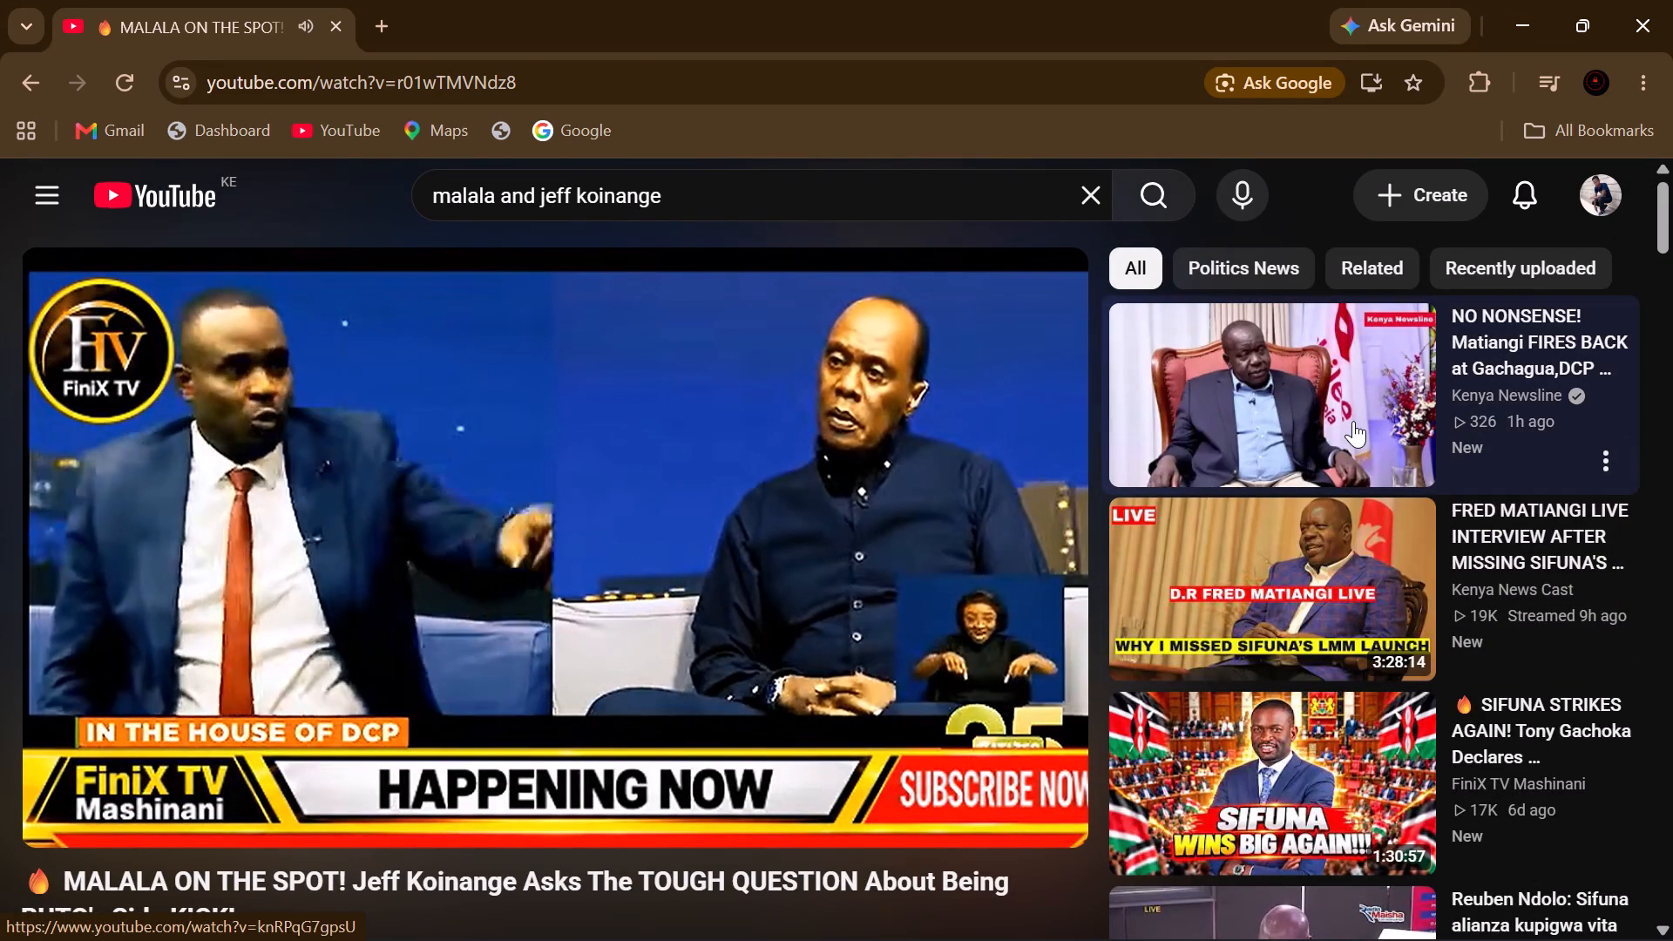
left_click(1331, 405)
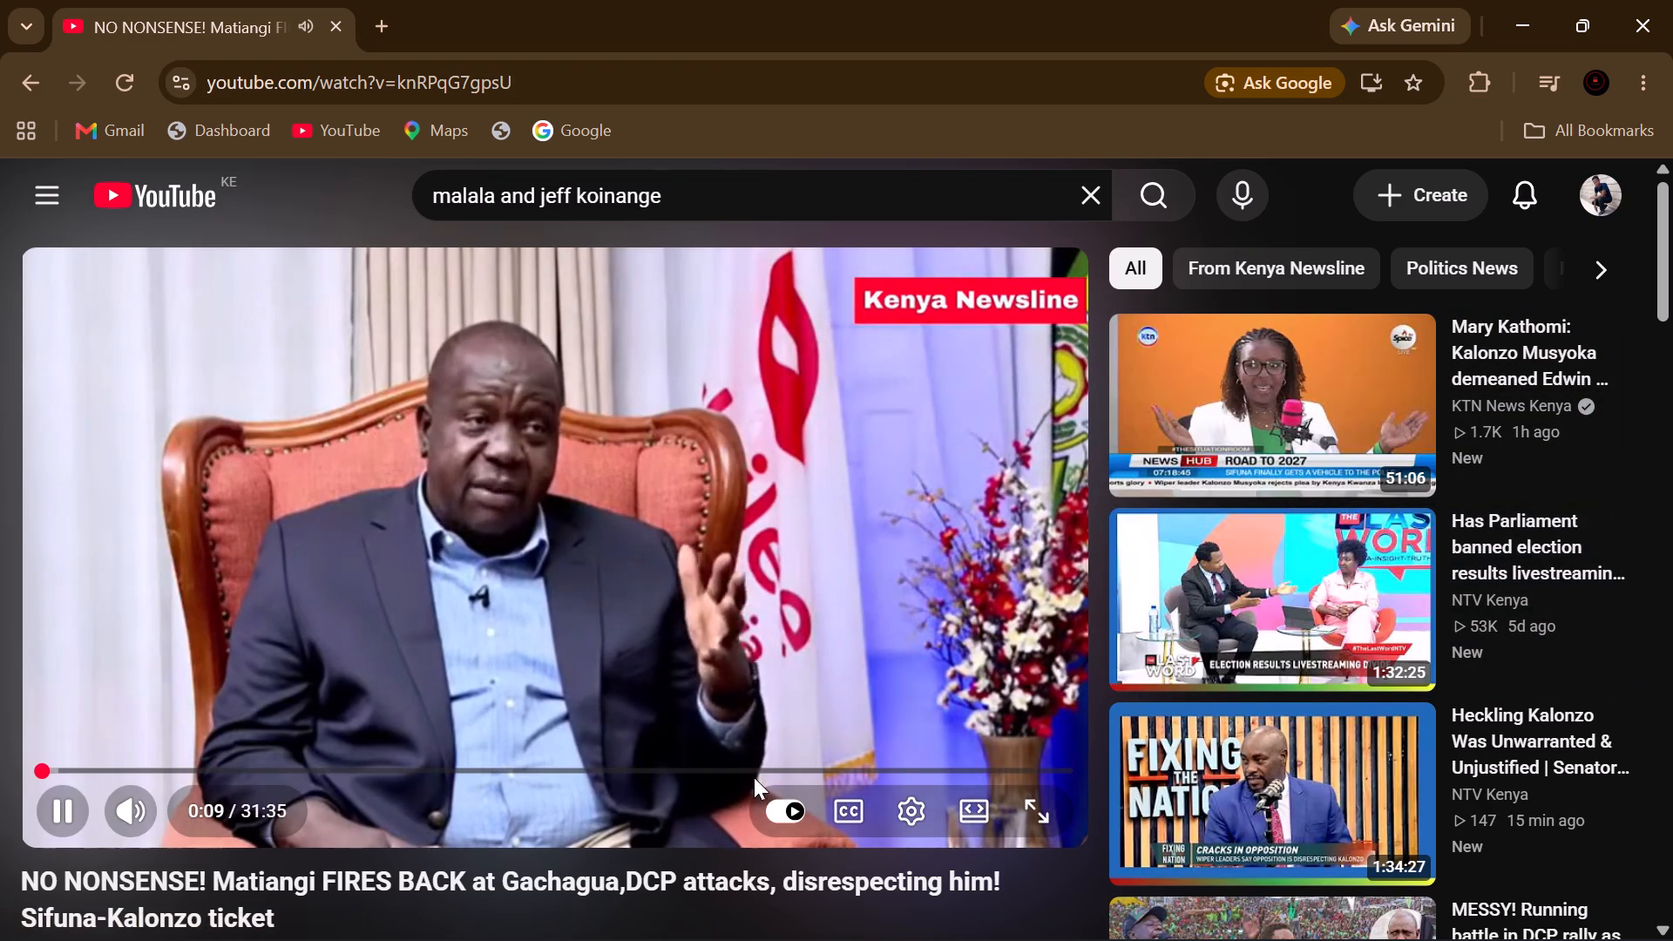
scroll(755, 778, "down", 1)
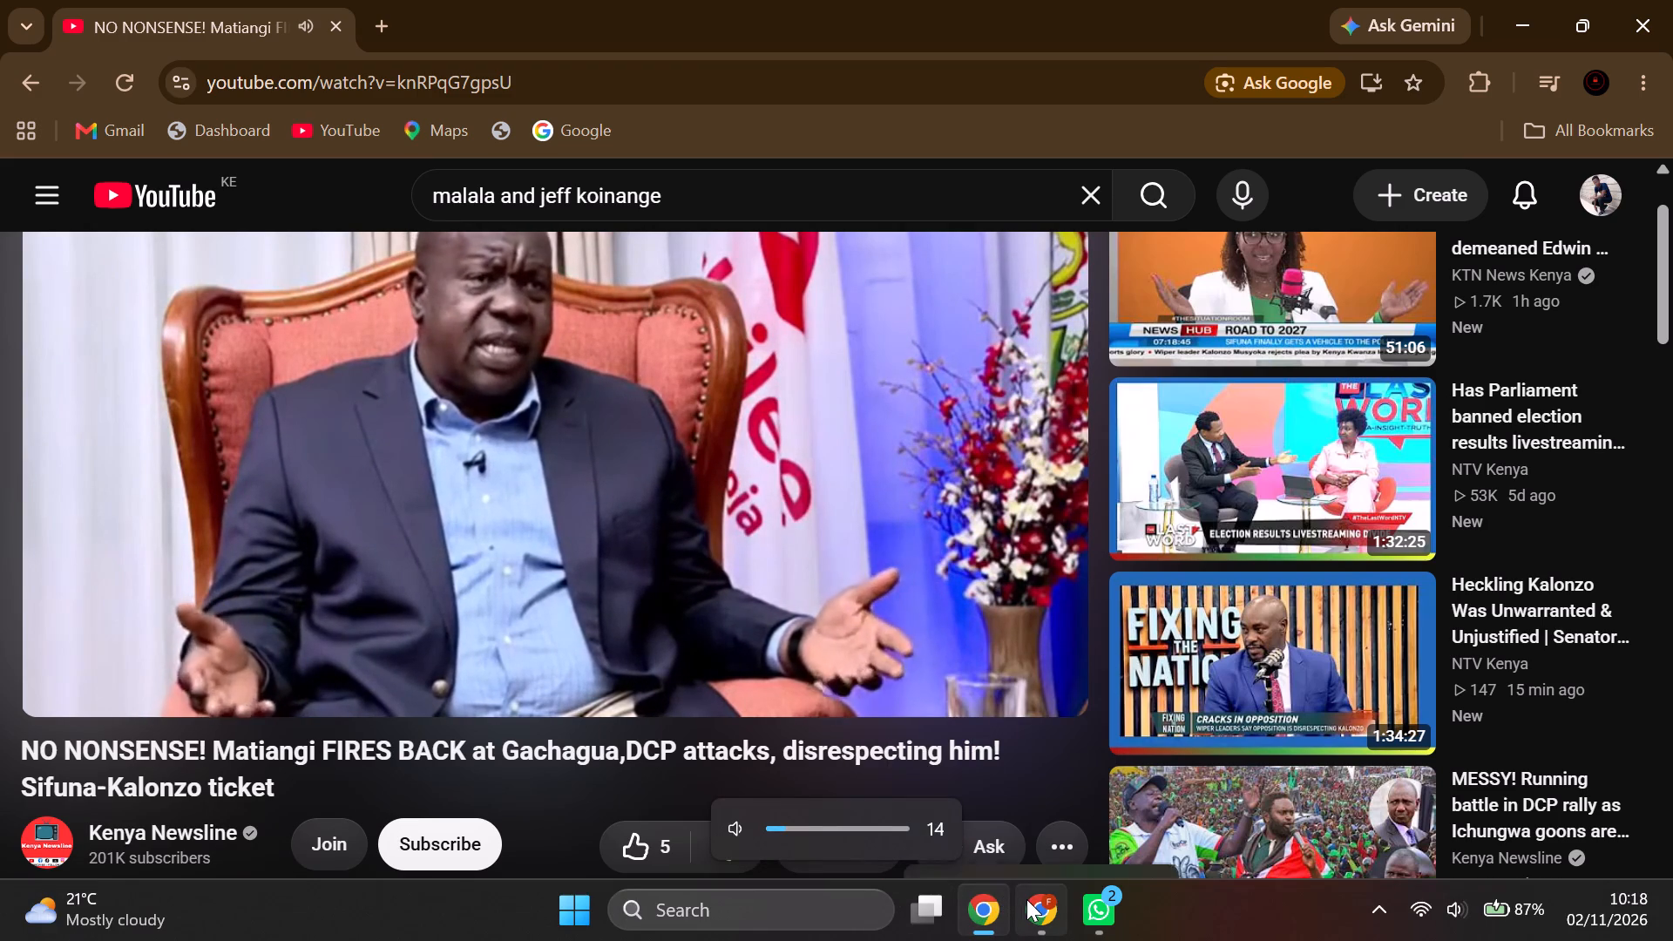
Switch back to BRAIN, replace ts_min with ts_arg_min in the Simulation 13 expression and run a full simulation.
left_click(1028, 899)
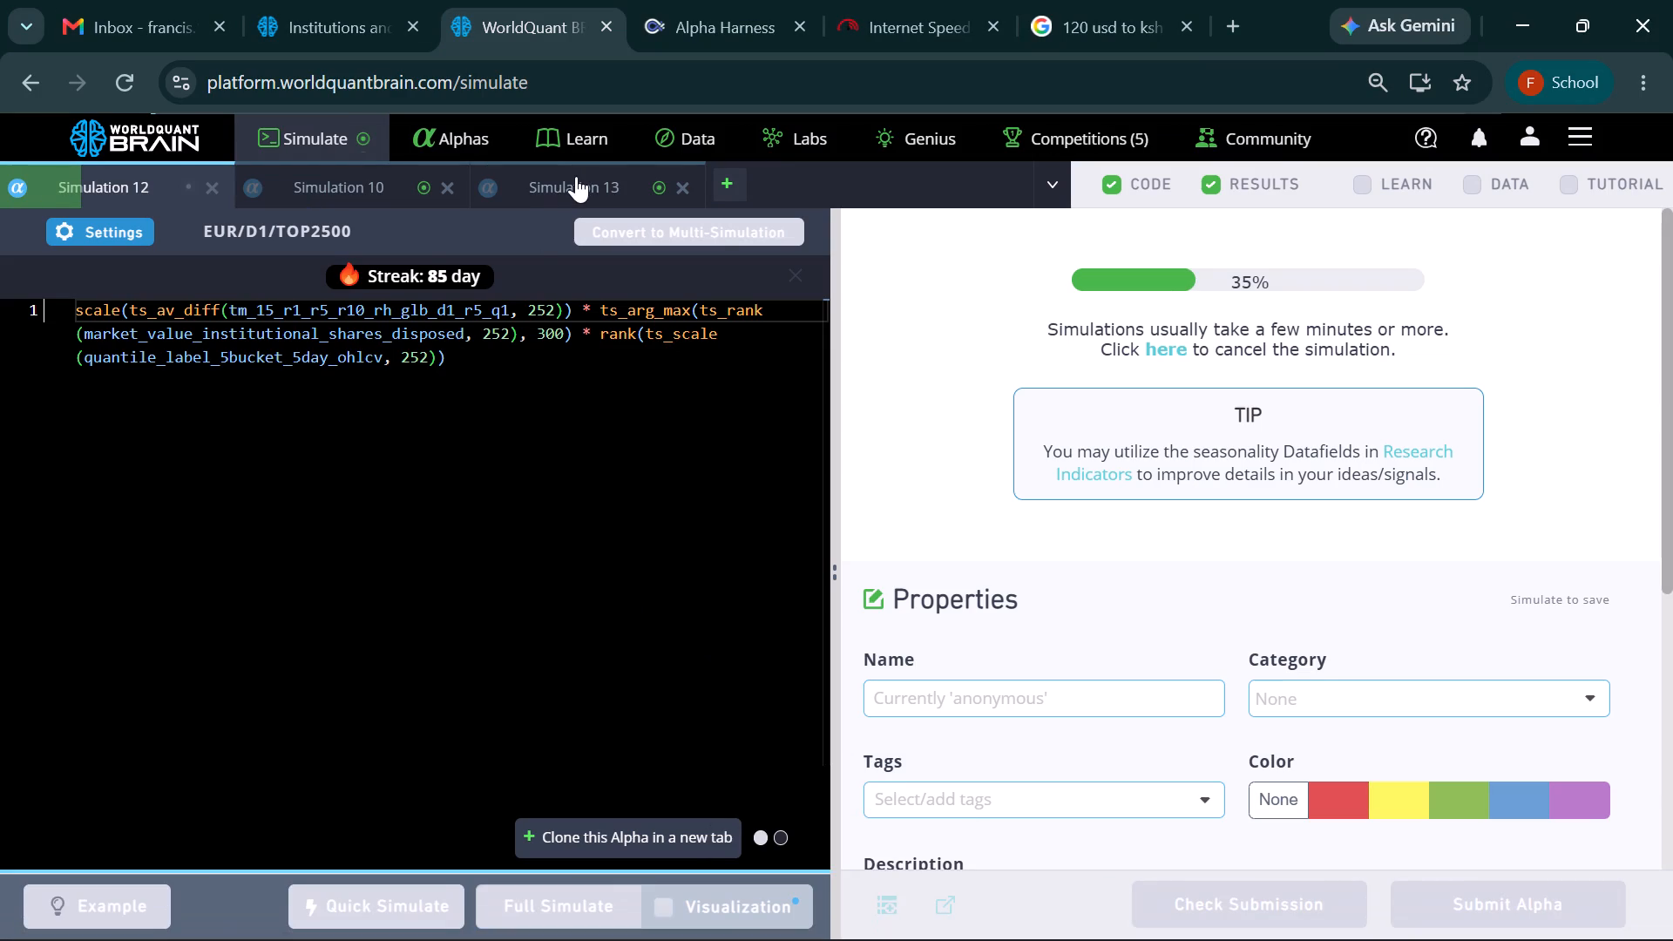
left_click(585, 181)
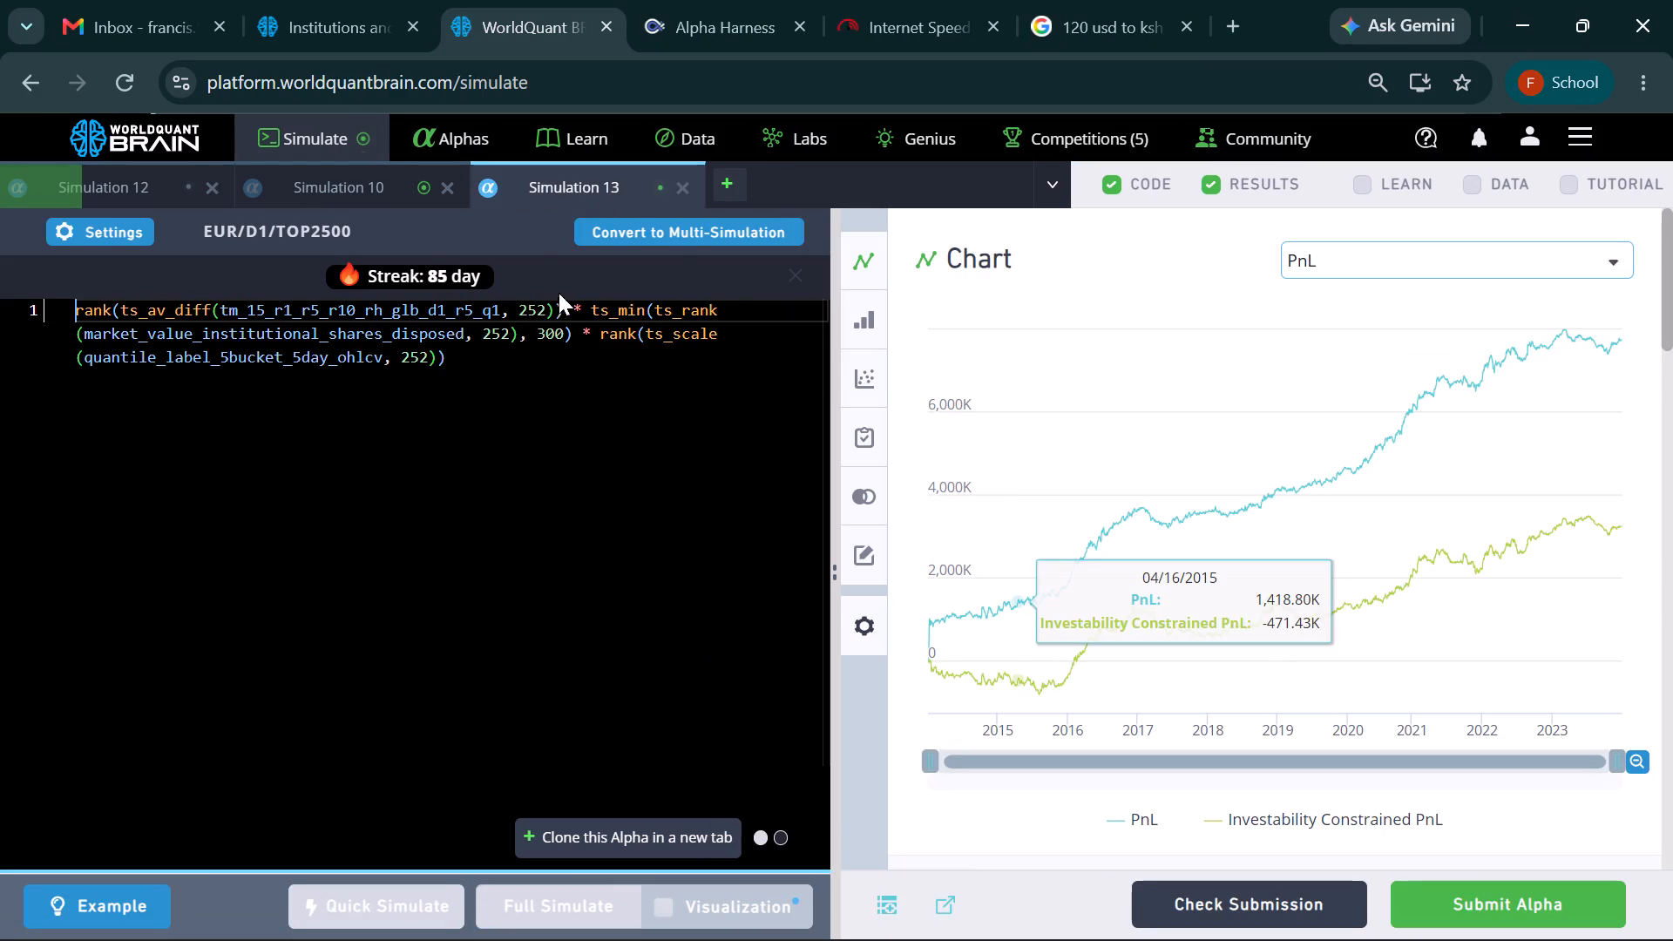
left_click(640, 308)
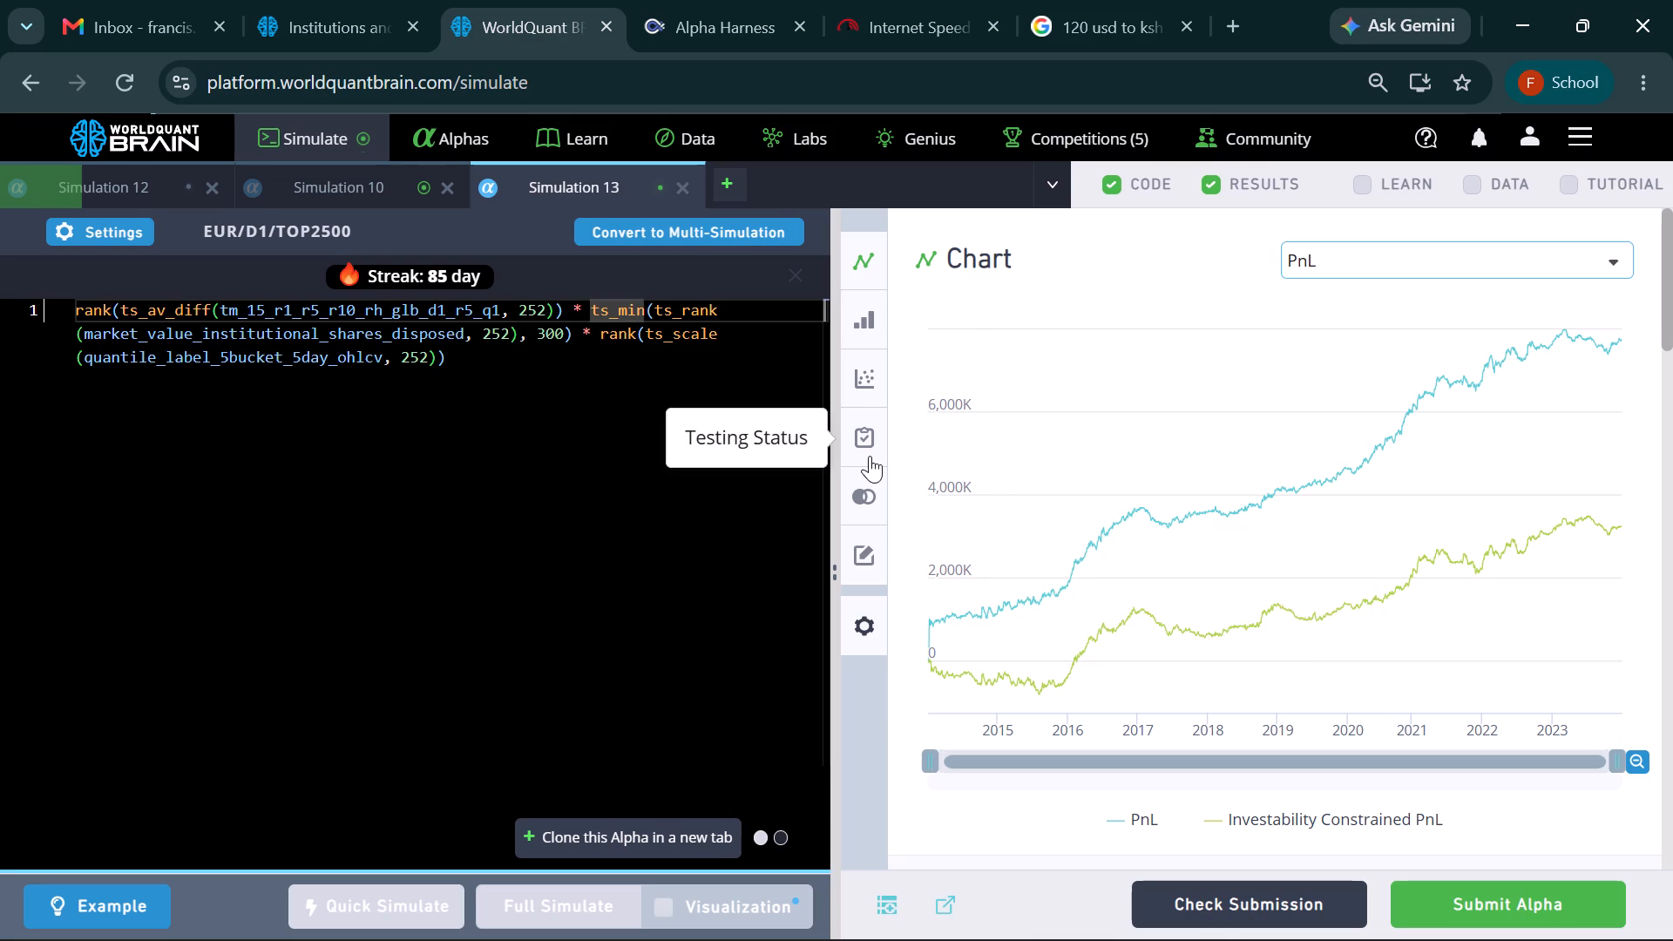
key("Right")
key("BackSpace")
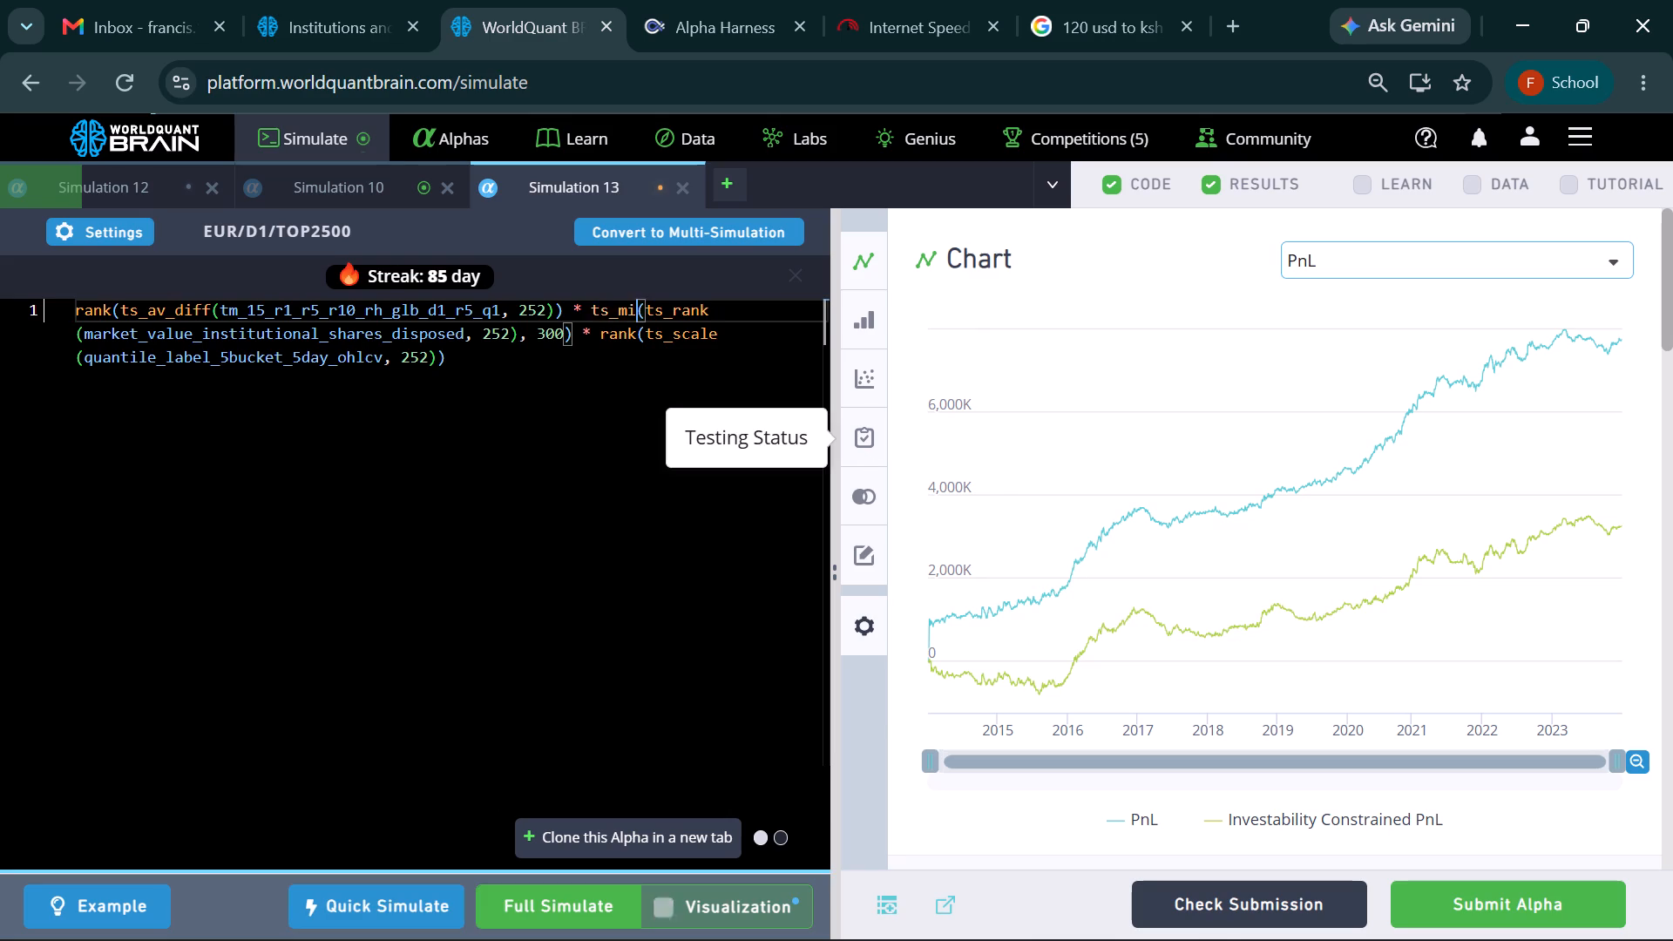
key("BackSpace")
key("BackSpace")
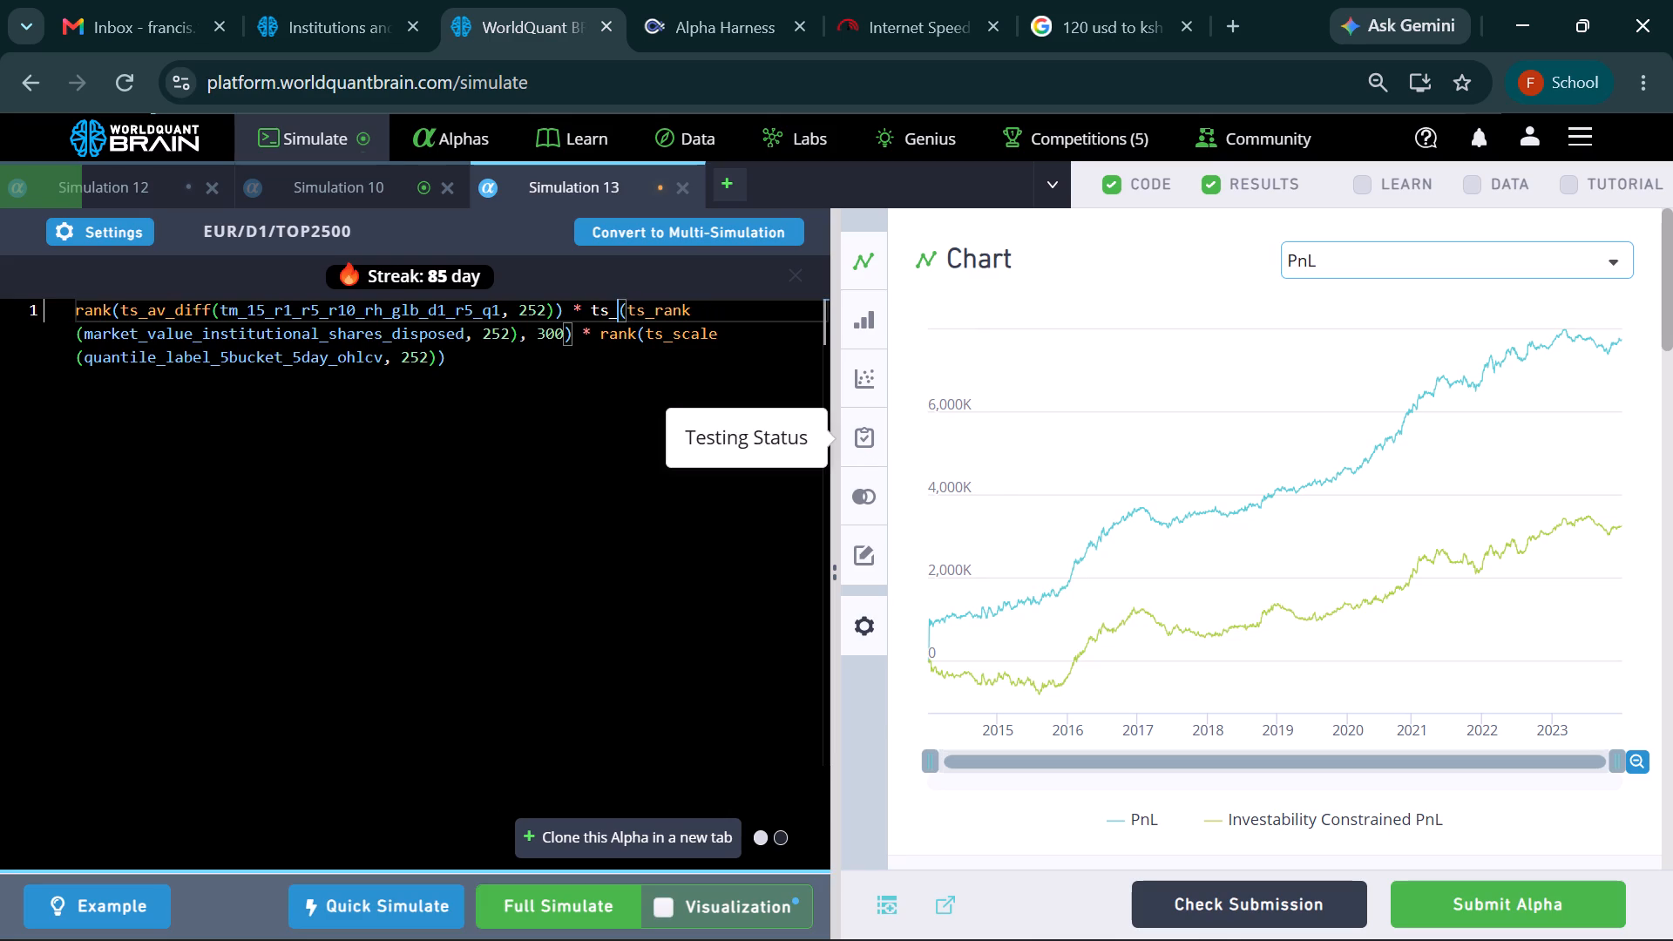
type("ag")
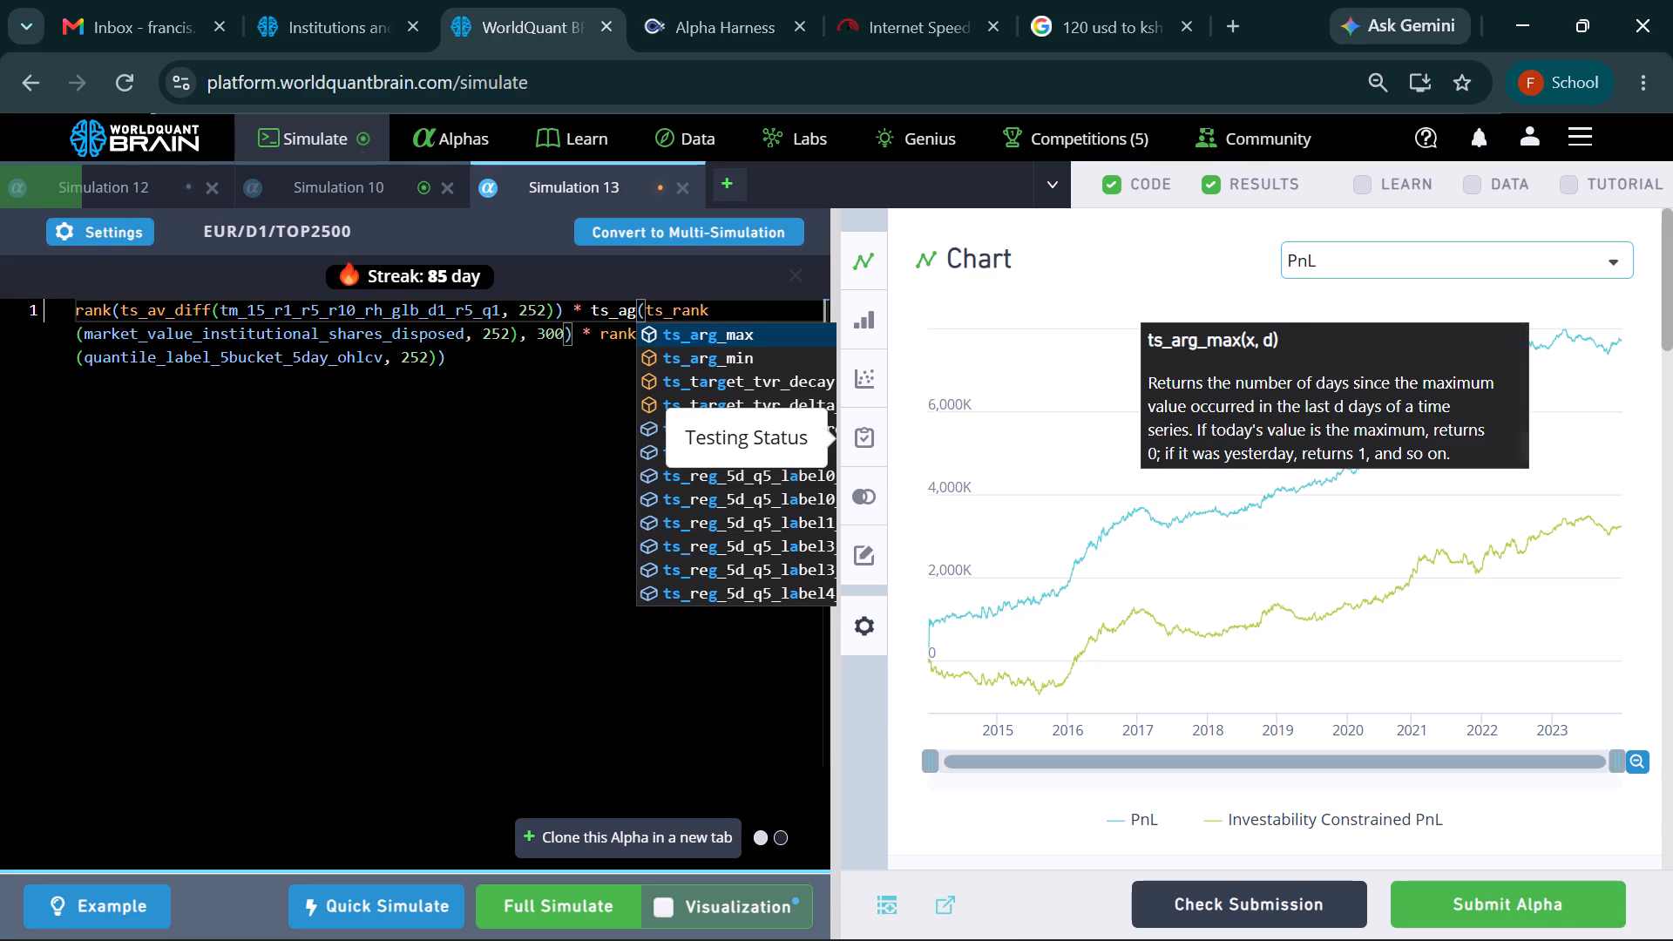
left_click(732, 360)
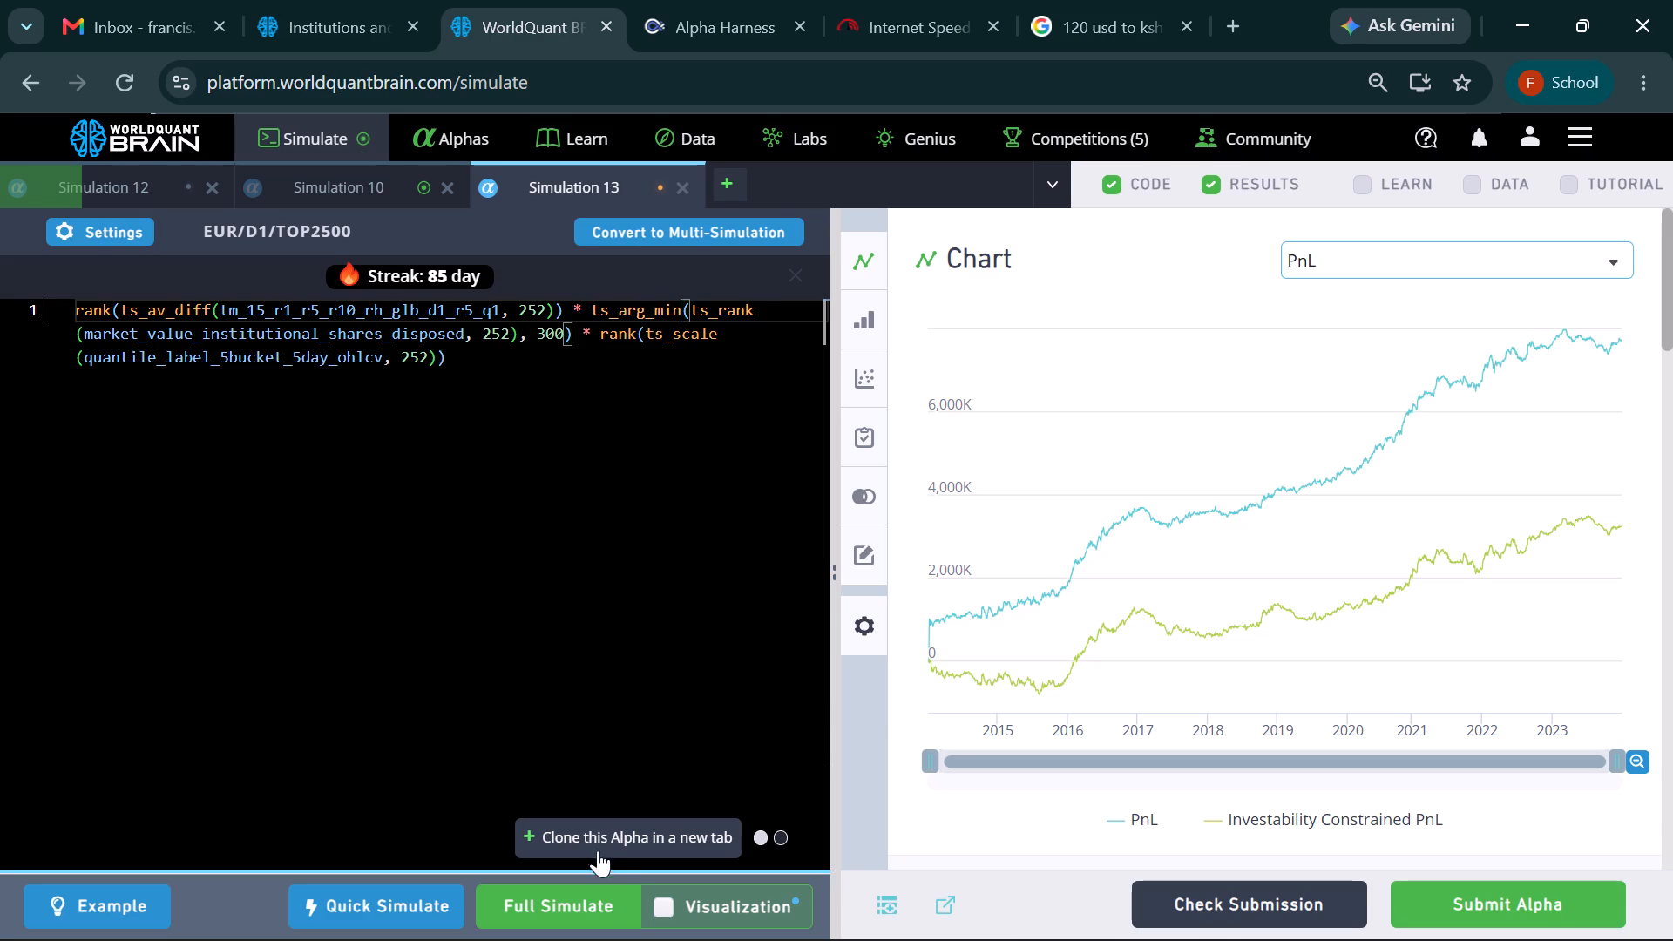
left_click(607, 906)
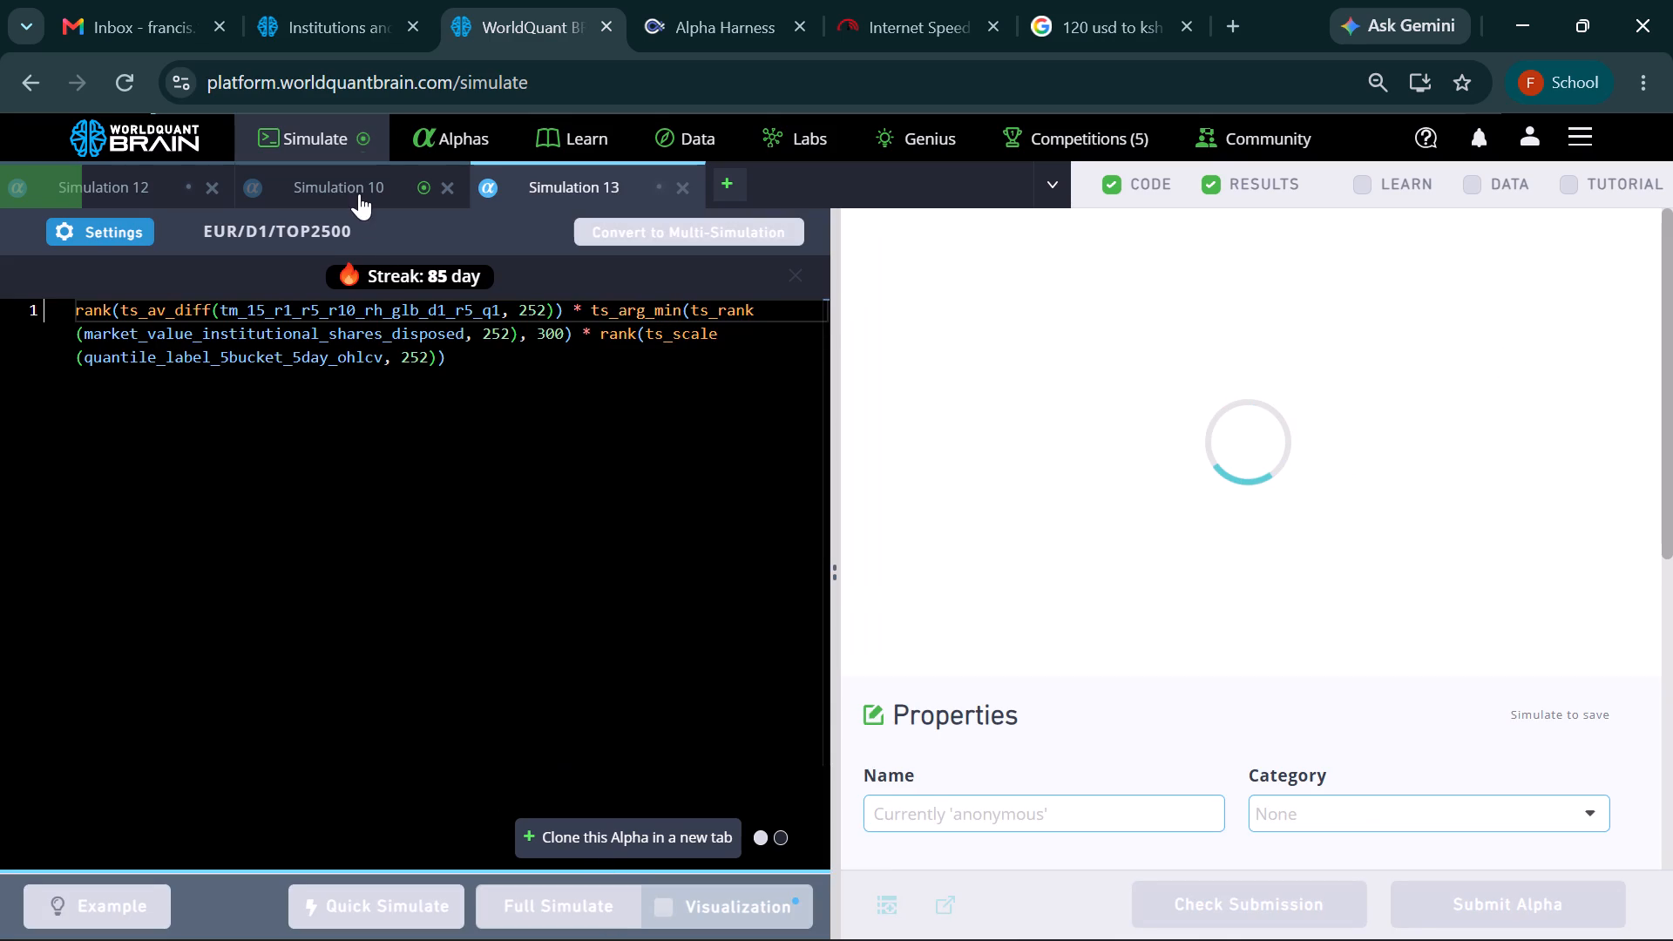
Replace ts_delta with ts_rank in the Simulation 10 expression and run a full simulation.
left_click(361, 183)
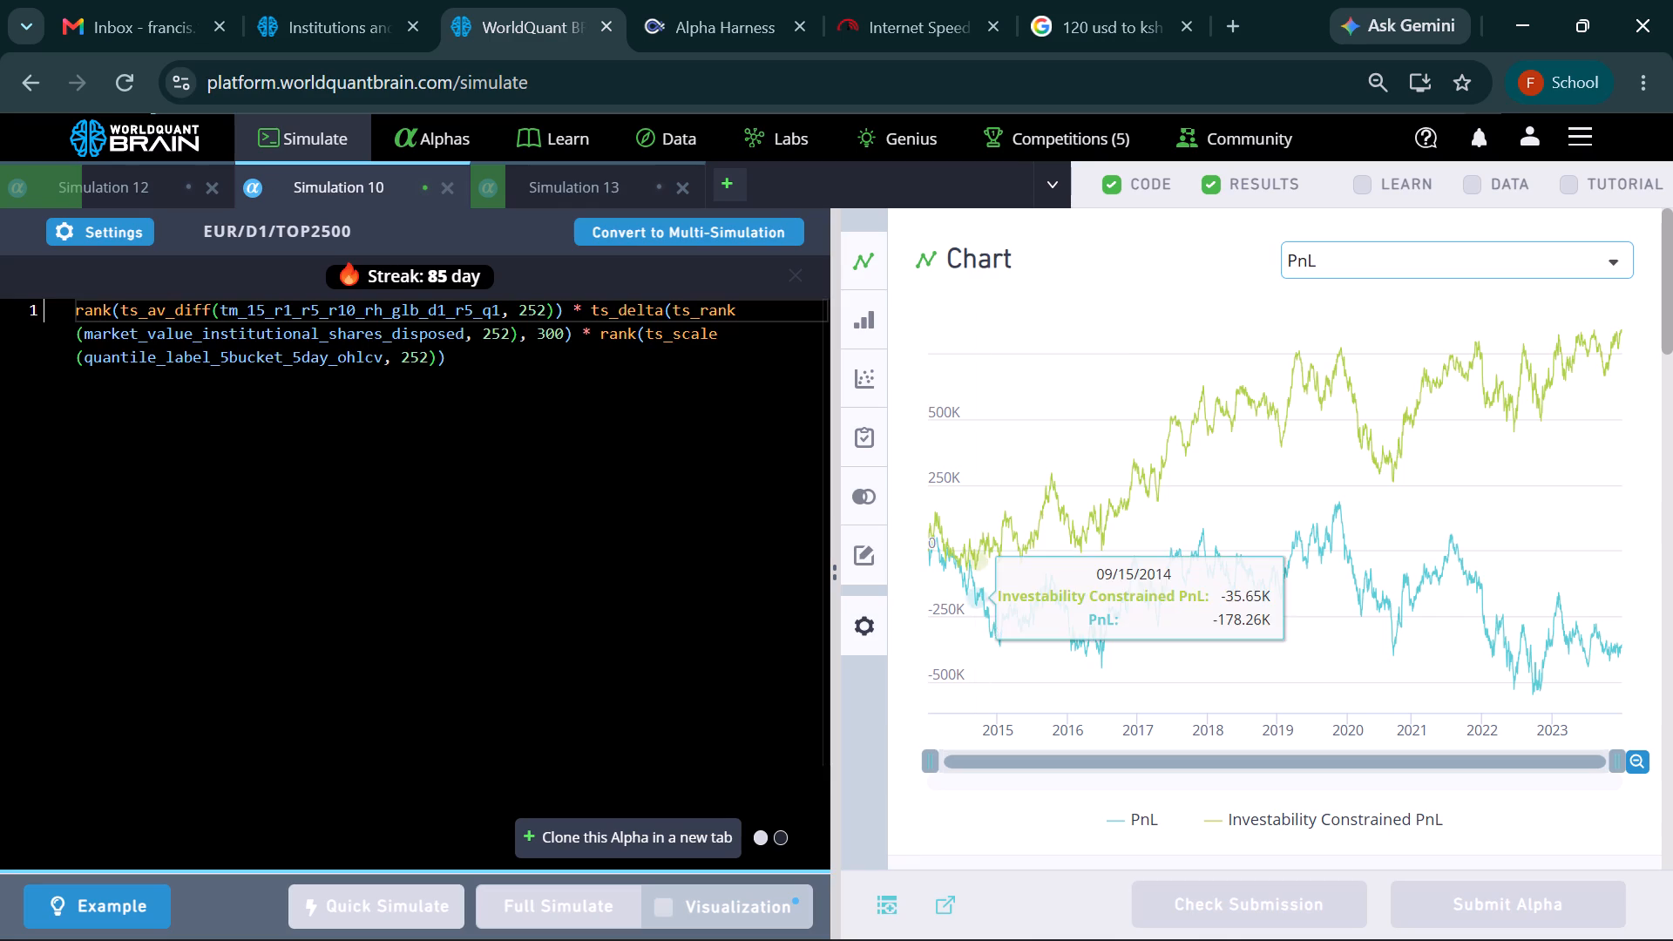
left_click(659, 301)
key("Right")
key("BackSpace")
key("BackSpace")
key("BackSpace")
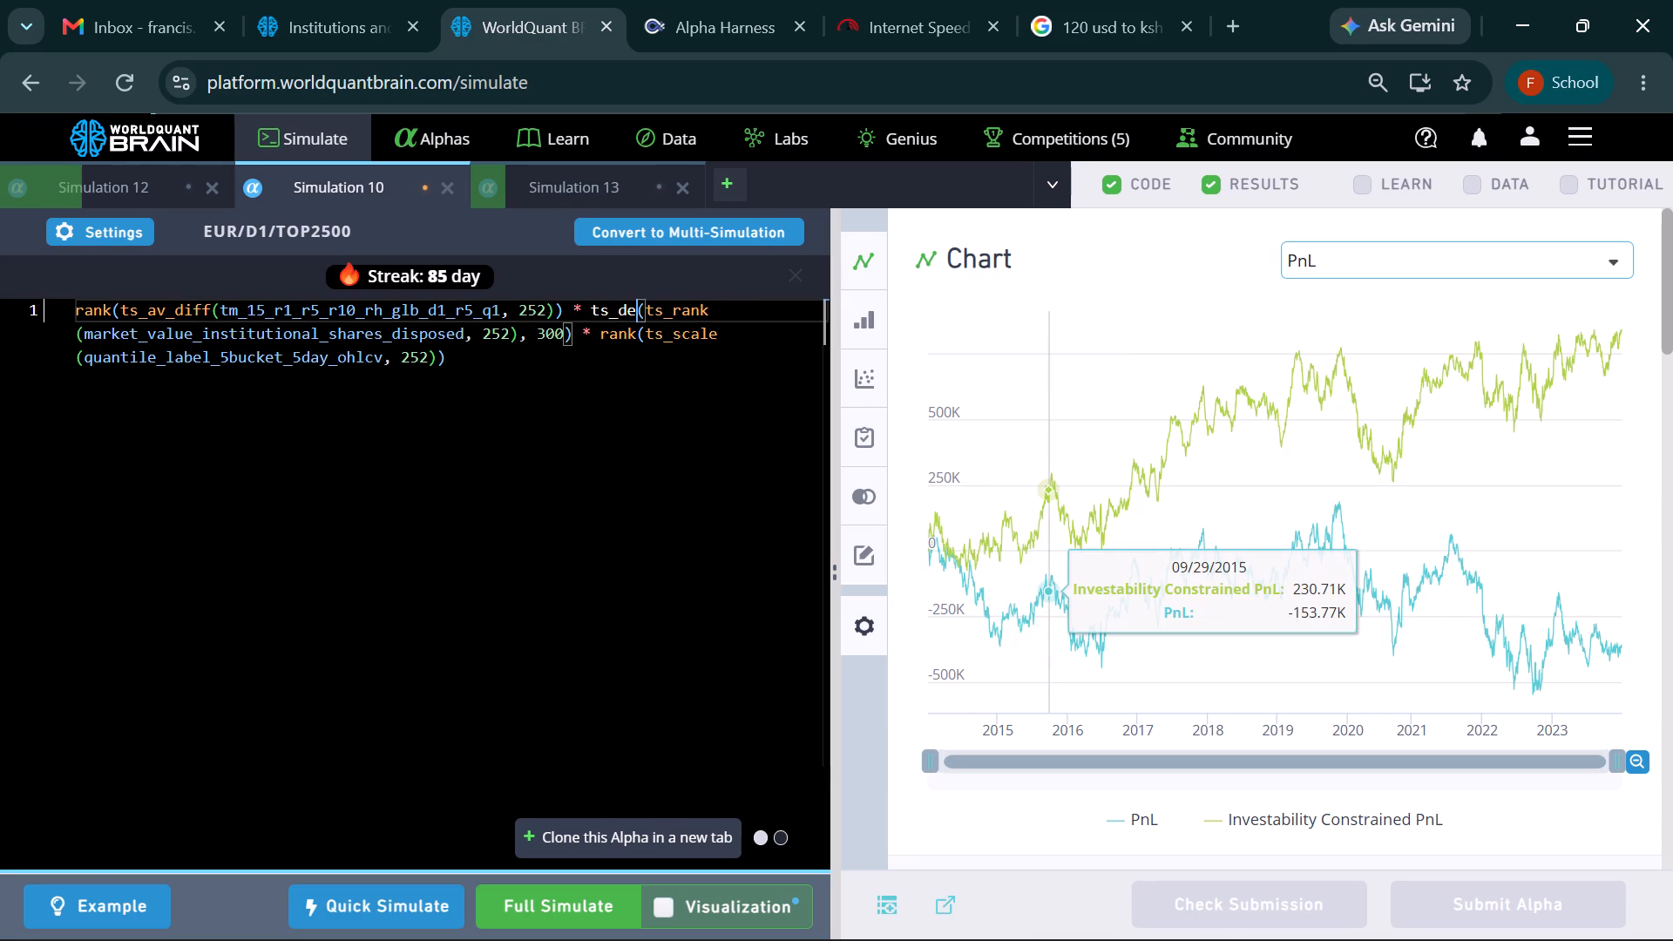
key("BackSpace")
key("BackSpace")
type("rank")
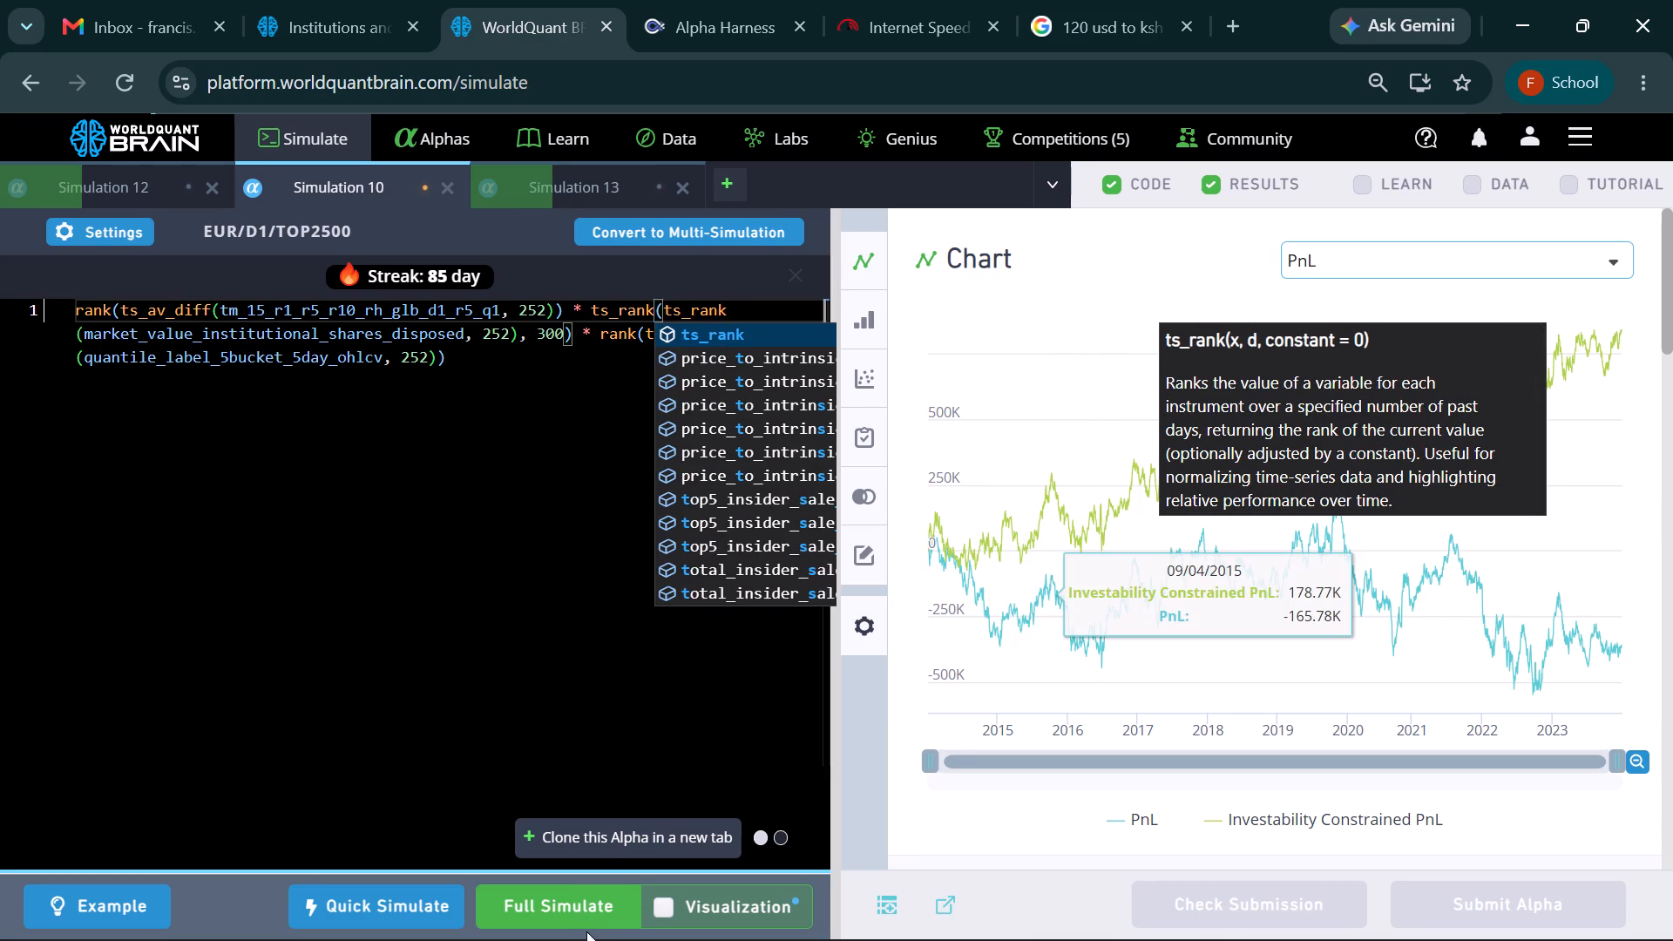
left_click(590, 917)
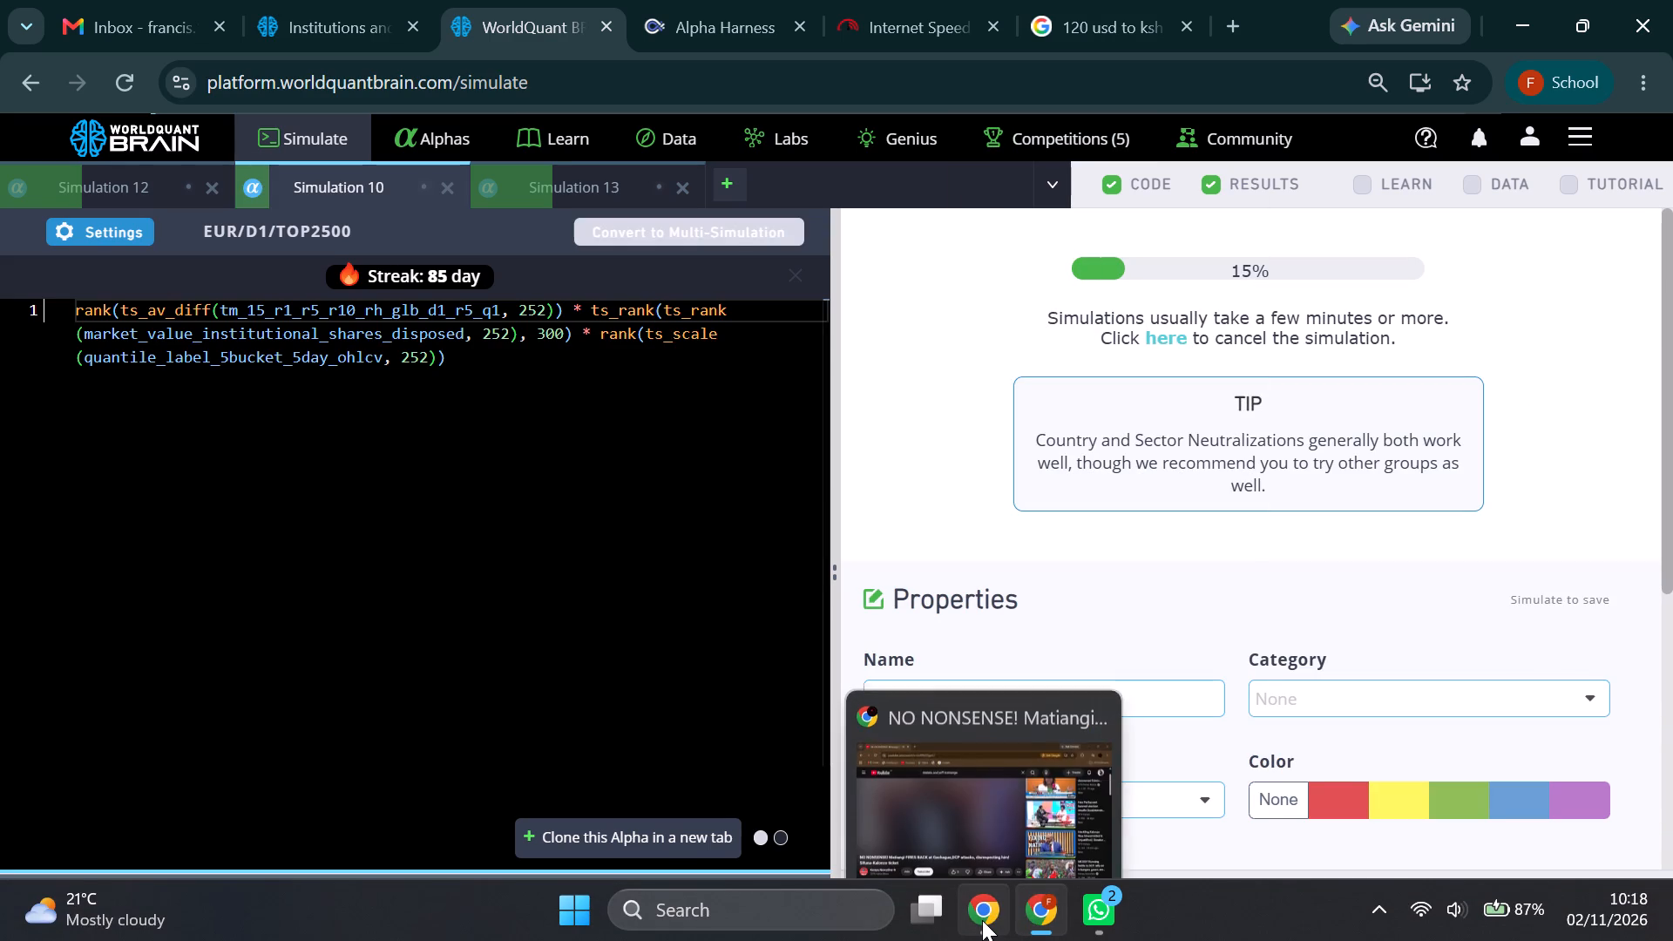
Switch to the YouTube window, browse the suggested videos and play Nation Alert TV's Matiang'i video, followed by Balindiway Media's Gachagua video.
left_click(982, 919)
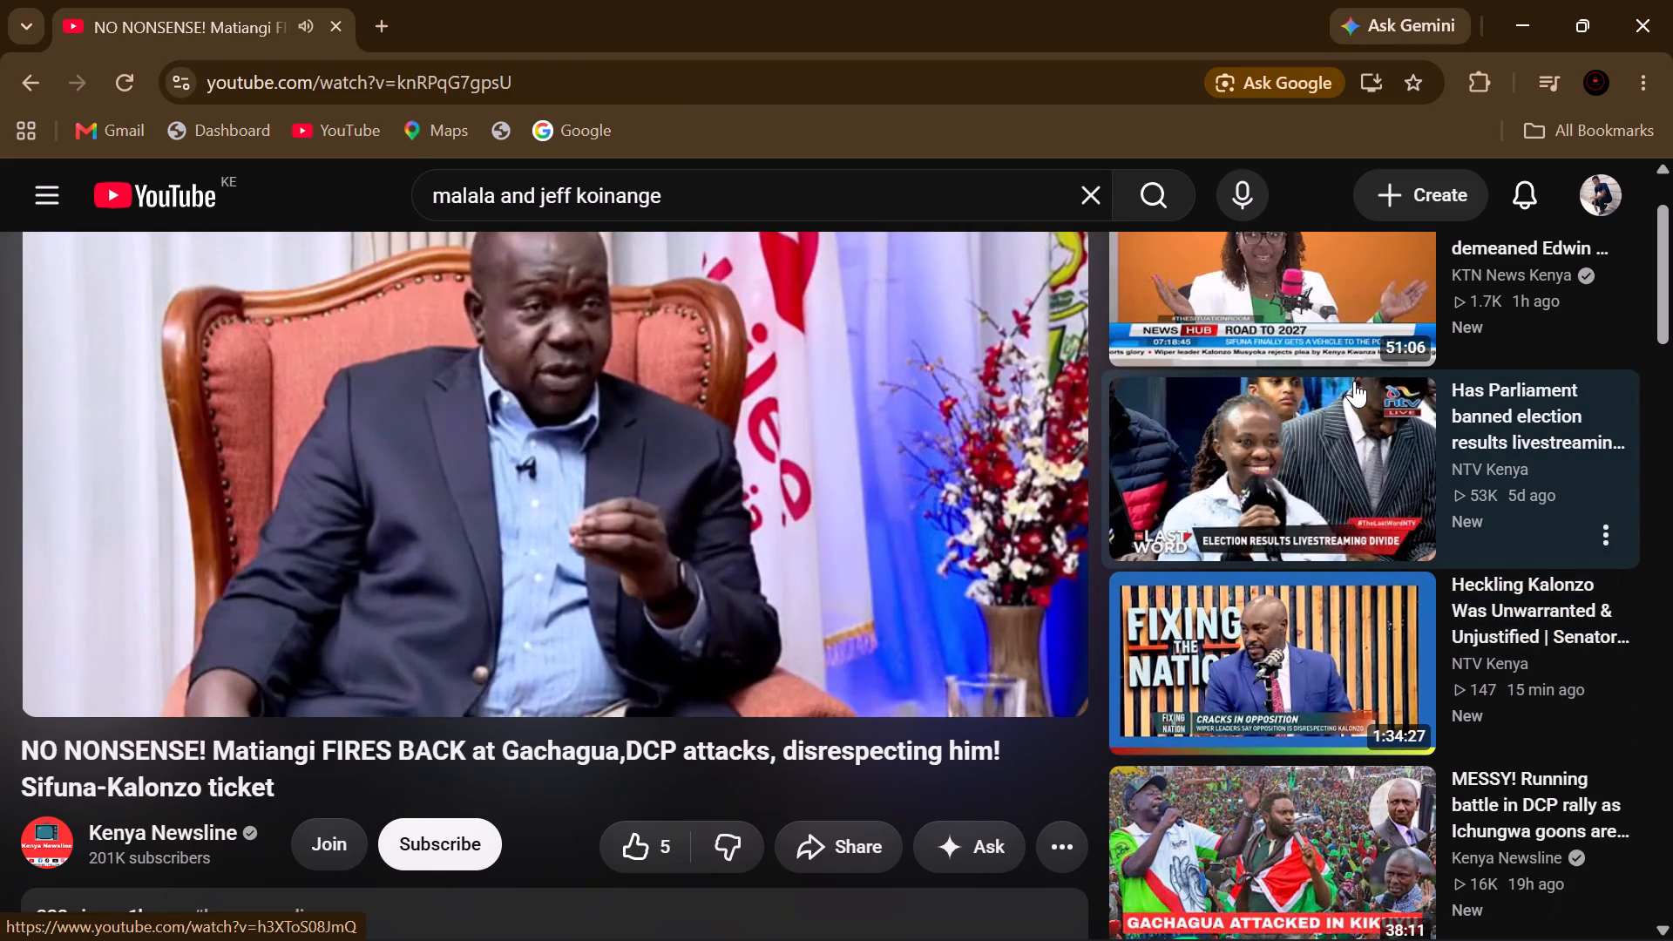
scroll(1309, 511, "down", 4)
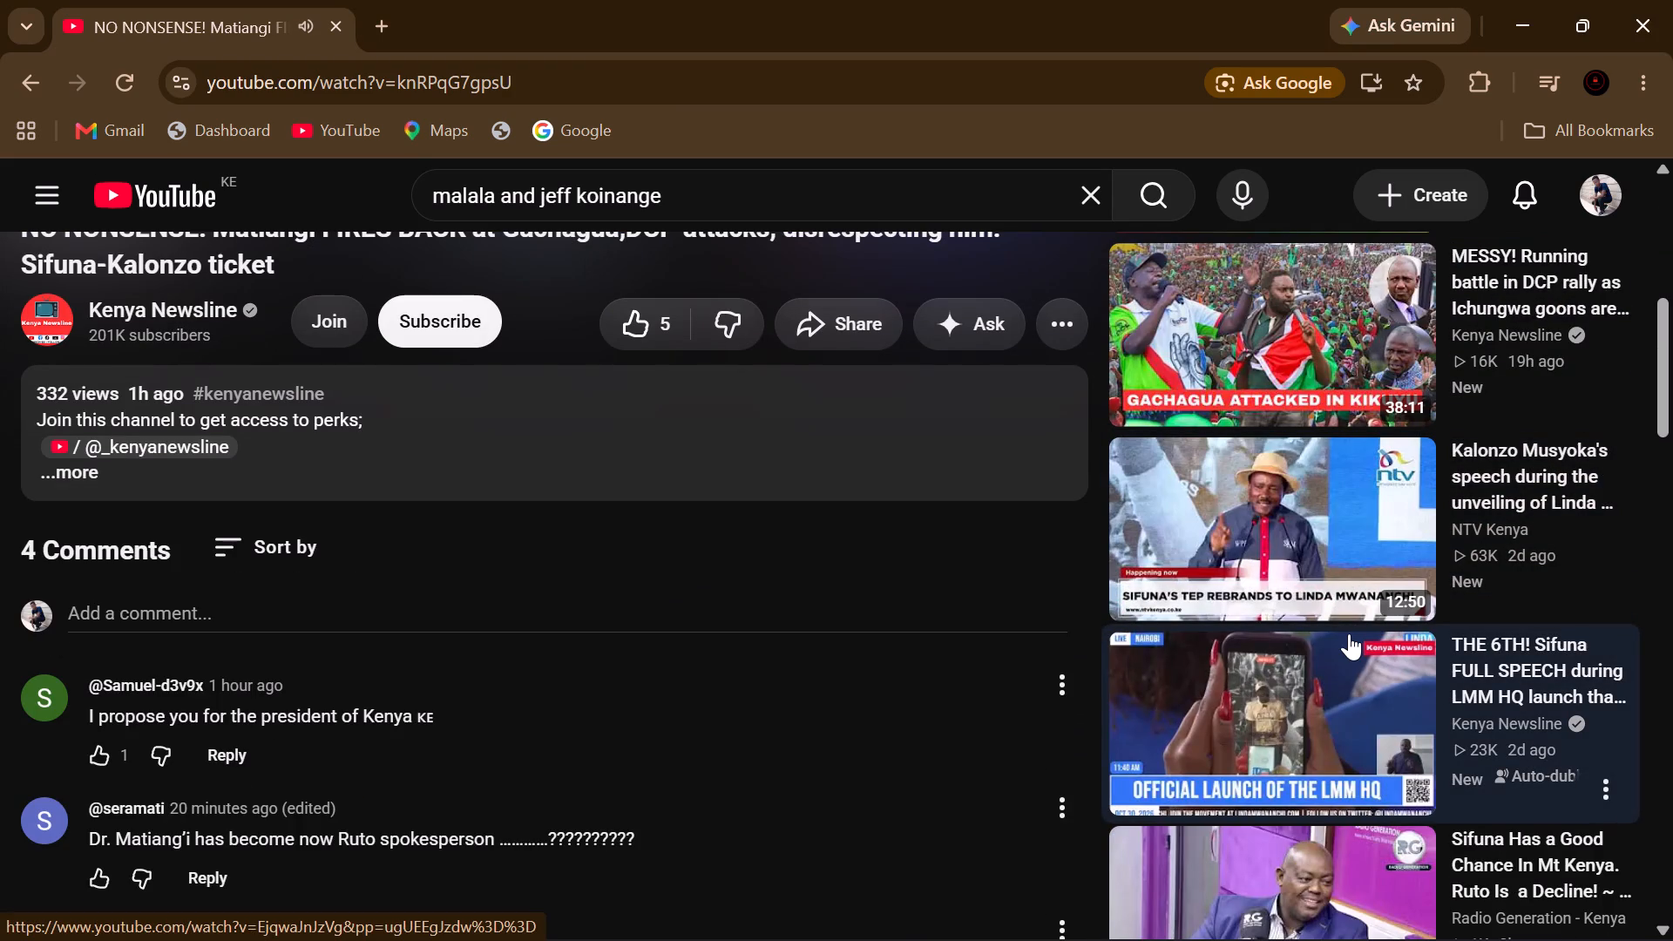
scroll(1349, 649, "down", 2)
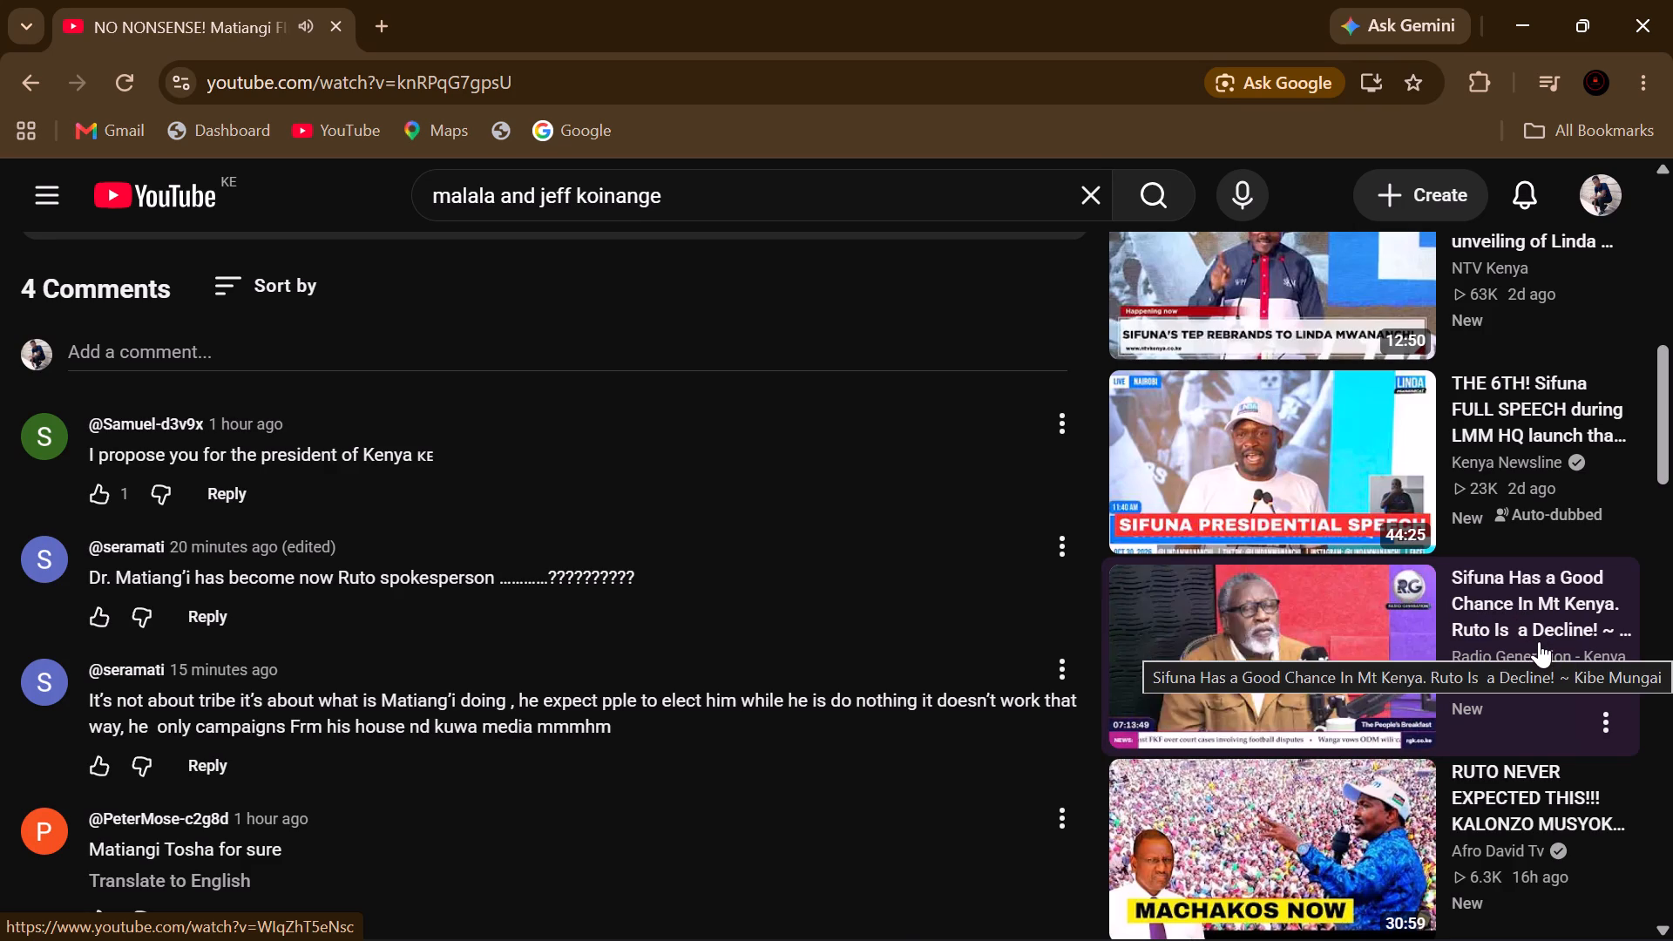
scroll(1464, 686, "down", 3)
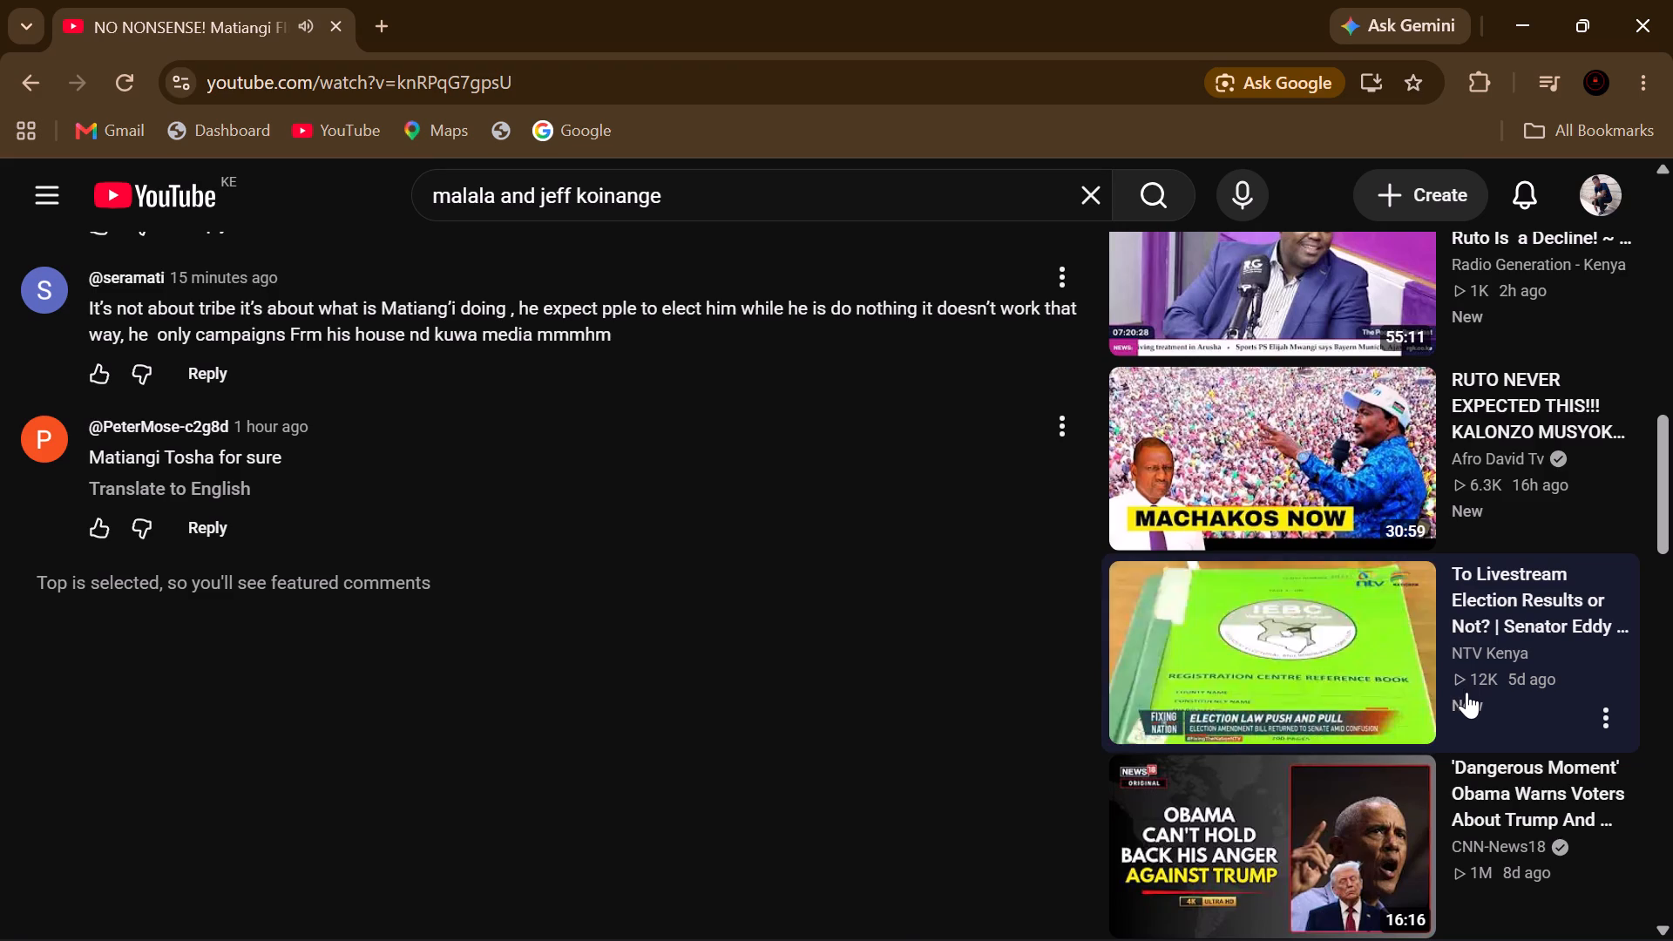
scroll(1403, 765, "down", 3)
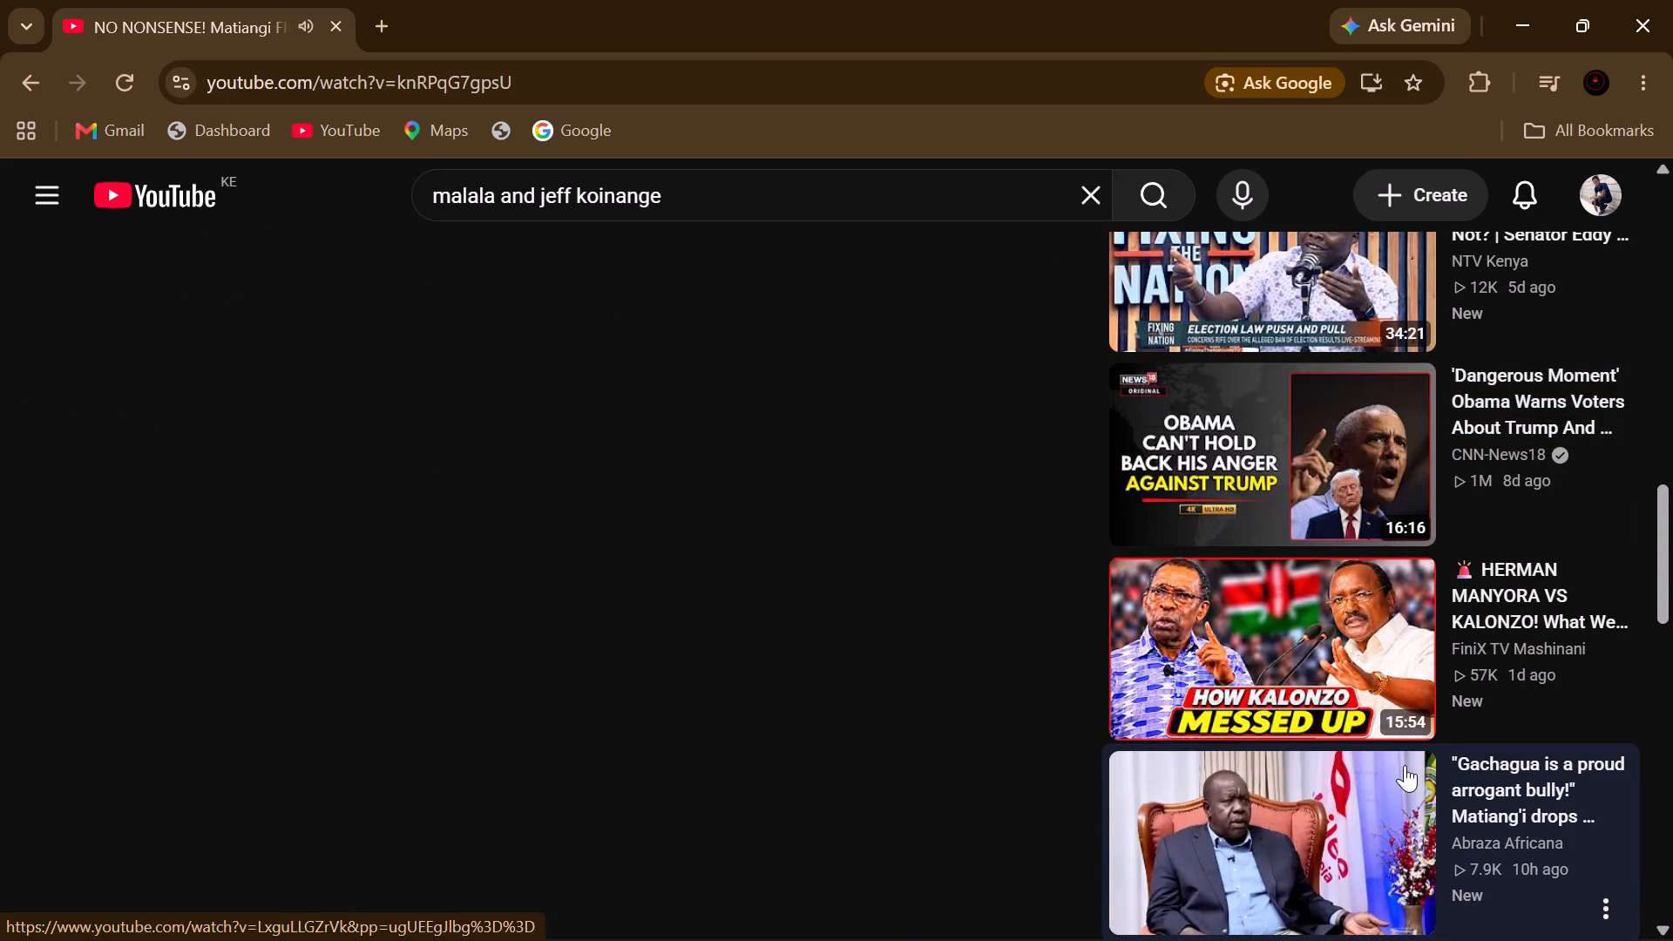
scroll(1281, 624, "up", 15)
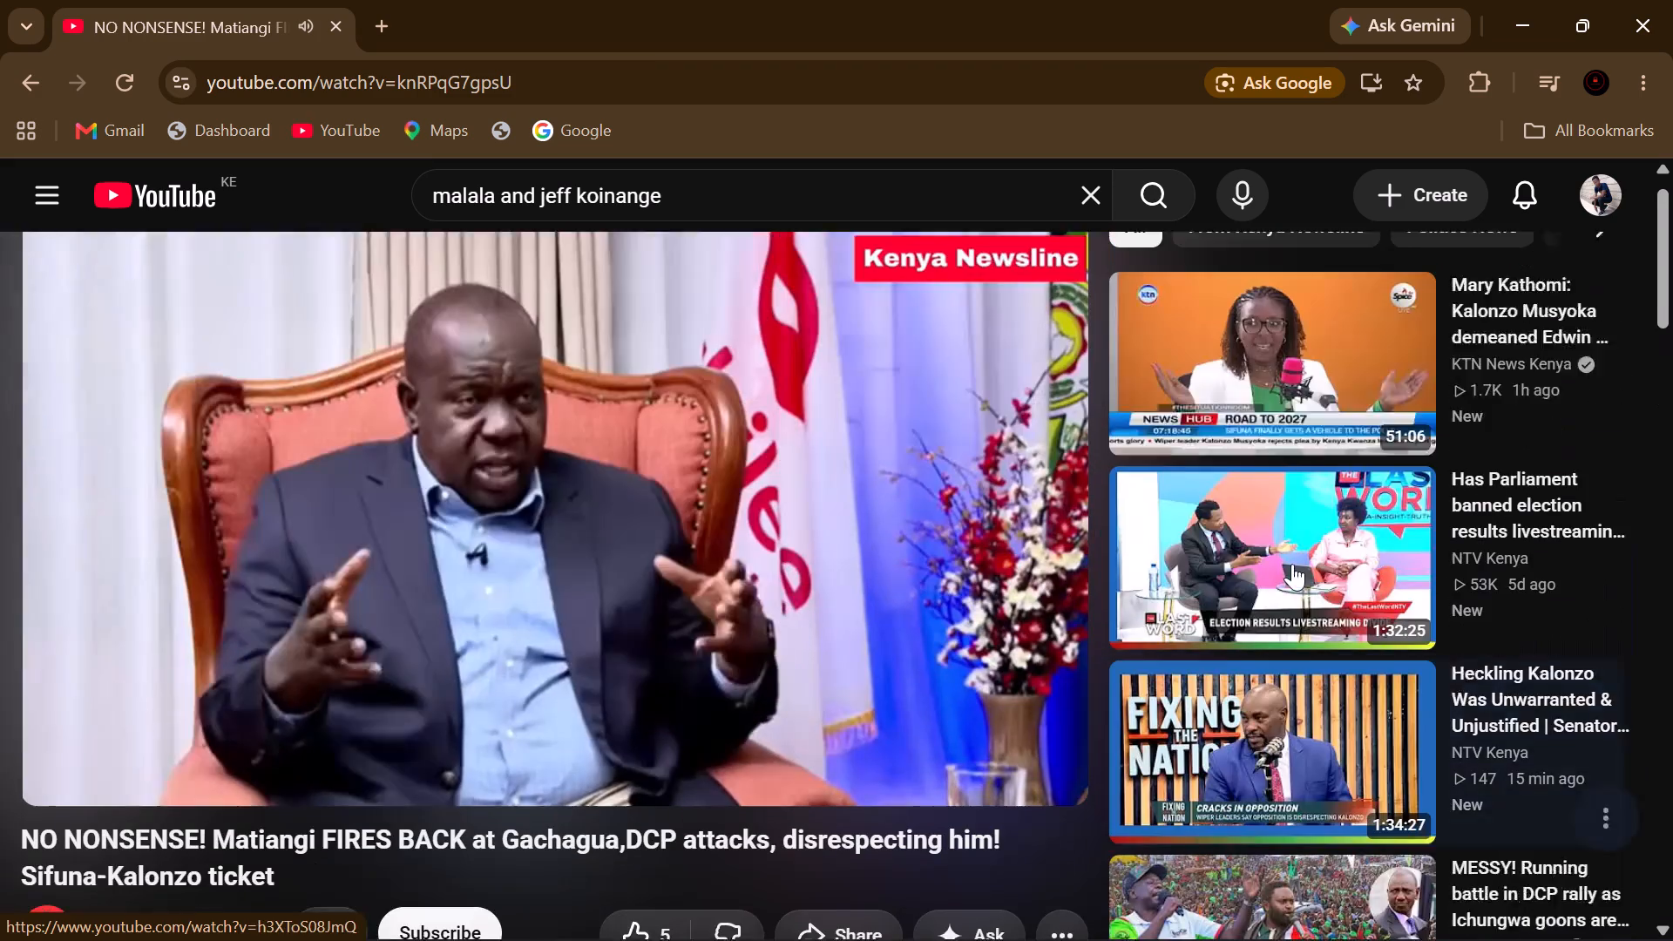
scroll(1292, 564, "up", 6)
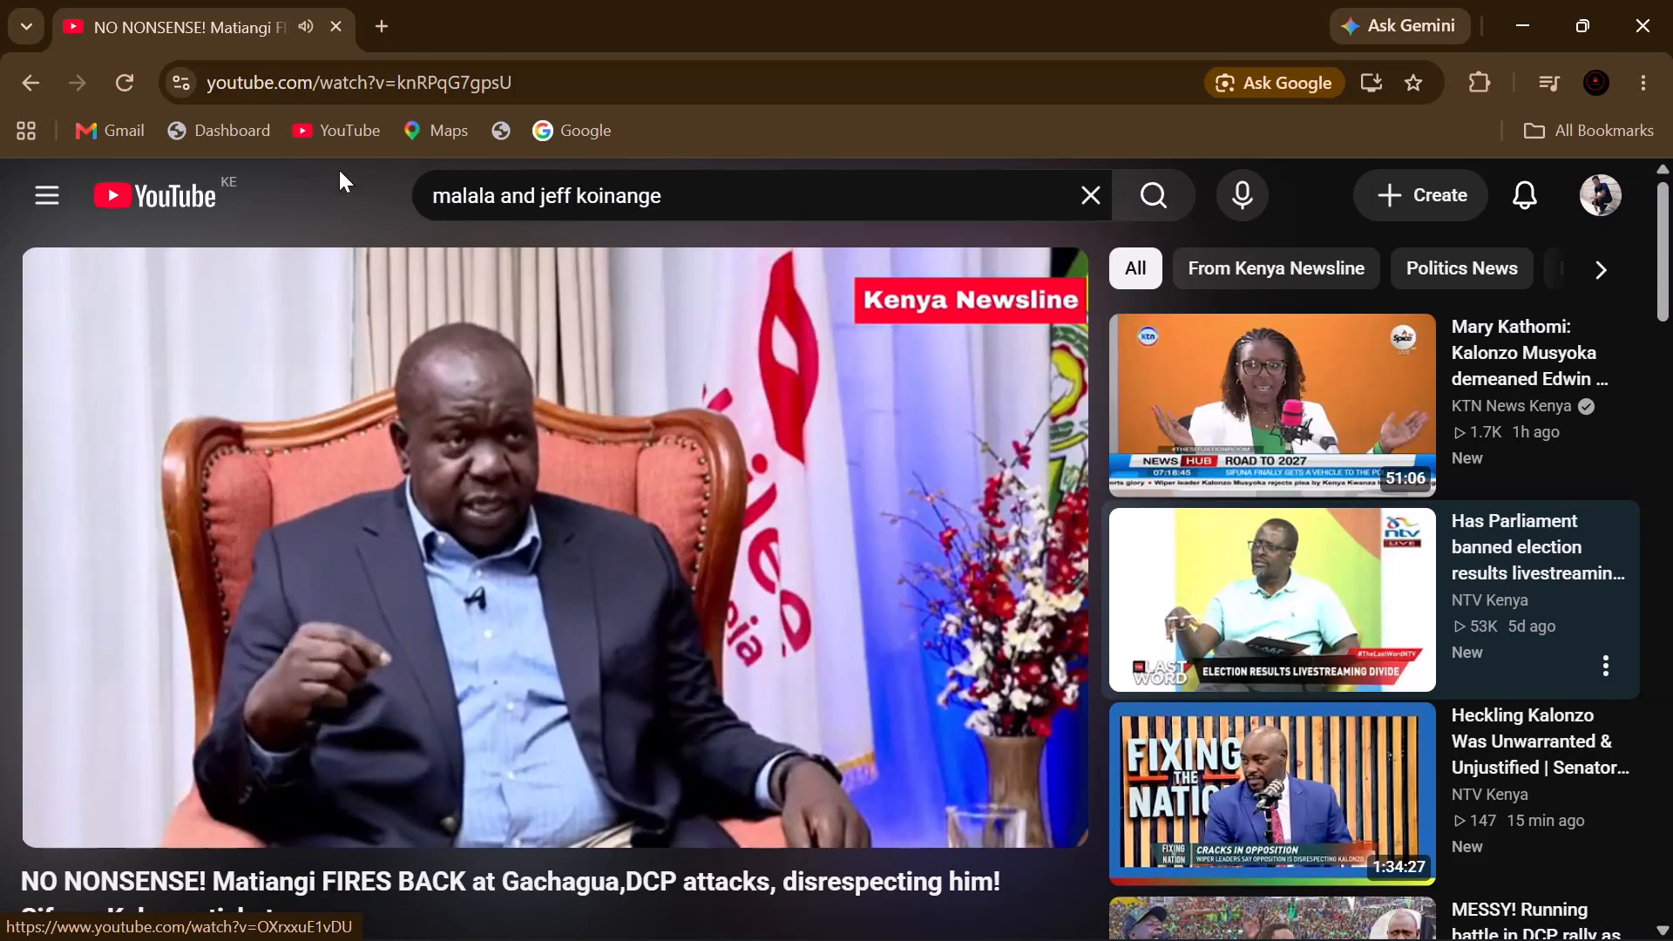
left_click(118, 89)
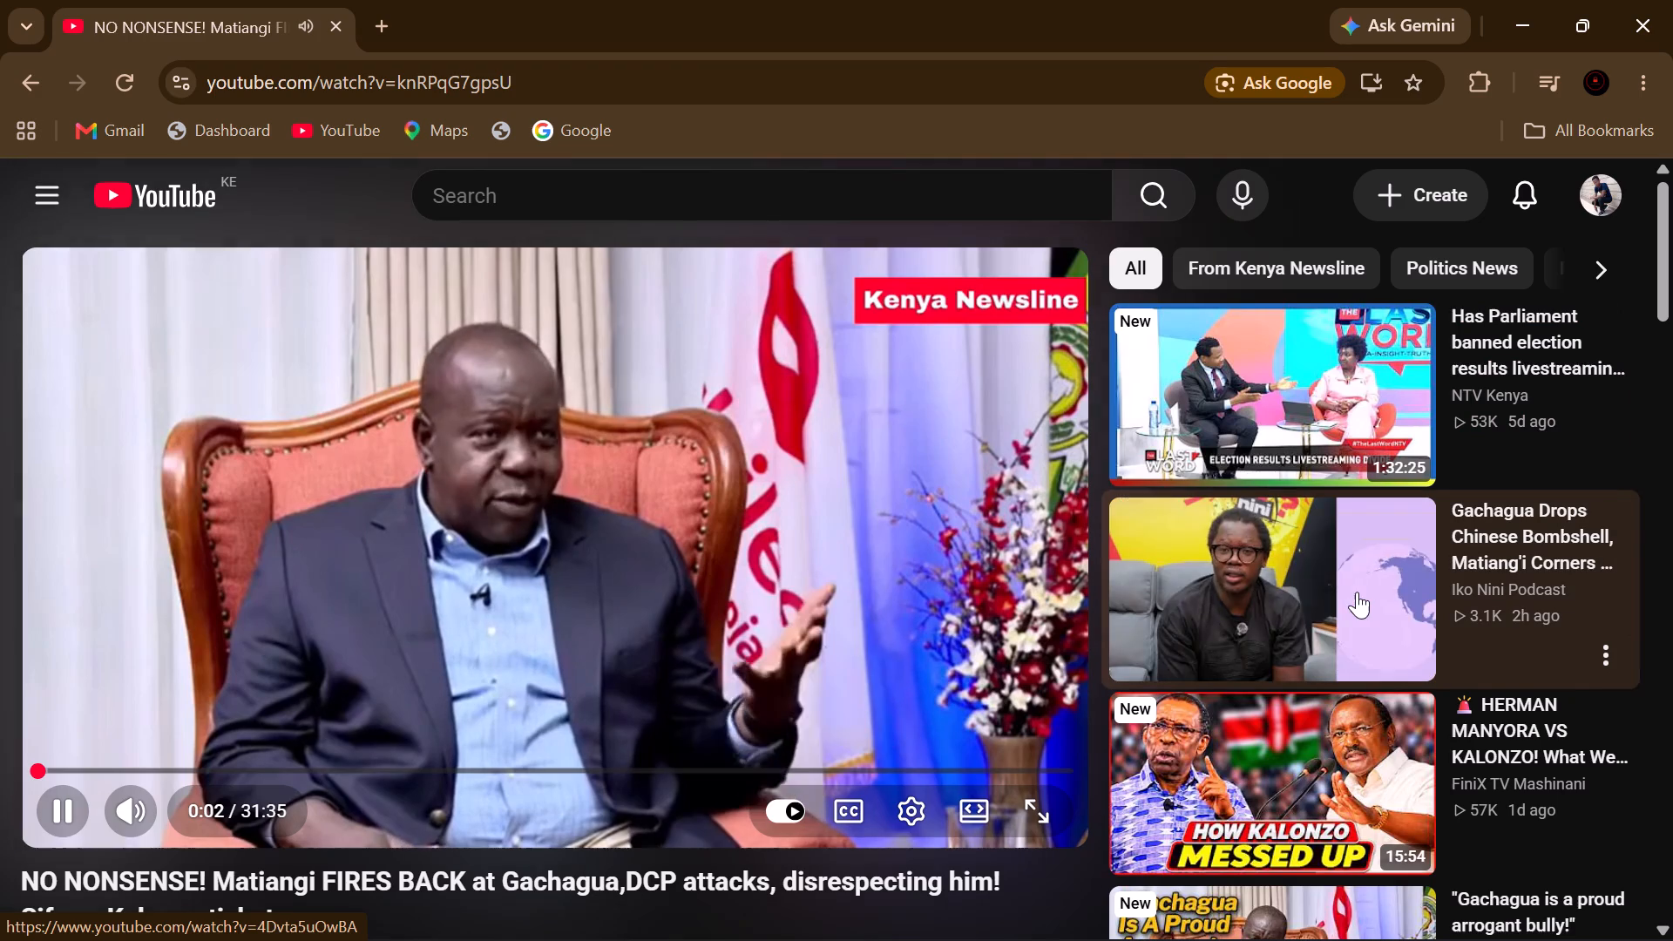
scroll(1357, 592, "down", 7)
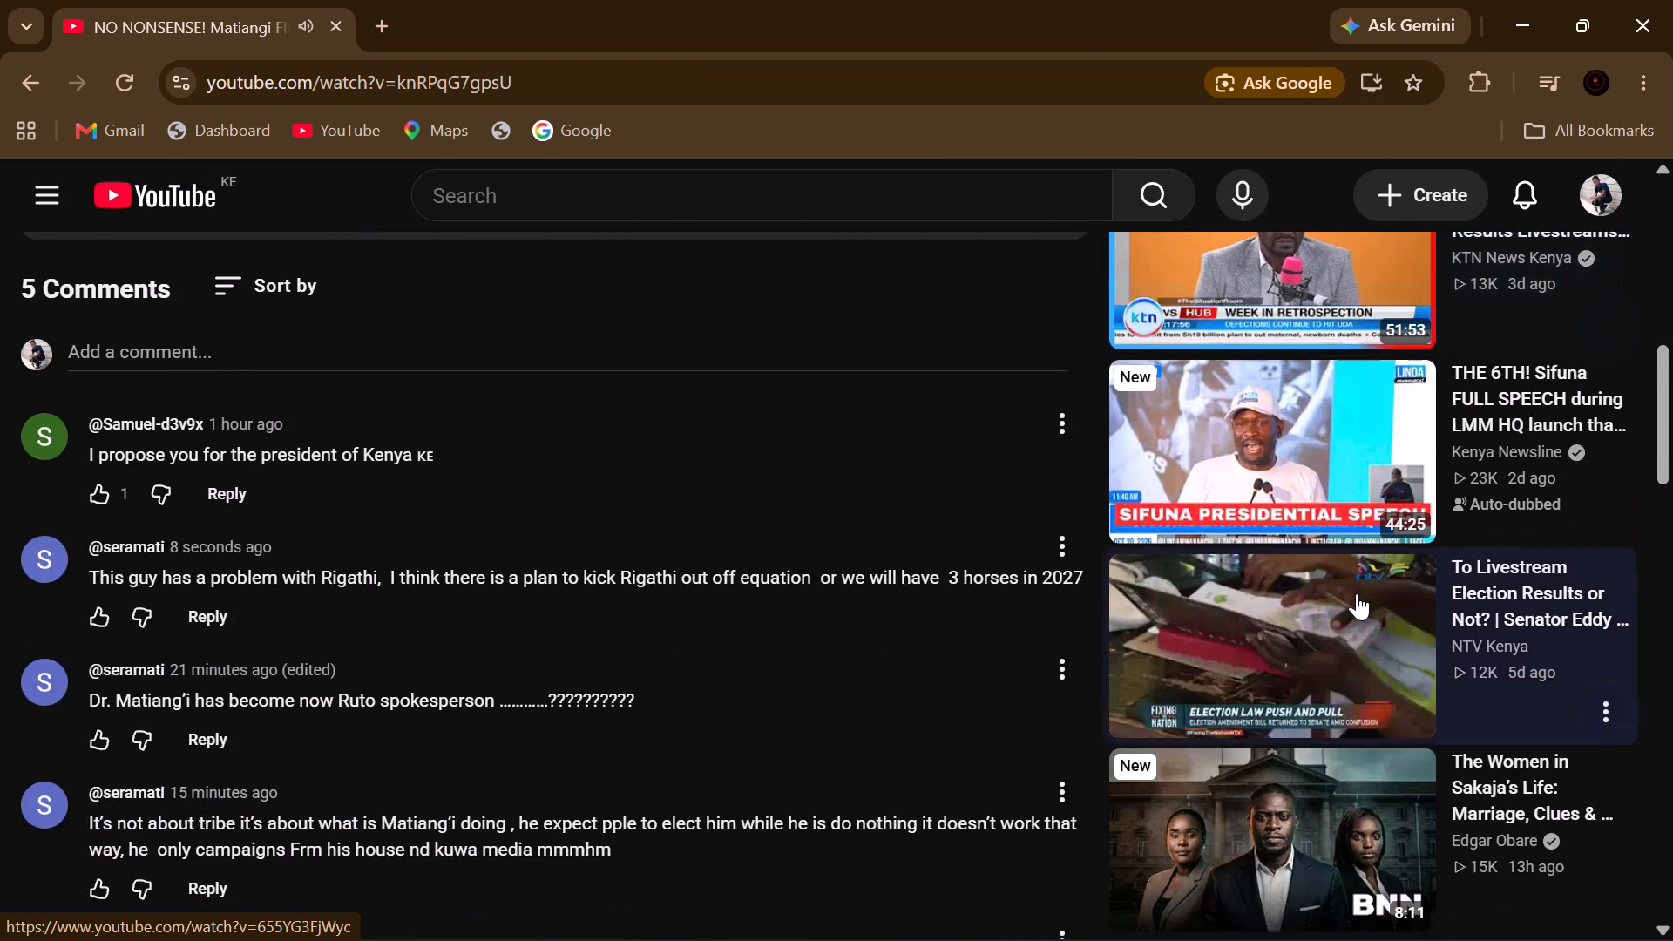
scroll(1357, 593, "down", 4)
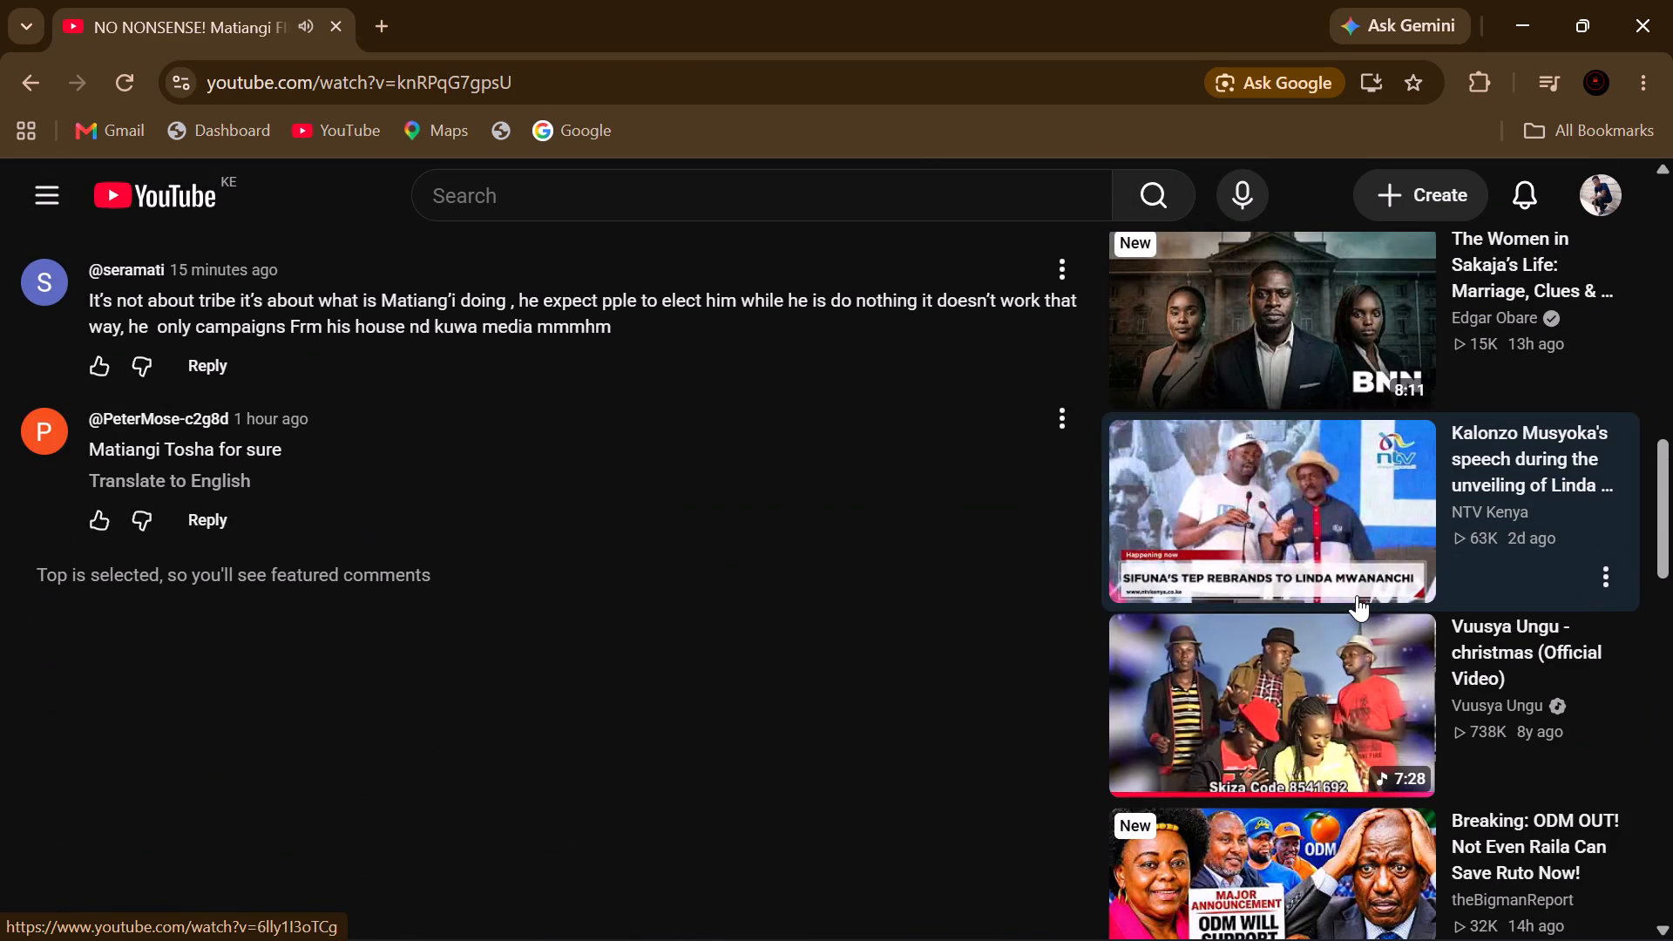
scroll(1357, 595, "down", 4)
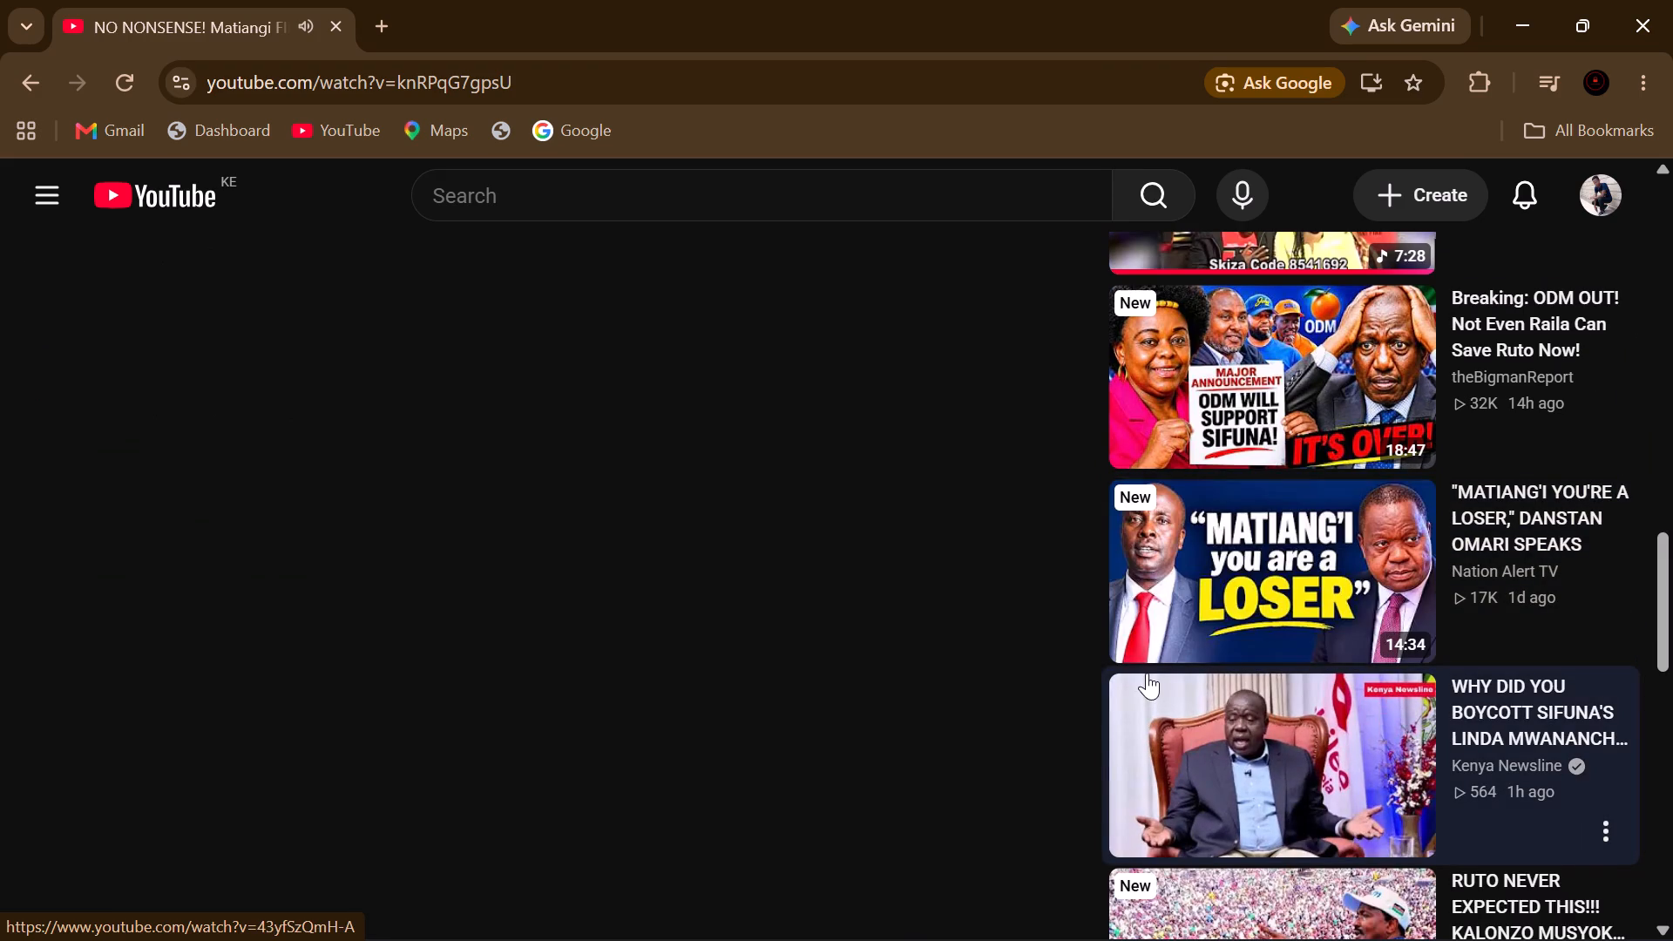
left_click(1297, 575)
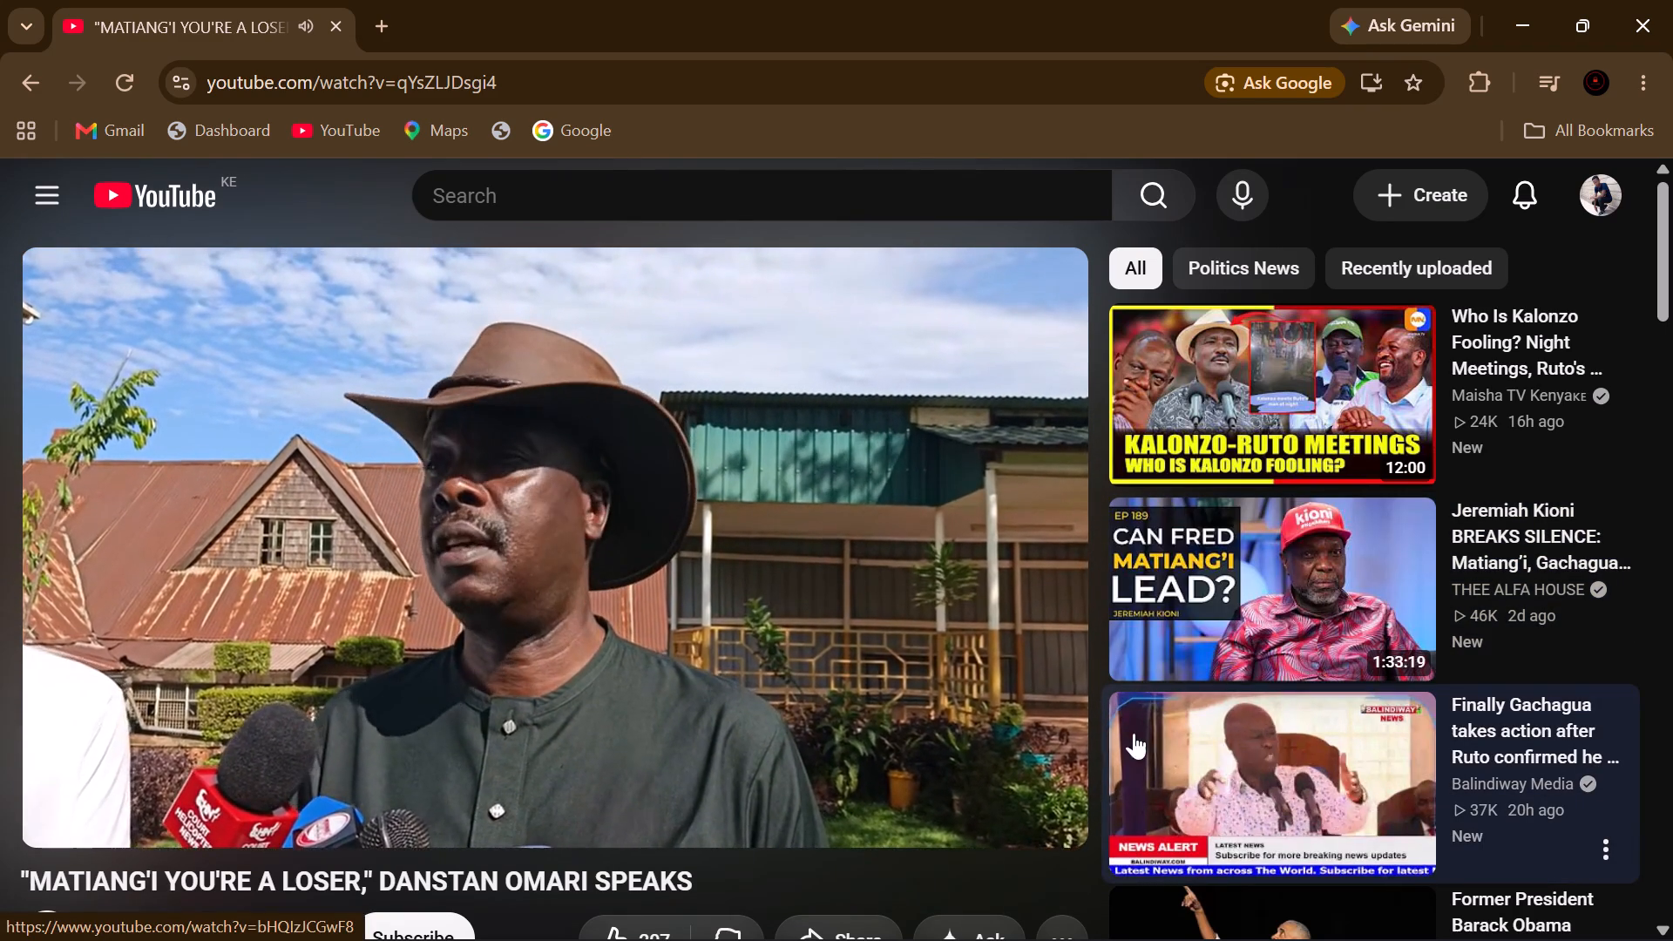
left_click(1233, 747)
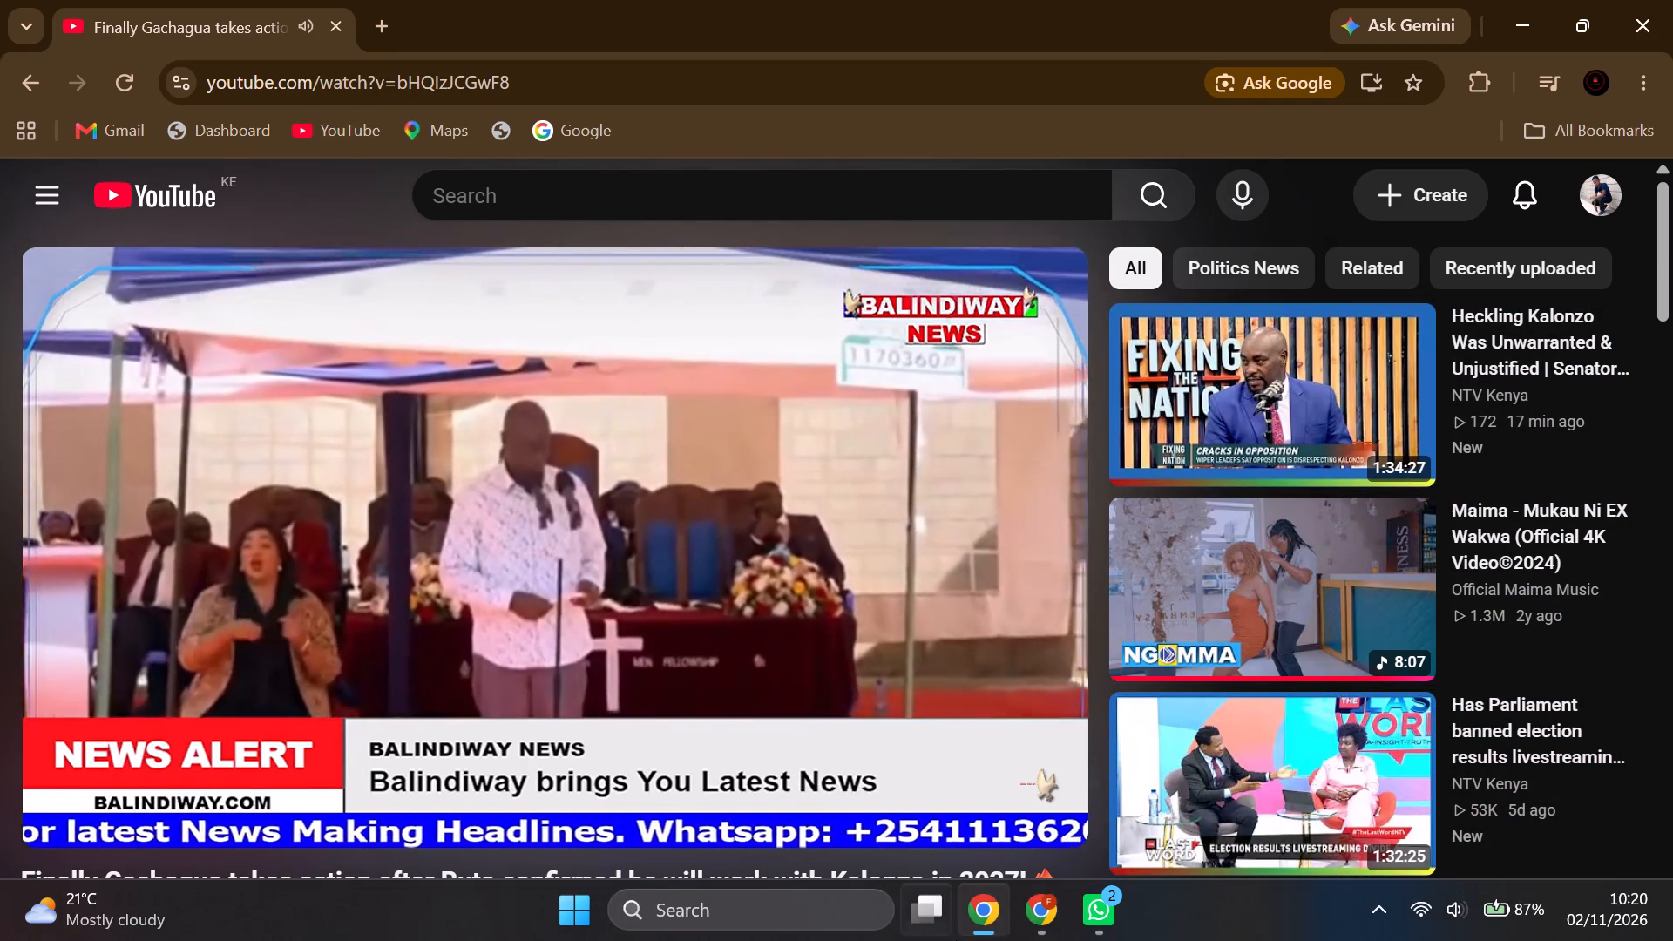
Switch back to BRAIN, review the Simulation 13 performance and testing warning, and run its Prod Correlation check.
left_click(1046, 895)
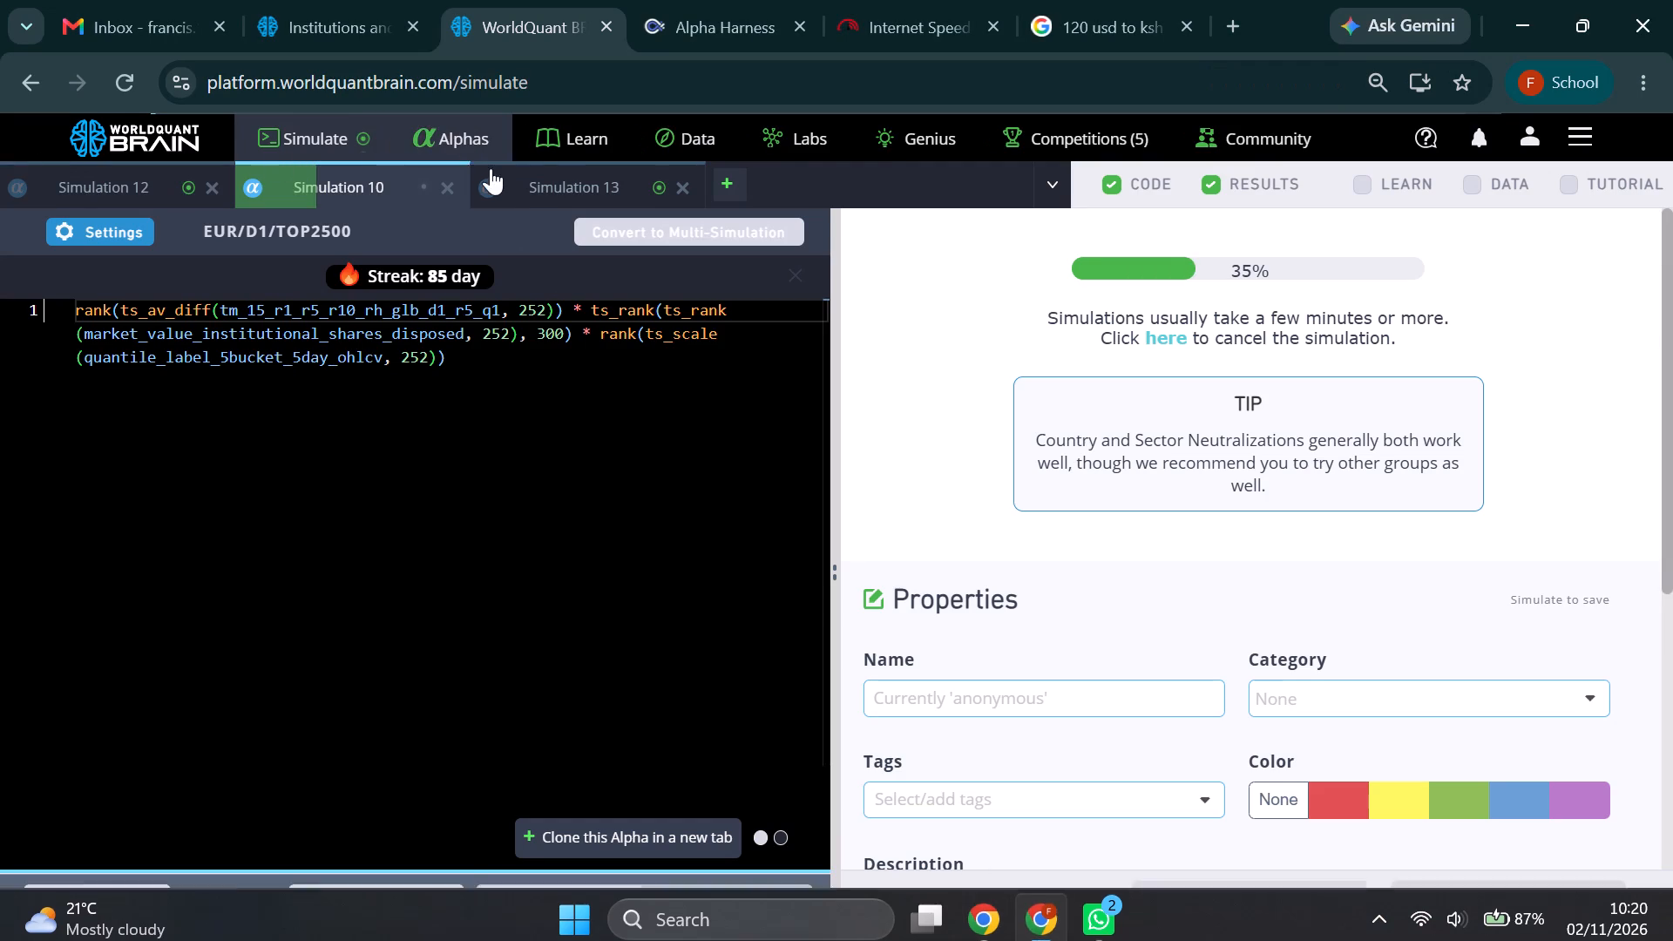
left_click(592, 193)
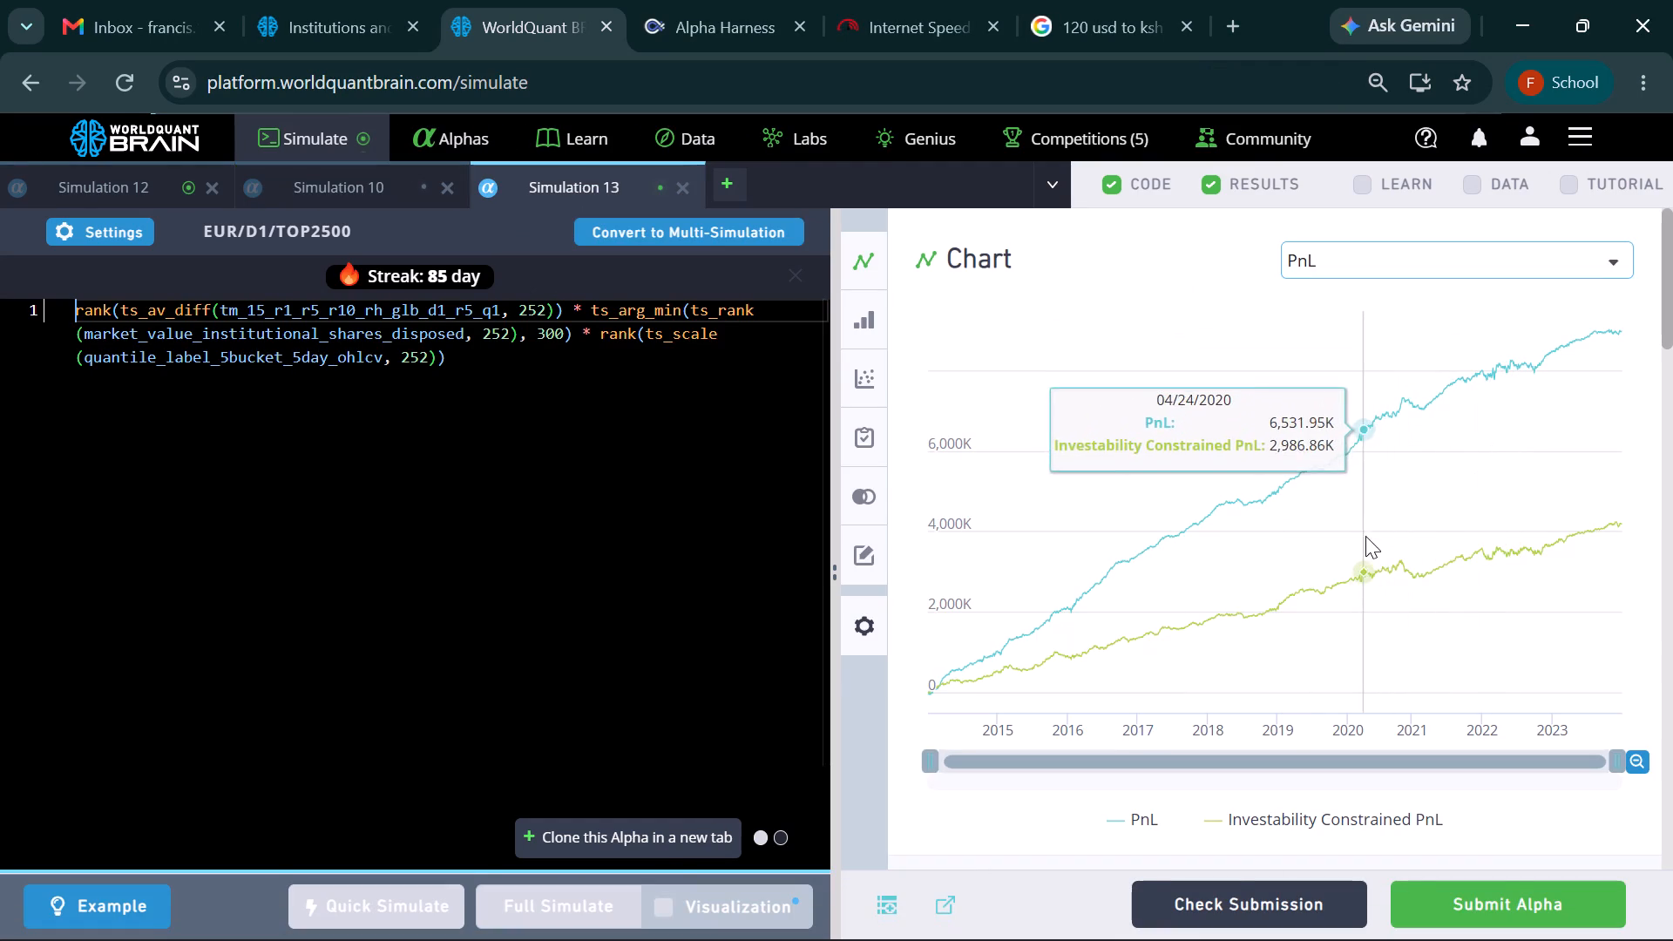
scroll(1484, 514, "down", 4)
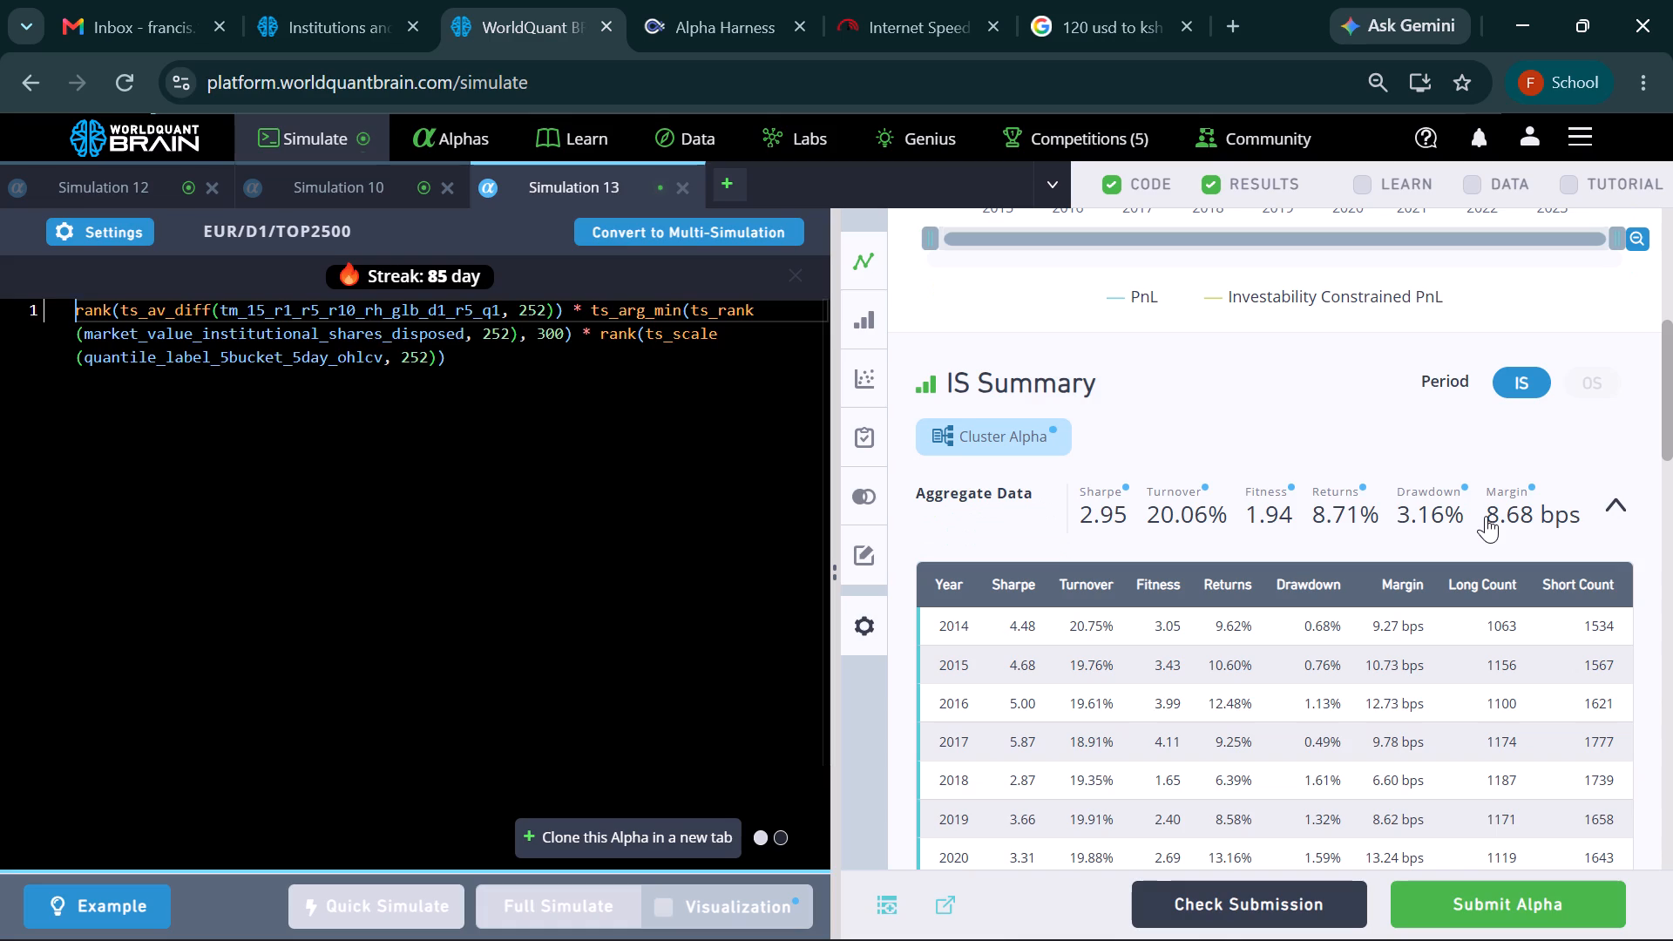
scroll(1486, 516, "down", 5)
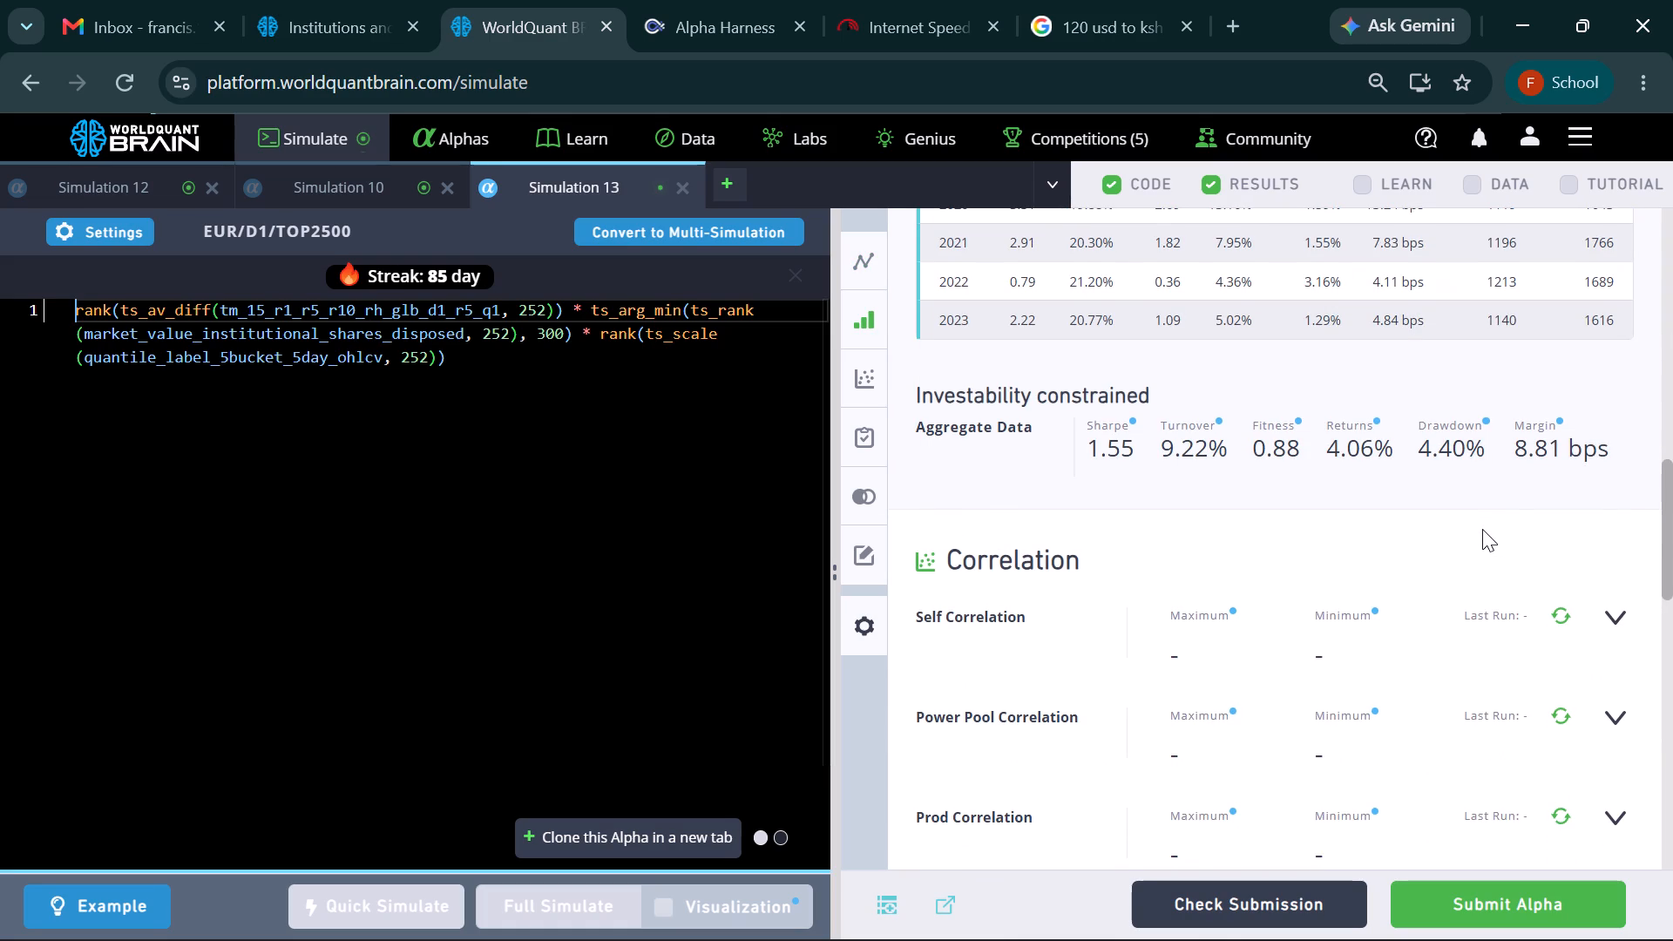
scroll(1304, 593, "down", 6)
scroll(1297, 624, "up", 1)
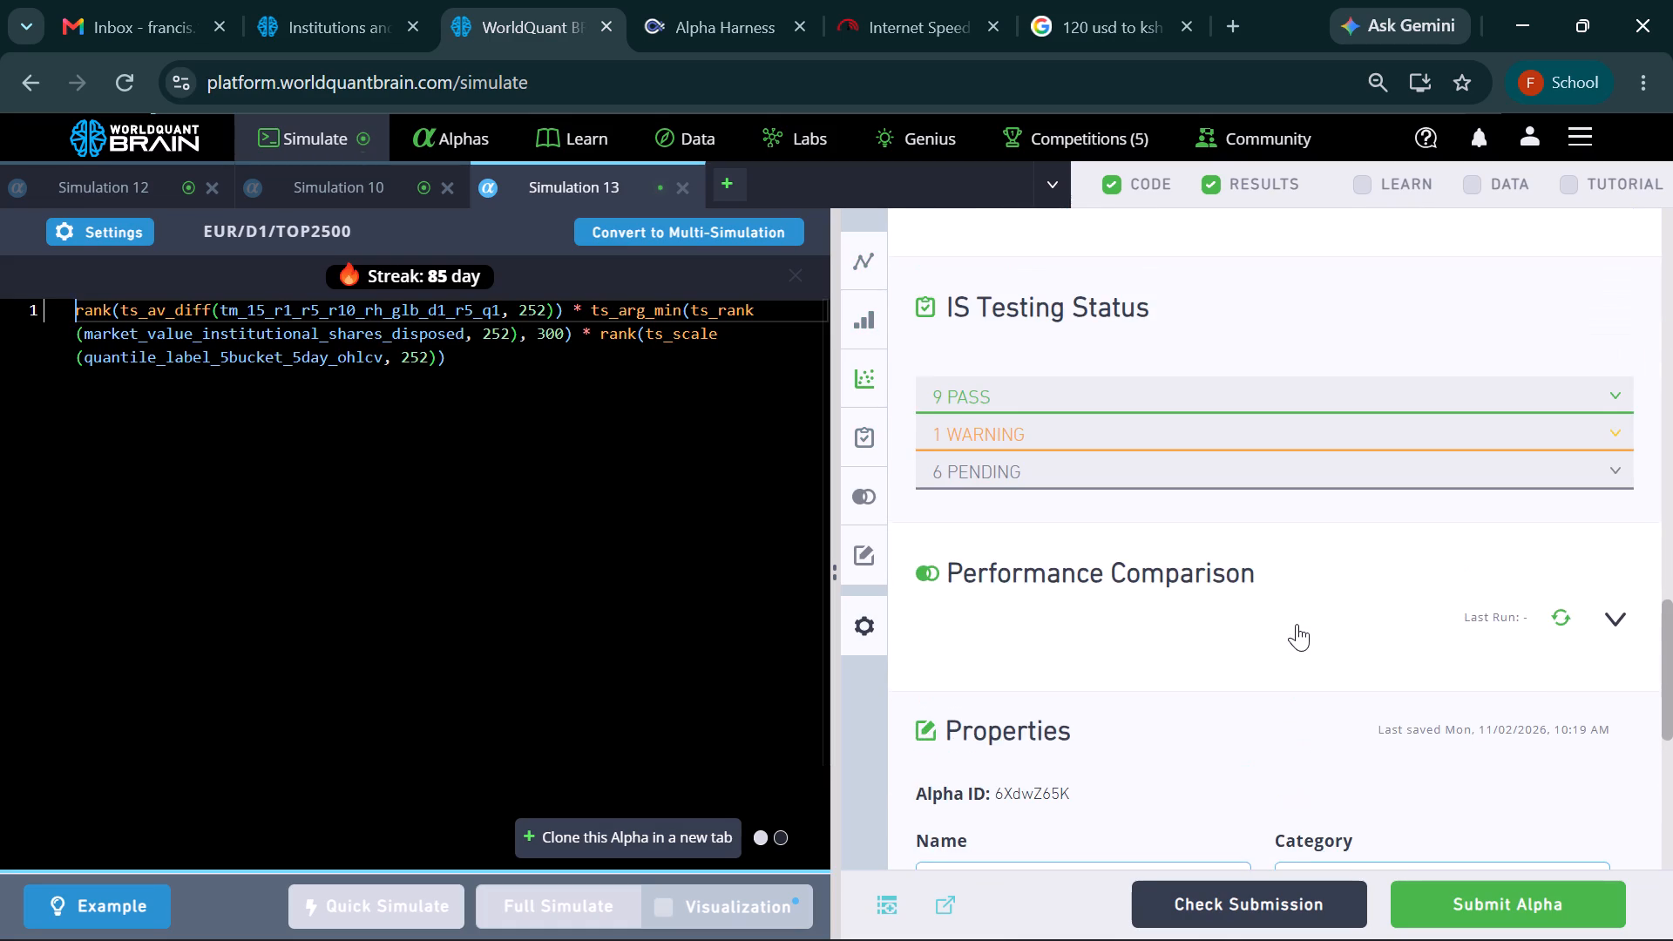
left_click(1300, 437)
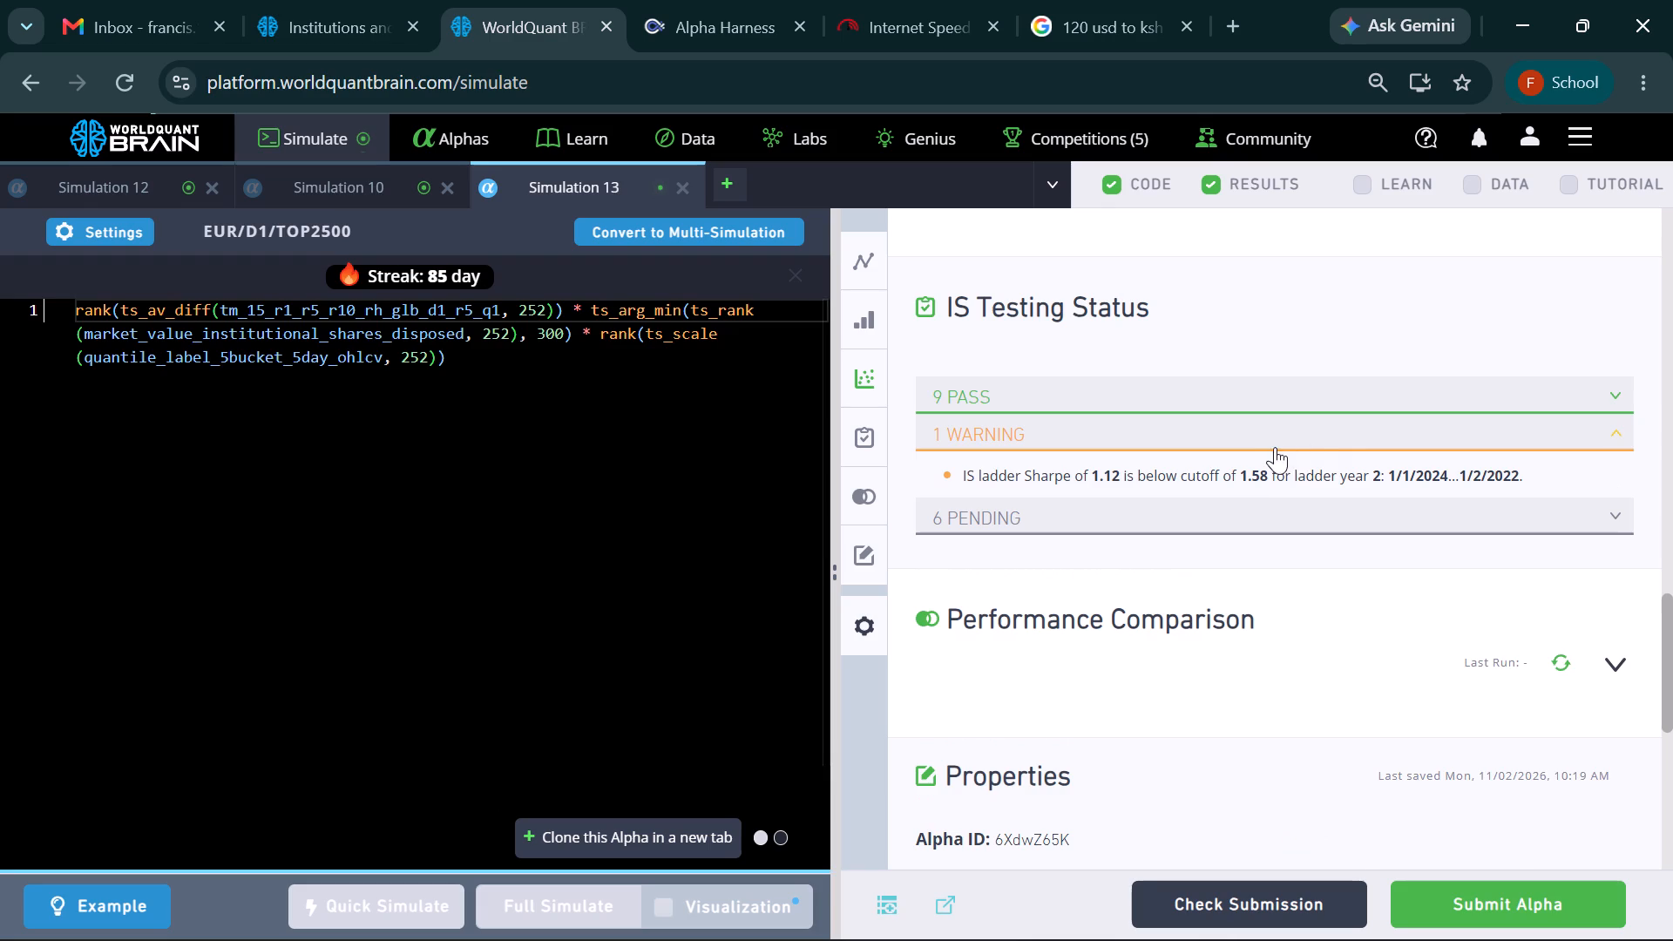
scroll(1377, 439, "up", 3)
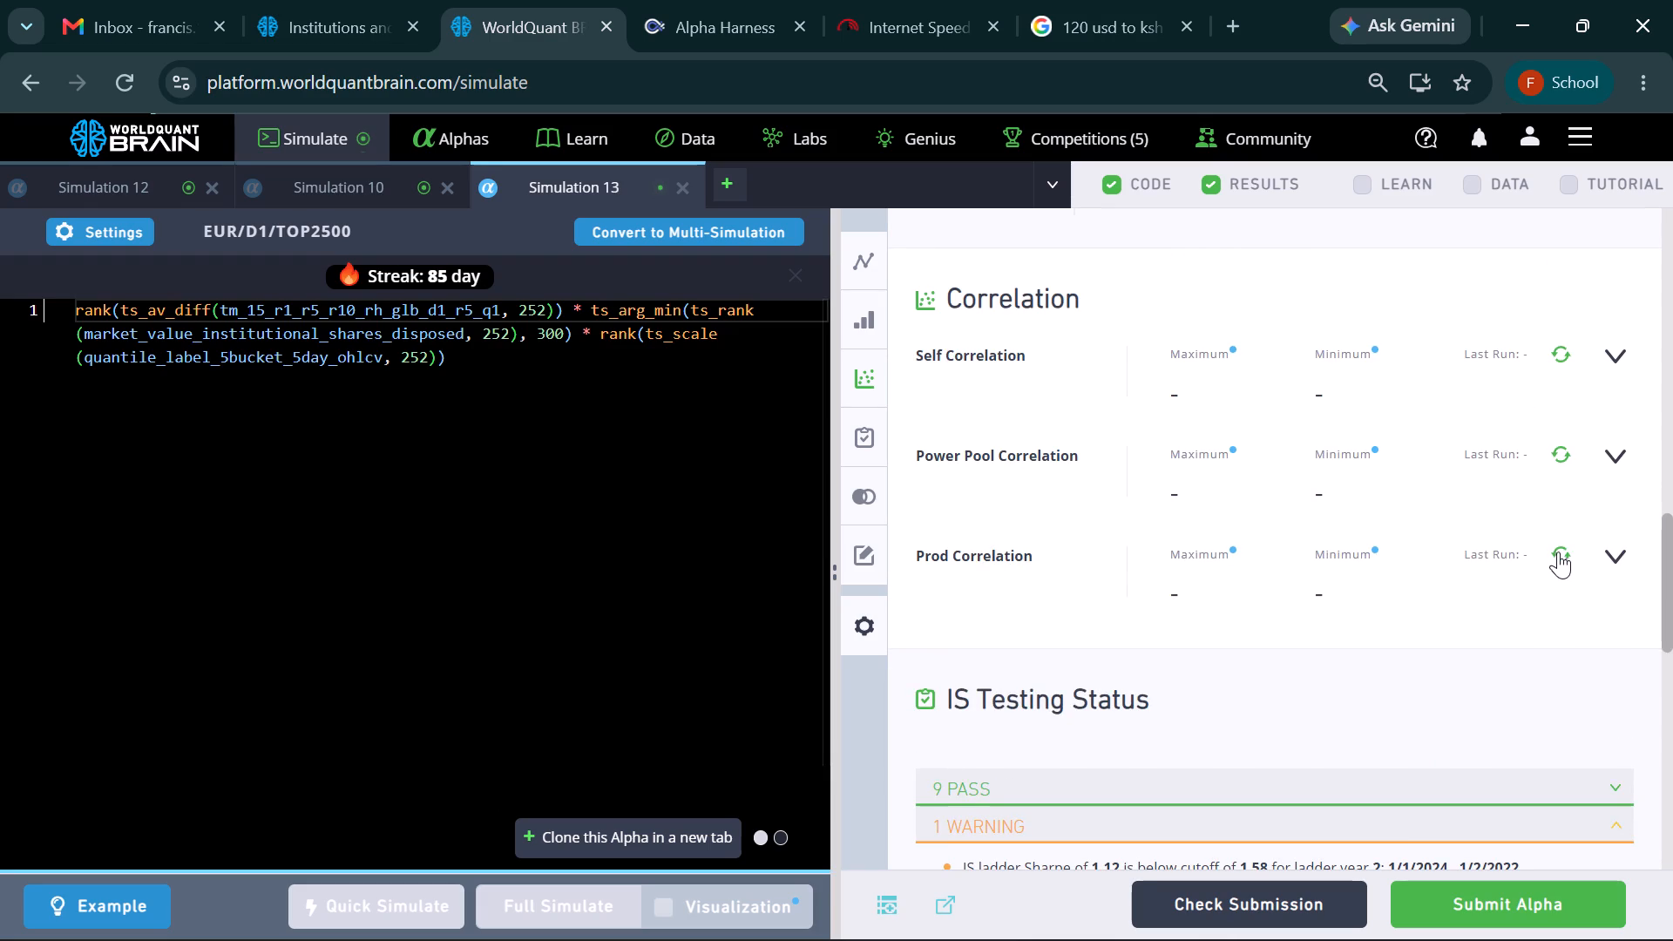
left_click(1561, 557)
Examine the warning in the IS Testing Status of the Simulation 10 results.
left_click(359, 186)
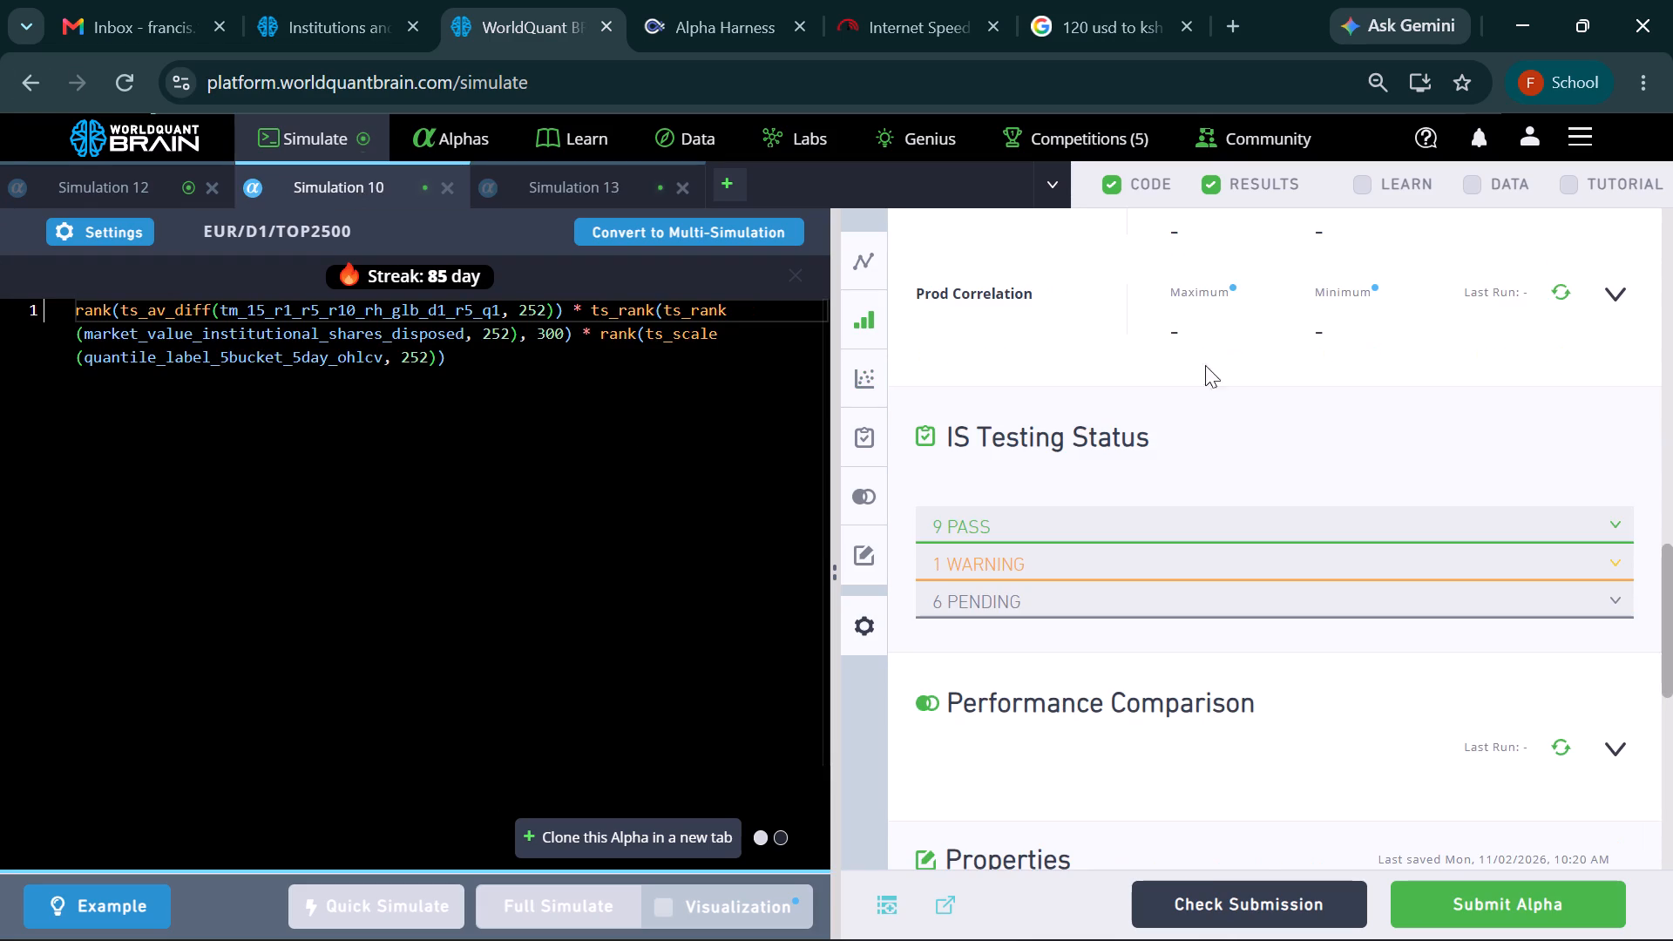
left_click(1157, 565)
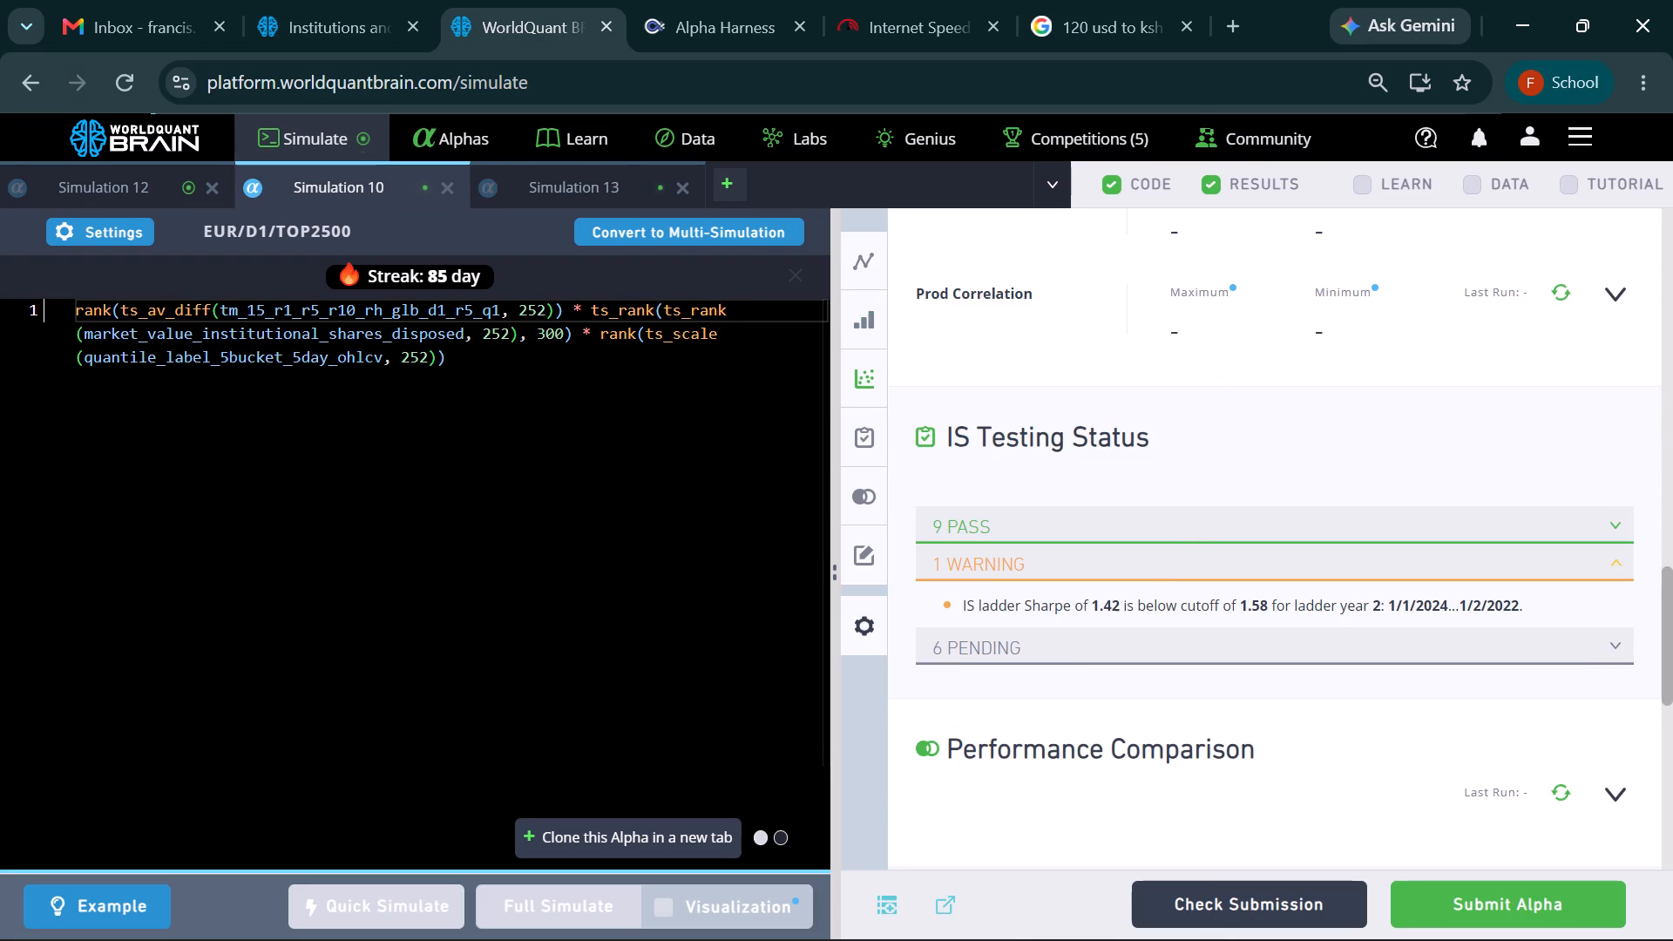
Run the Prod Correlation check for Simulation 12 and review its IS Summary and testing status.
left_click(147, 180)
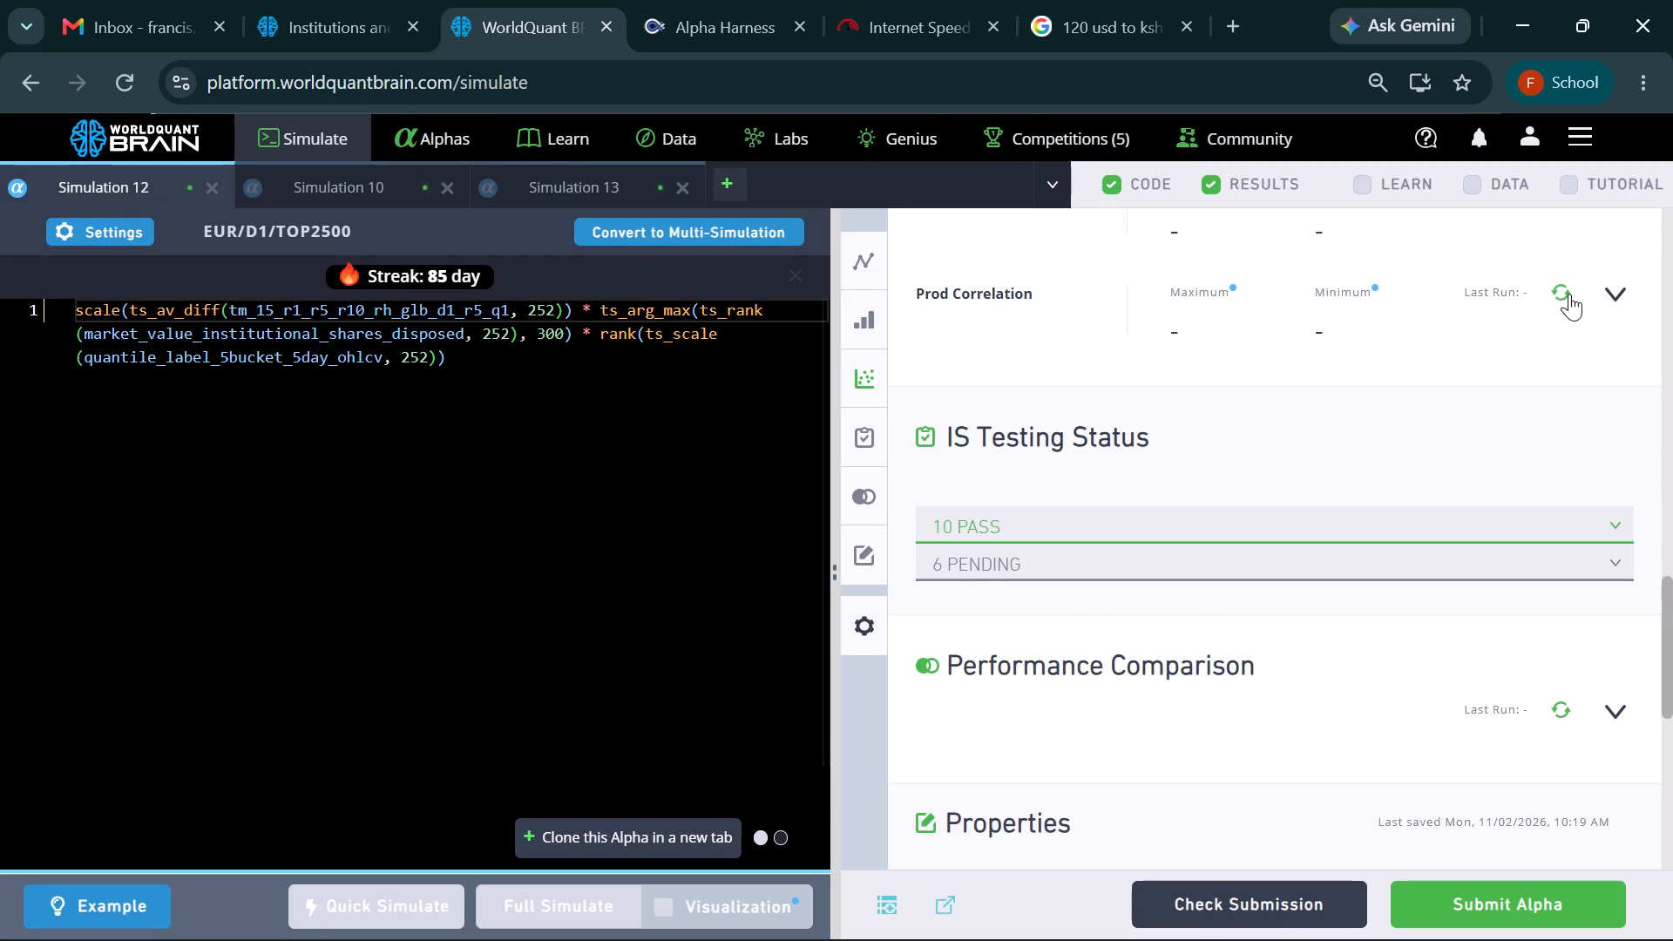
left_click_drag(1569, 294, 1561, 295)
scroll(1241, 490, "up", 3)
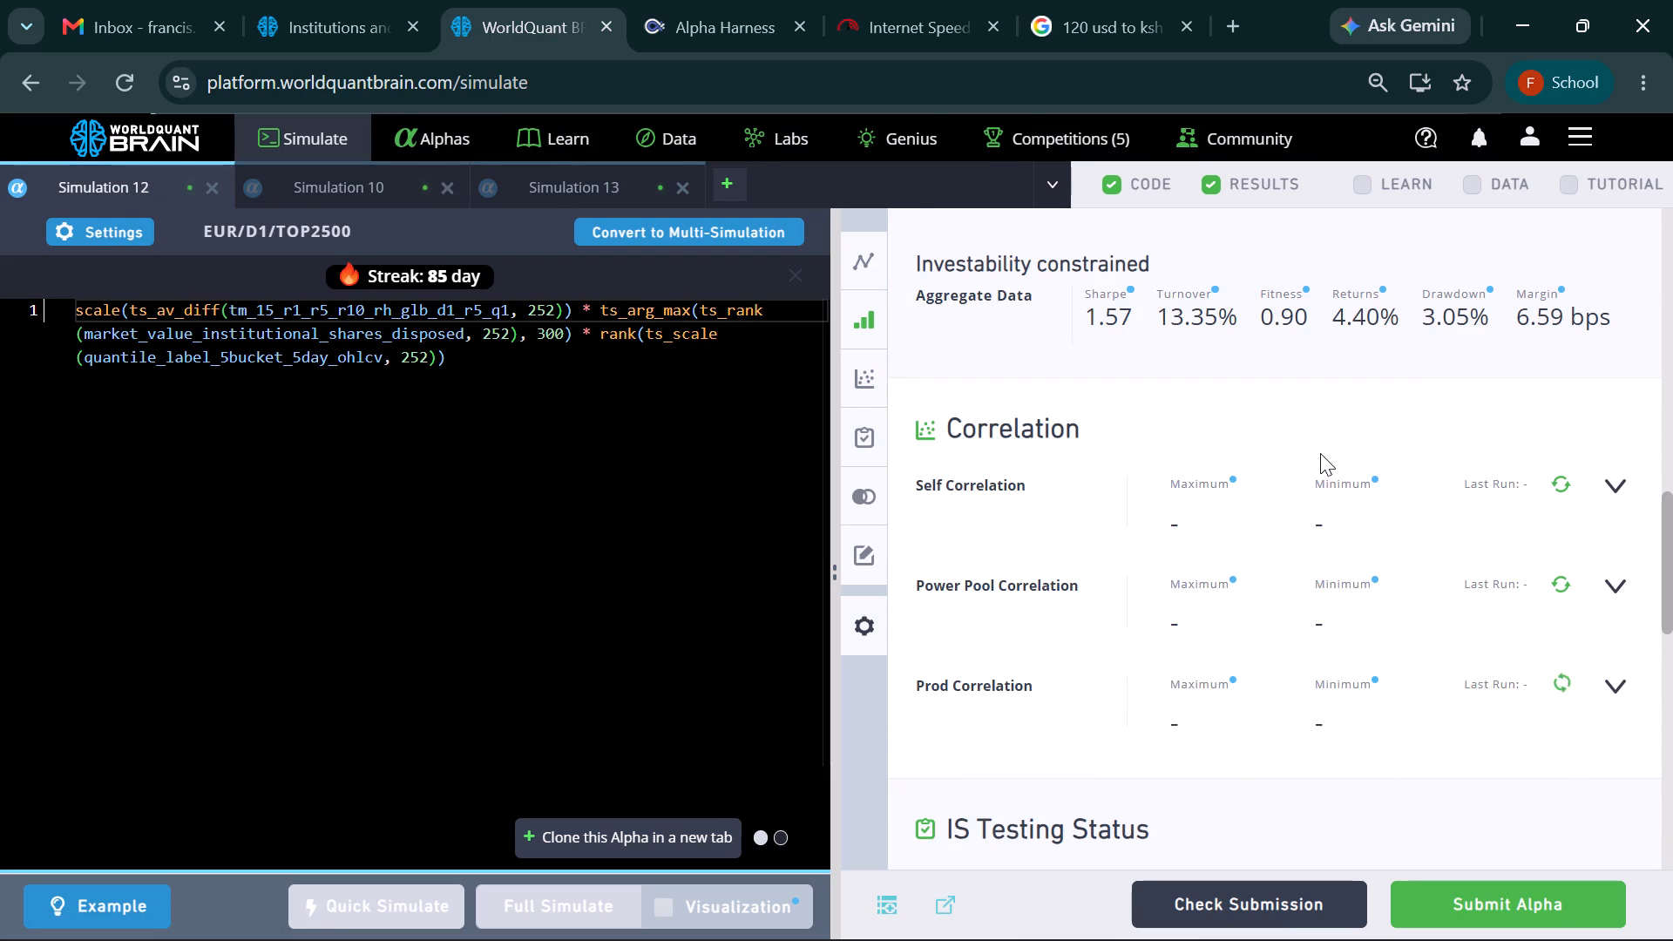
scroll(1320, 453, "up", 7)
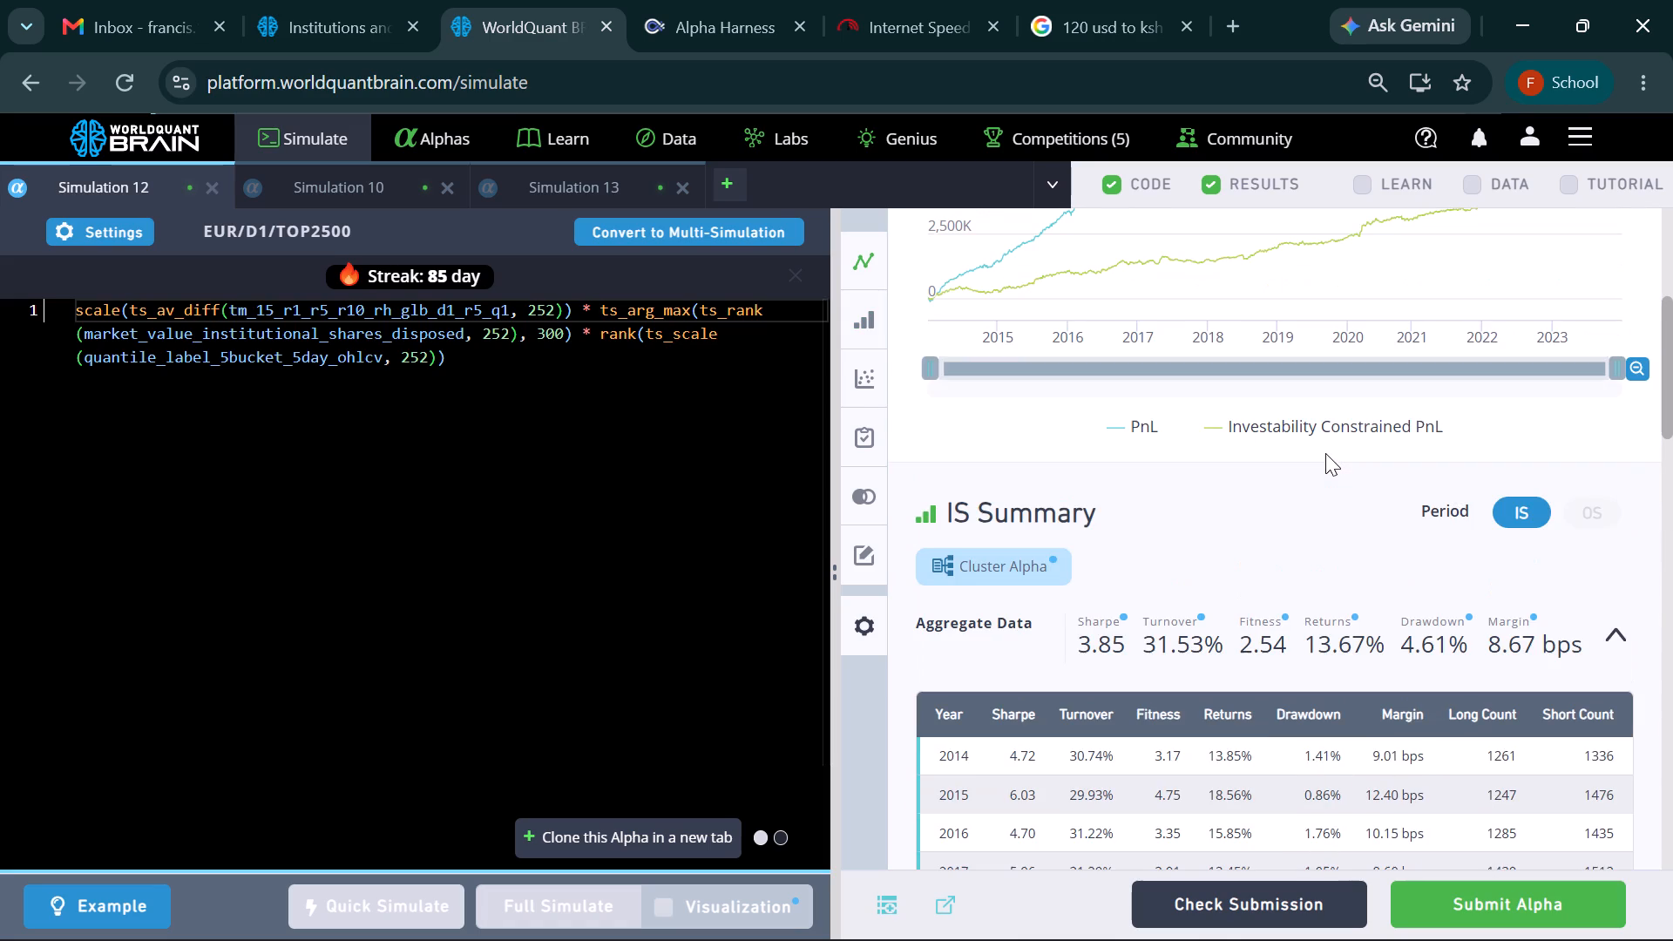
scroll(1325, 453, "down", 8)
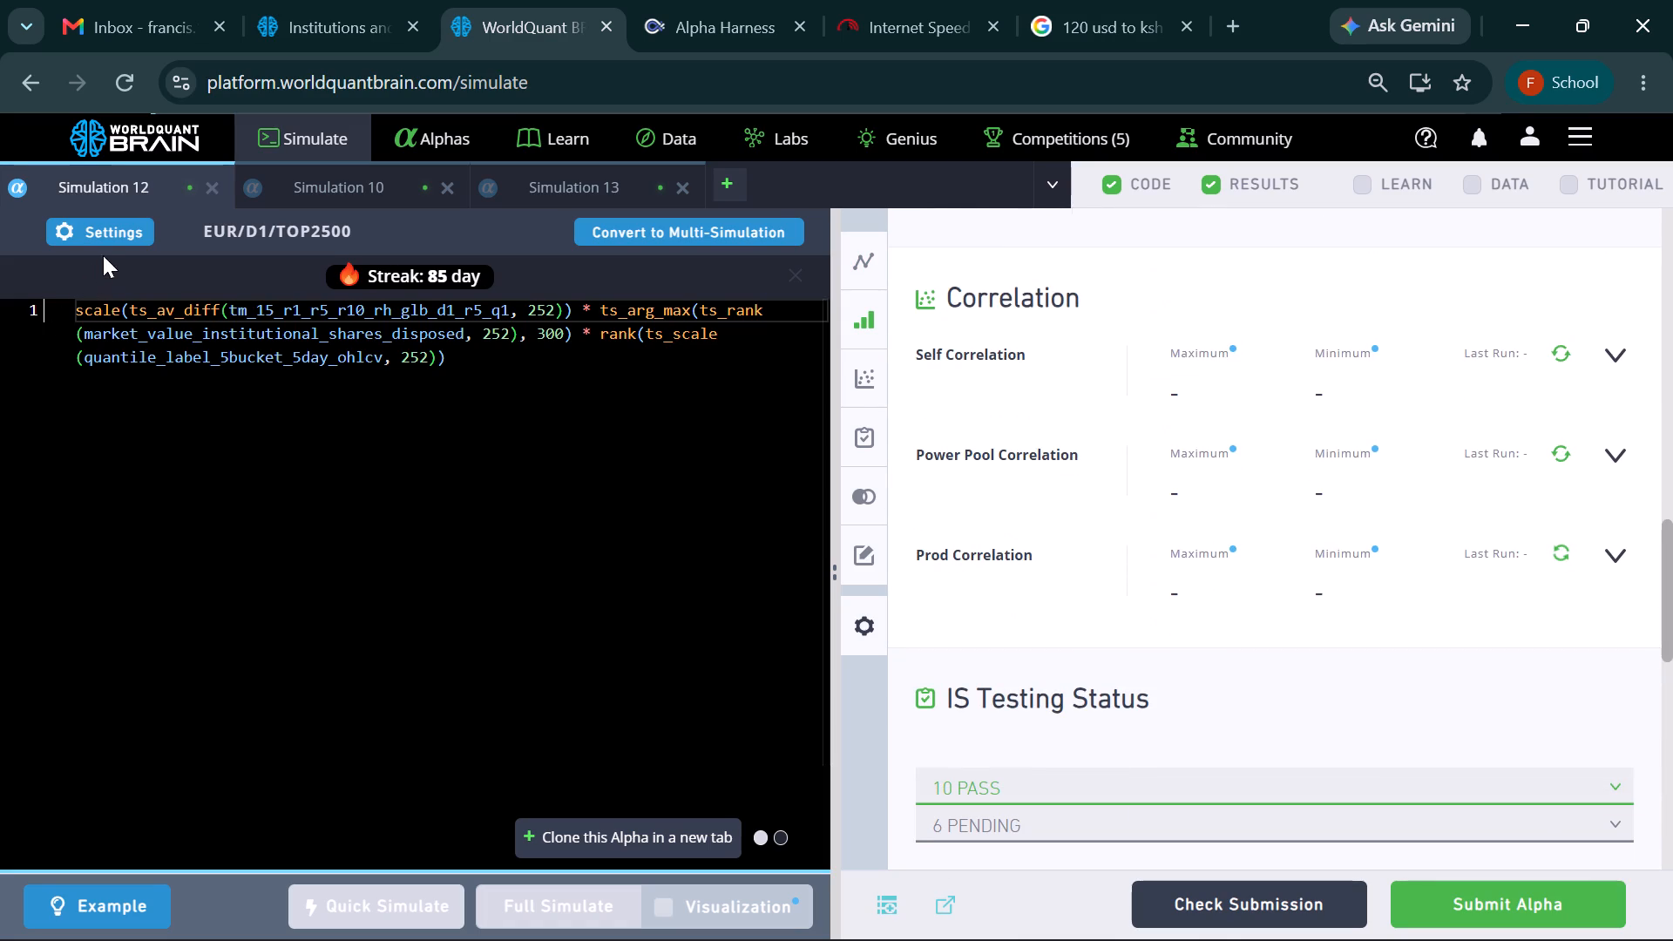
Set the decay of Simulation 12 to 10 and run a full simulation.
left_click(125, 232)
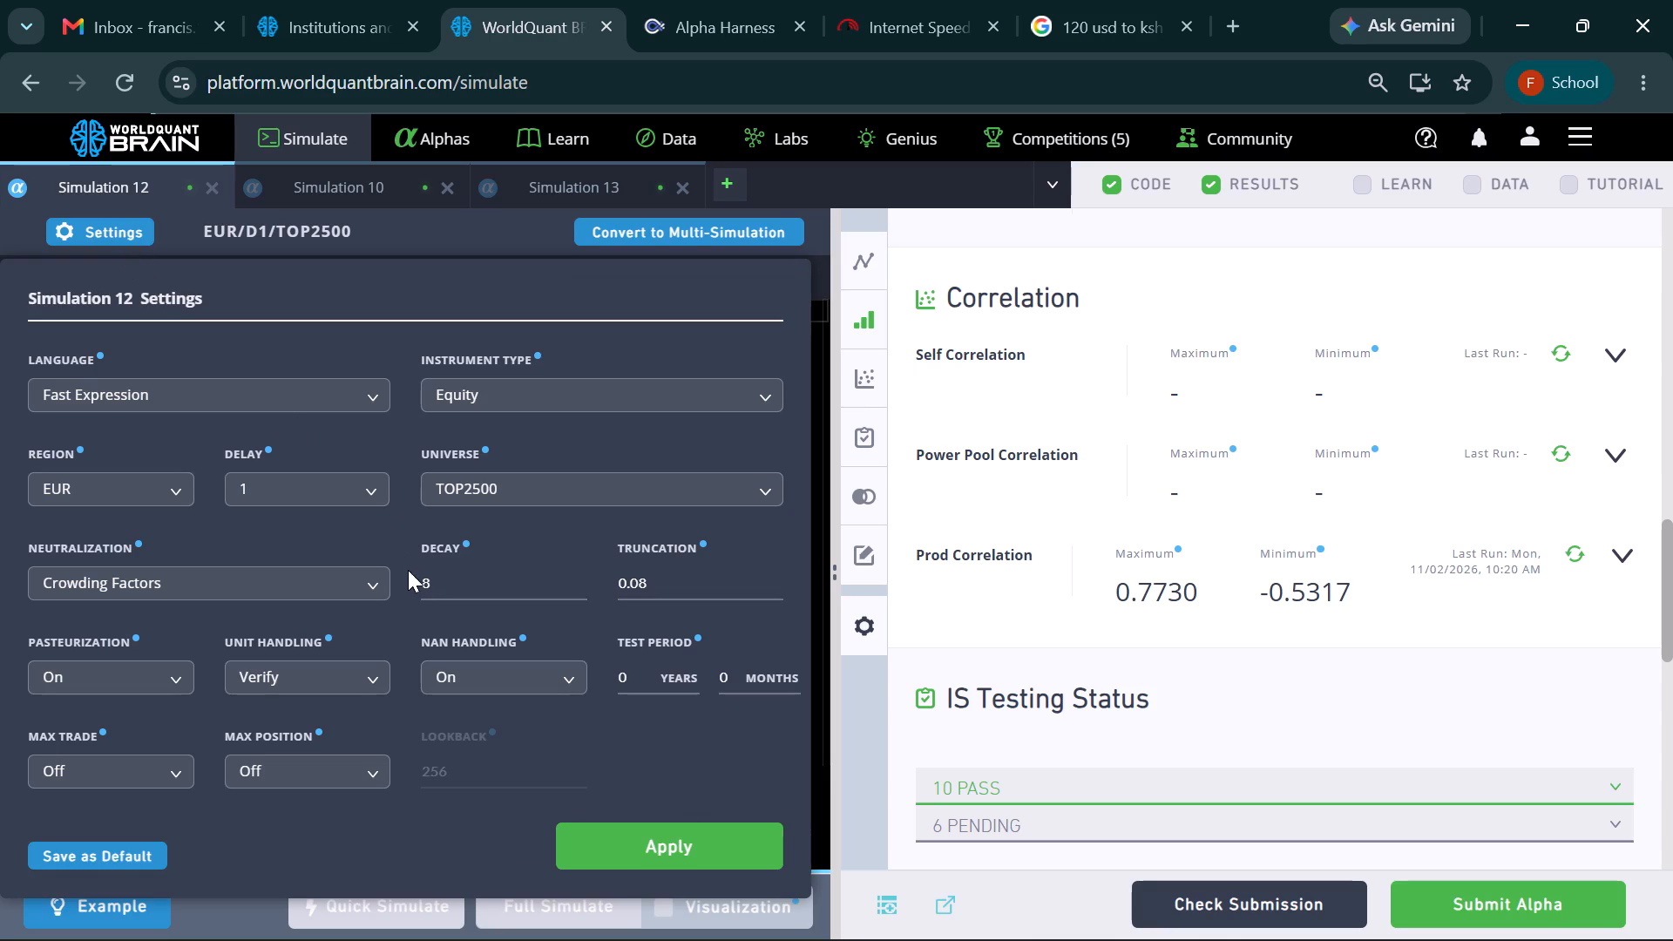
left_click(438, 579)
key("BackSpace")
type("10")
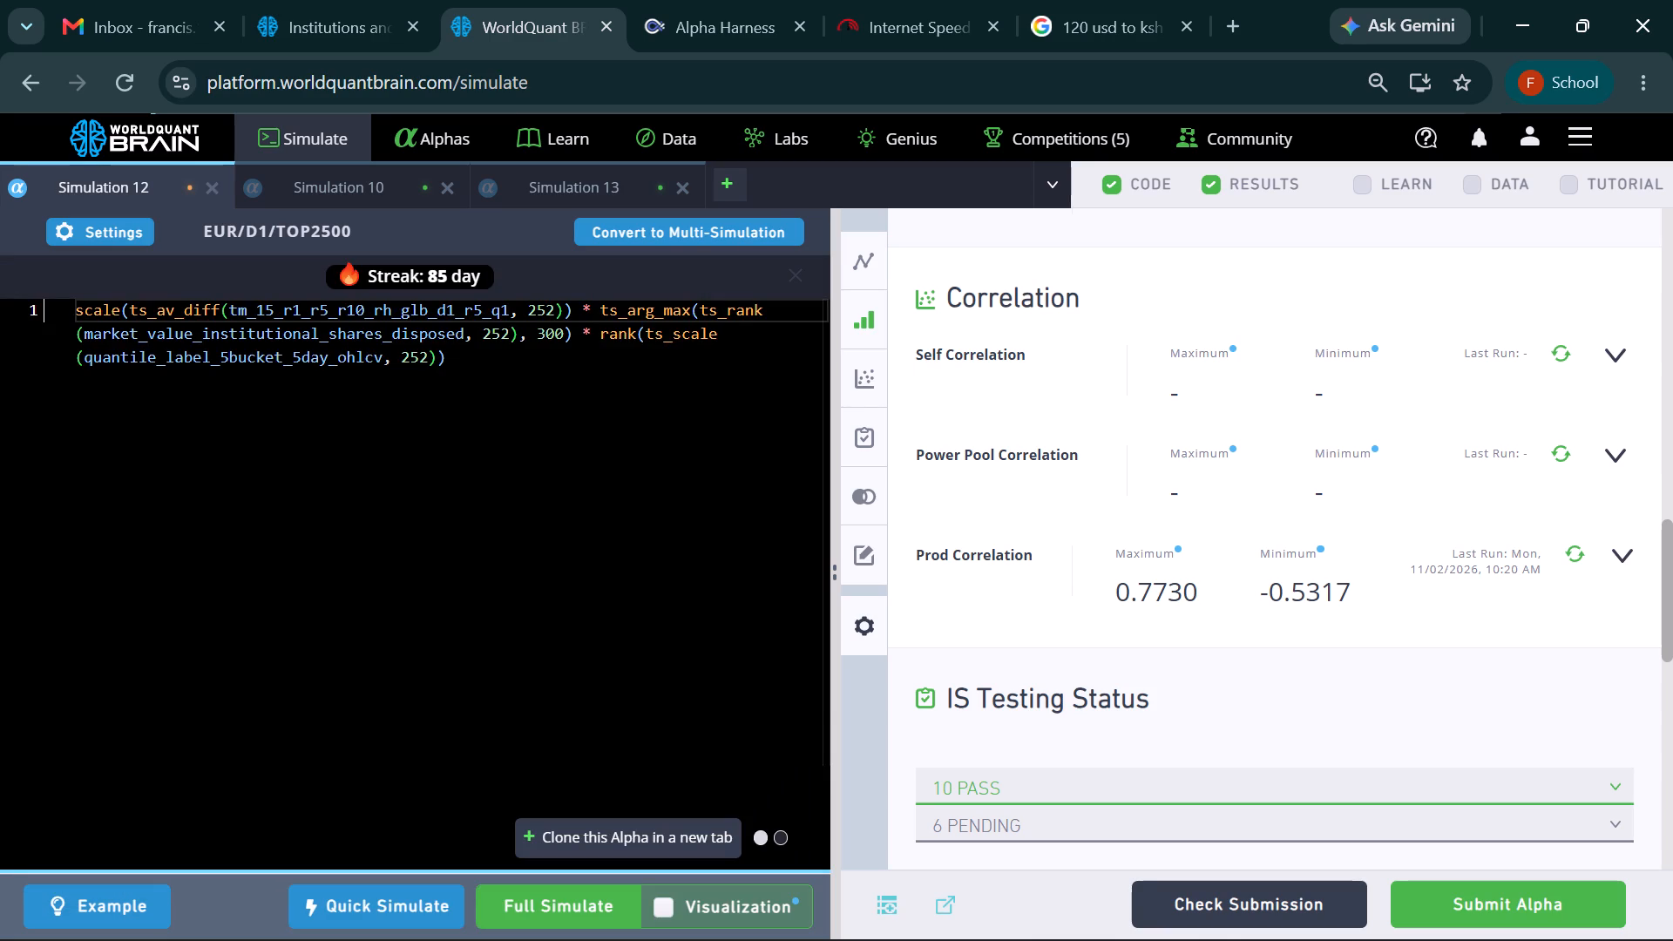
left_click(538, 911)
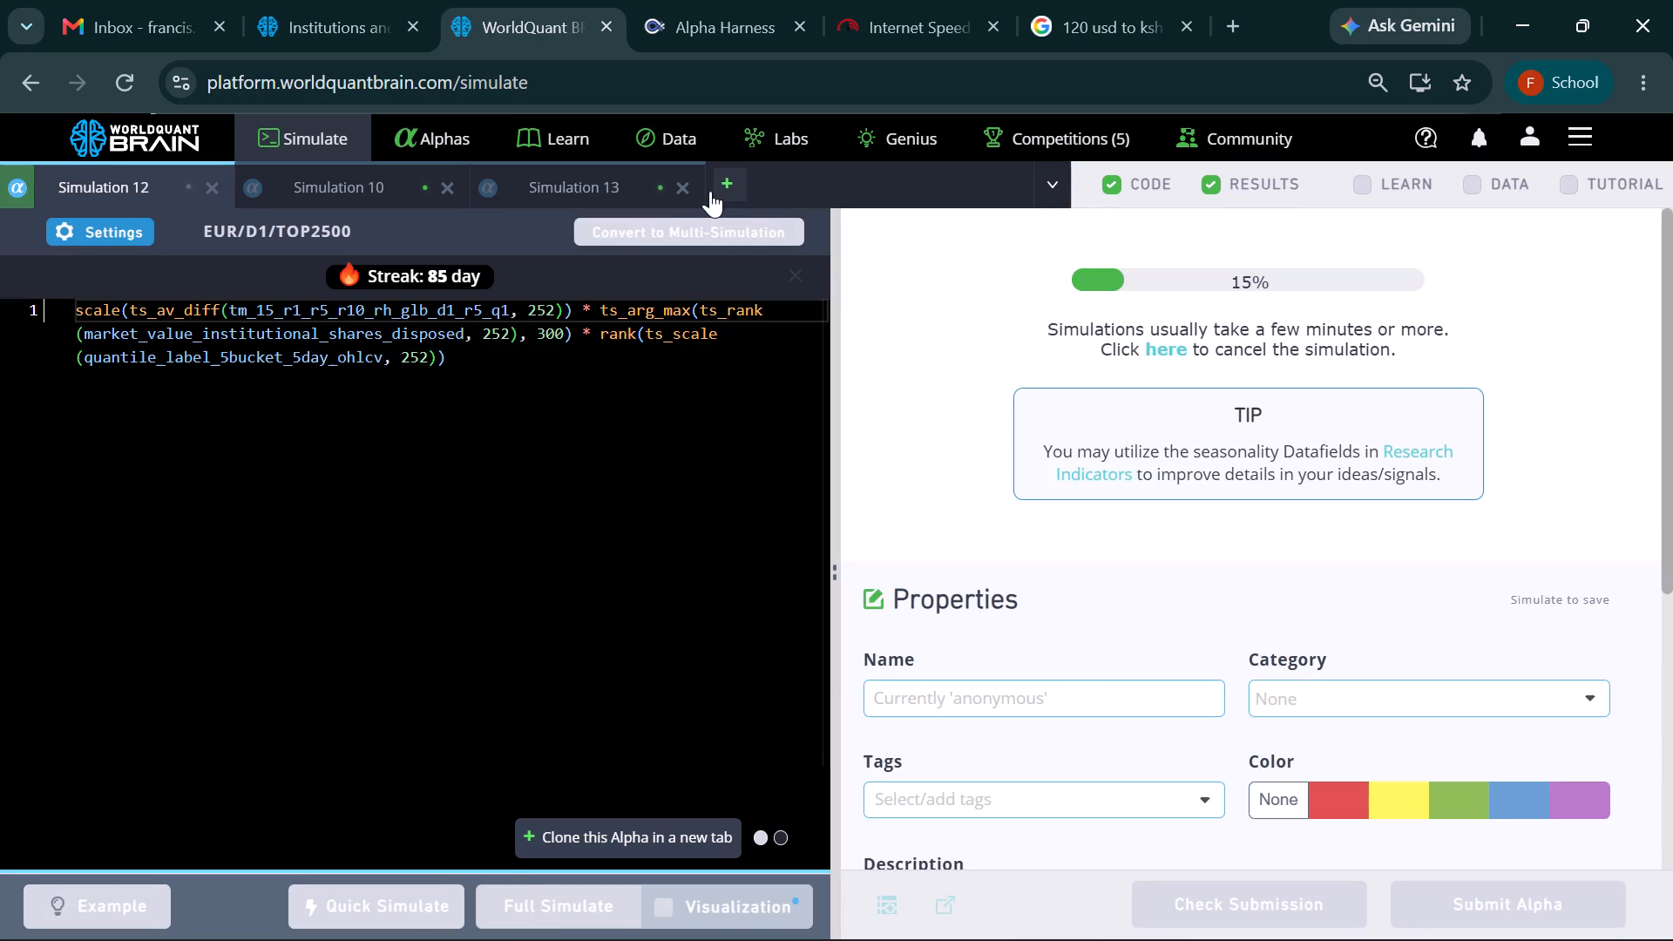
Close Simulation 13 and Simulation 10.
left_click(683, 189)
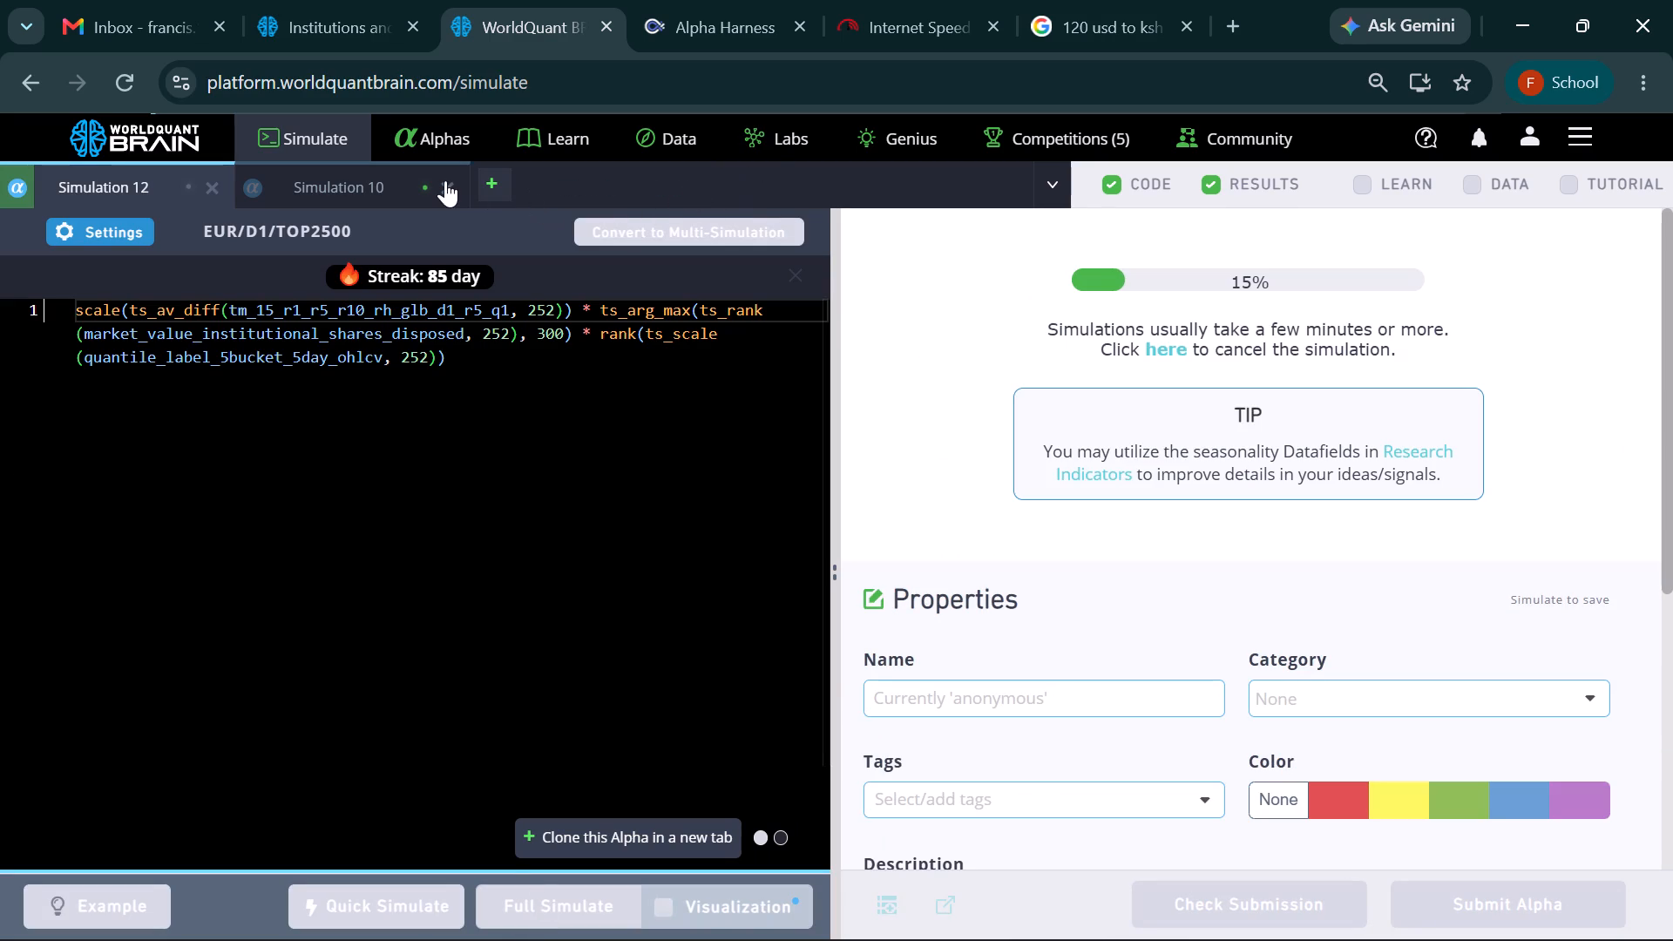
left_click(446, 186)
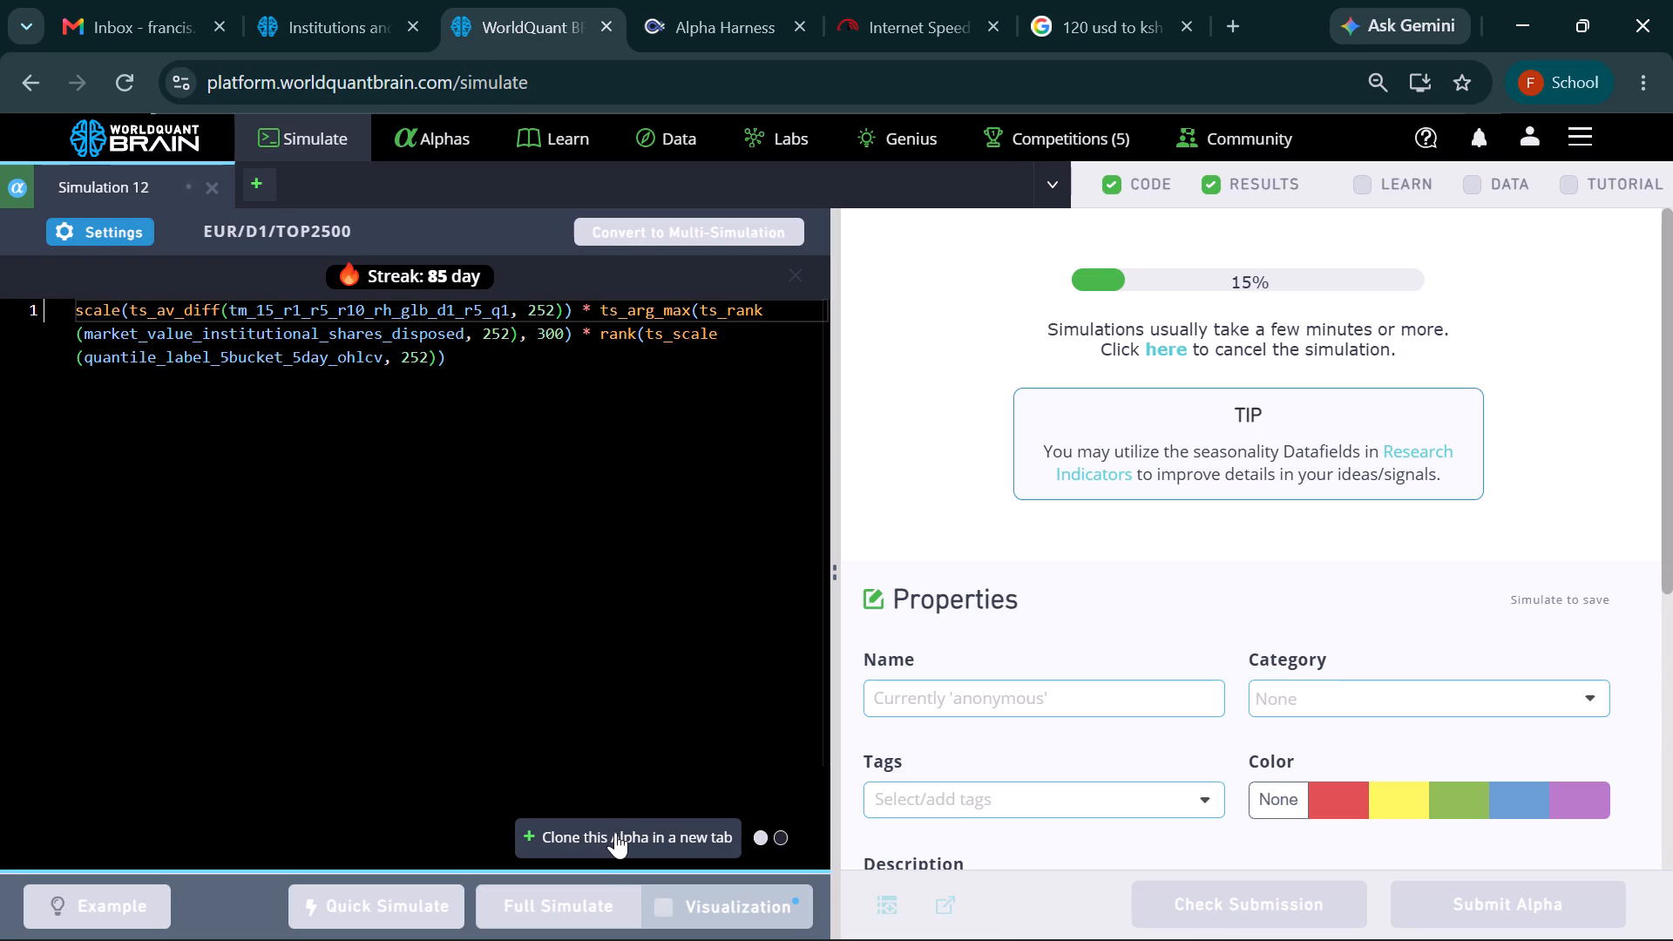
Clone the Simulation 12 alpha, replace scale with rank at the start of the copied expression and run a full simulation.
left_click(615, 832)
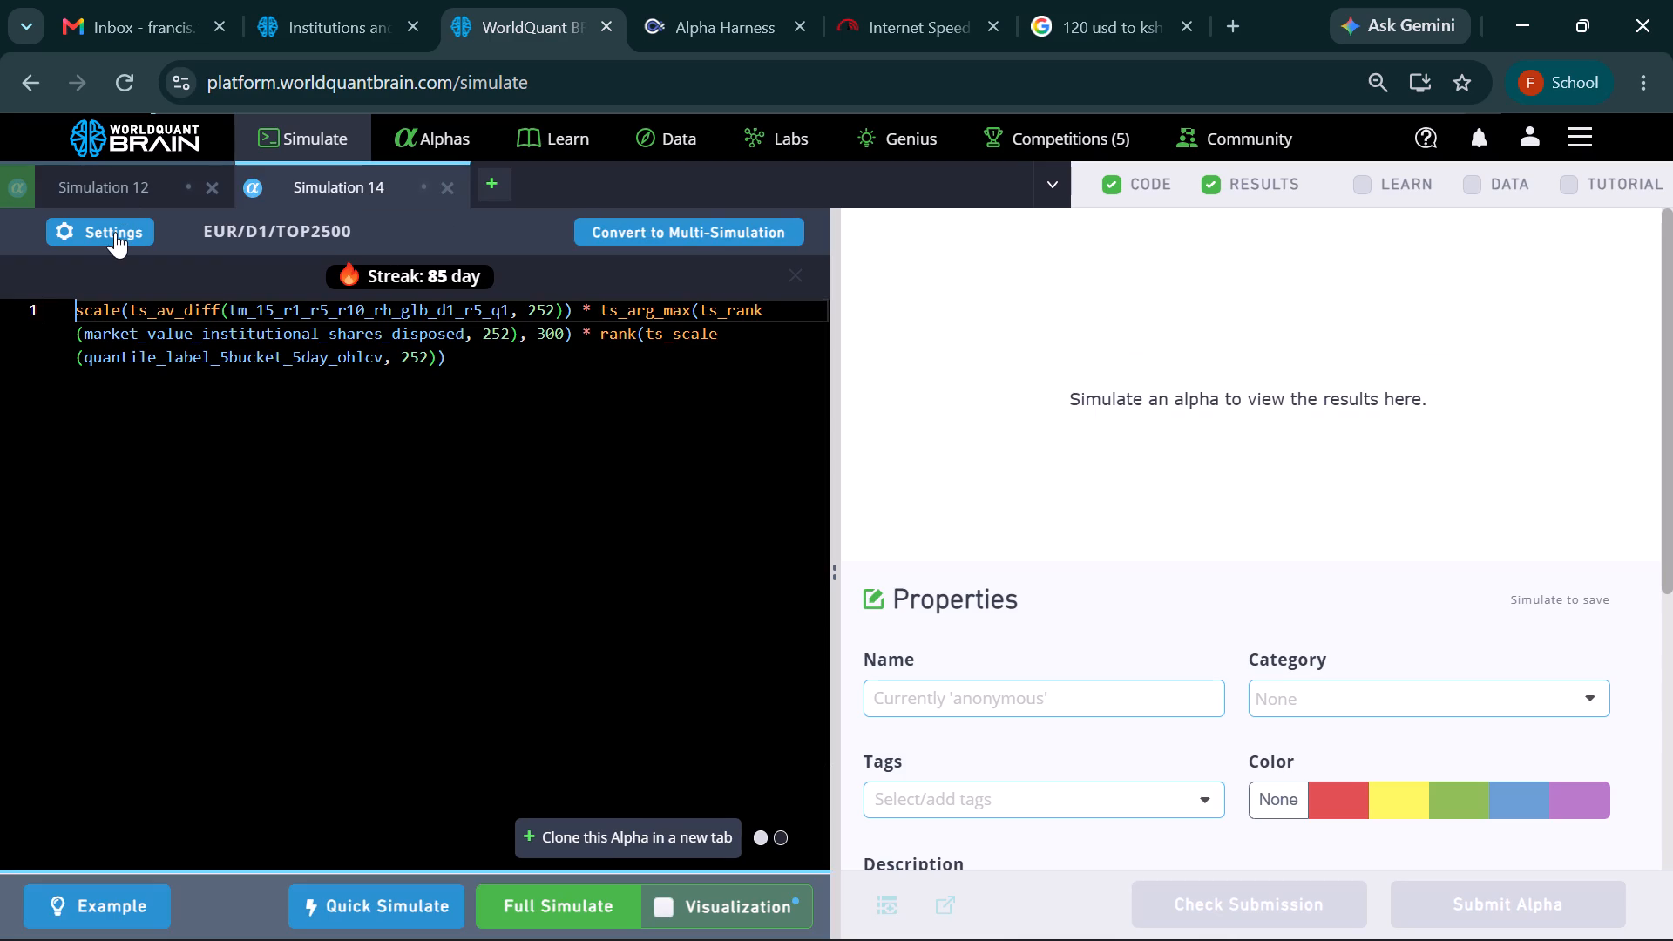
left_click(121, 309)
key("BackSpace")
key("BackSpace")
key("BackSpace")
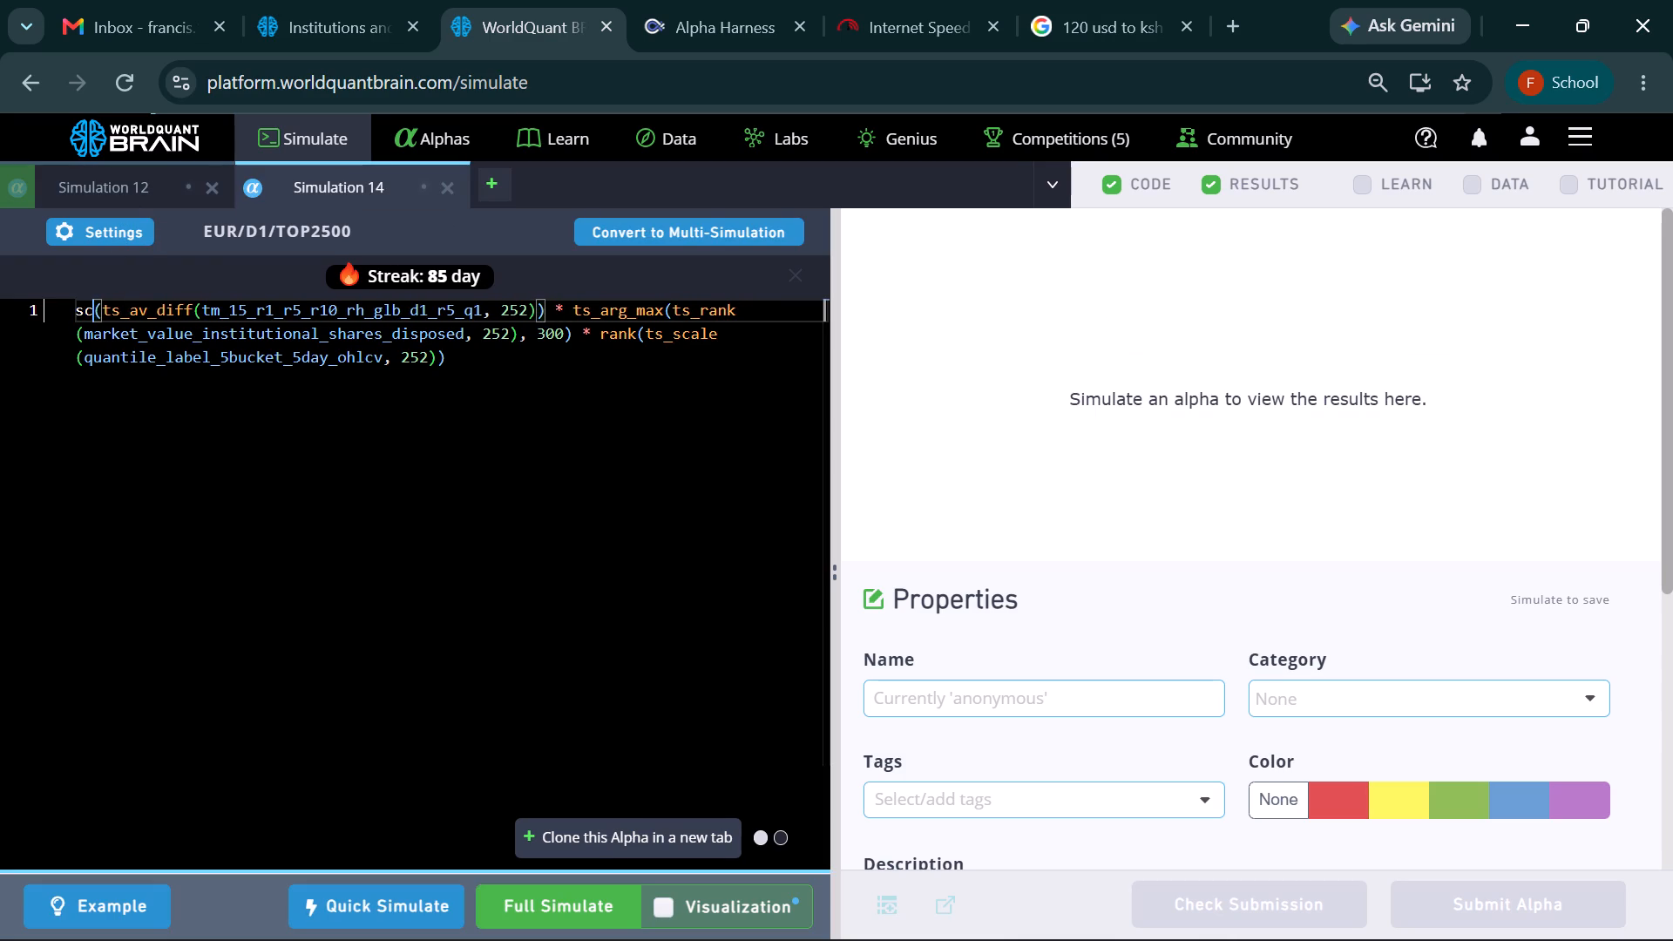
key("BackSpace")
key("BackSpace")
type("rank")
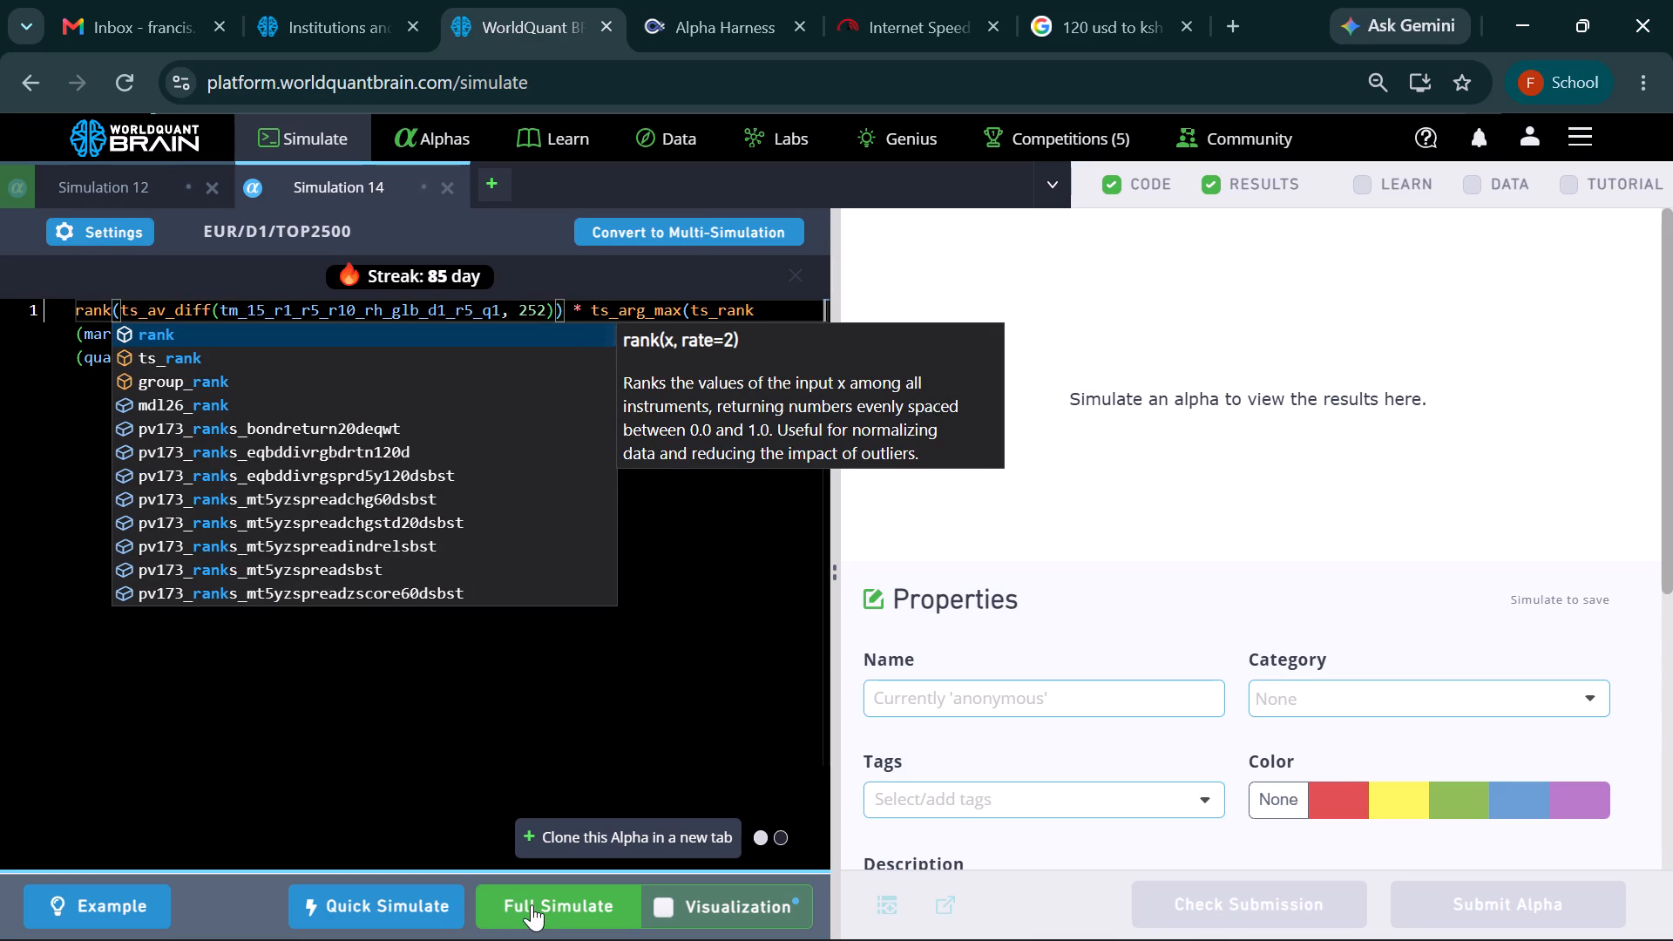
left_click(532, 904)
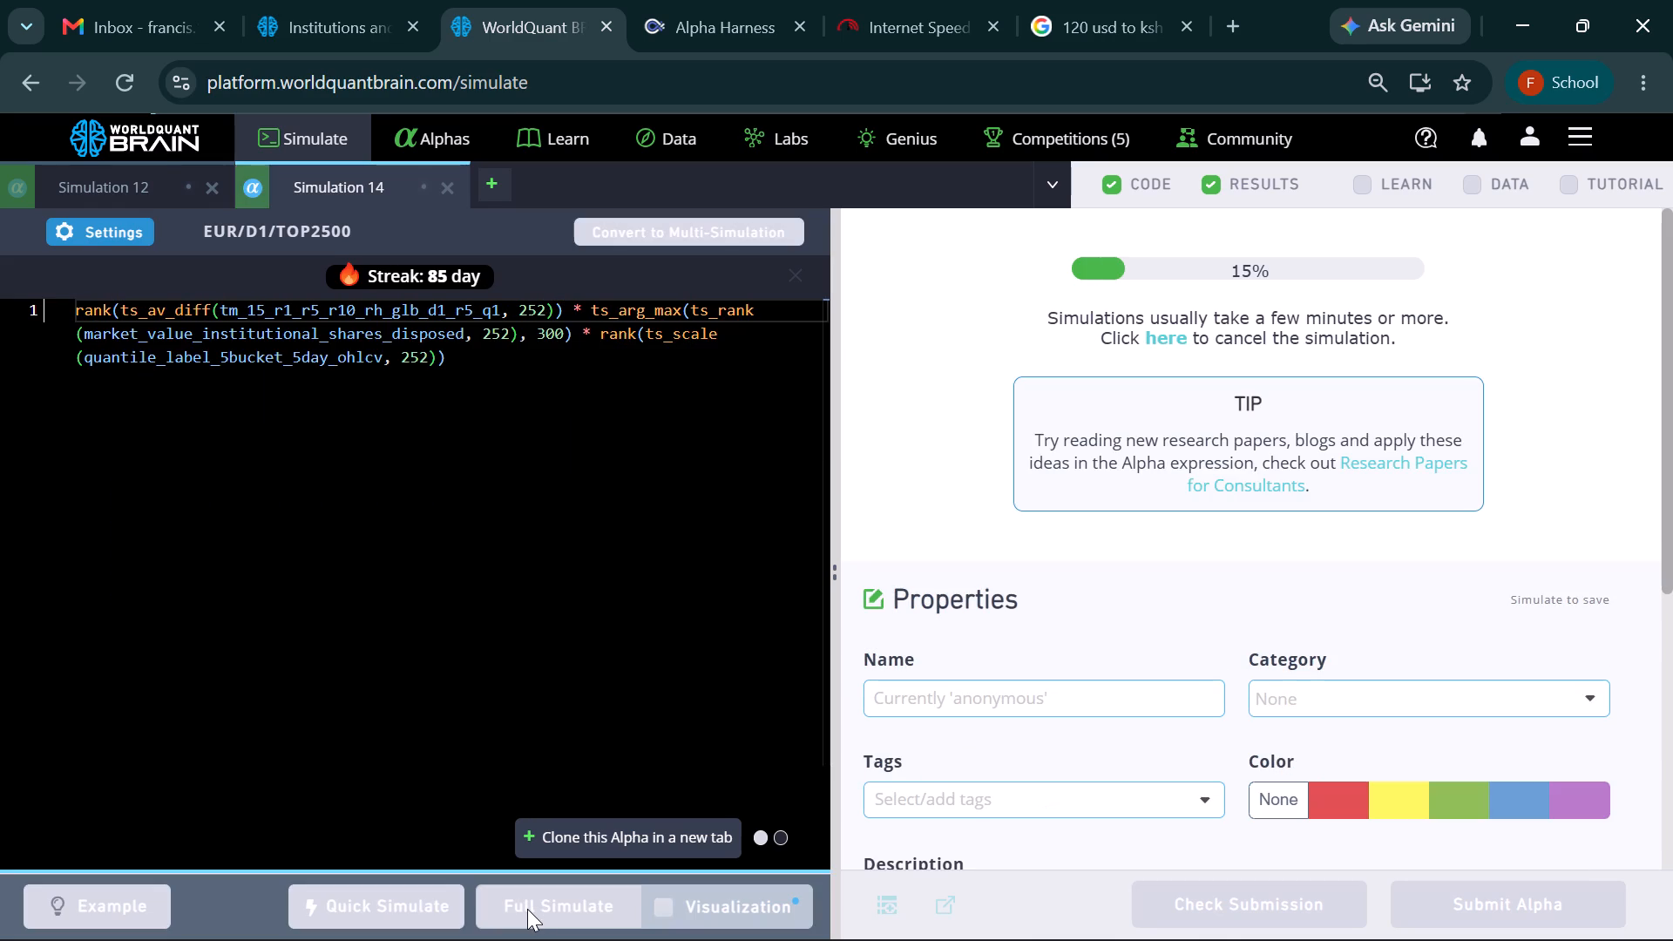
Clone the Simulation 14 alpha, replace the leading rank with zscore in the copied expression and run a full simulation.
left_click(554, 843)
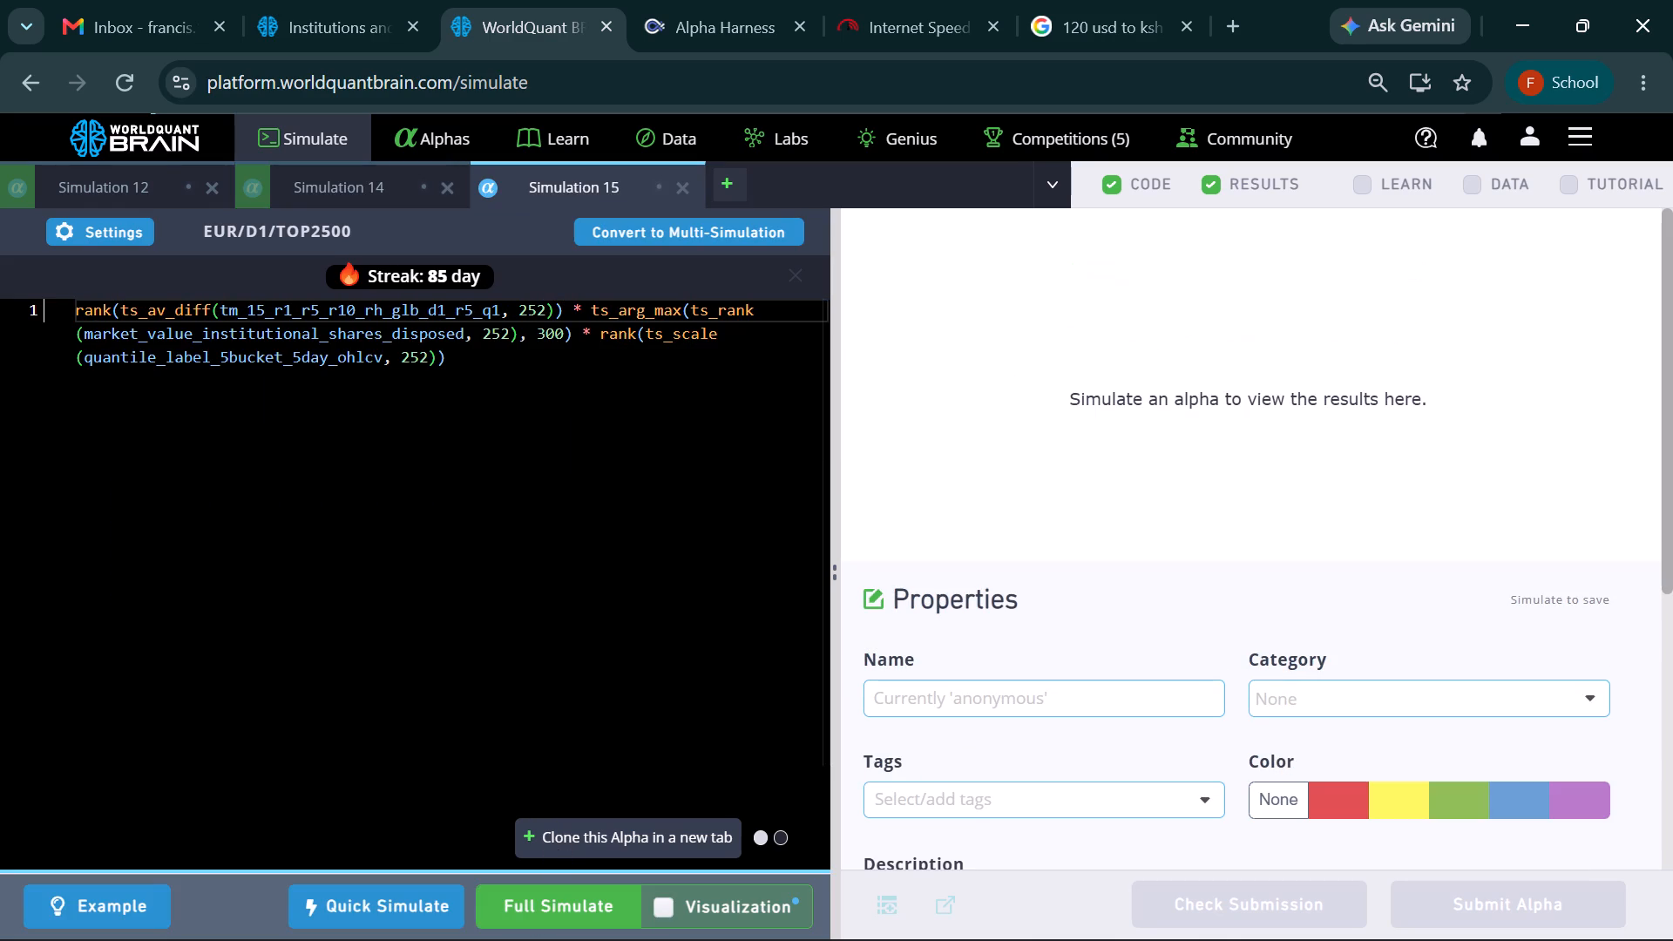
left_click(109, 307)
key("BackSpace")
key("BackSpace")
key("BackSpace")
key("BackSpace")
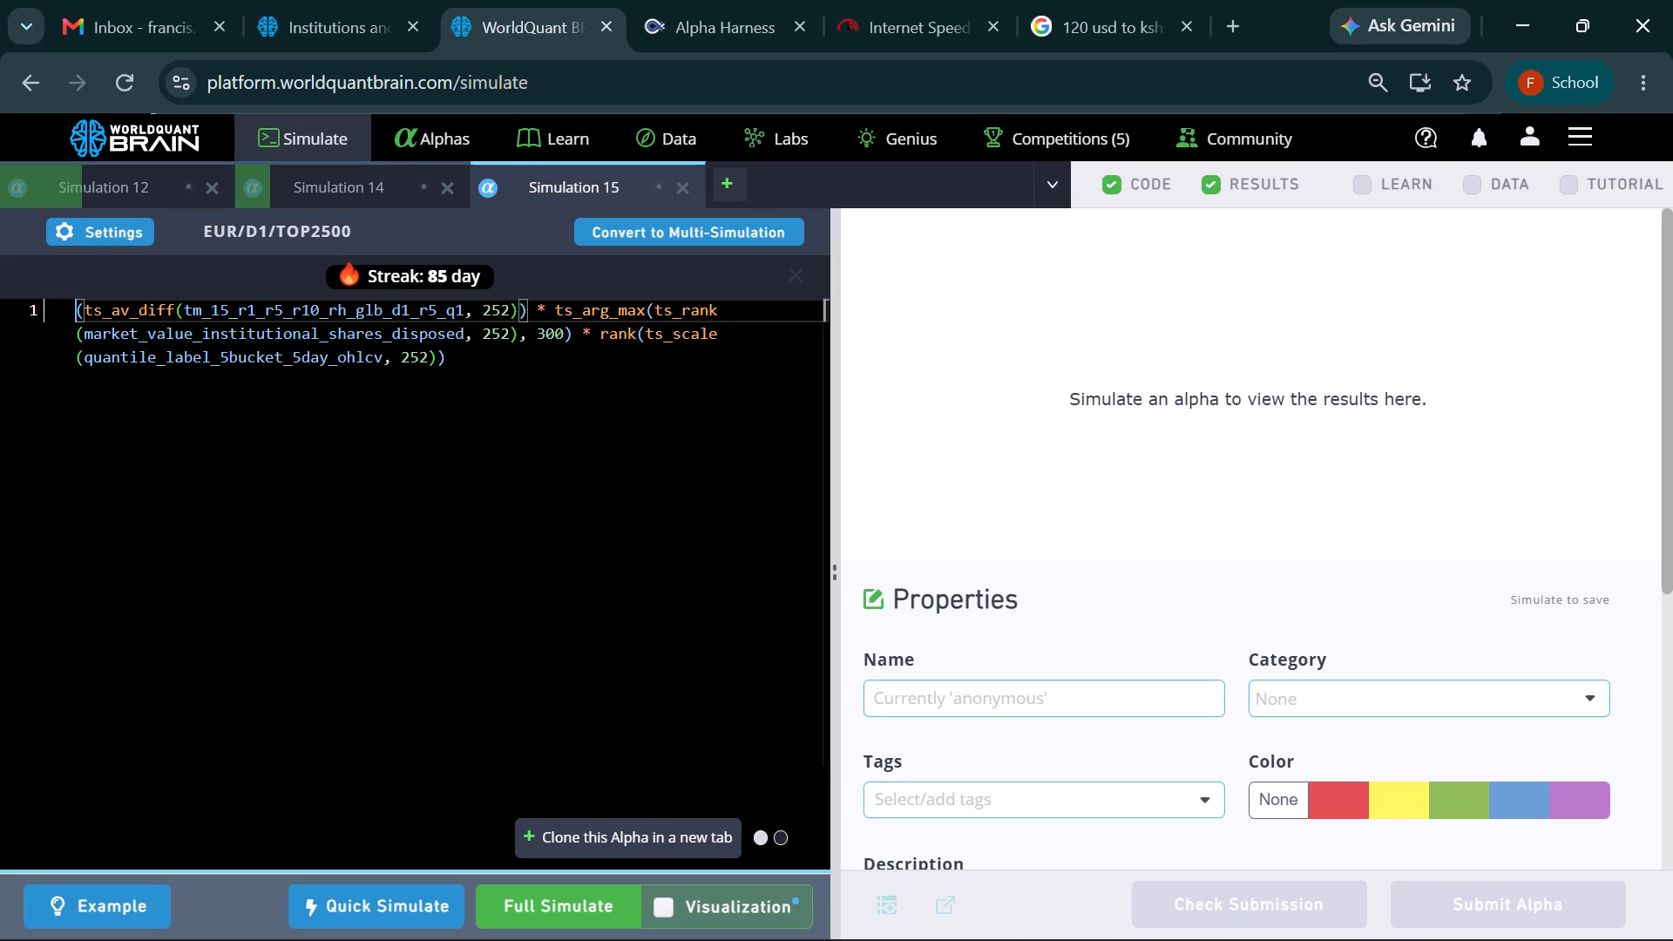
key("BackSpace")
type("zscore")
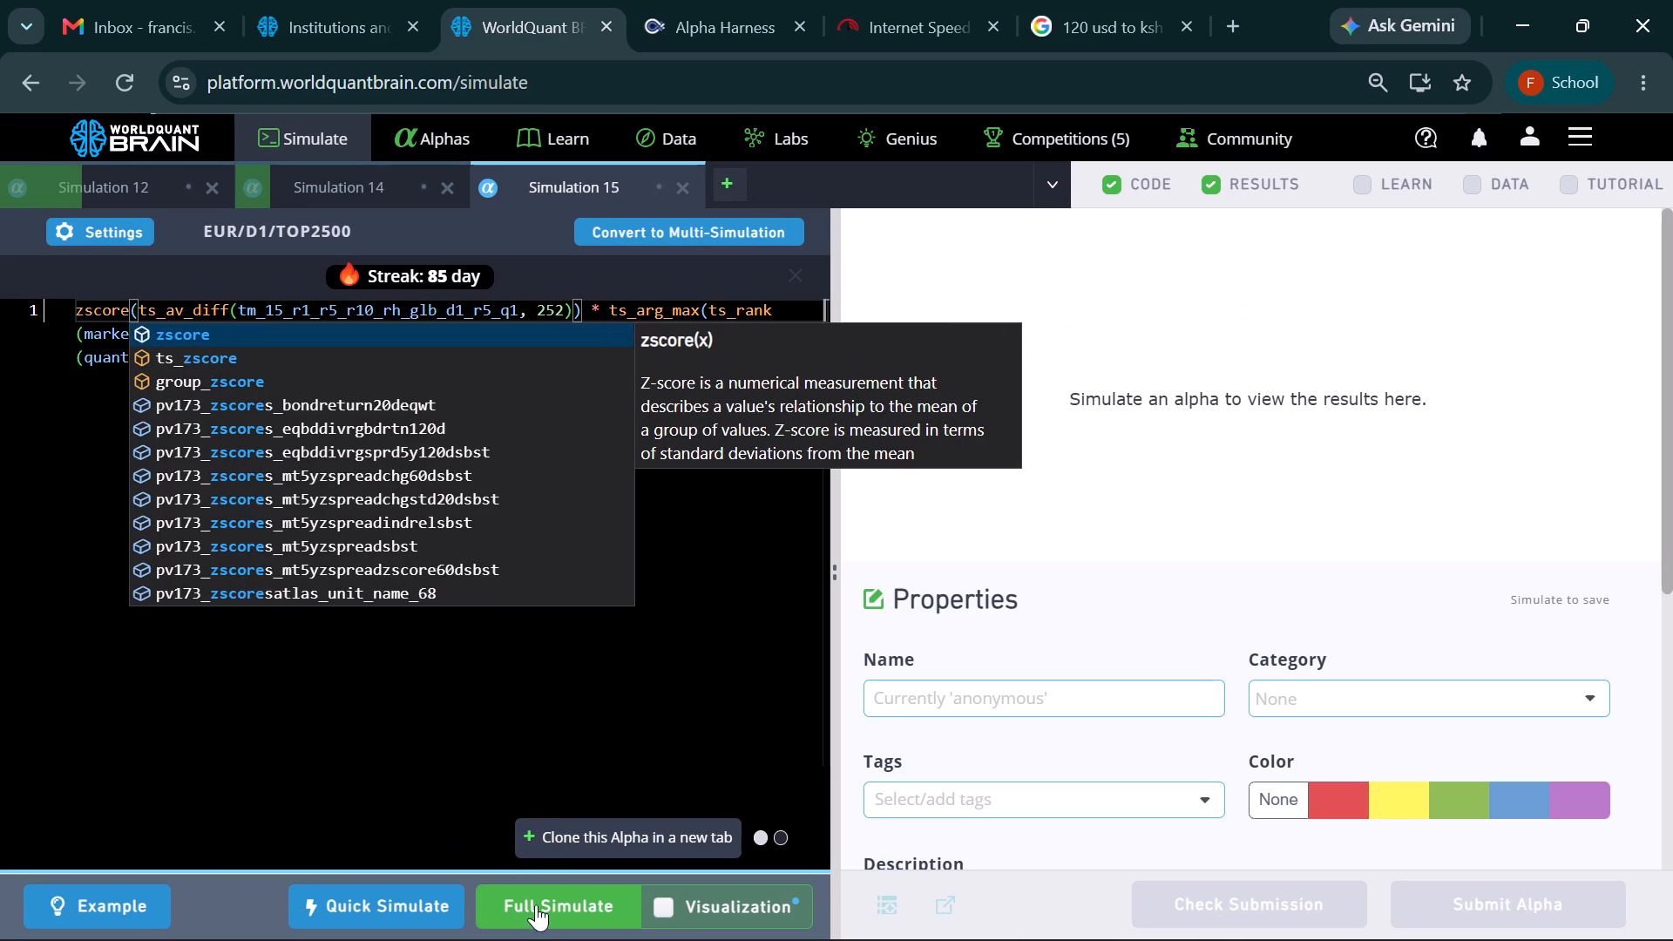
left_click(536, 904)
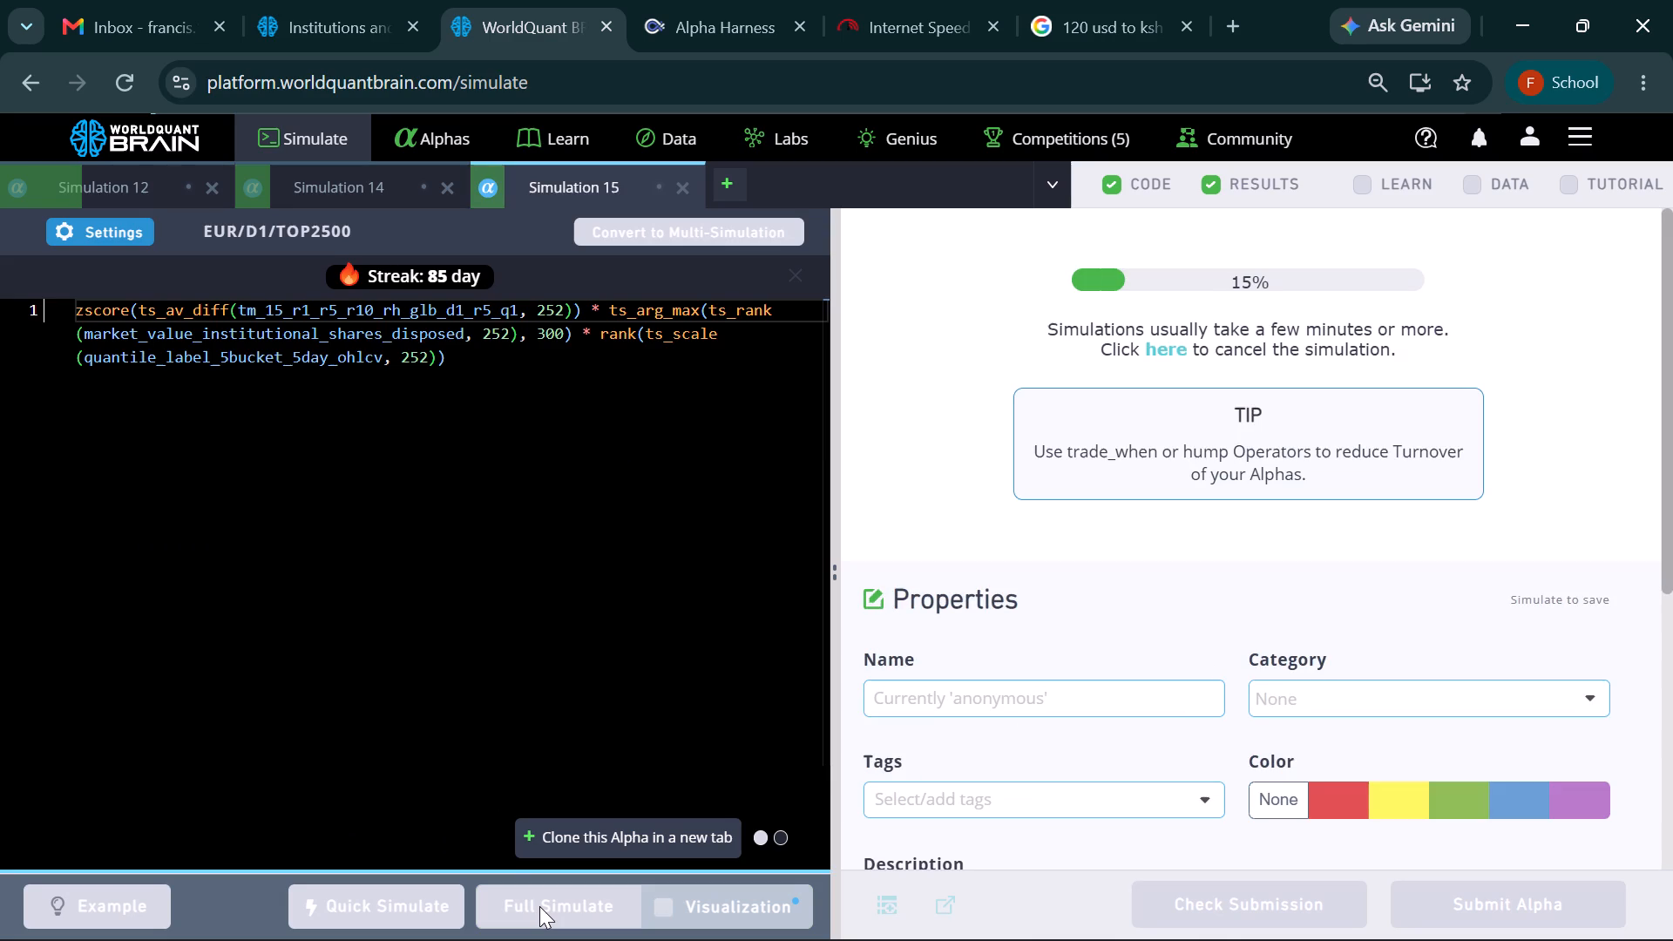
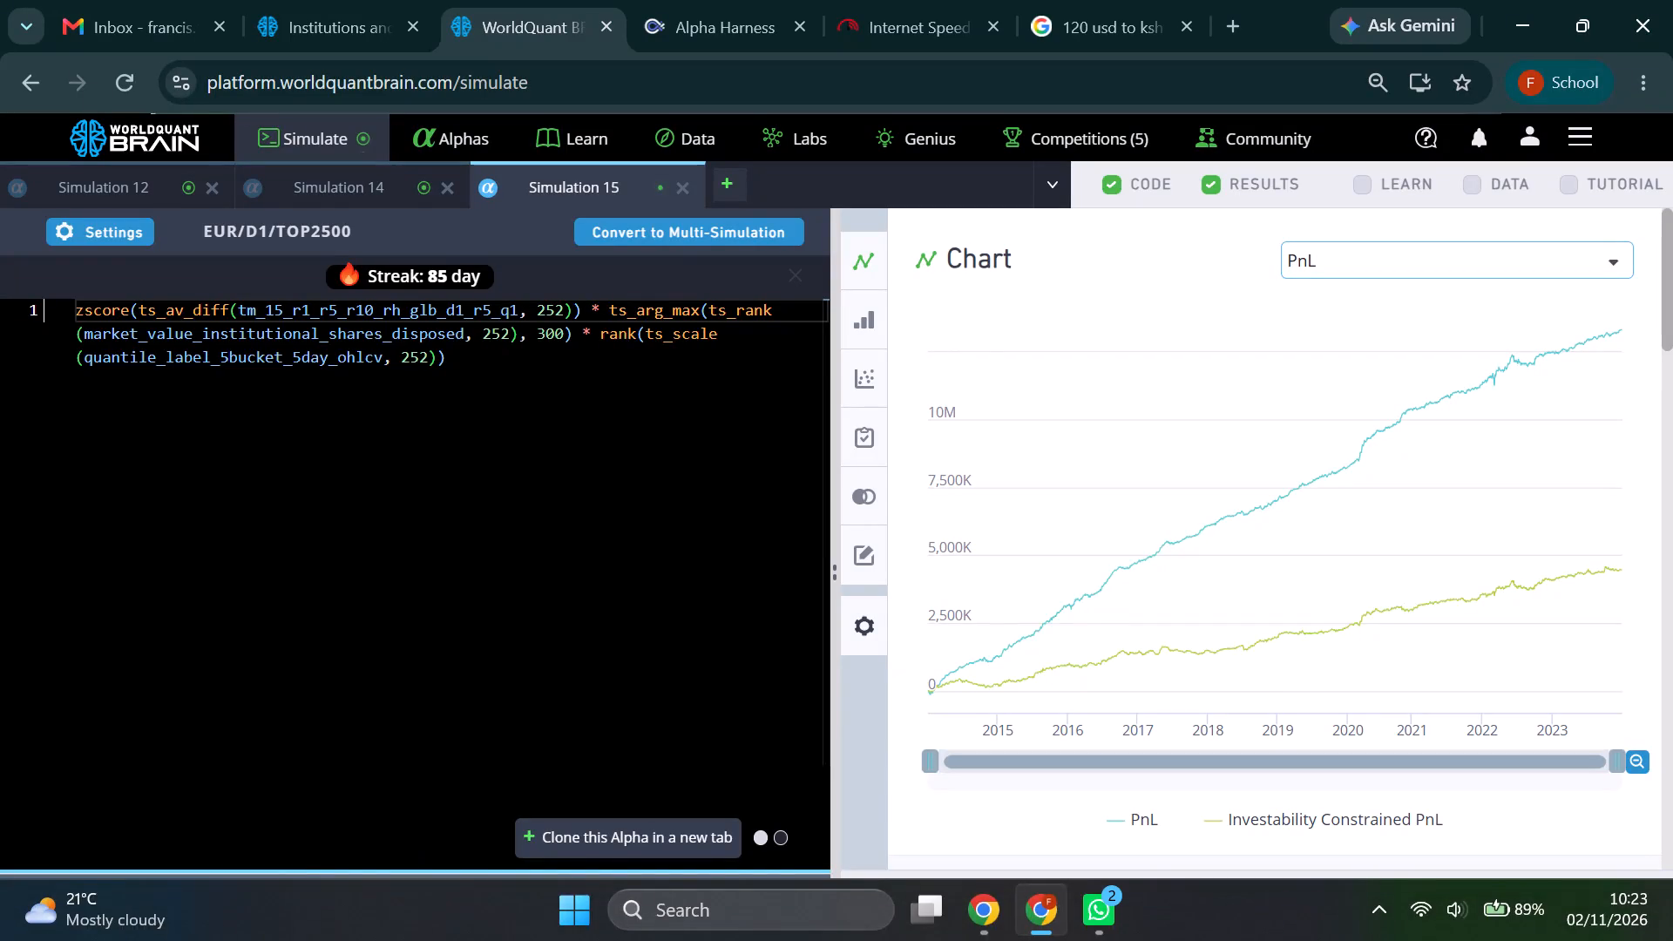
Examine Simulation 15's PnL chart, yearly IS summary, investability-constrained figures and the passed IS tests.
scroll(1250, 685, "down", 2)
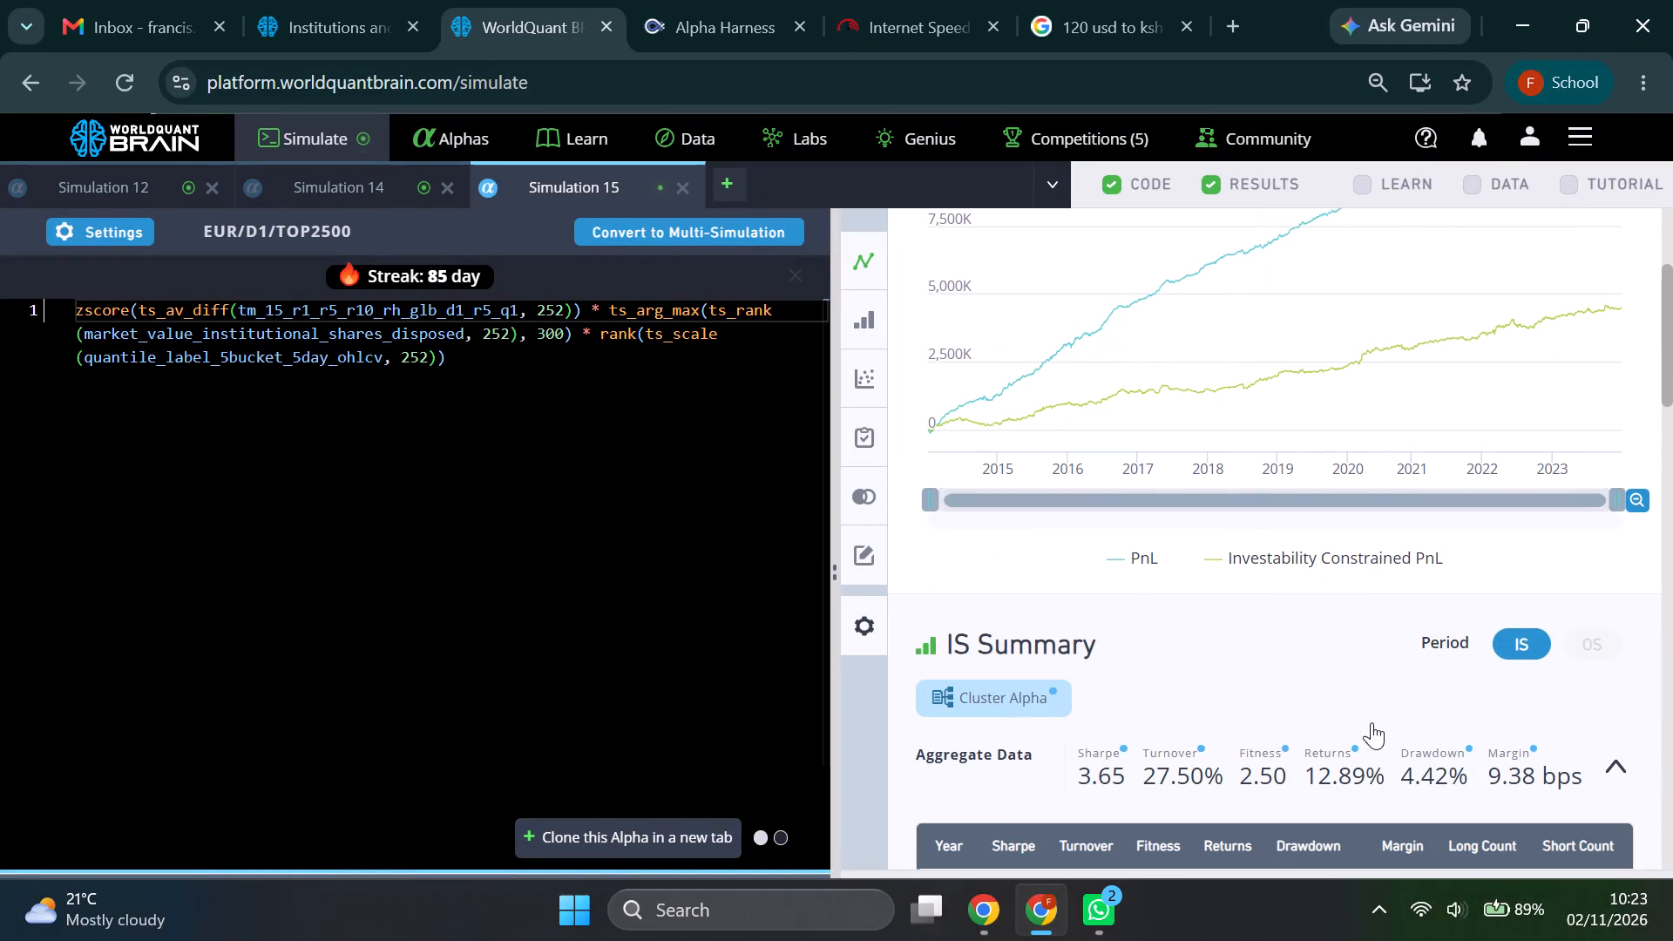
scroll(1378, 667, "down", 5)
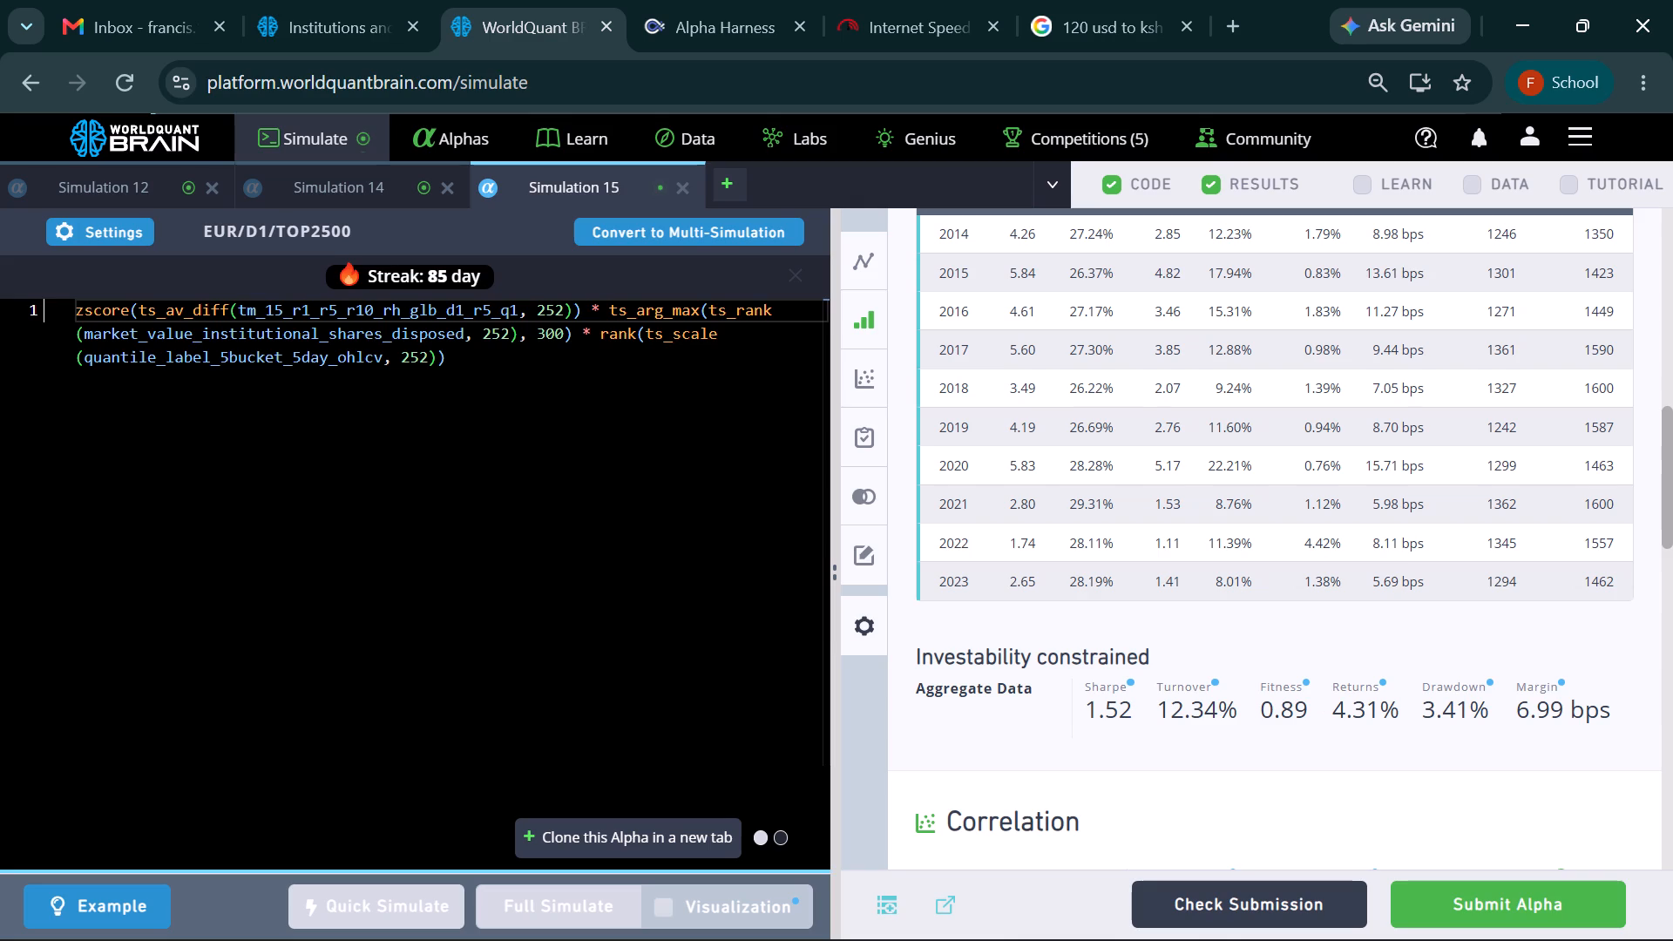
scroll(1287, 696, "down", 5)
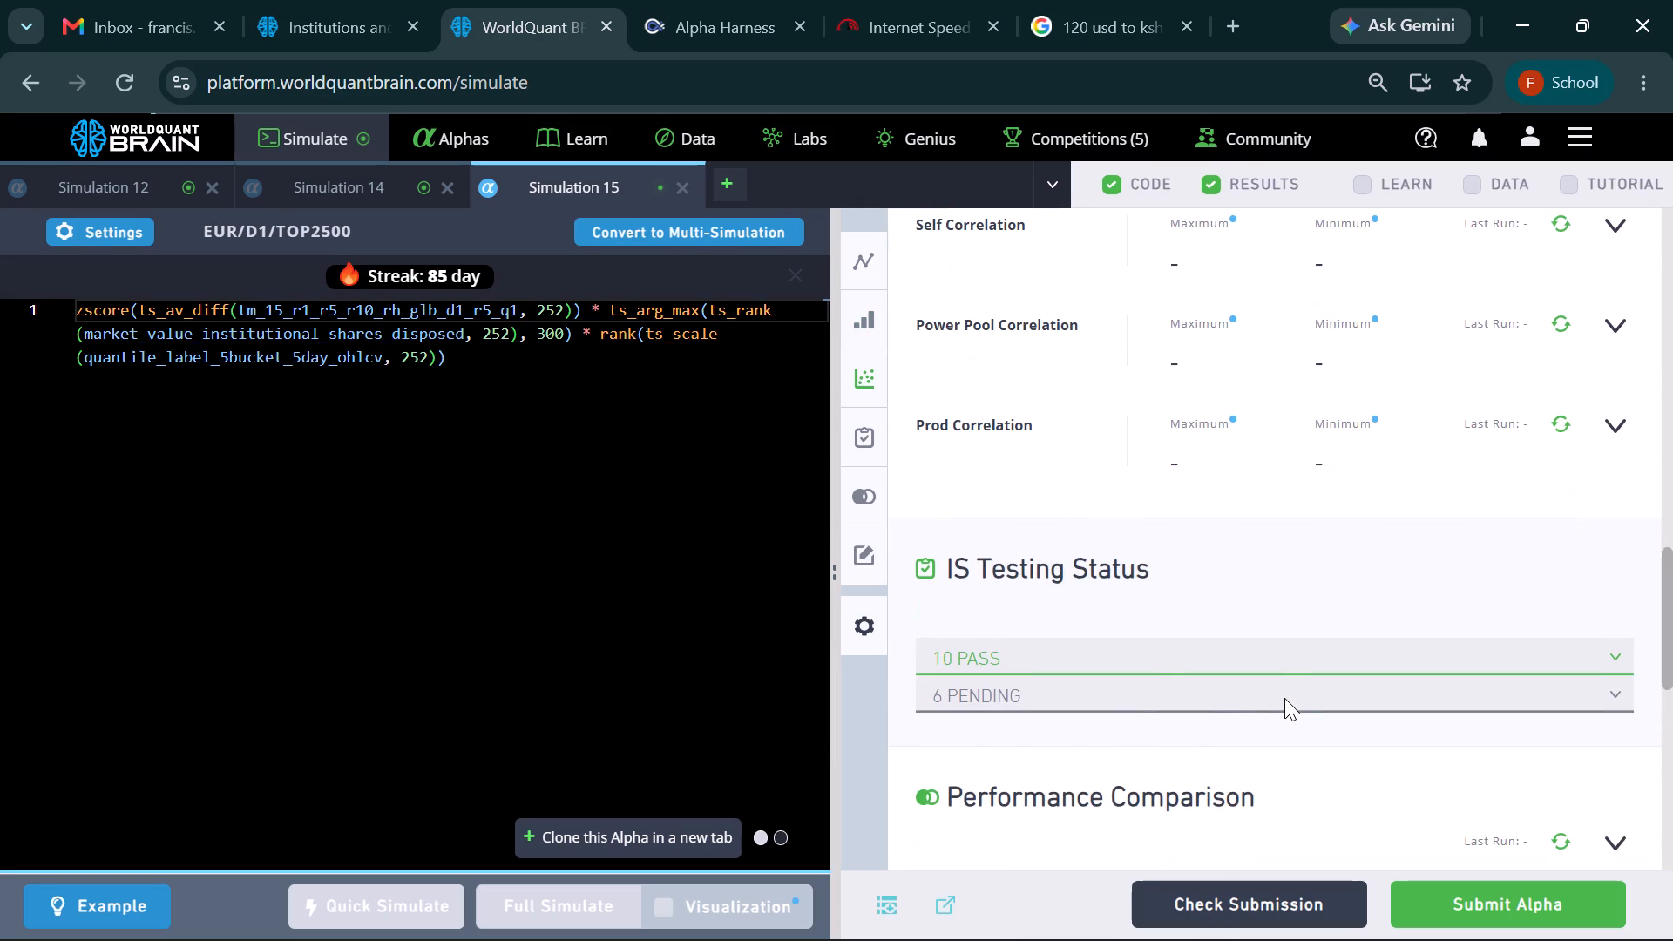
left_click(1167, 667)
scroll(1178, 660, "down", 3)
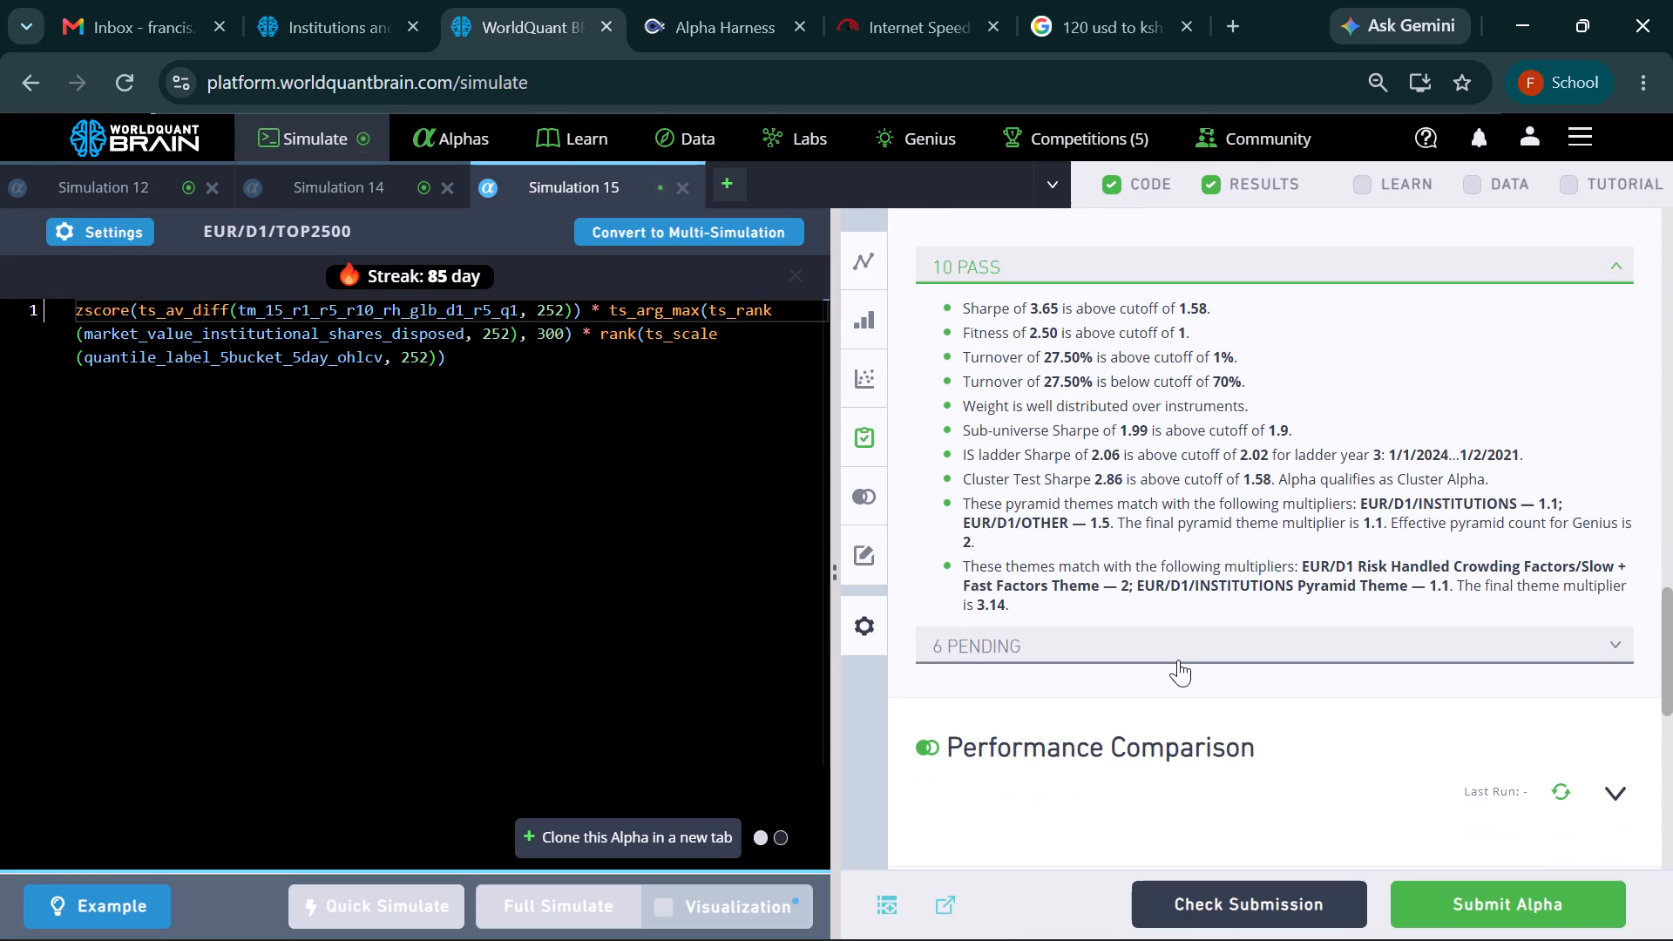
scroll(1178, 660, "up", 8)
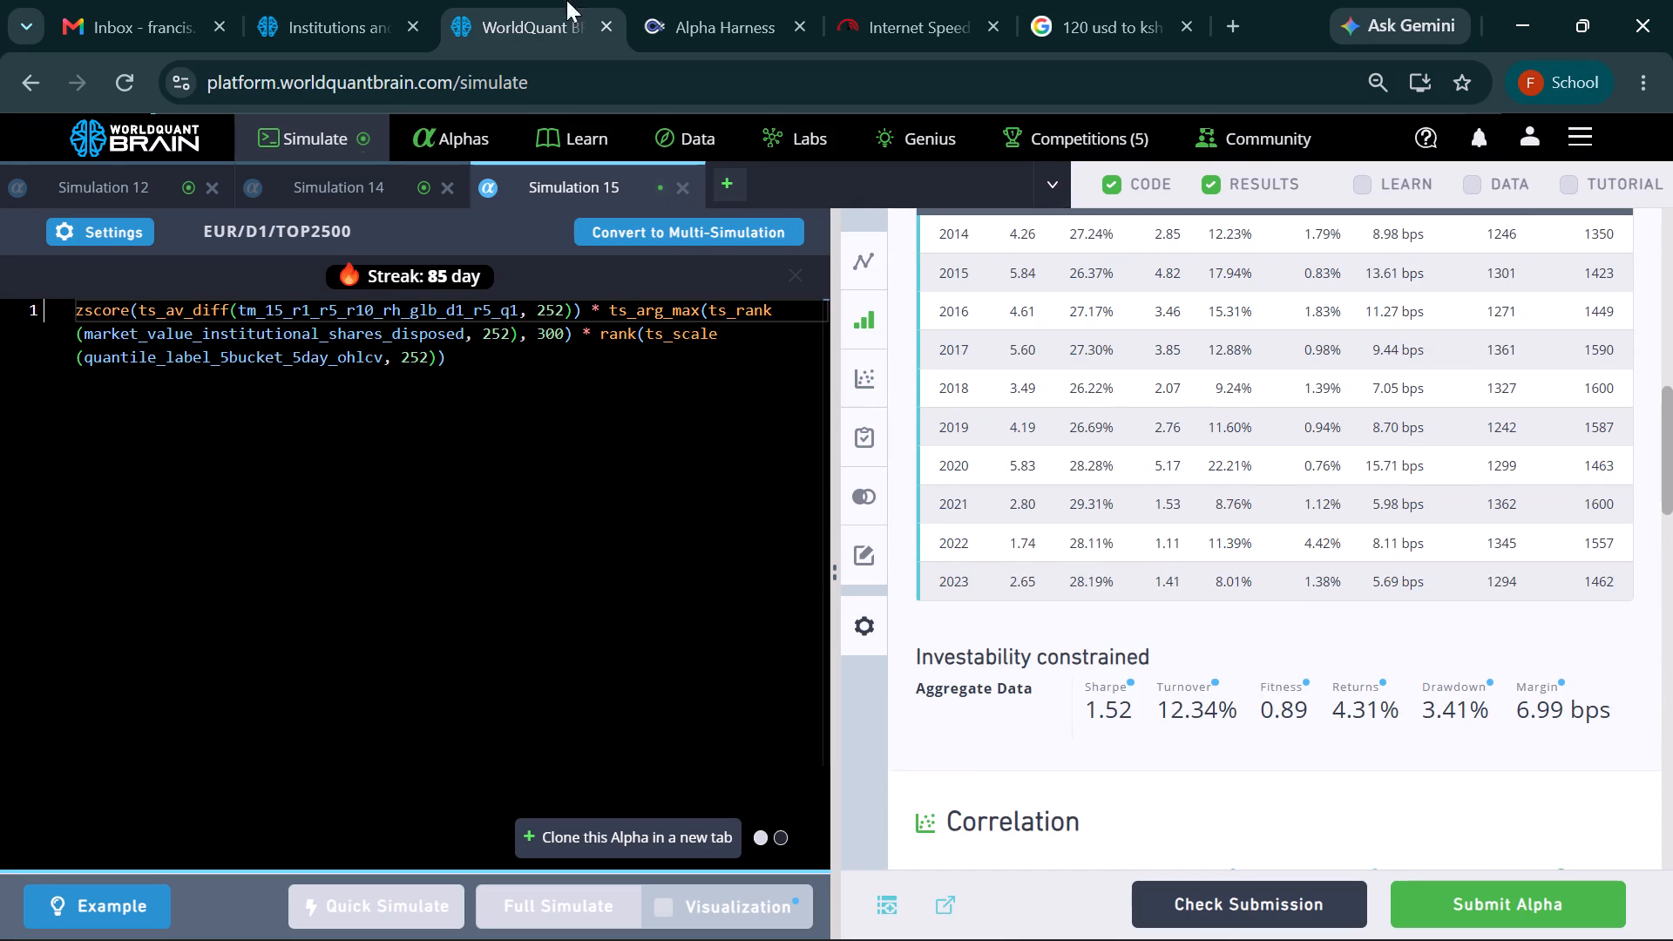
Review Simulation 14's IS summary and yearly figures, and close that simulation.
left_click(338, 191)
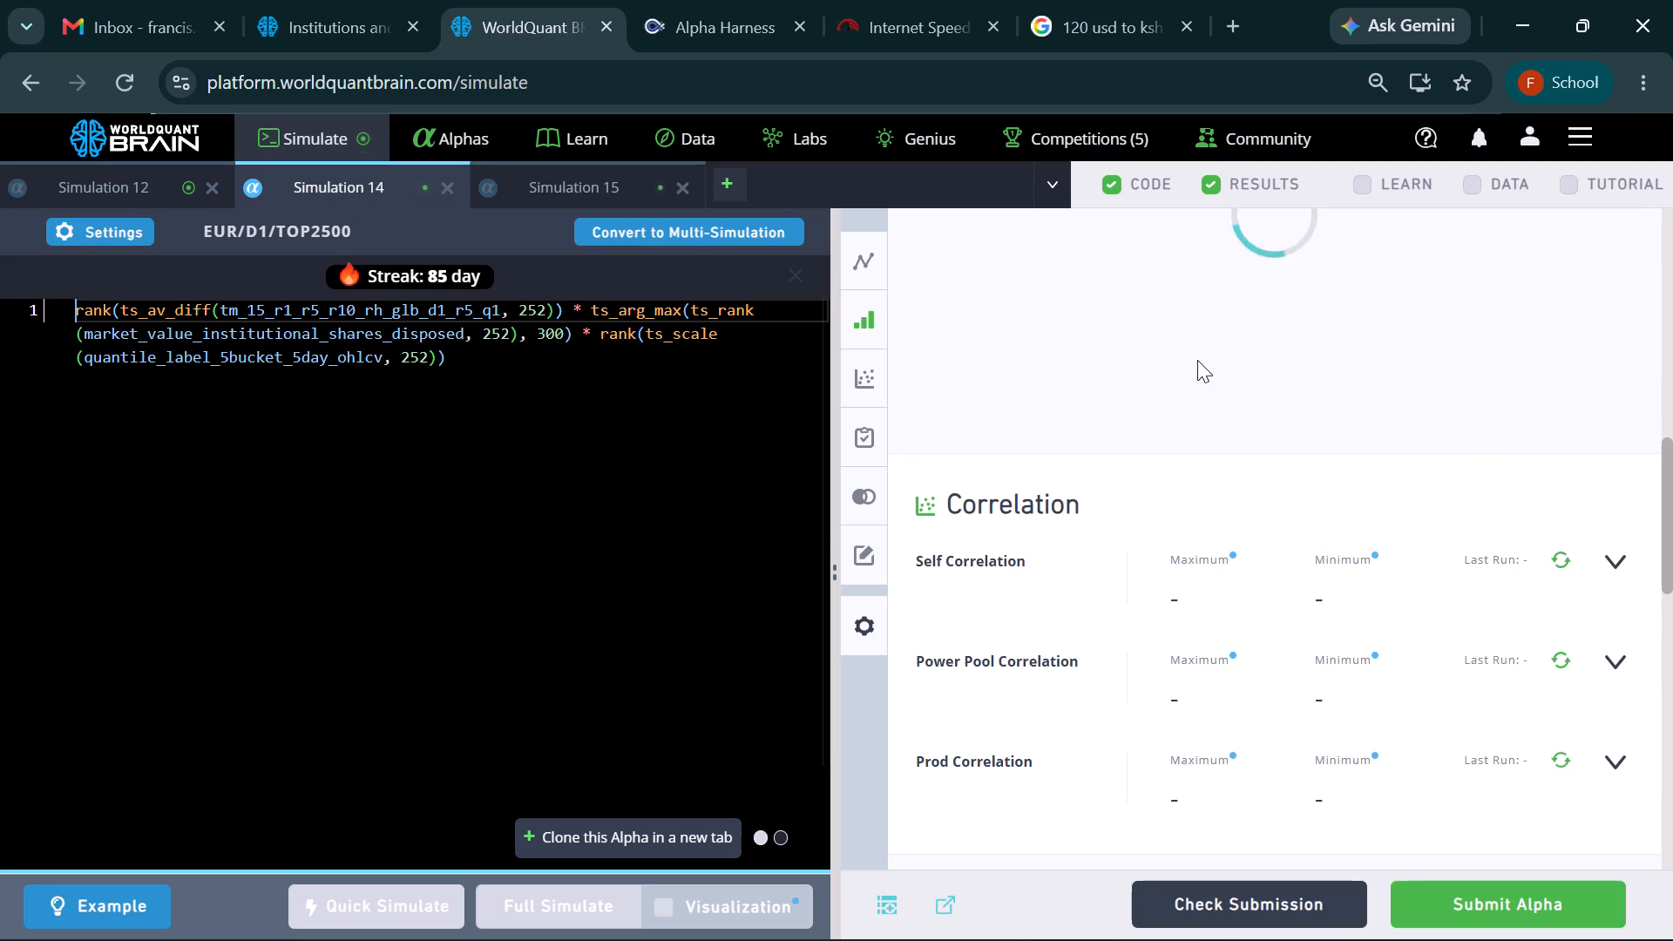
scroll(1197, 360, "down", 4)
scroll(1197, 360, "up", 1)
scroll(1197, 360, "down", 2)
scroll(1197, 360, "up", 9)
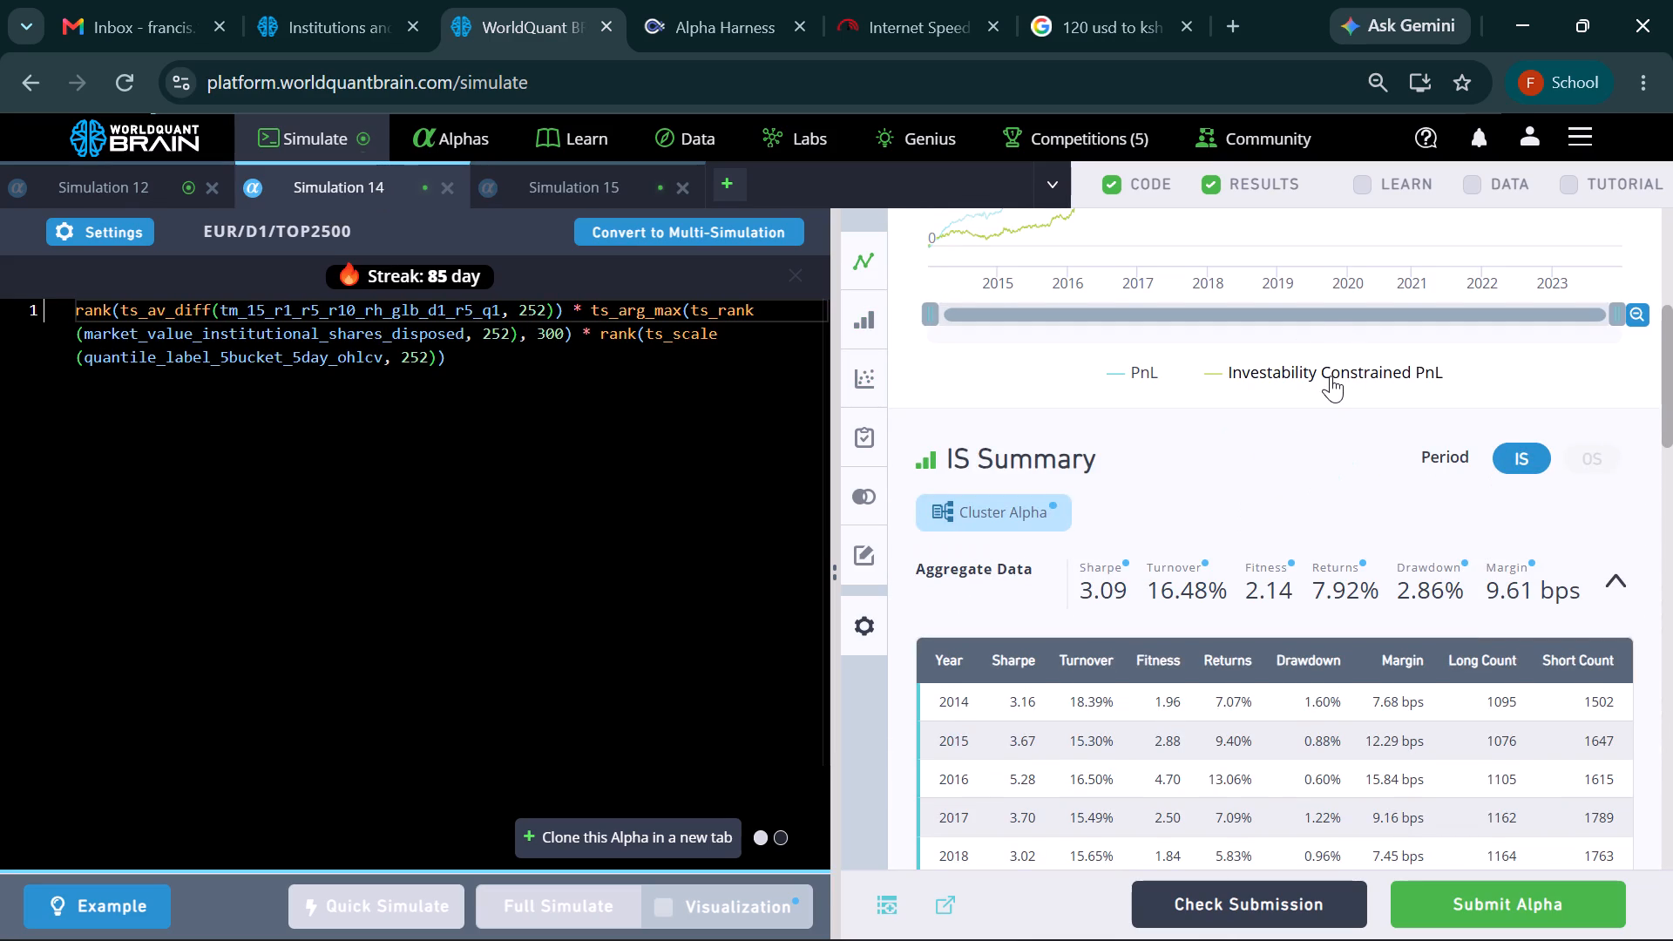
scroll(1331, 376, "down", 3)
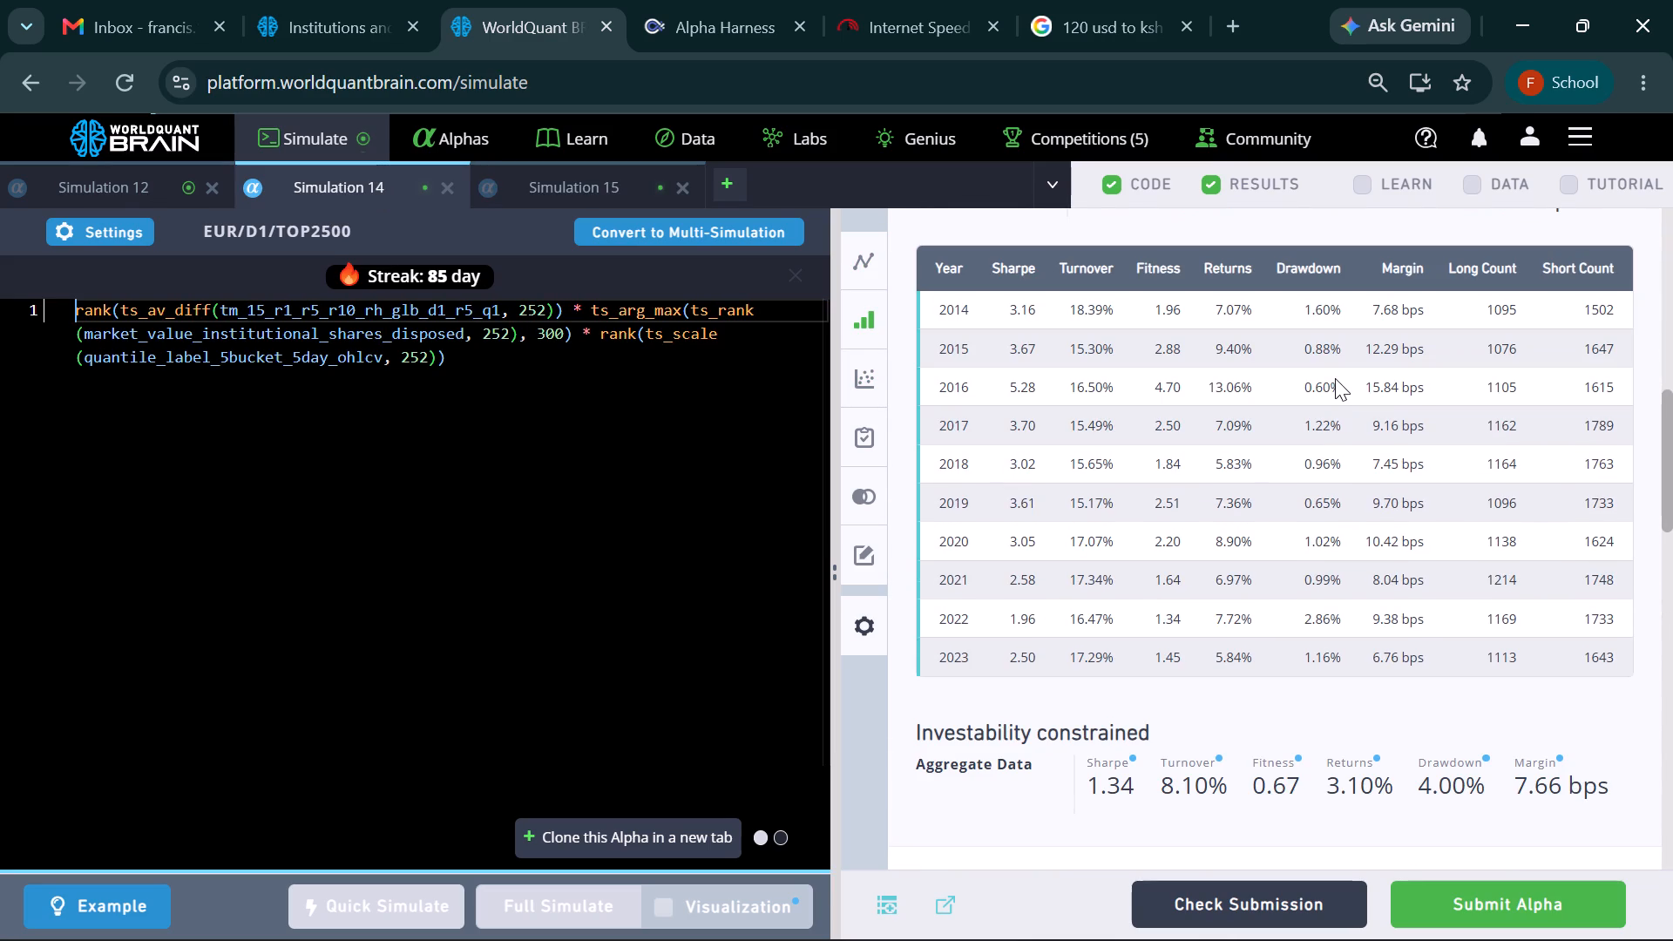
left_click(448, 187)
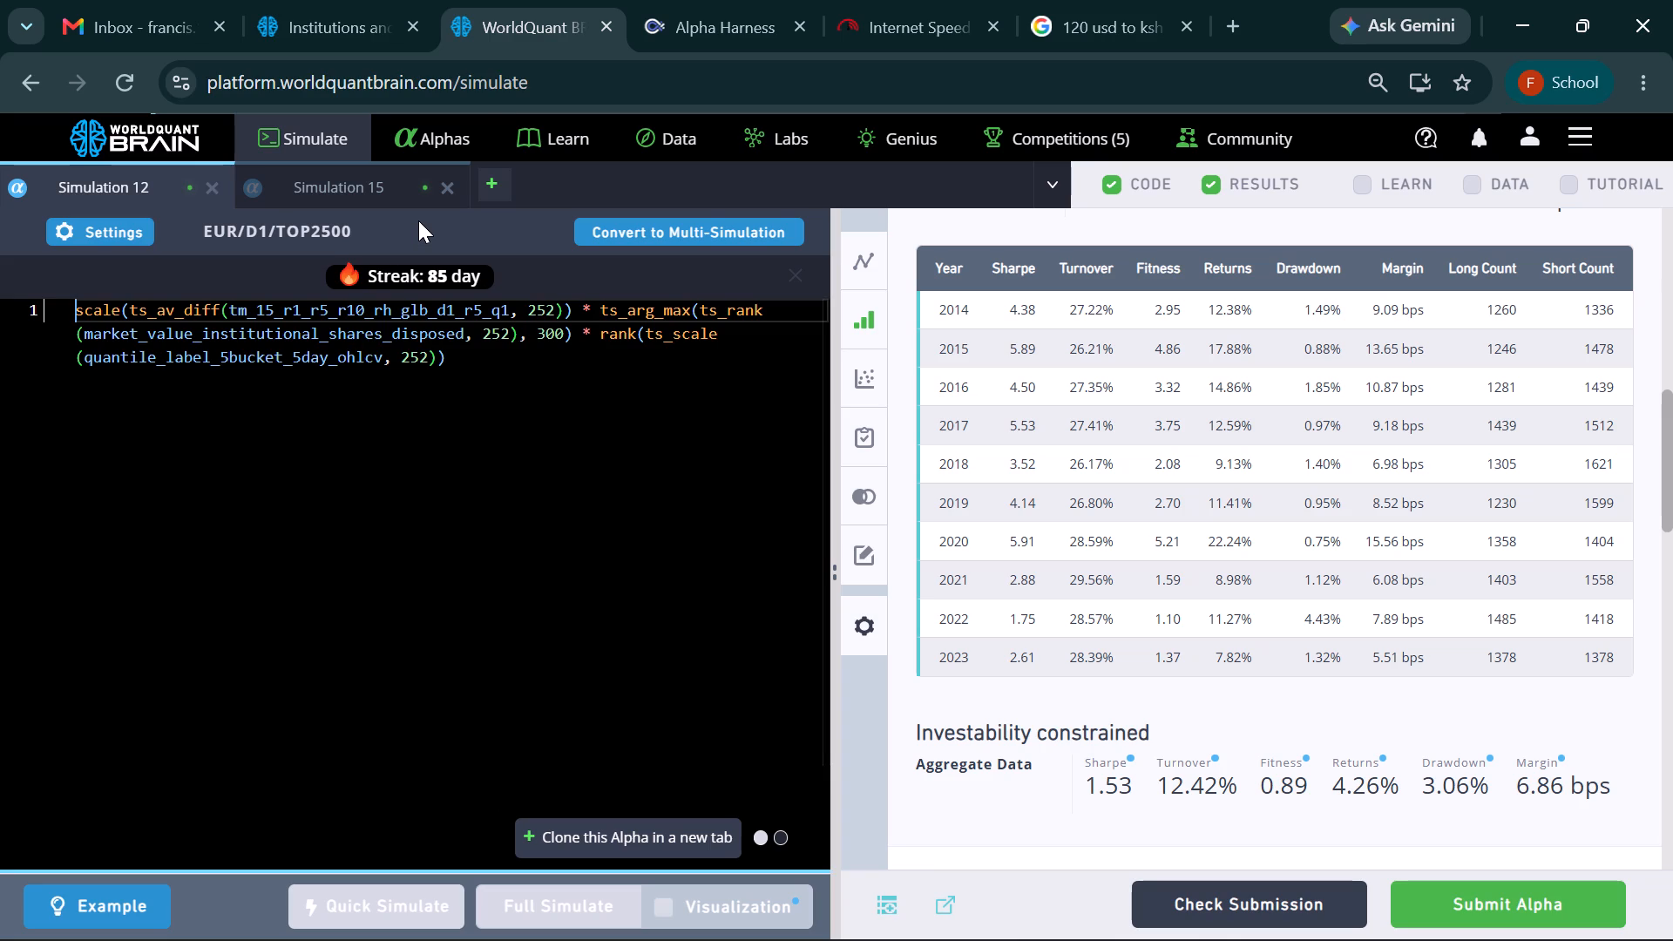
Run the Prod Correlation check for the zscore alpha in Simulation 15.
left_click(380, 183)
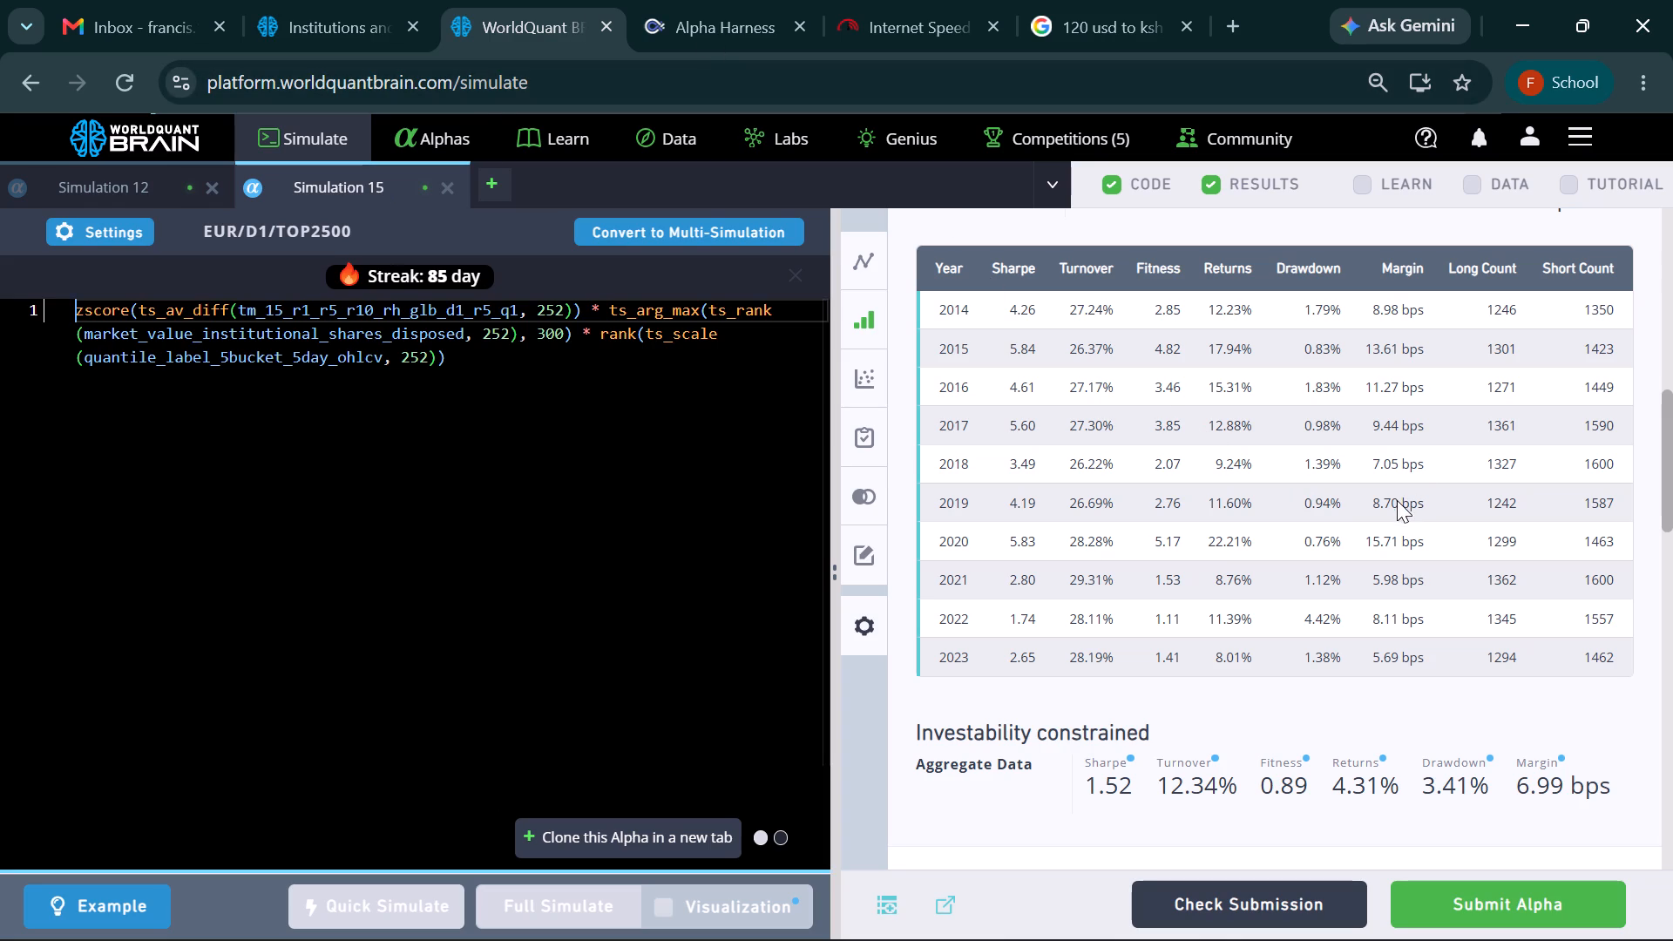
scroll(1392, 514, "up", 4)
scroll(1392, 516, "down", 8)
scroll(1342, 572, "down", 4)
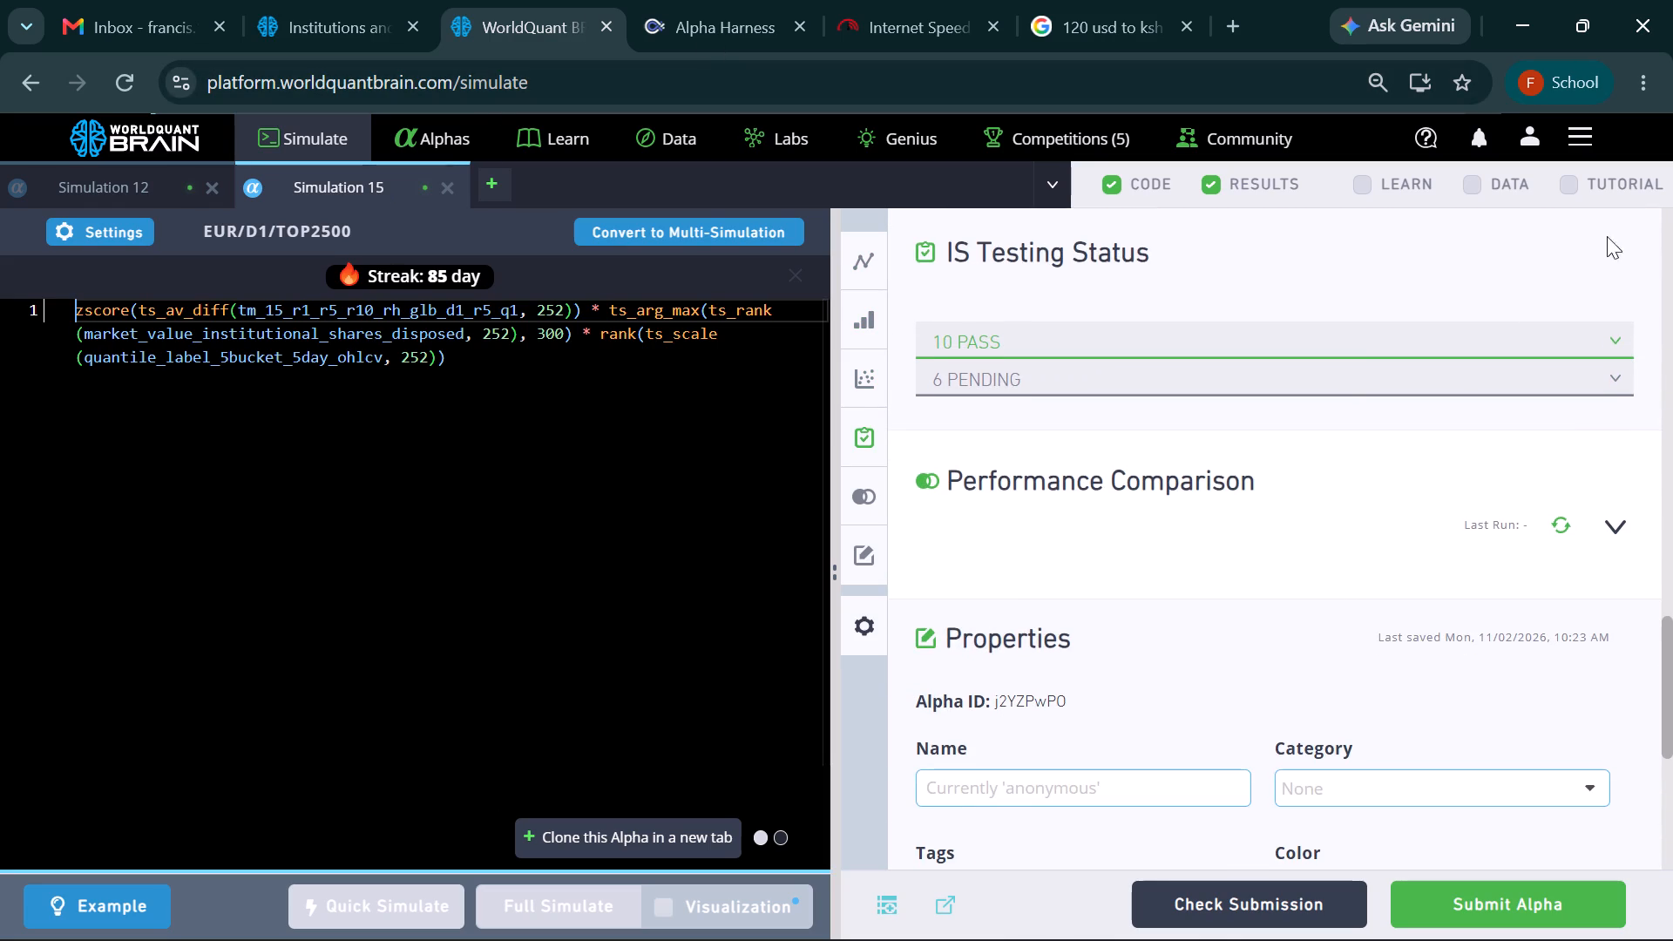
scroll(1574, 289, "up", 2)
left_click(1563, 364)
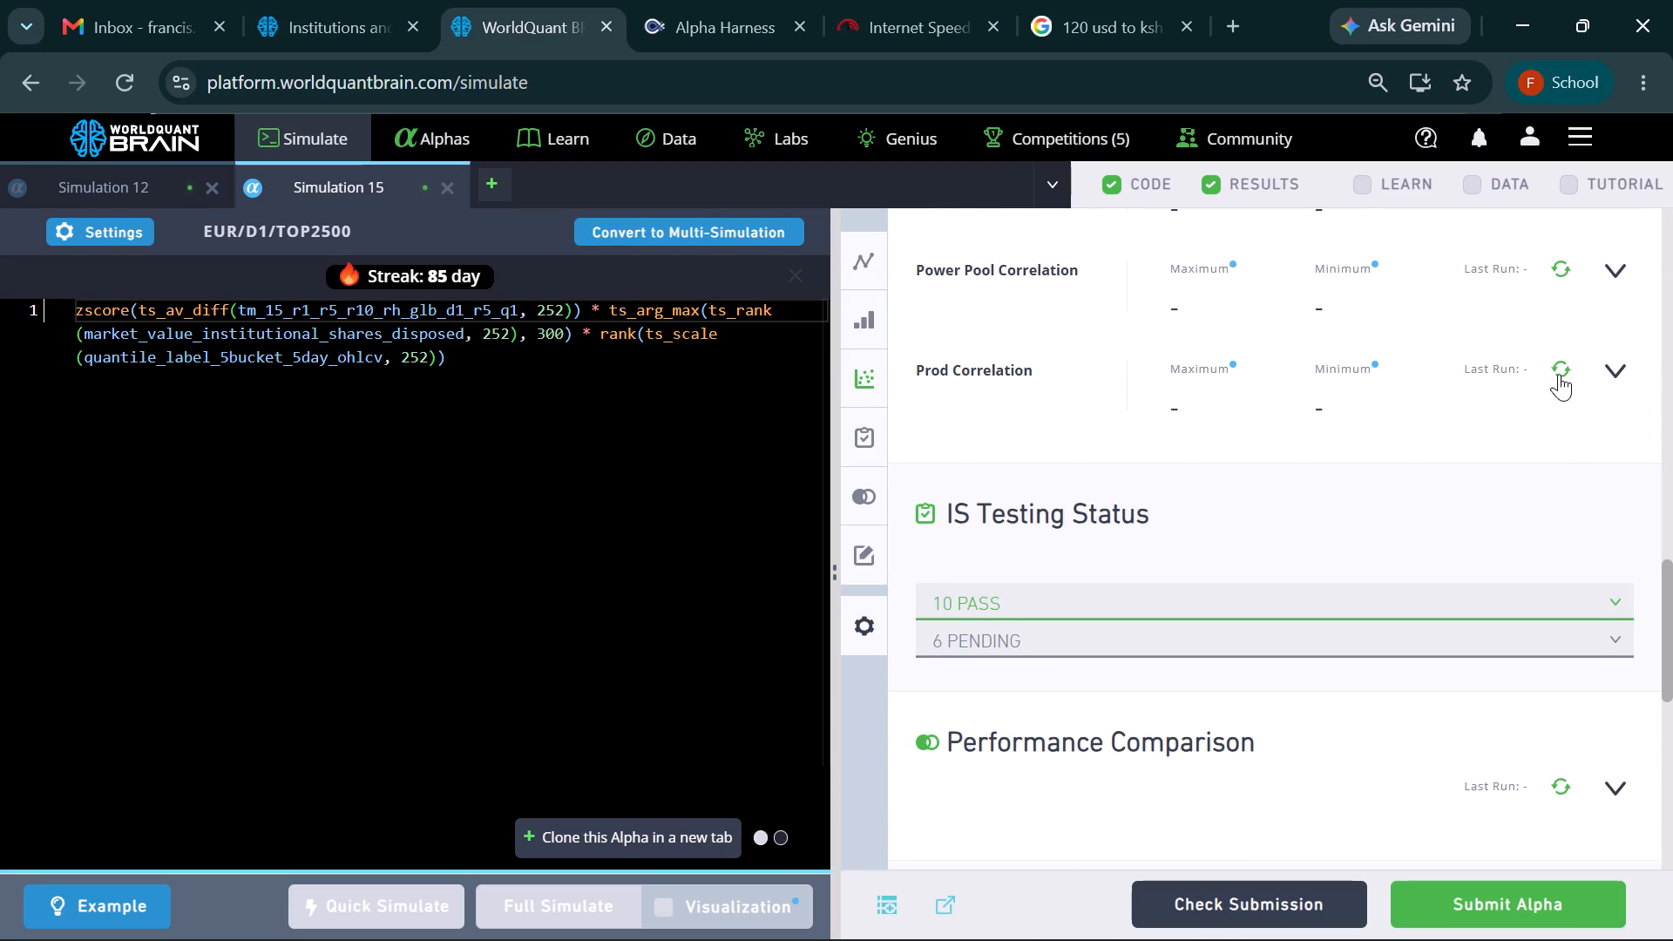
scroll(1298, 511, "up", 4)
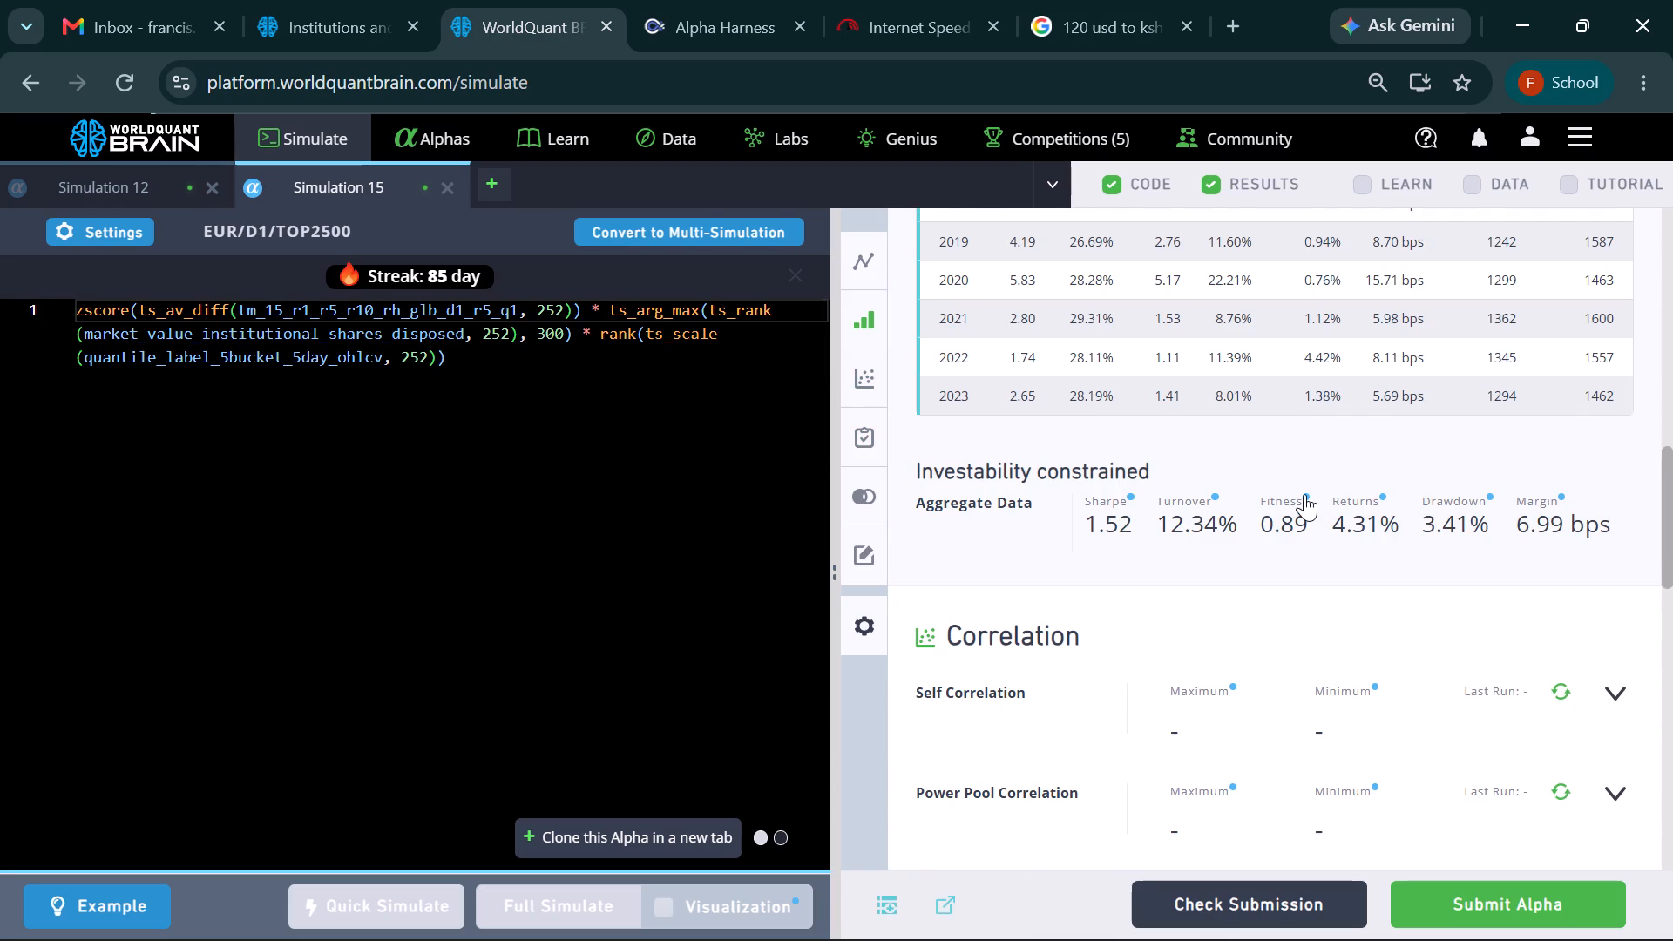
scroll(1304, 463, "down", 5)
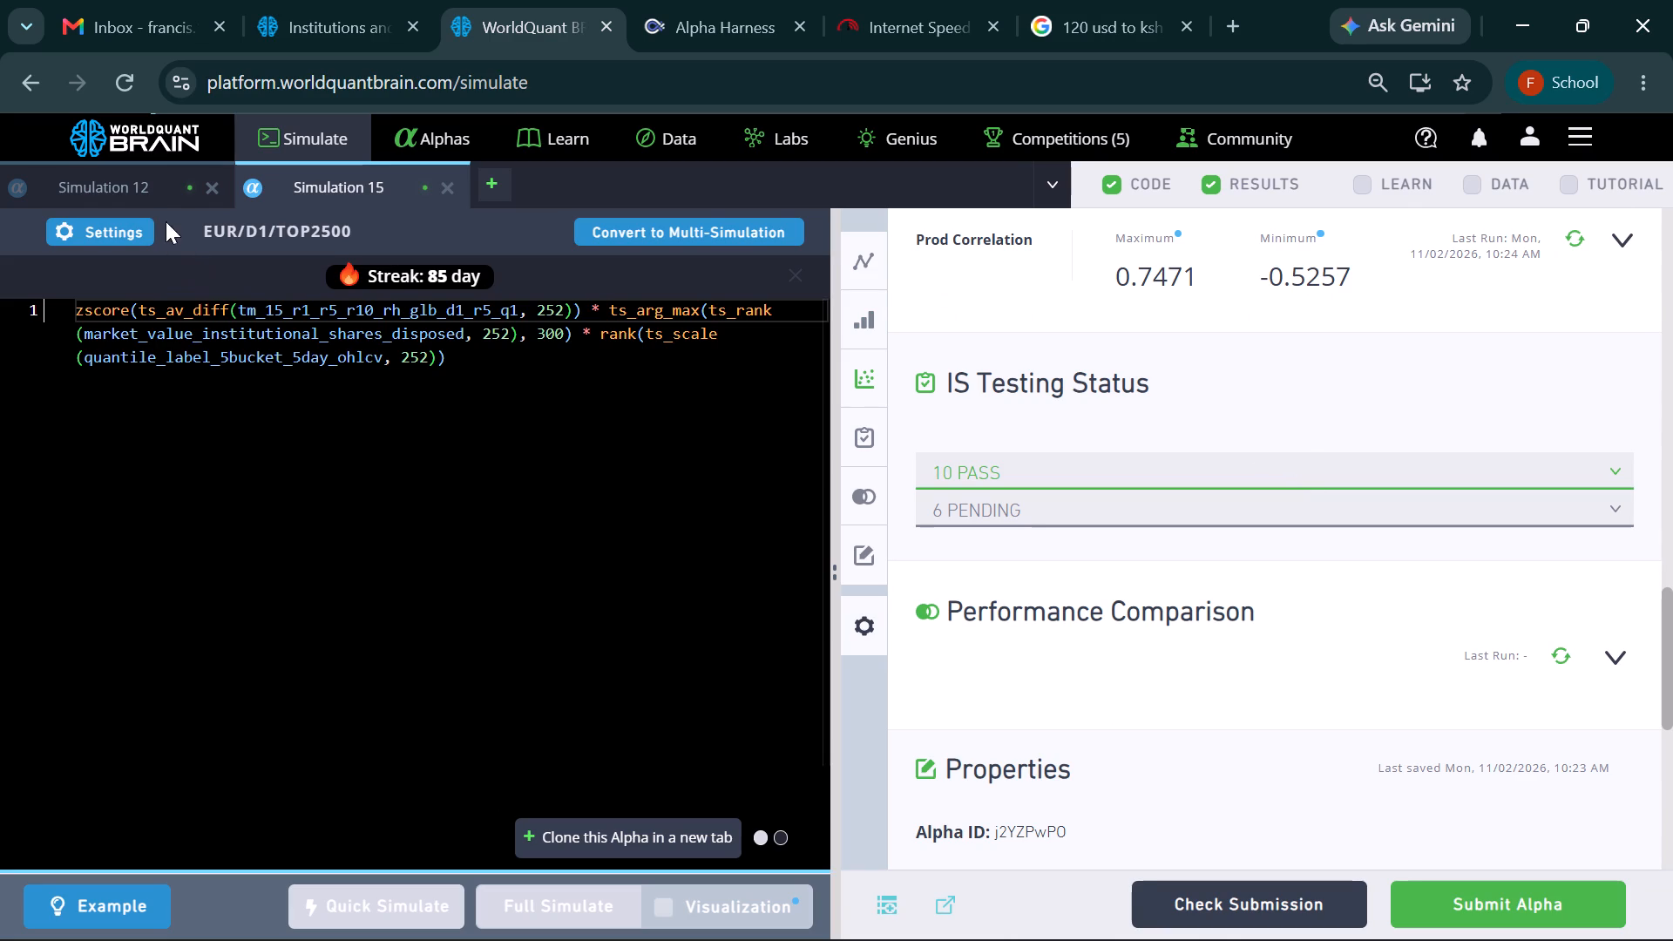
Run the Prod Correlation check for the scale alpha in Simulation 12.
left_click(161, 194)
left_click(1568, 242)
scroll(1400, 357, "up", 4)
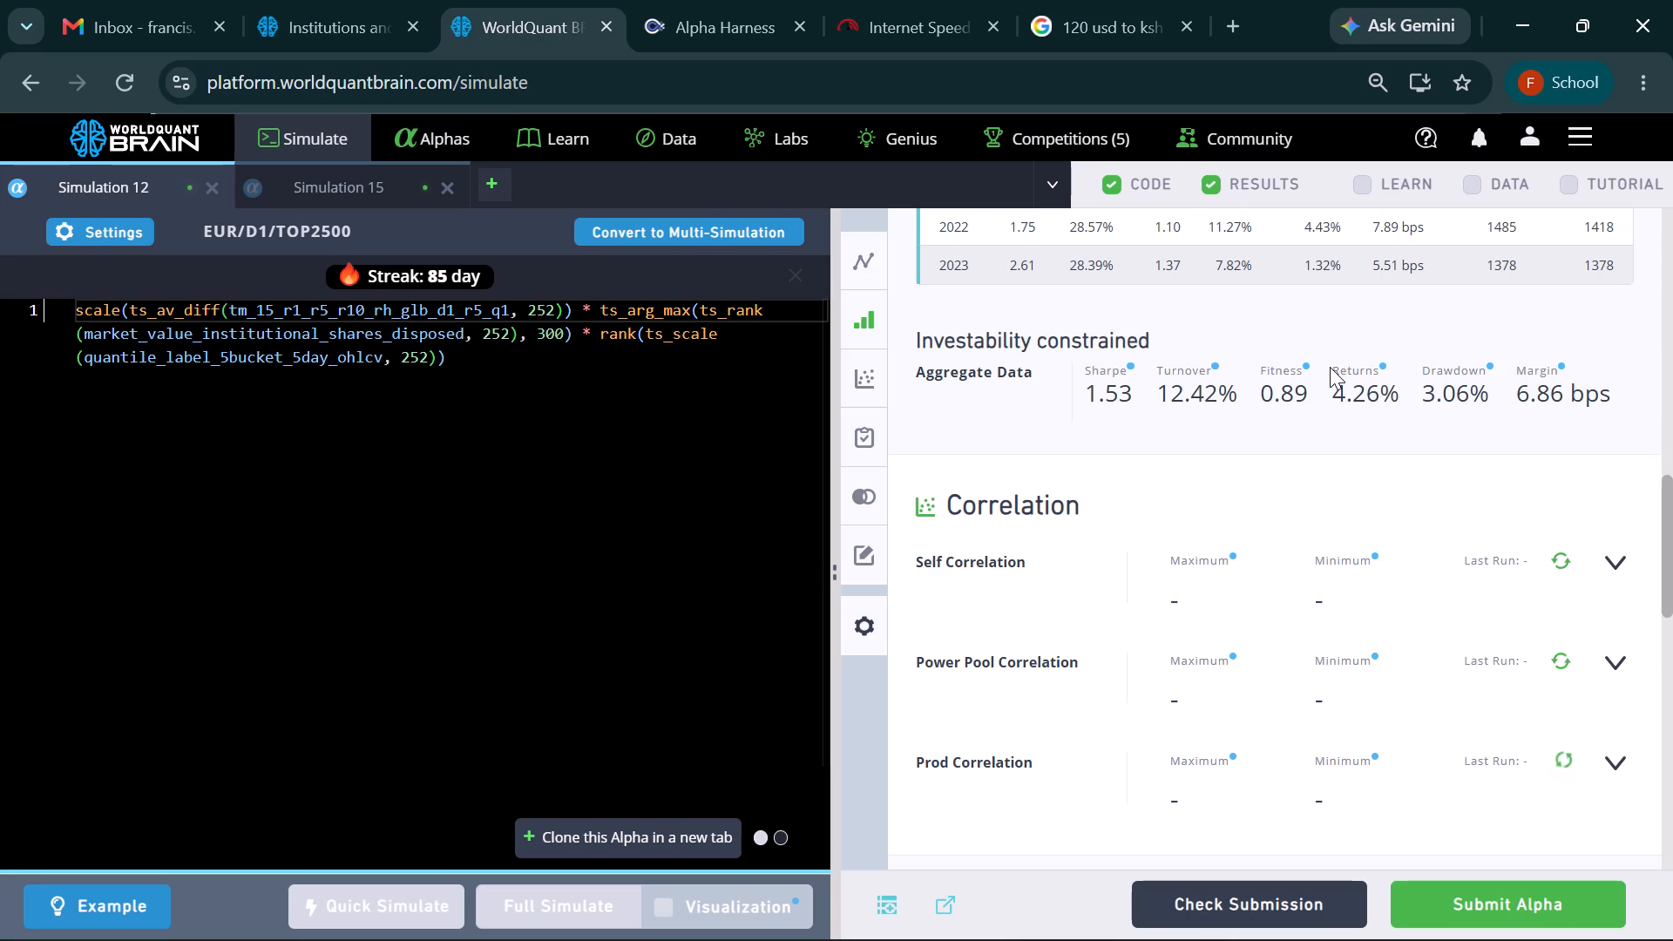
scroll(1096, 417, "down", 4)
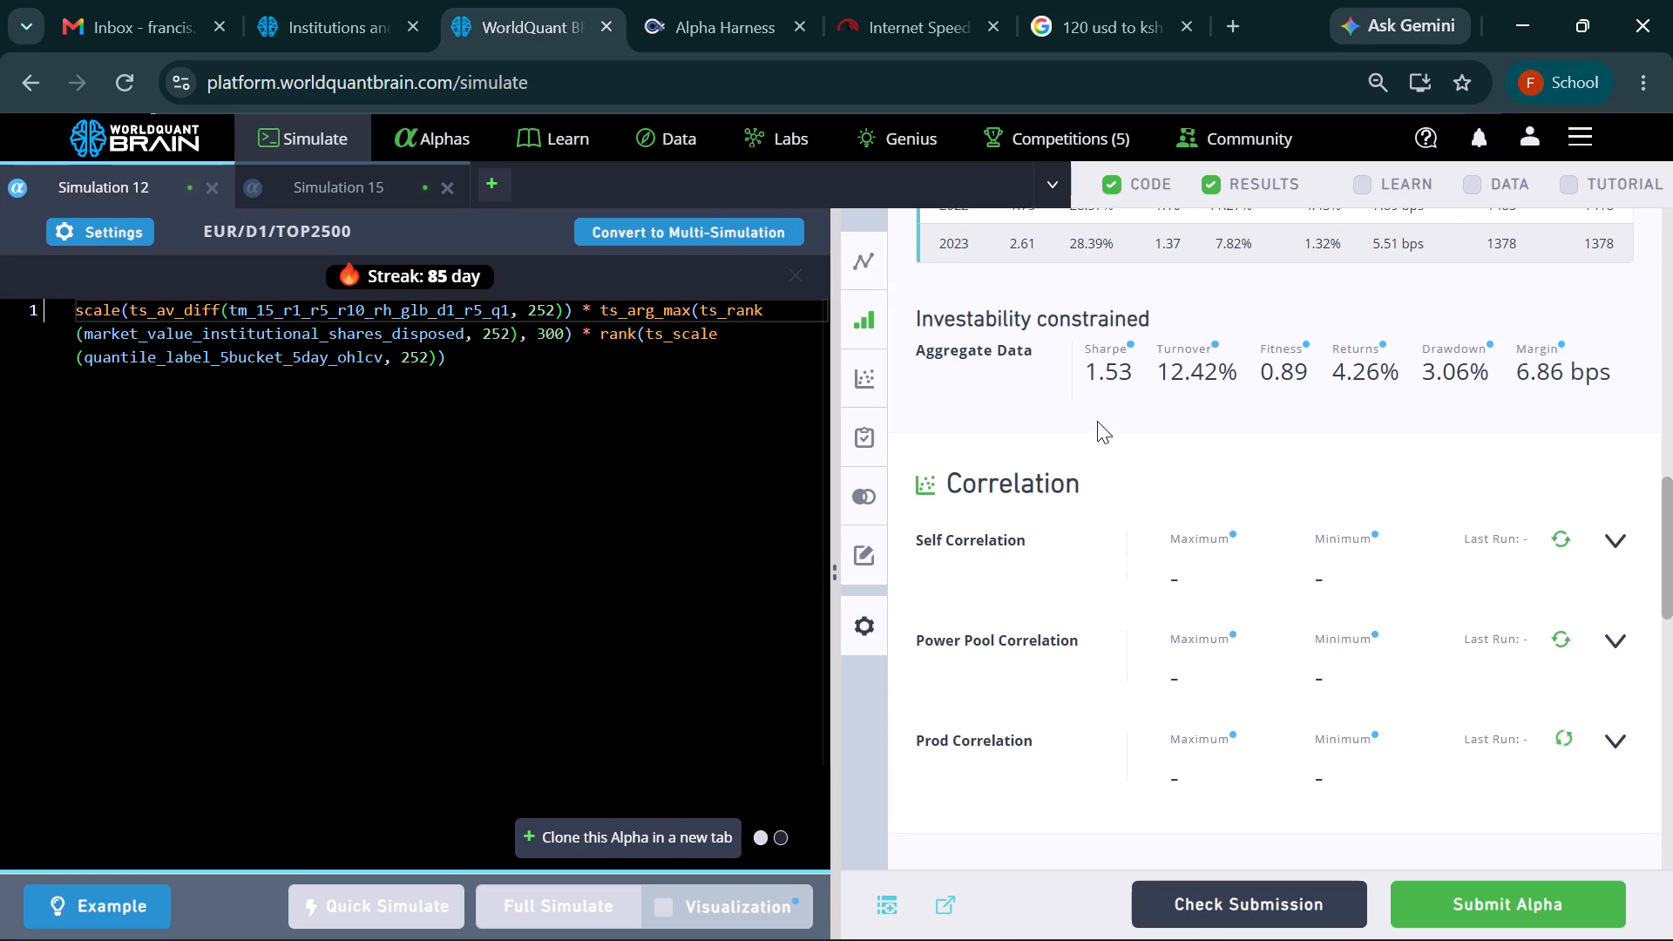
scroll(1097, 421, "down", 2)
scroll(1097, 421, "up", 4)
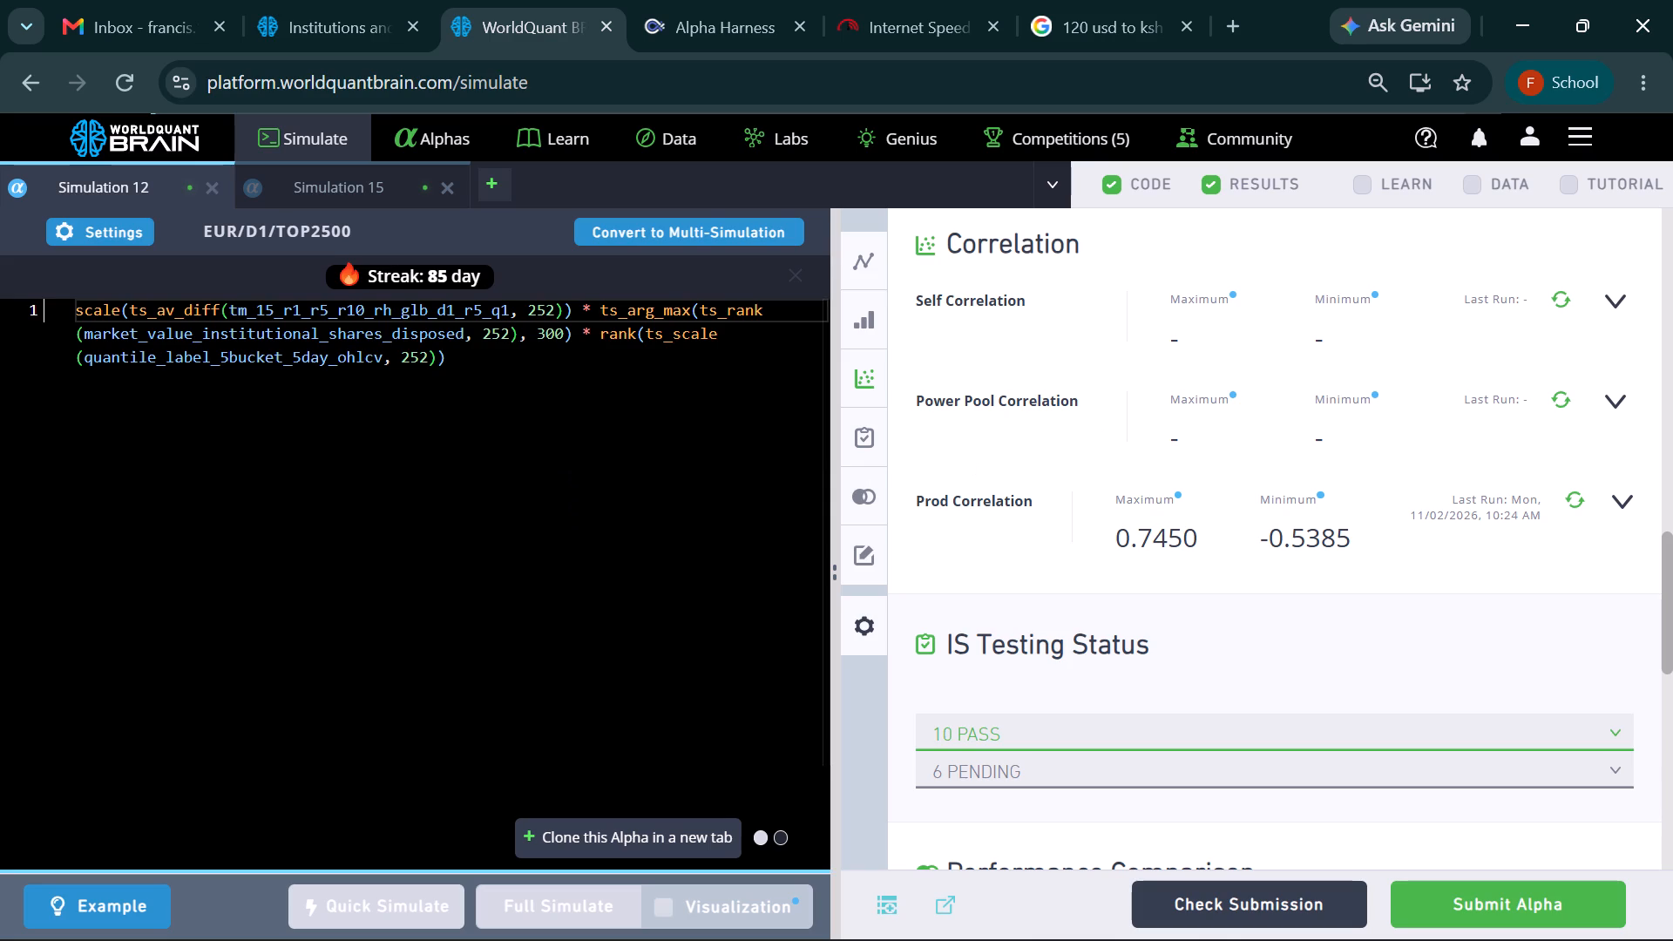
left_click(547, 443)
key("ctrl+a")
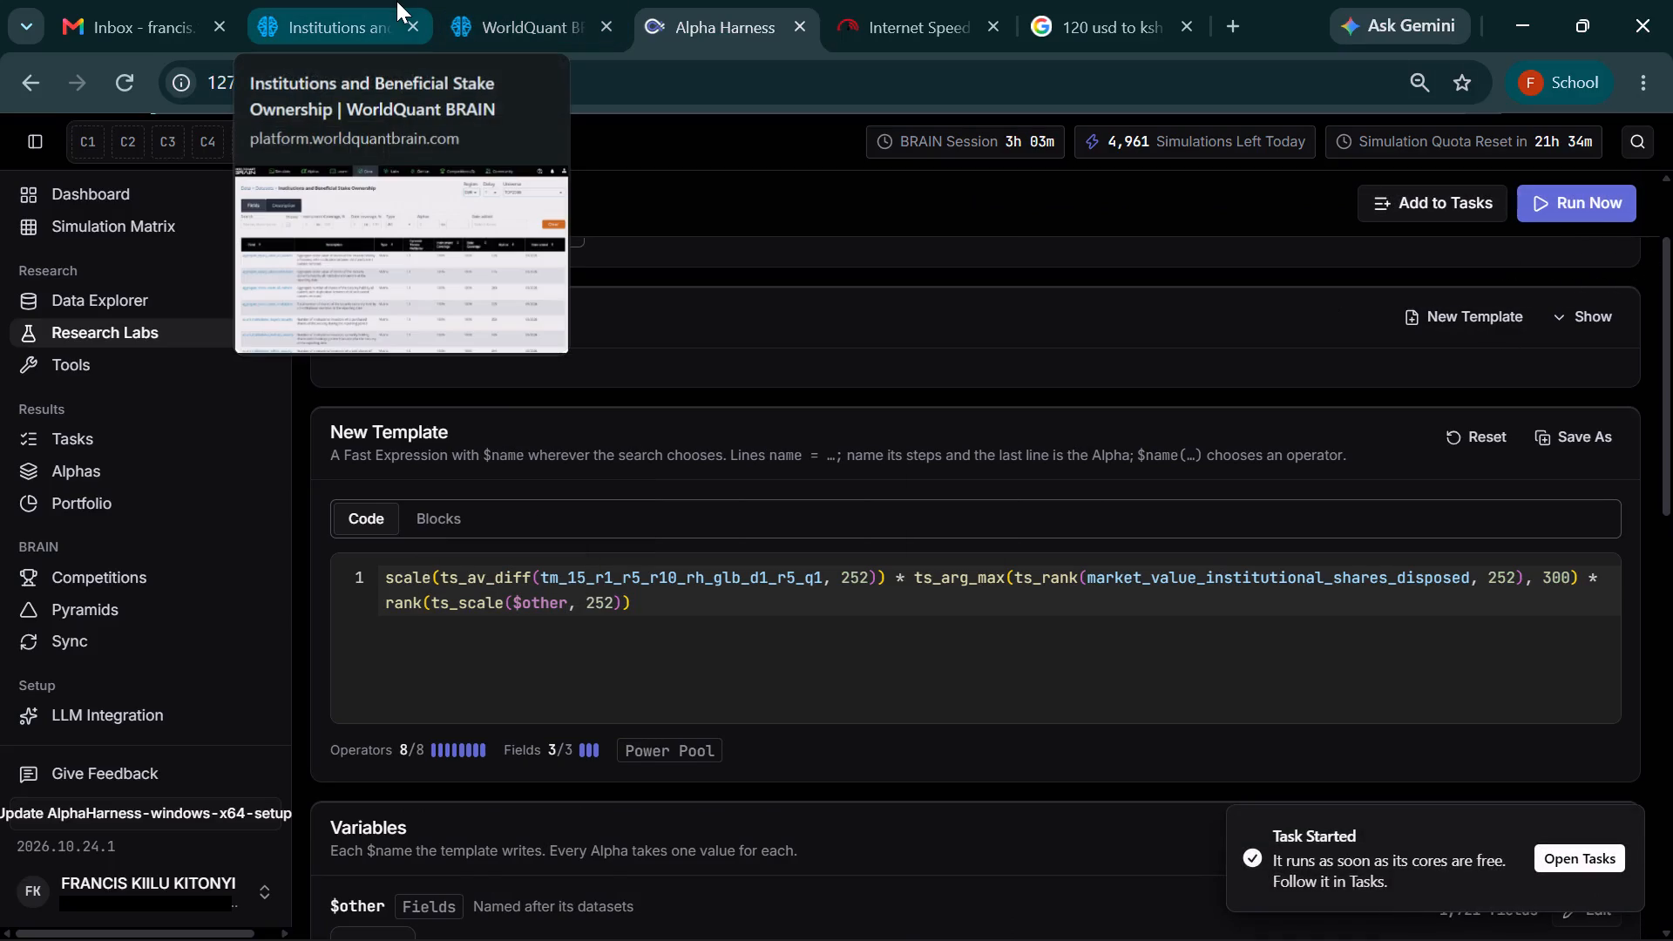
Switch back to the BRAIN simulate page and close Simulation 15.
left_click(483, 0)
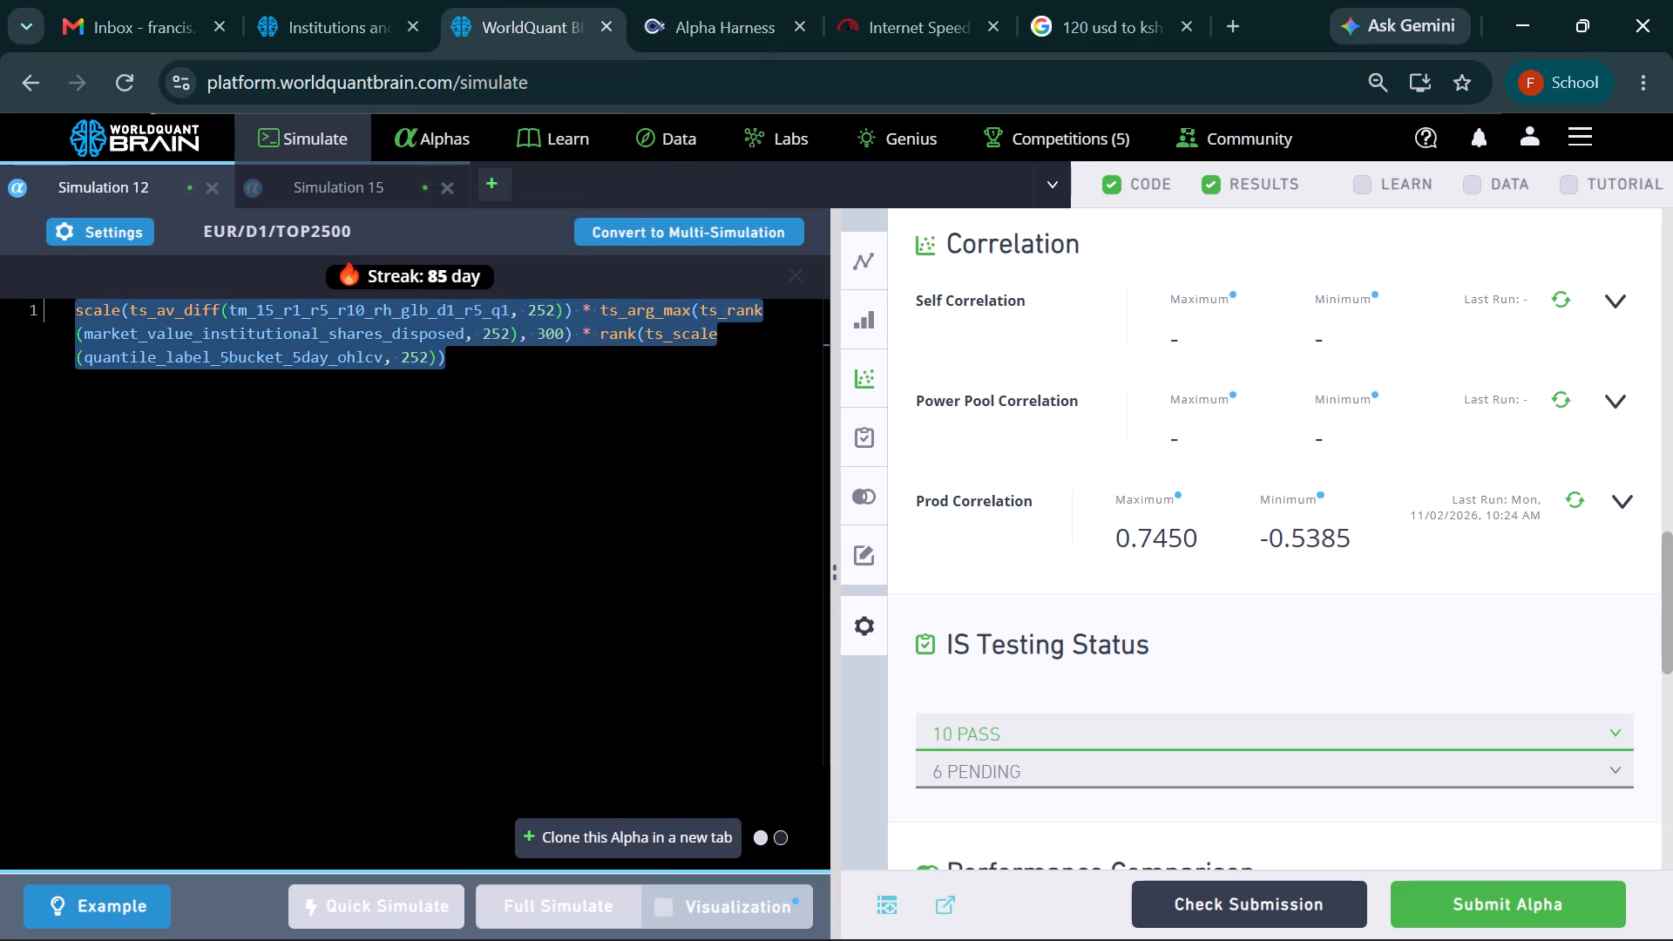
left_click(446, 186)
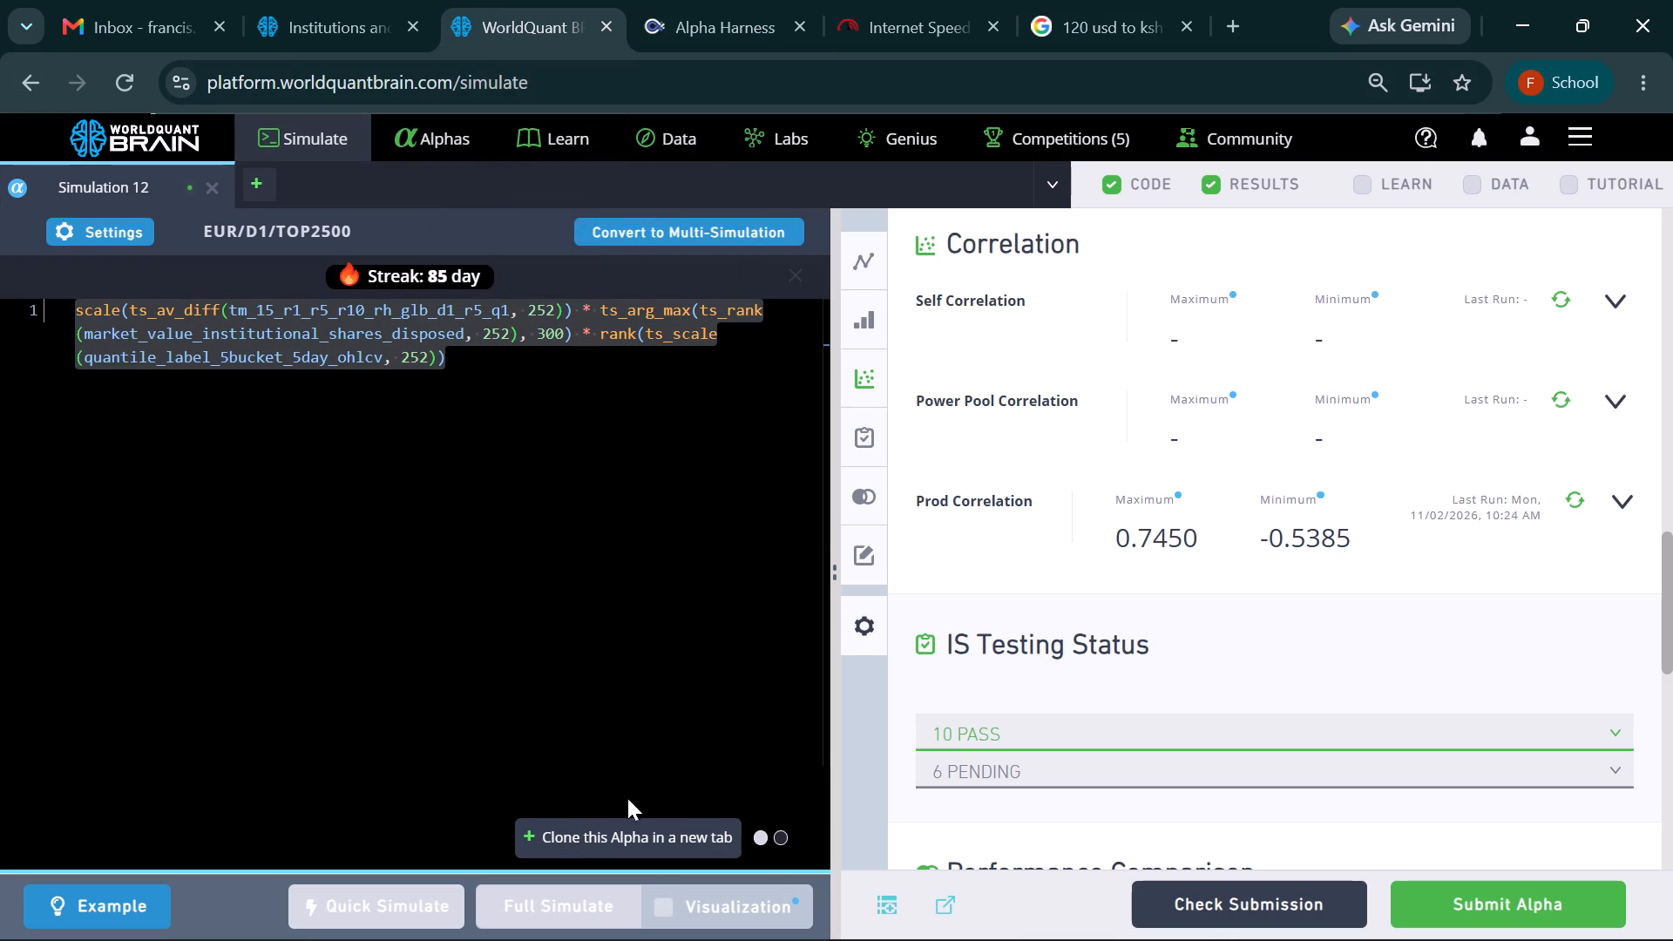
left_click(471, 493)
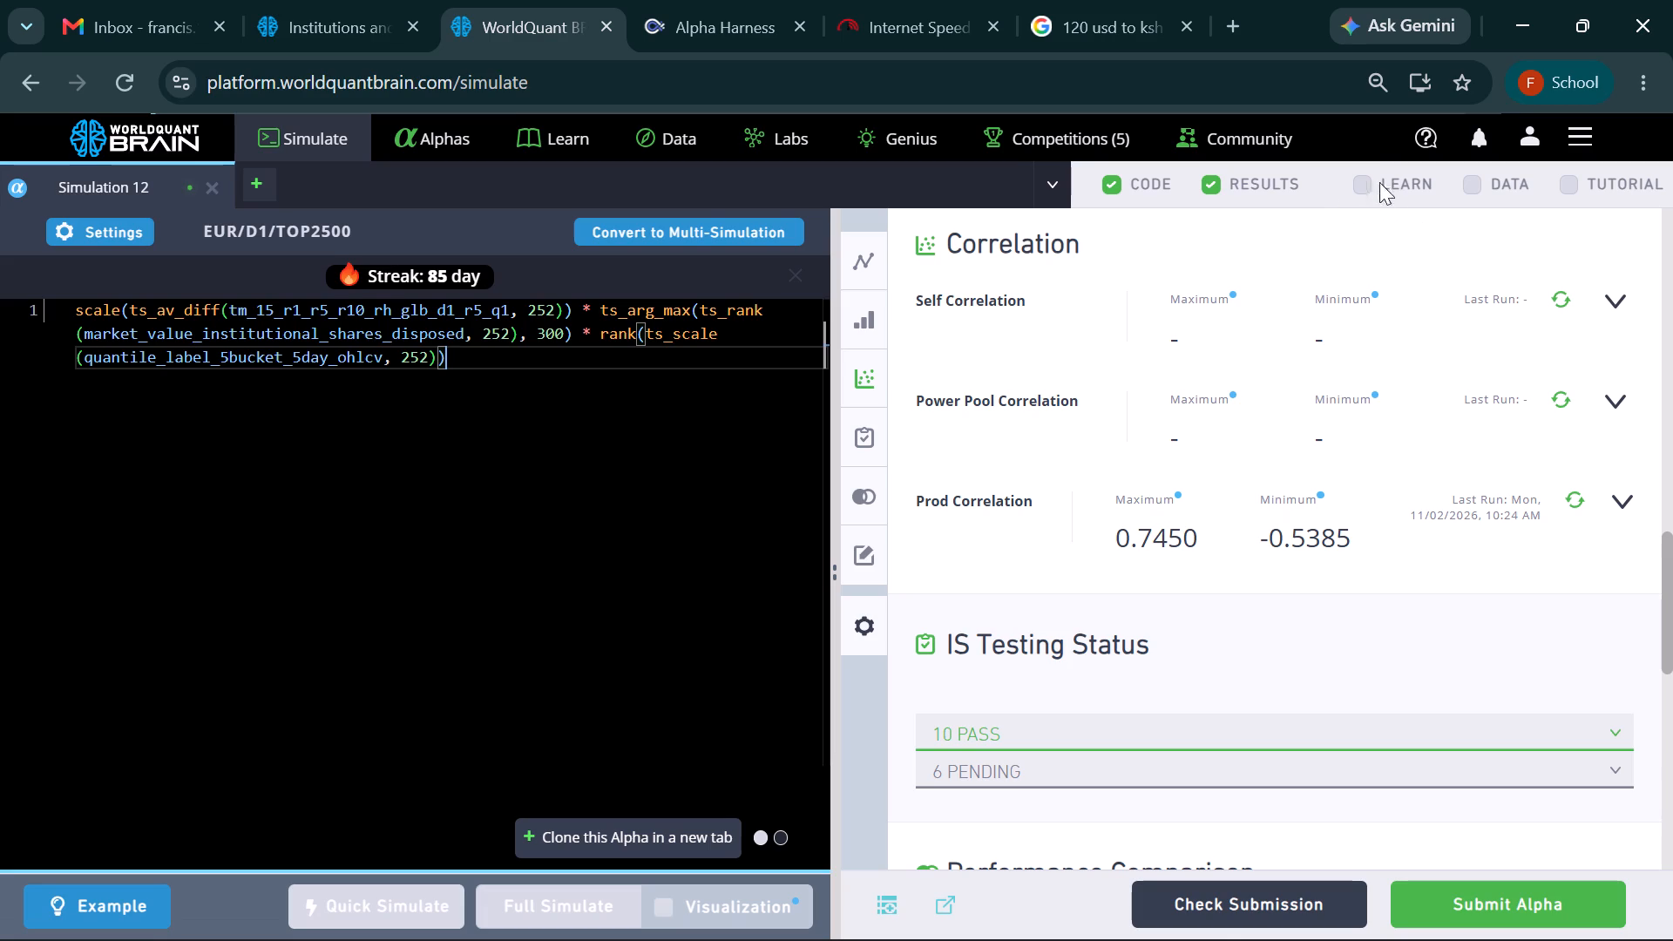
Open the operator reference beside Simulation 12 and browse the Cross Sectional, Vector, Transformational, Group and Special operators.
left_click(1361, 183)
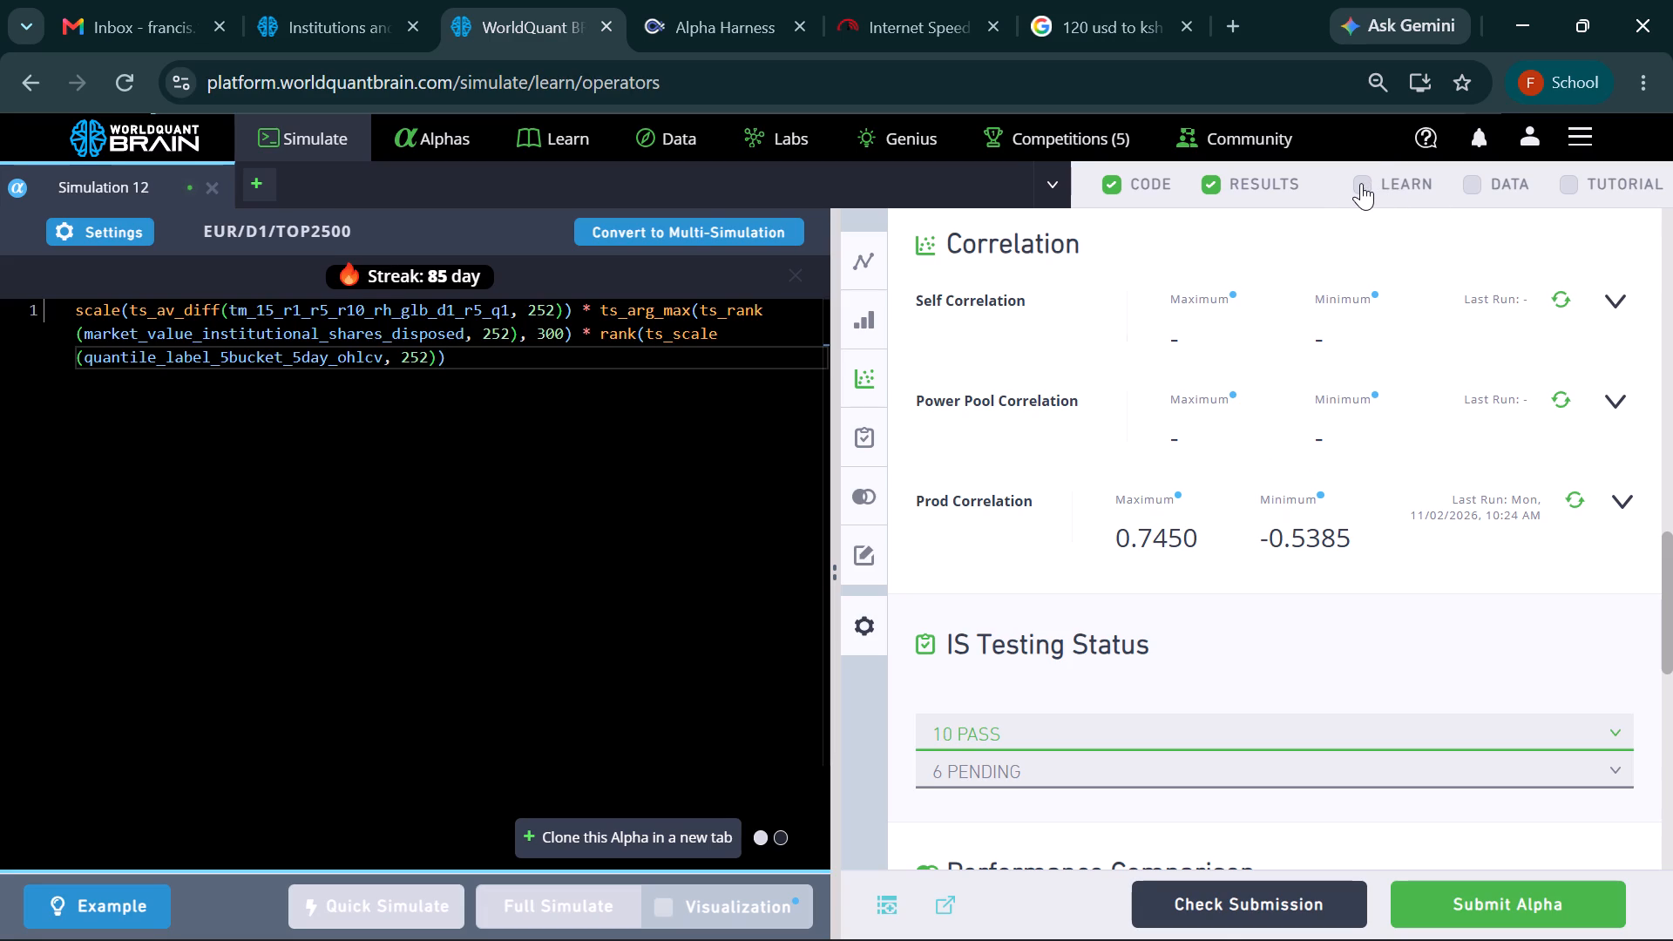
scroll(1290, 300, "down", 20)
scroll(1290, 300, "down", 20)
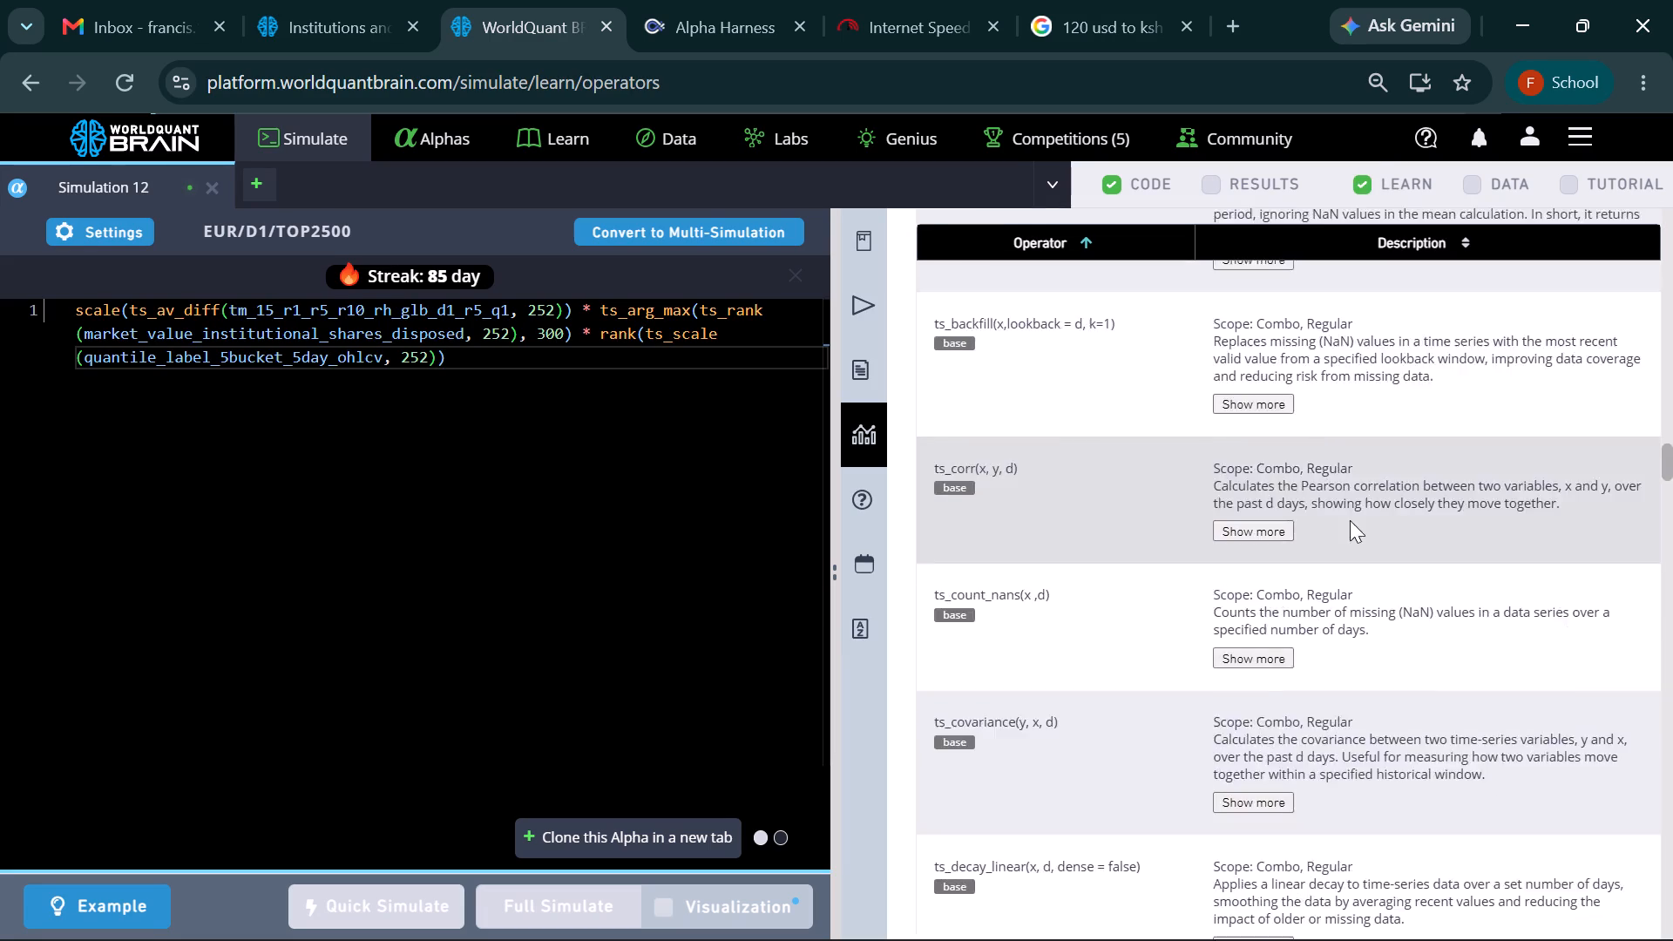
scroll(1350, 520, "down", 17)
scroll(1325, 416, "down", 6)
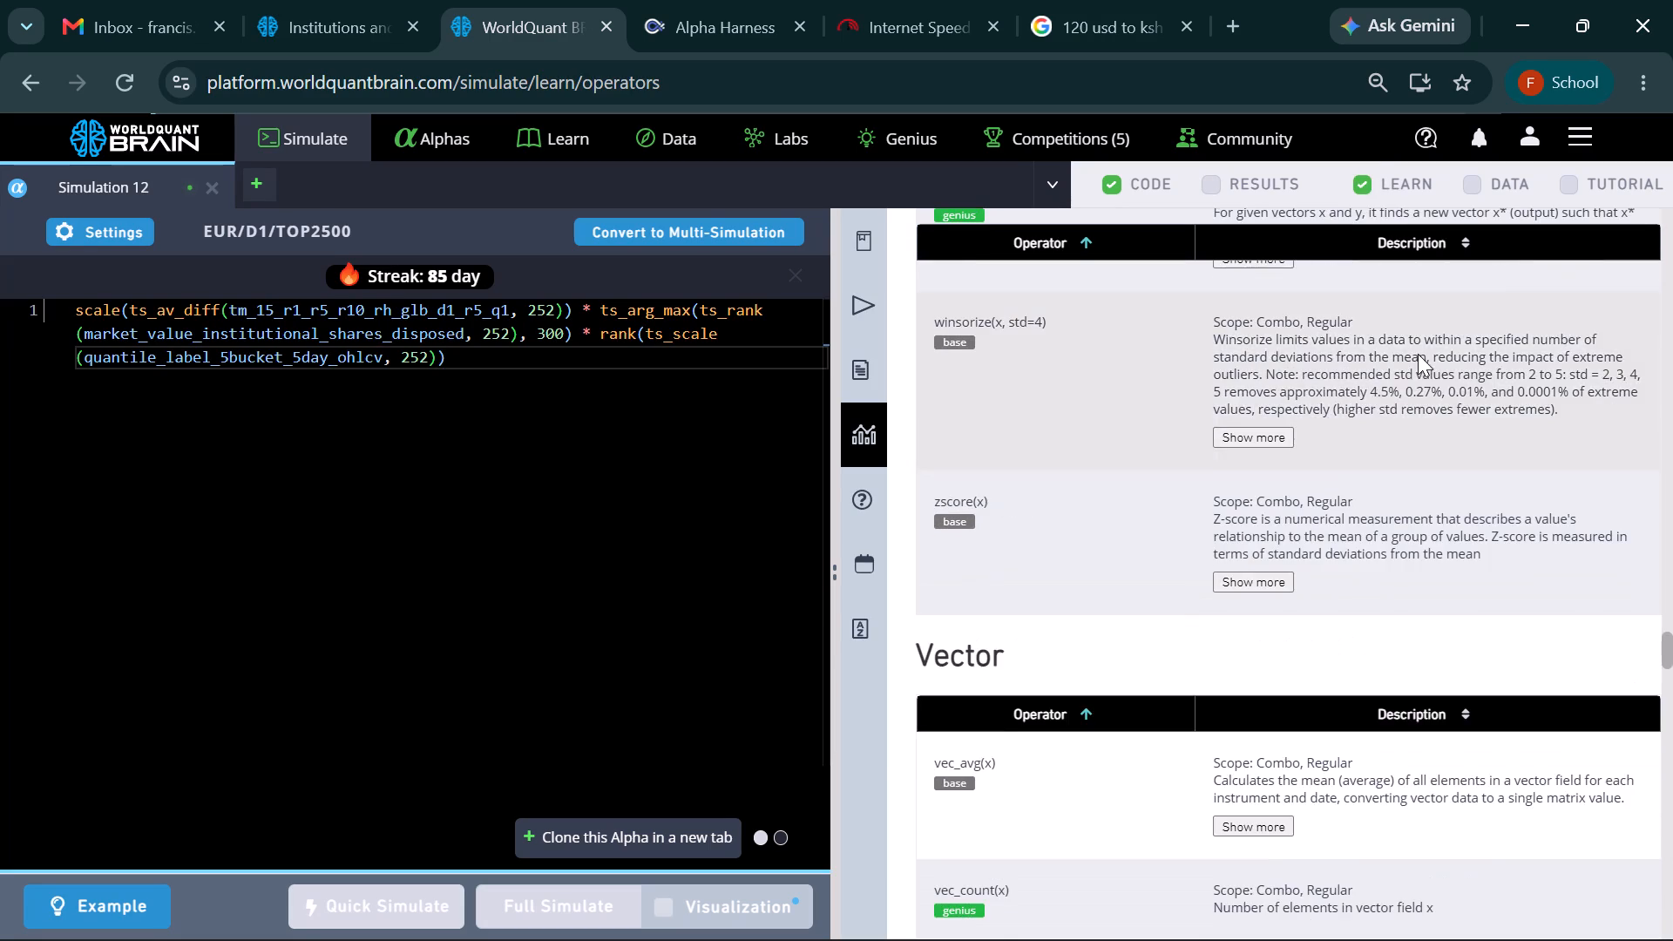
scroll(1418, 354, "down", 5)
scroll(1317, 429, "down", 20)
scroll(1317, 429, "down", 6)
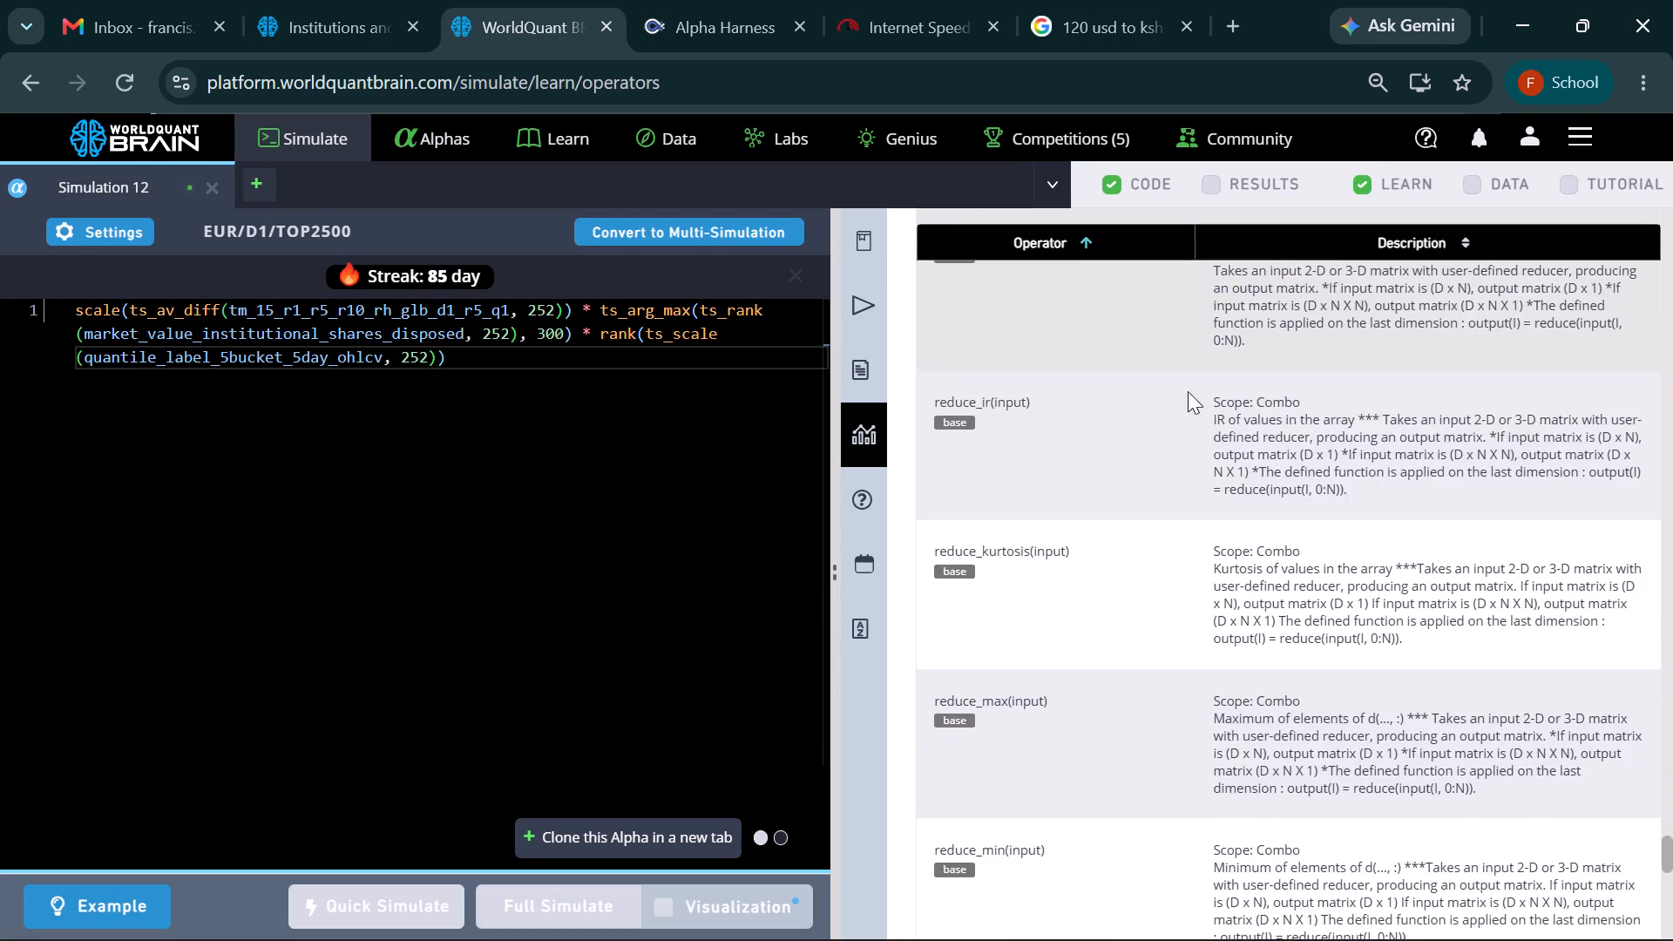
scroll(1188, 391, "down", 6)
scroll(1195, 406, "up", 8)
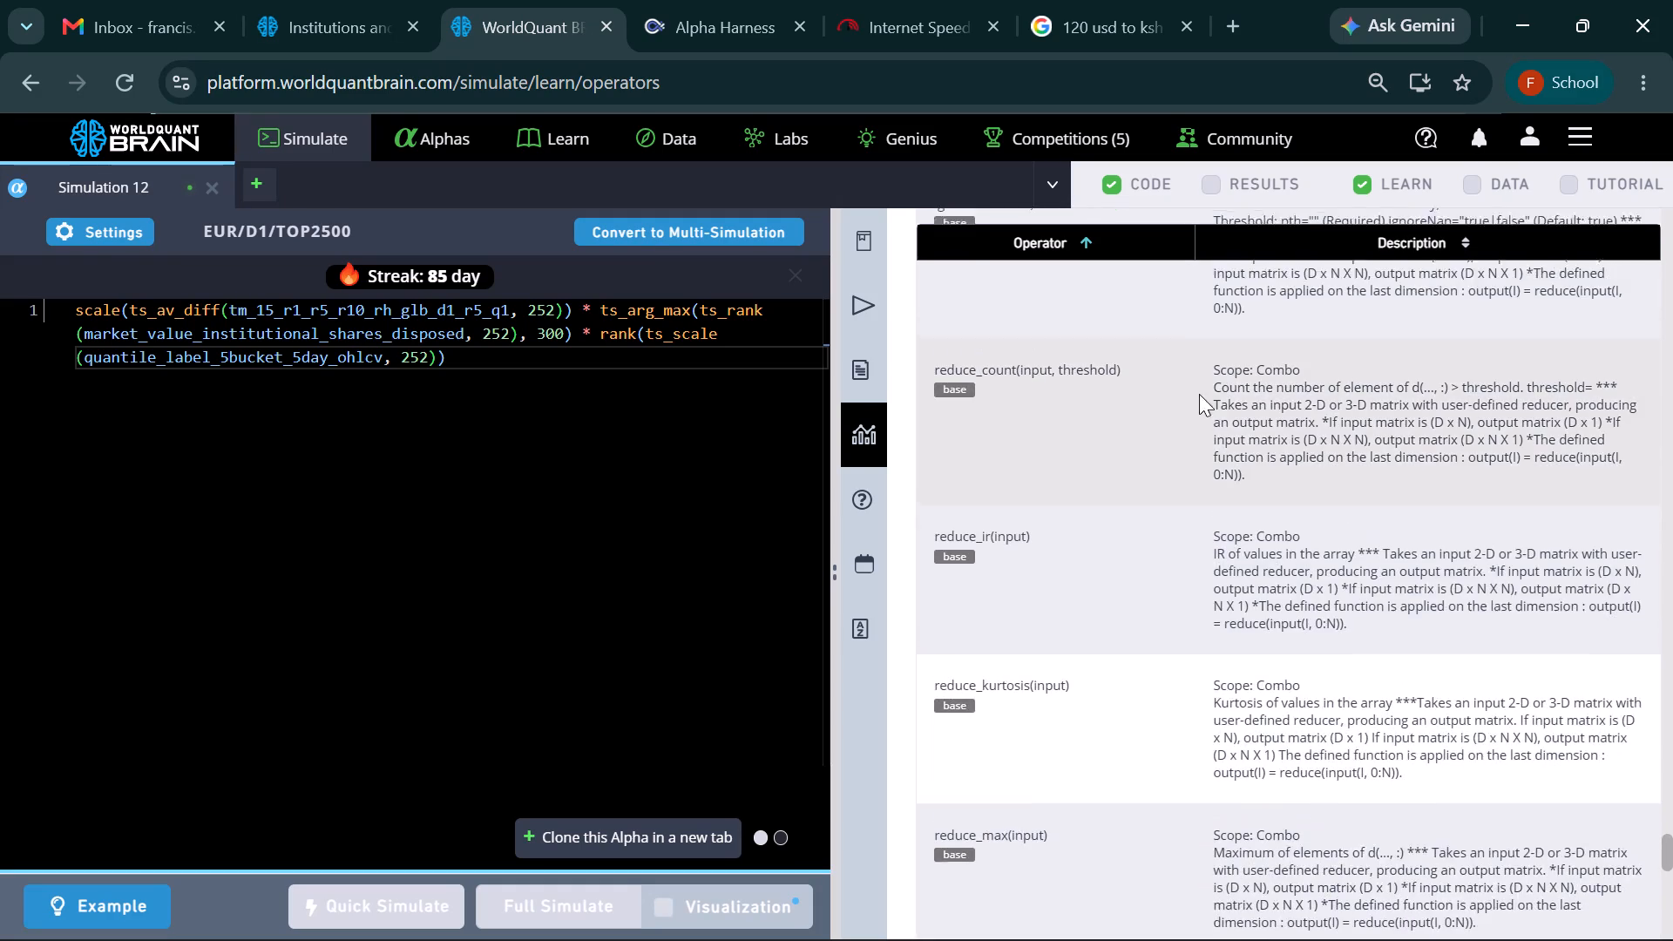
scroll(1199, 410, "down", 20)
scroll(1199, 410, "down", 5)
scroll(1197, 393, "up", 19)
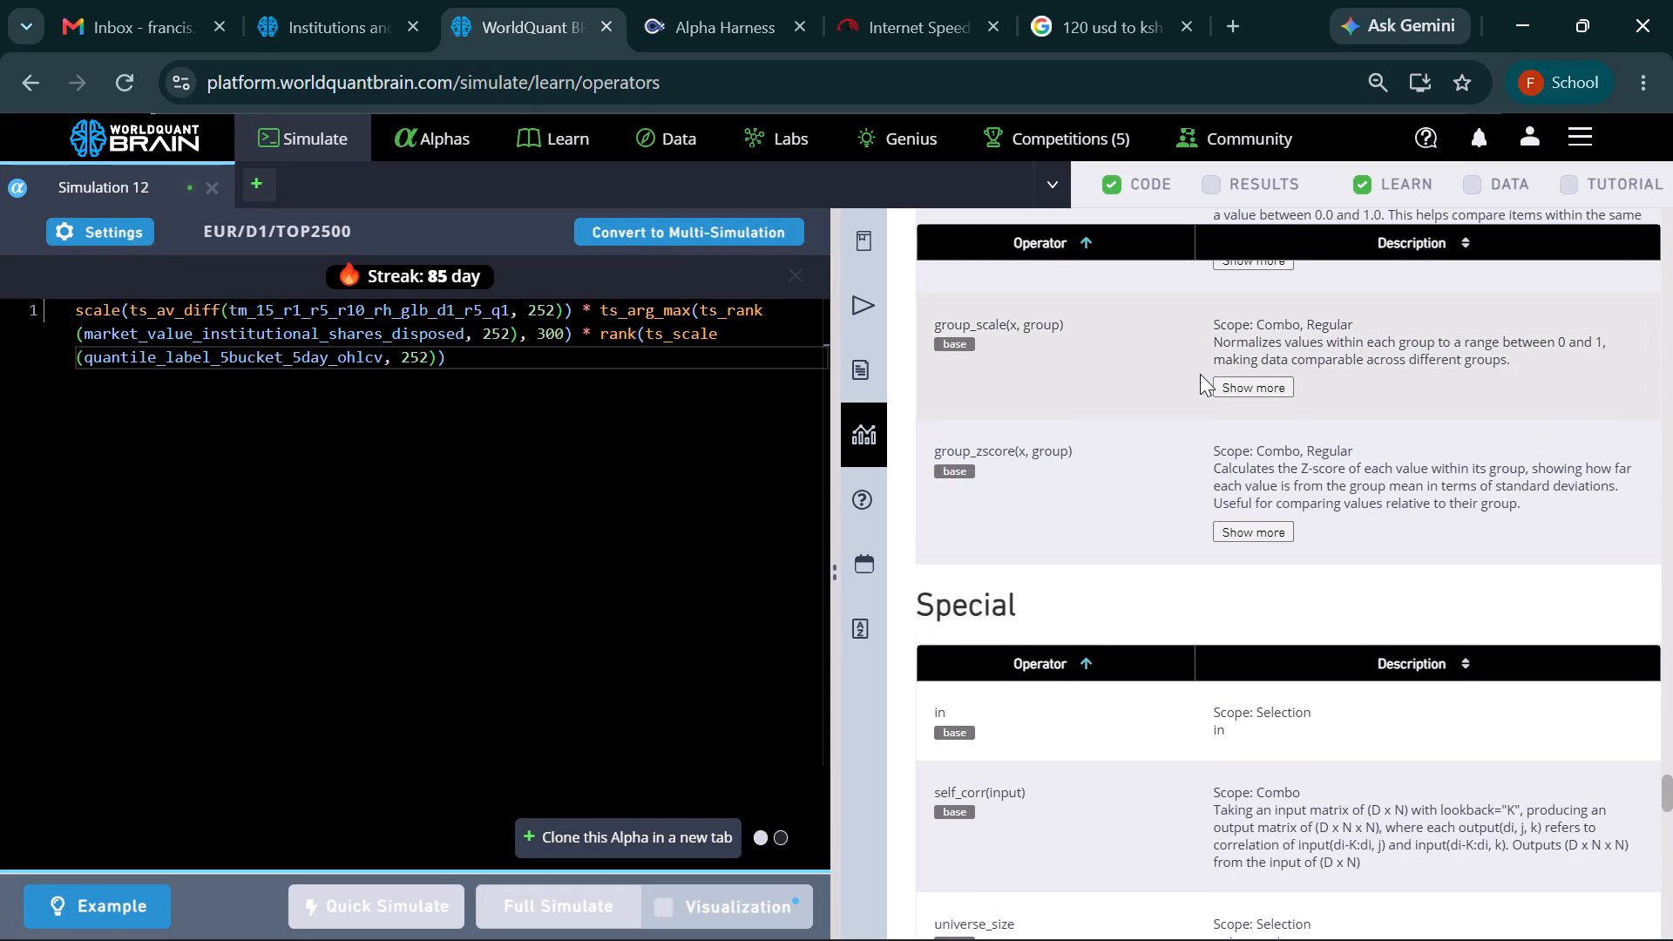
scroll(1200, 374, "up", 4)
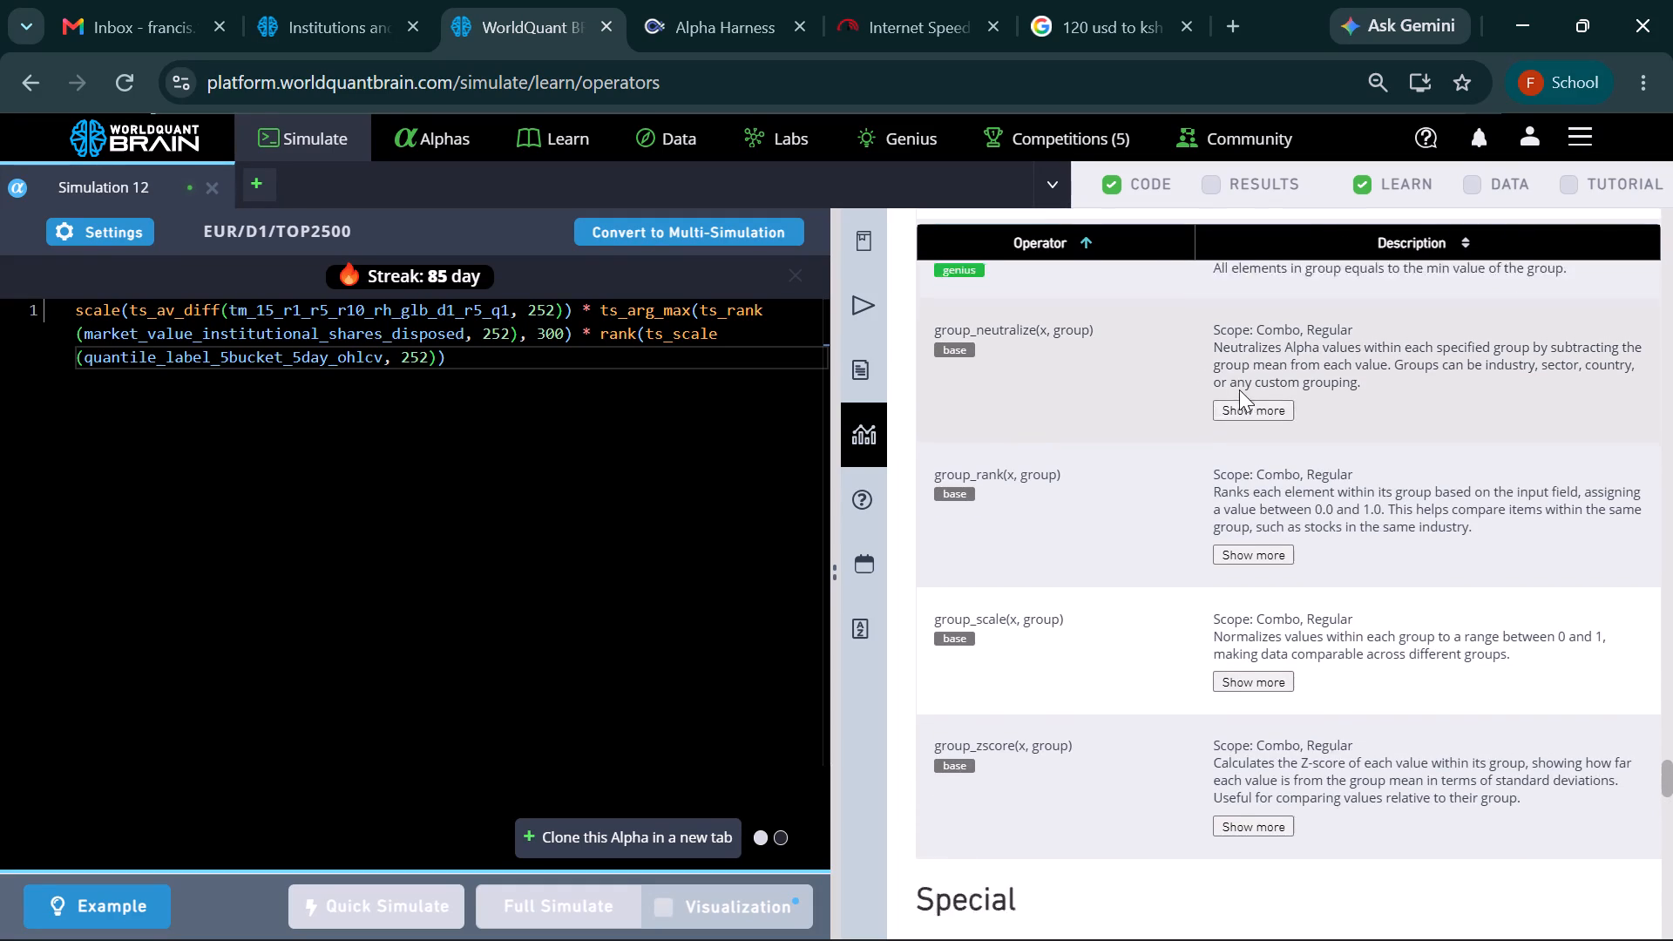
scroll(1239, 389, "up", 4)
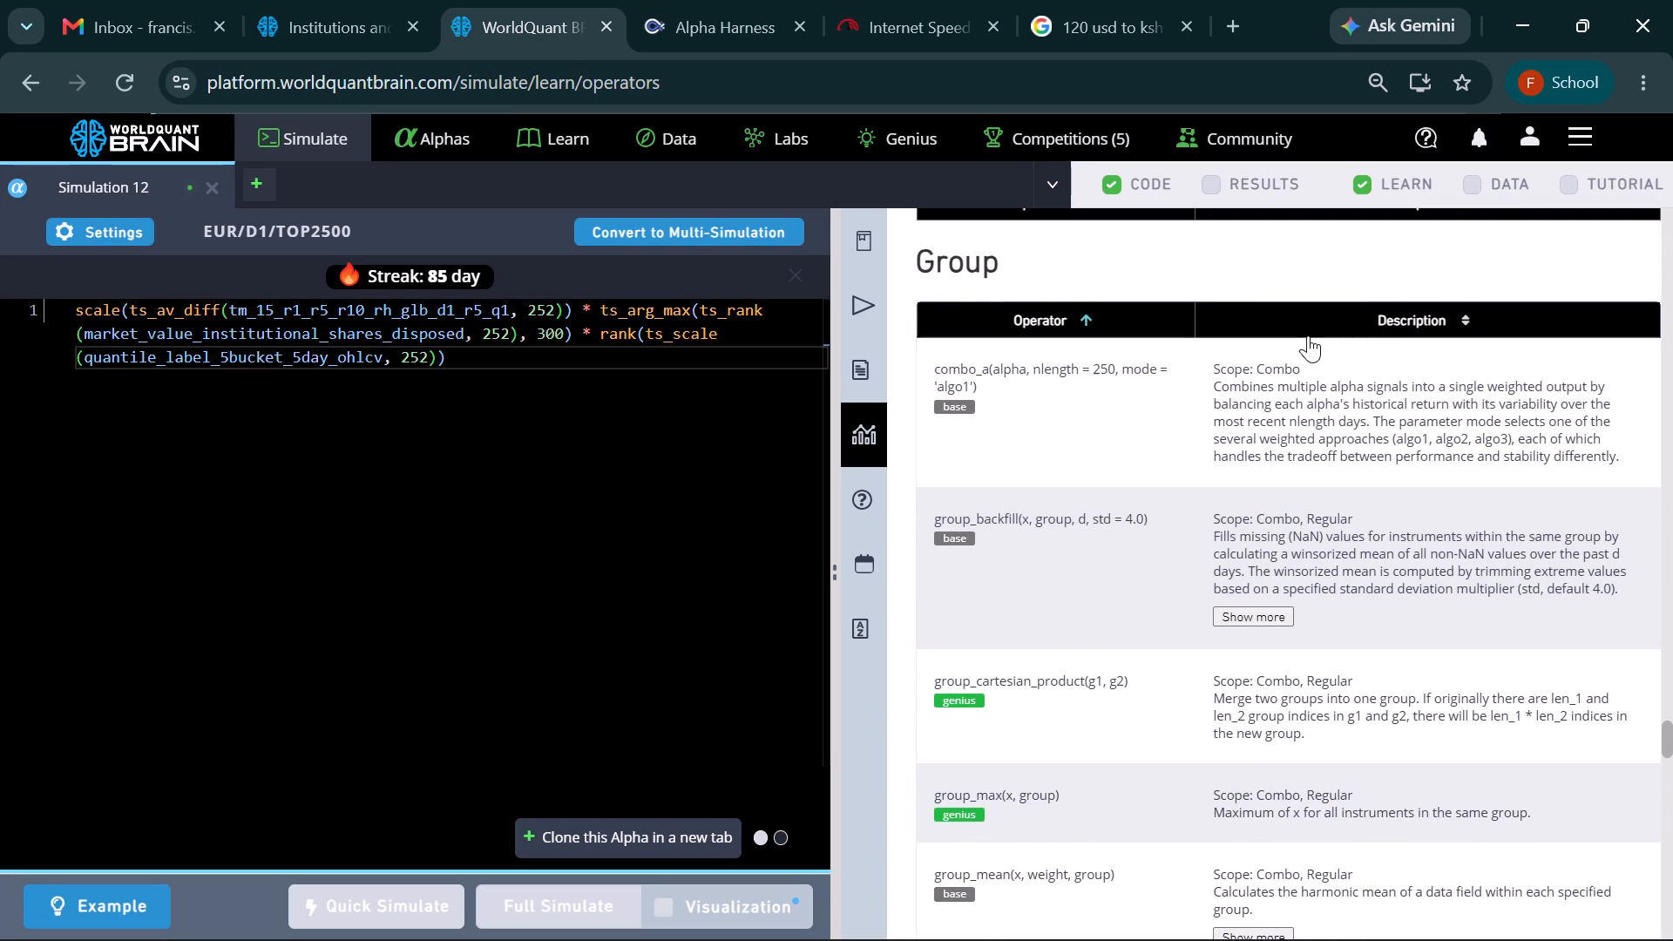
scroll(1308, 335, "down", 1)
scroll(1308, 335, "up", 5)
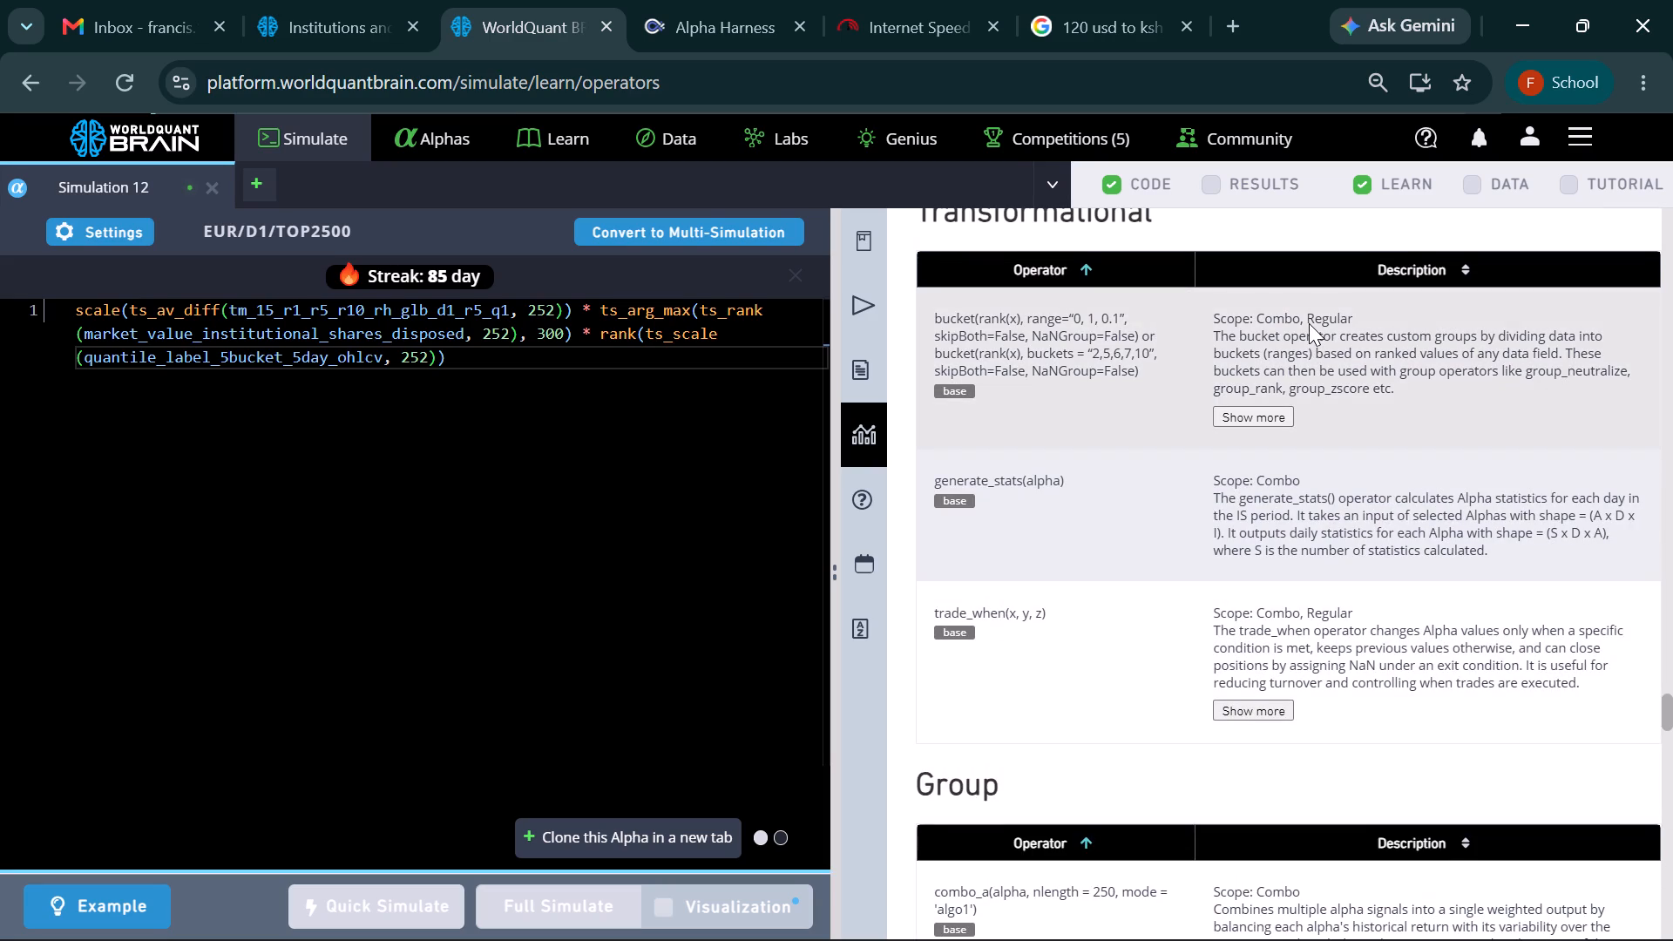
scroll(1309, 319, "up", 1)
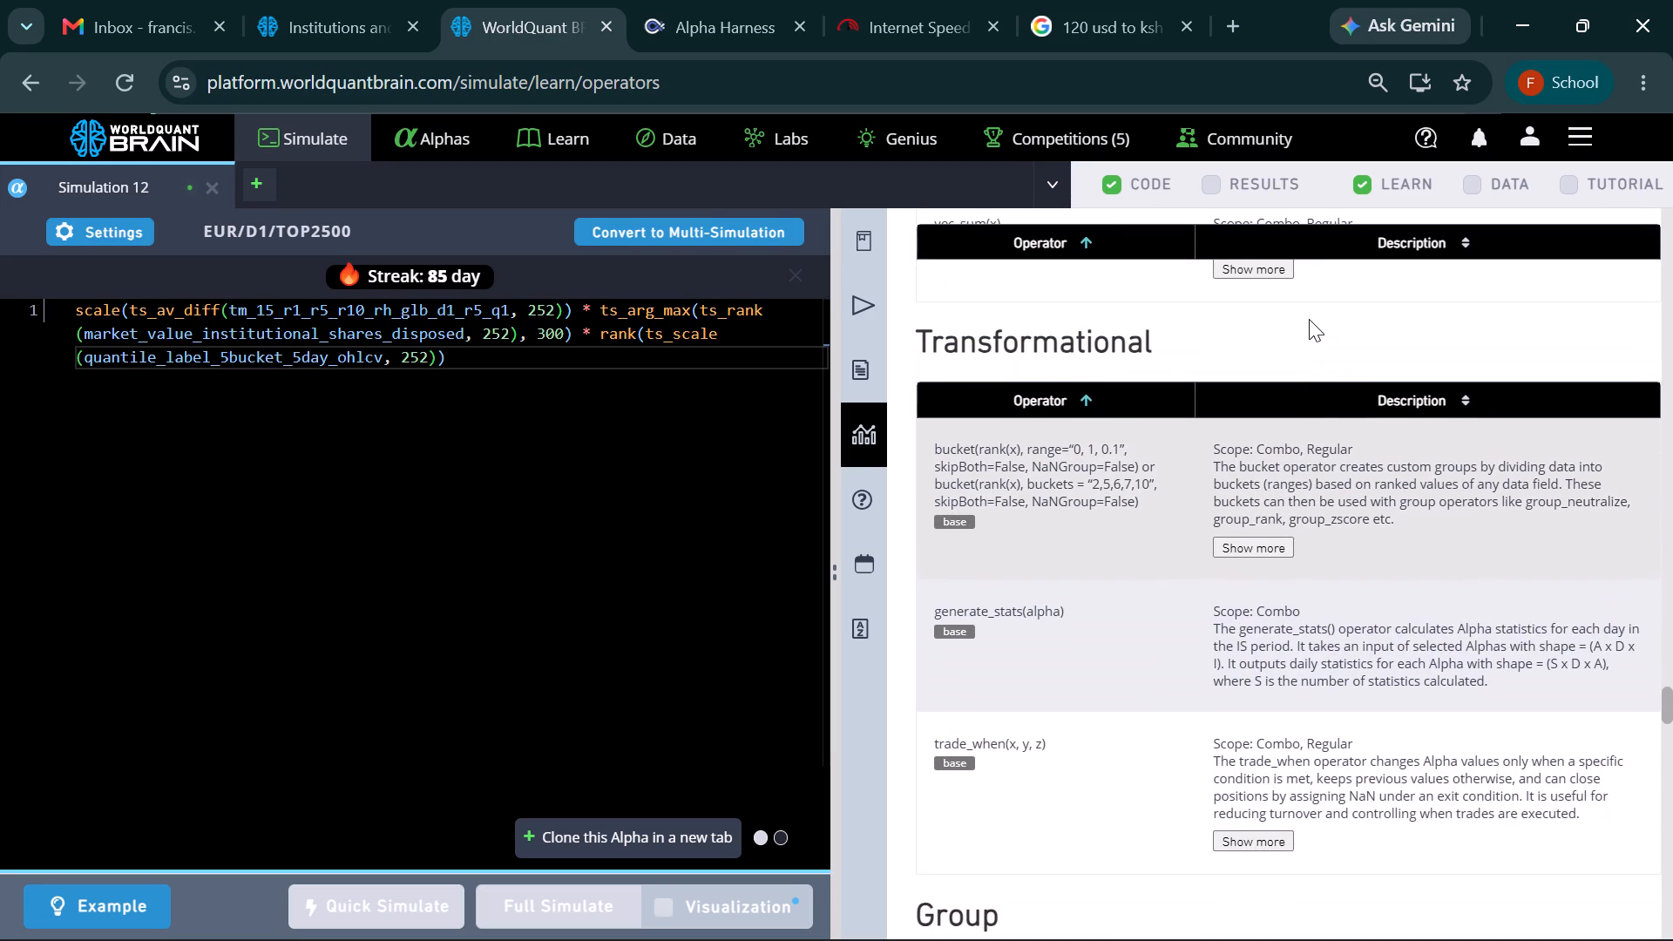
scroll(1309, 319, "up", 3)
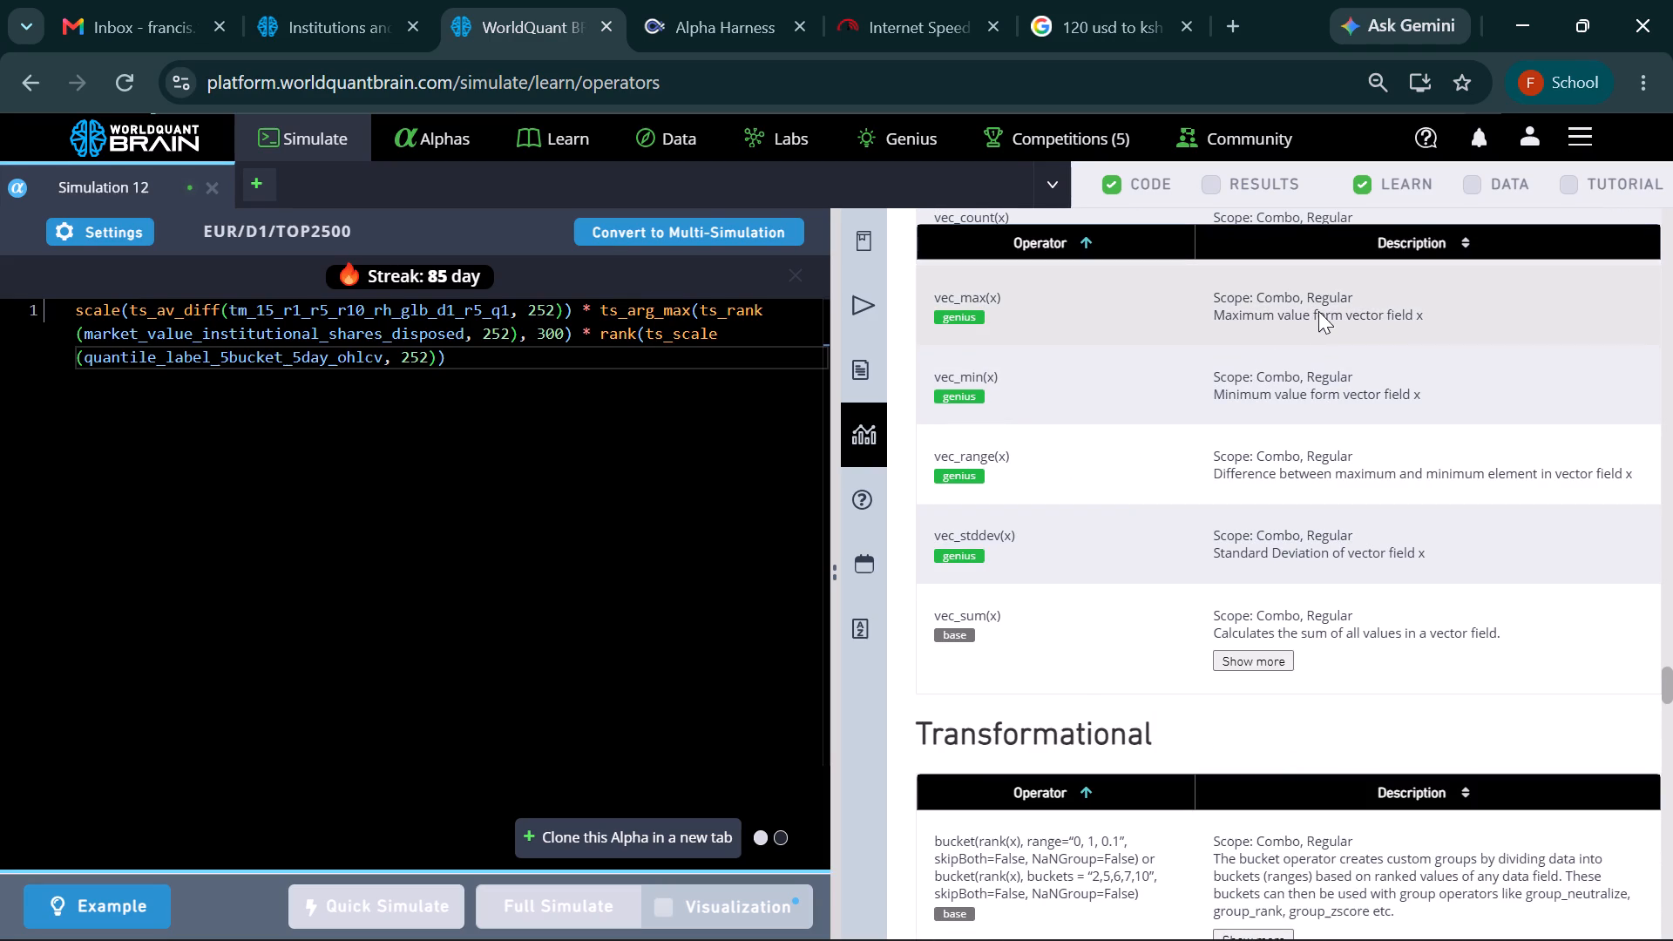
scroll(1314, 321, "up", 7)
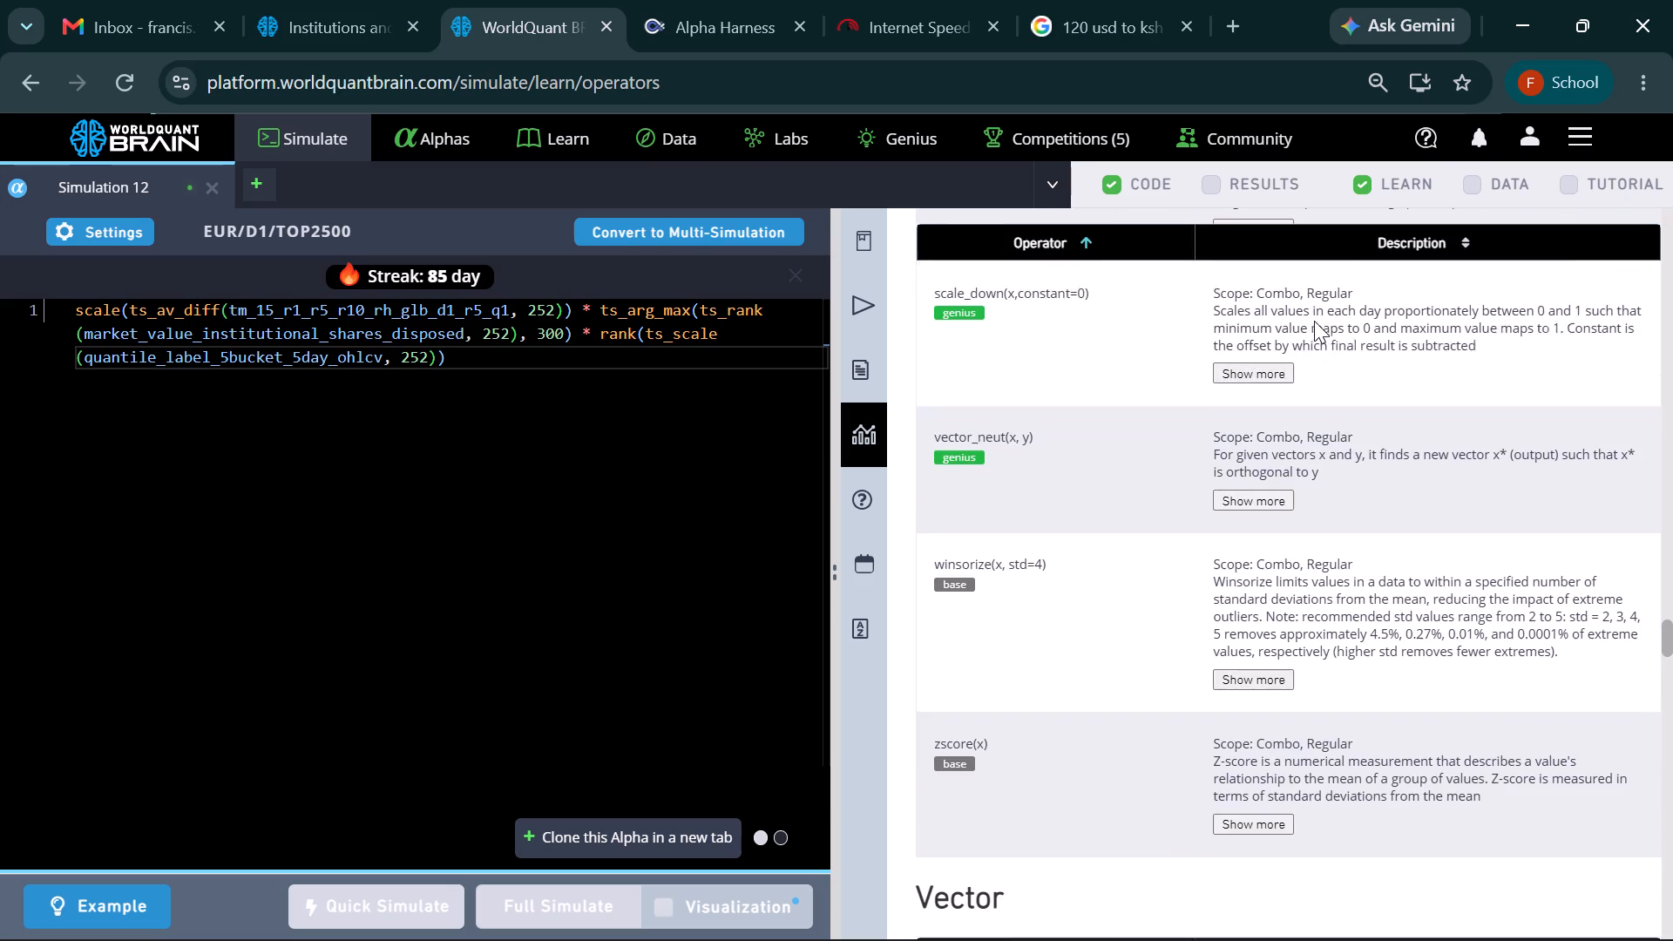
scroll(1316, 316, "up", 1)
scroll(1316, 316, "down", 4)
scroll(1316, 316, "up", 2)
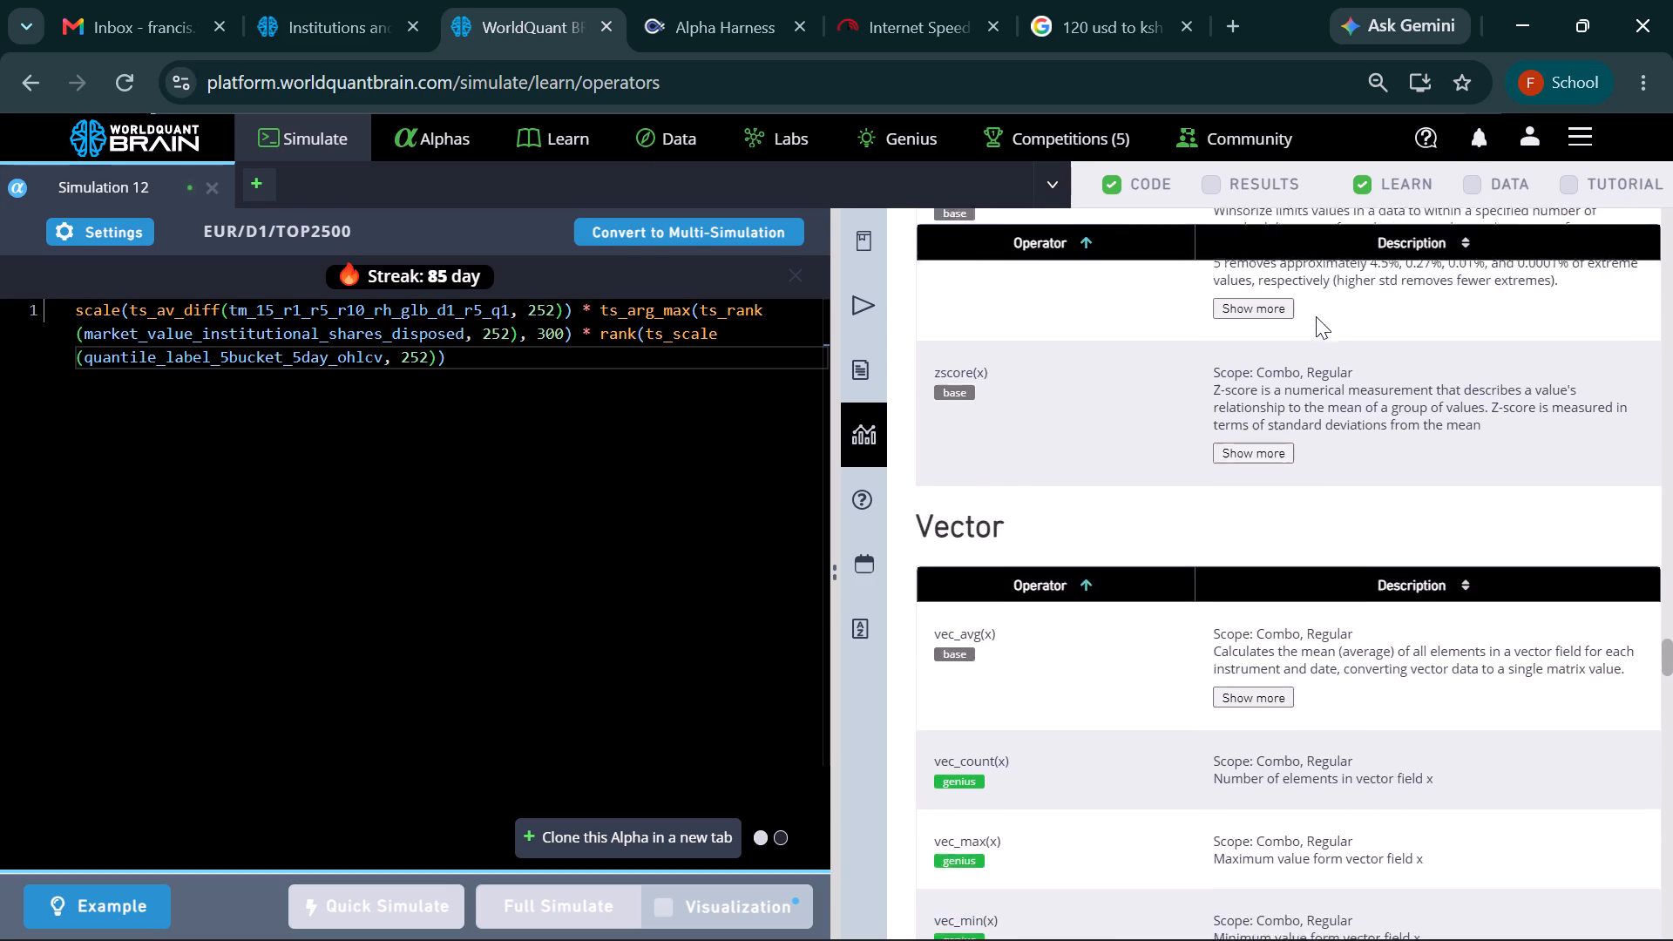
Examine the Time Series operators from ts_mean to ts_zscore for an alternative to ts_av_diff.
scroll(1316, 316, "up", 13)
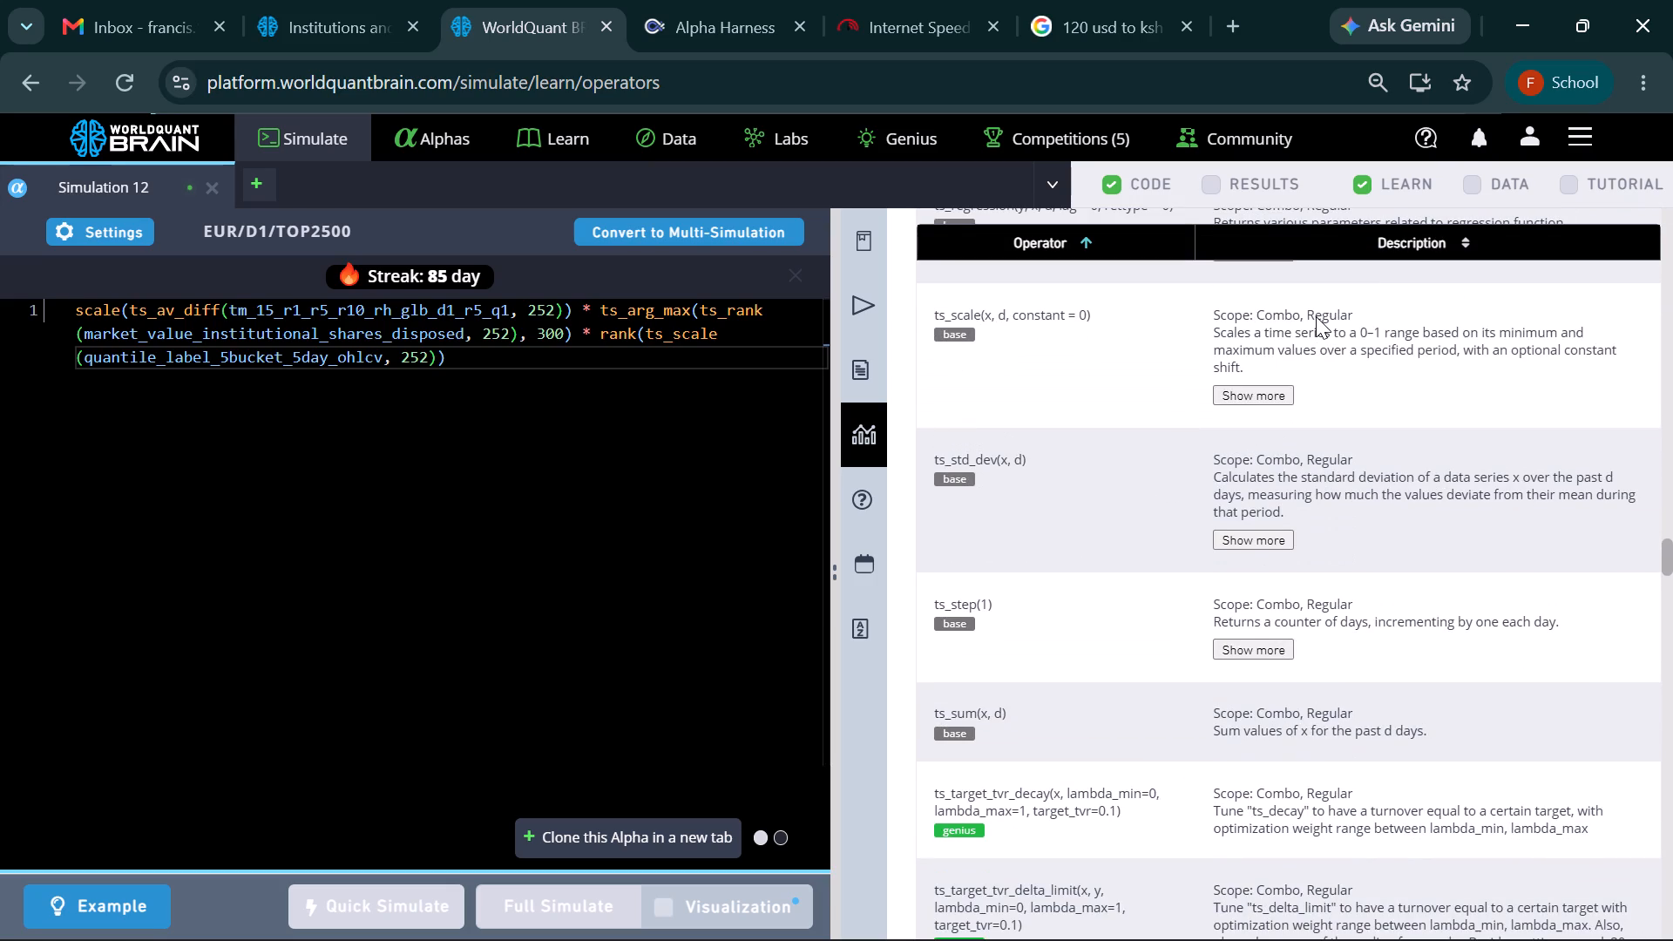
scroll(1316, 316, "down", 2)
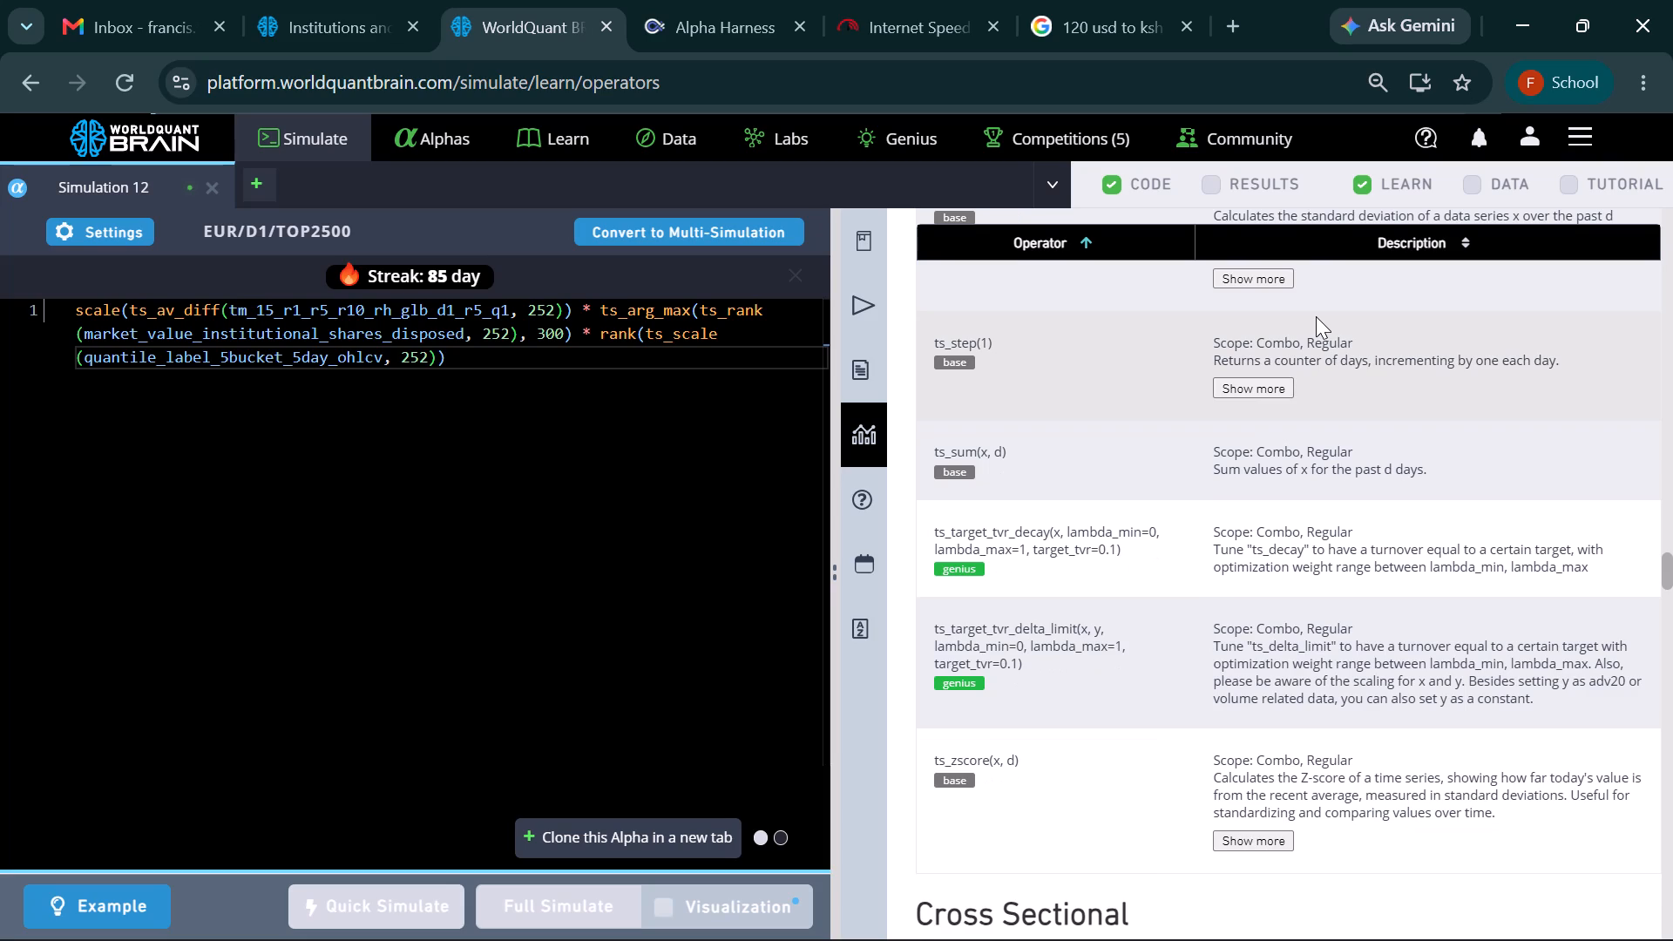
scroll(1200, 467, "up", 2)
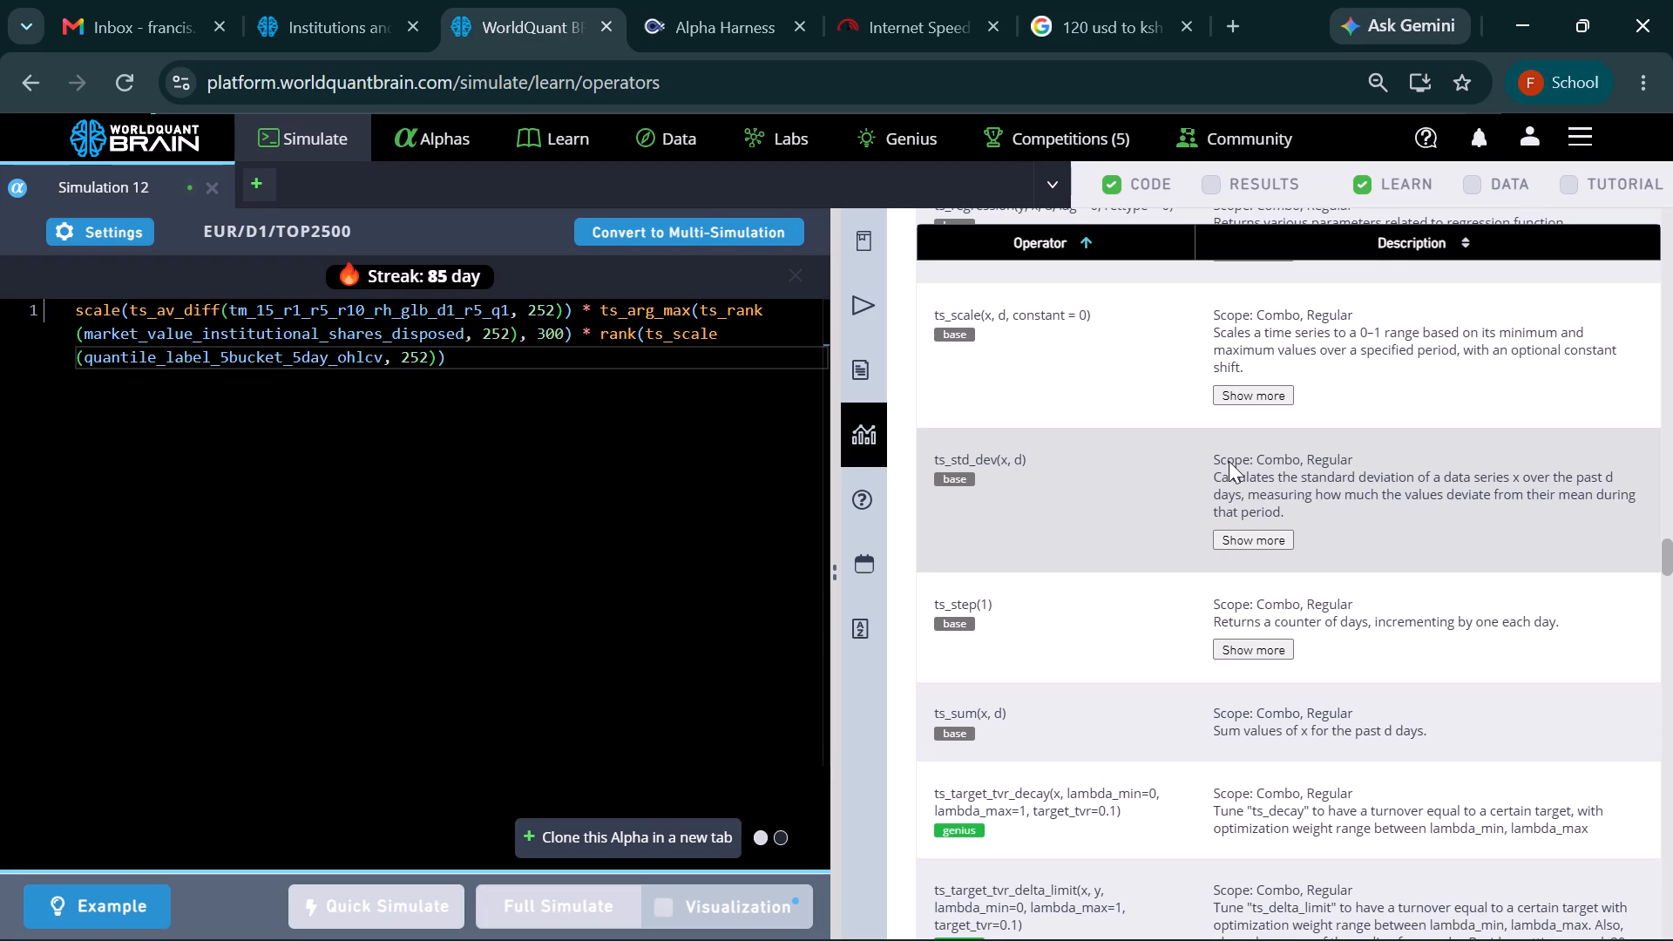
scroll(1244, 444, "up", 1)
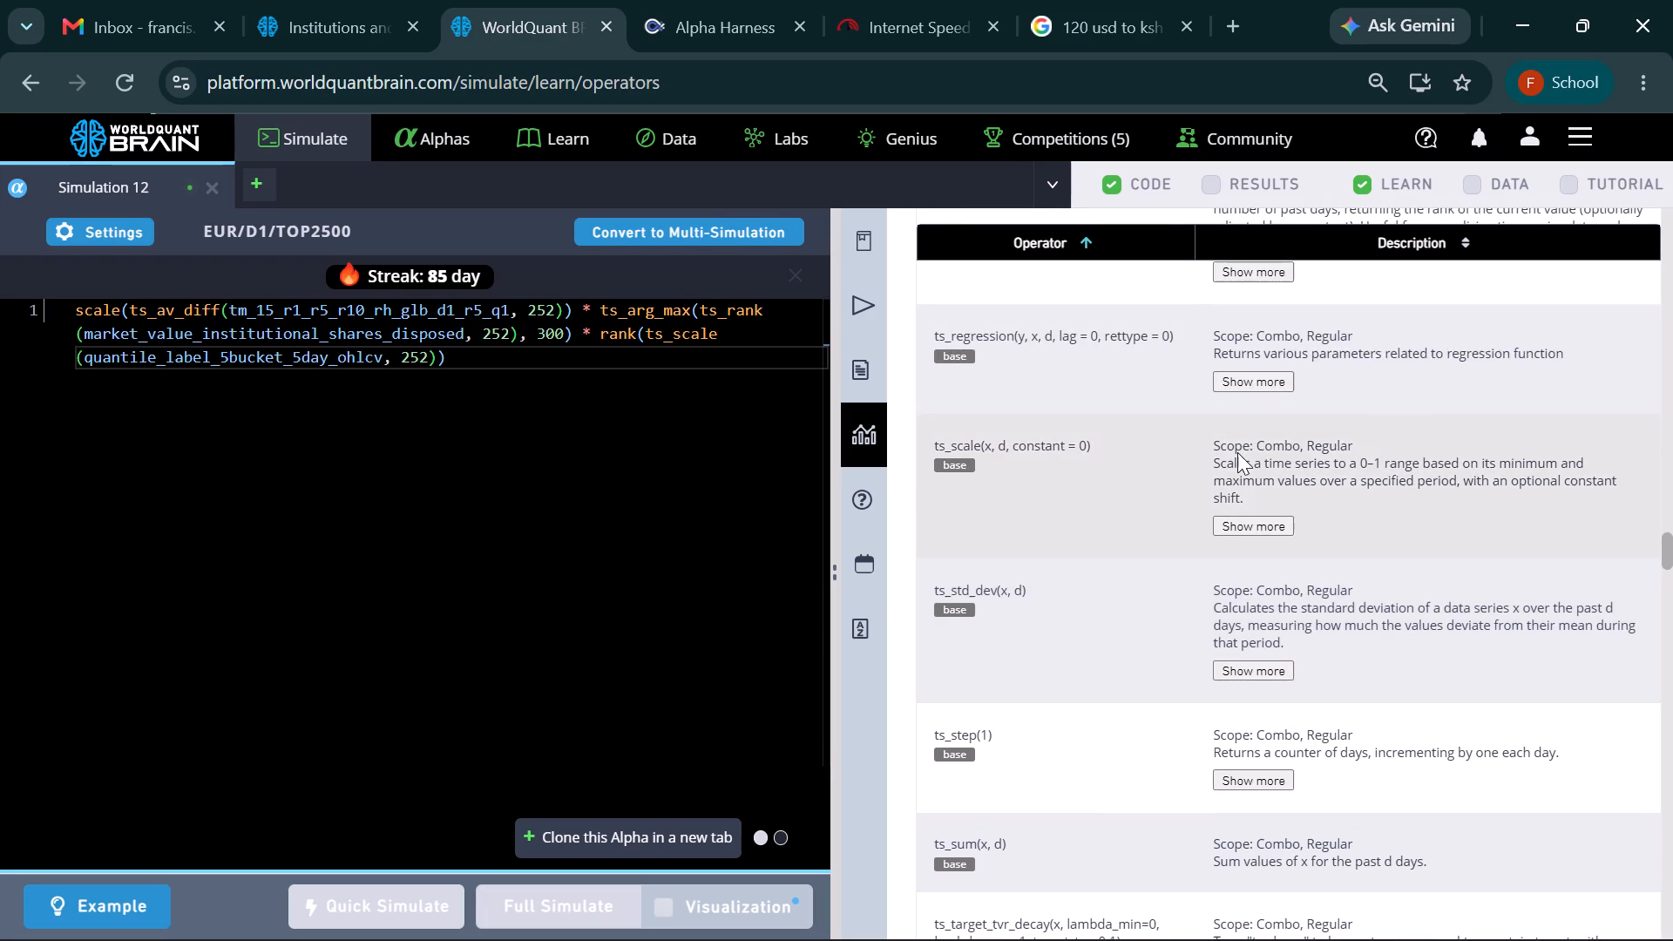
scroll(1237, 452, "up", 5)
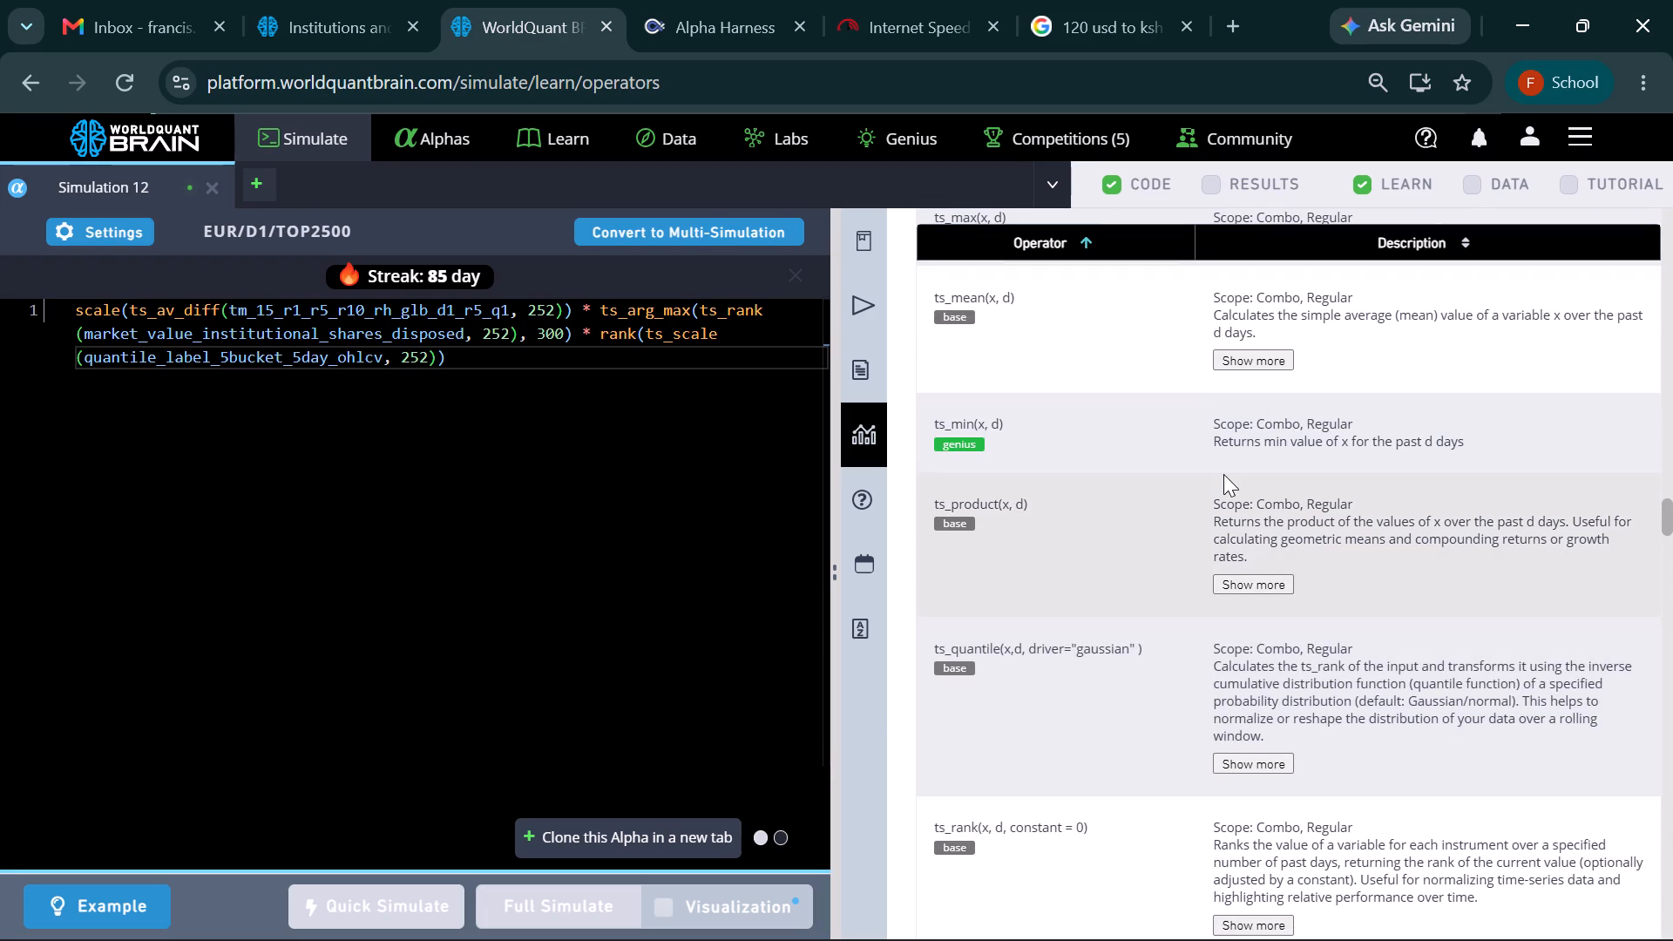
scroll(1227, 466, "down", 3)
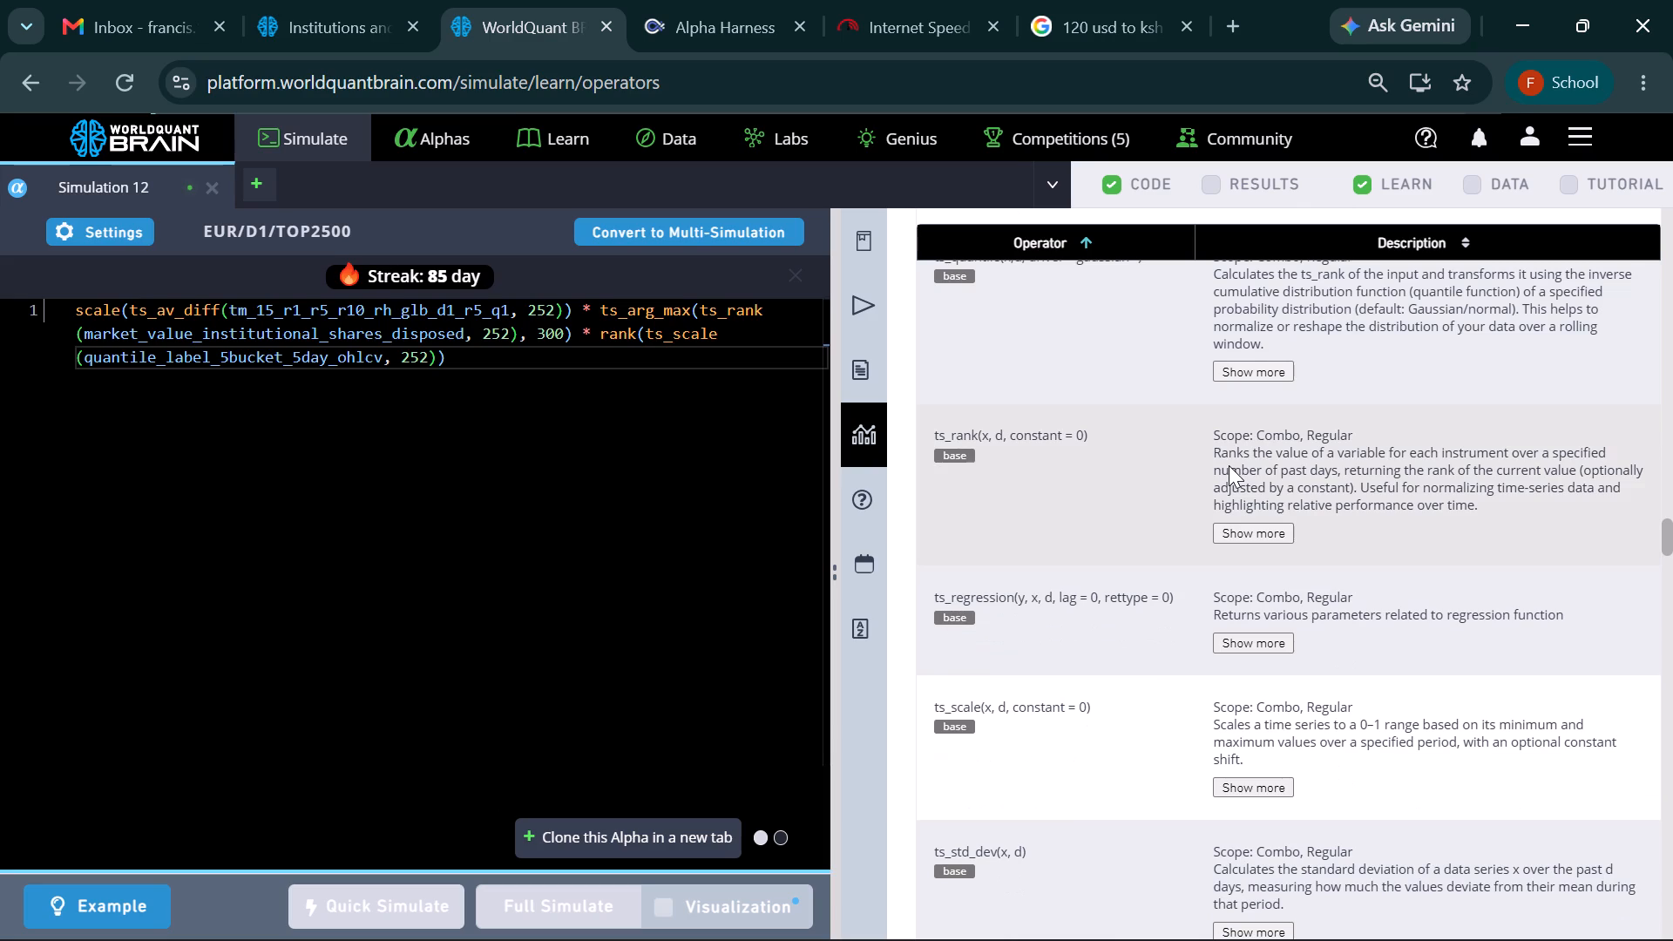
scroll(1232, 463, "down", 1)
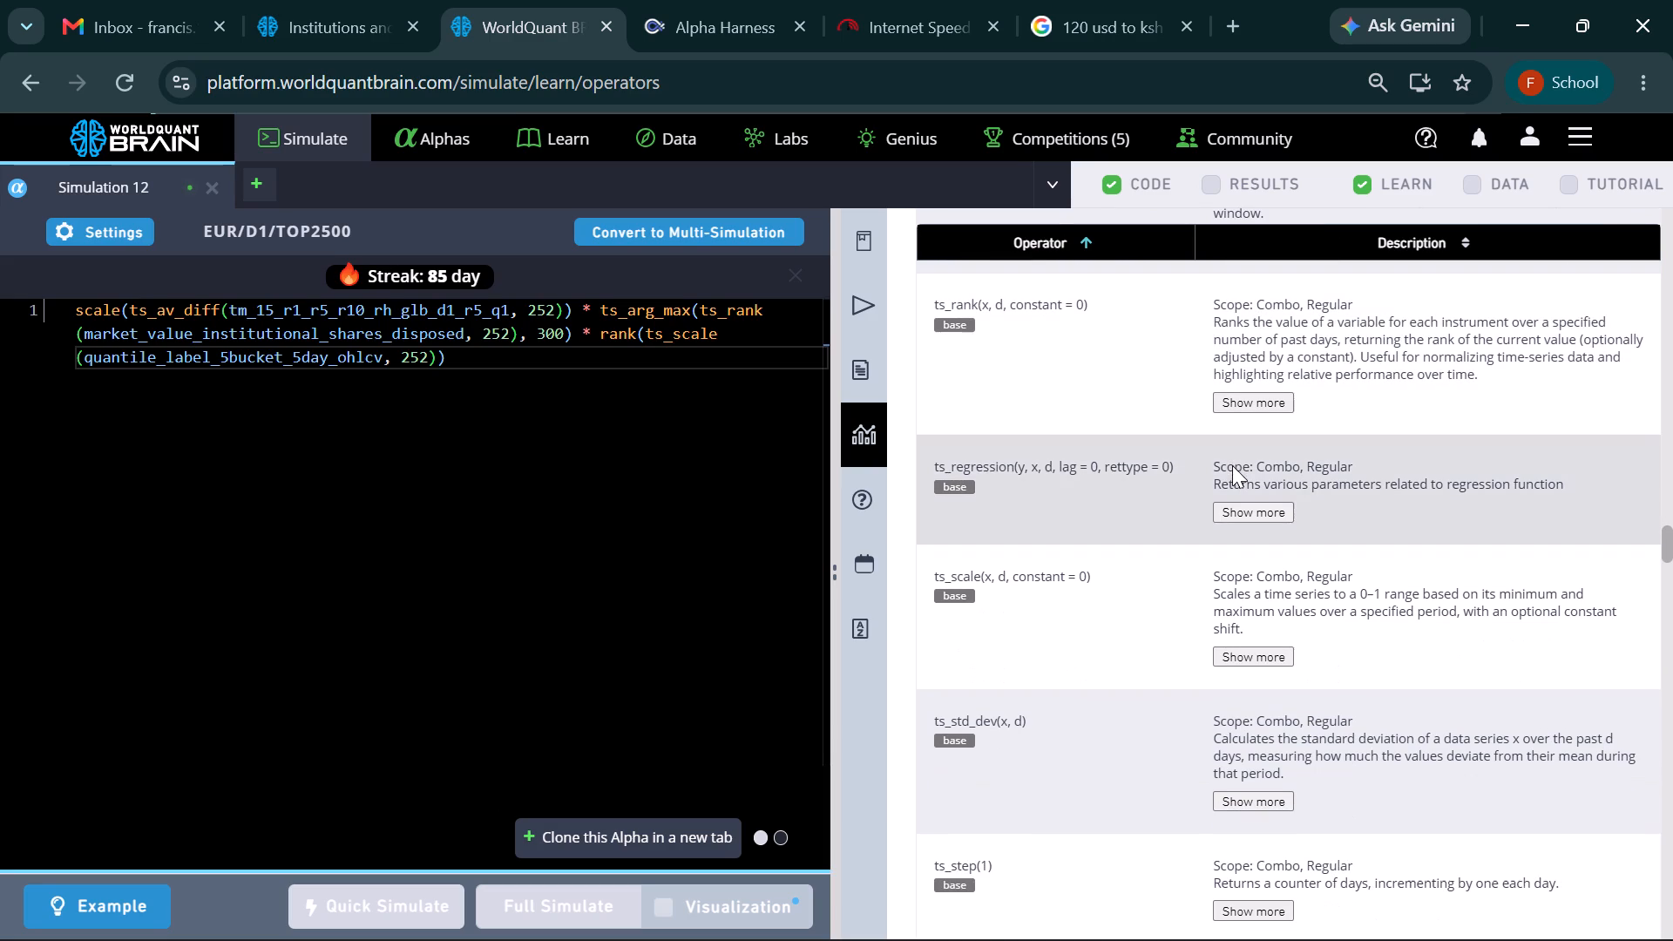
scroll(1234, 461, "down", 3)
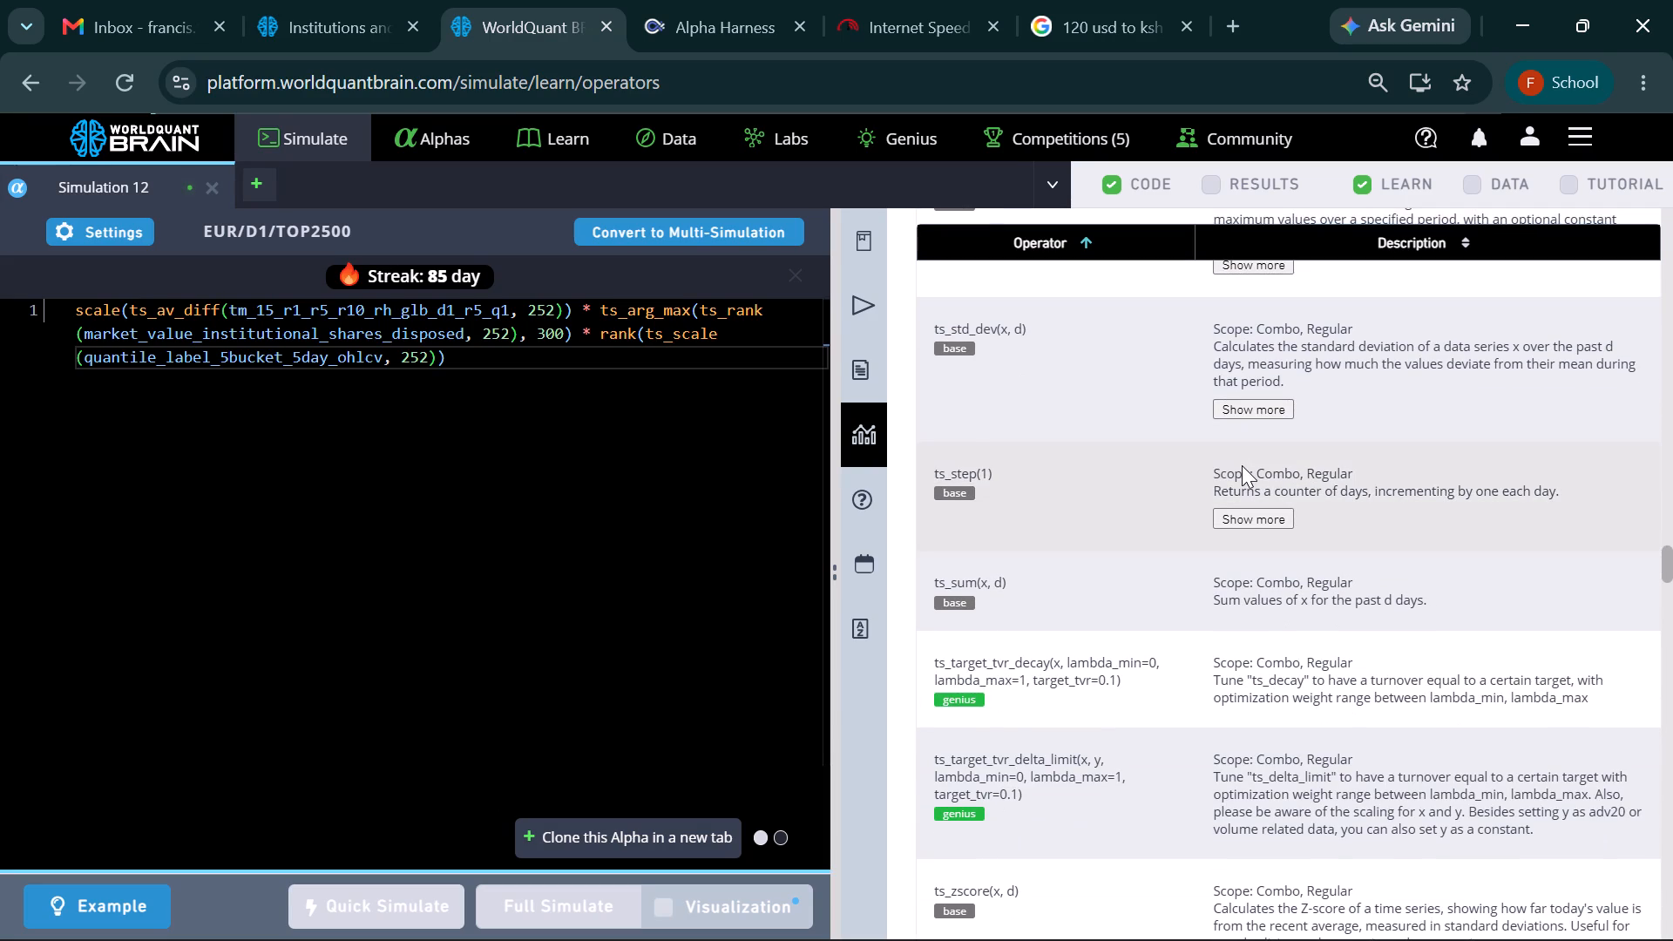
Replace ts_av_diff with ts_sum in Simulation 12's expression and start its simulation.
left_click(215, 306)
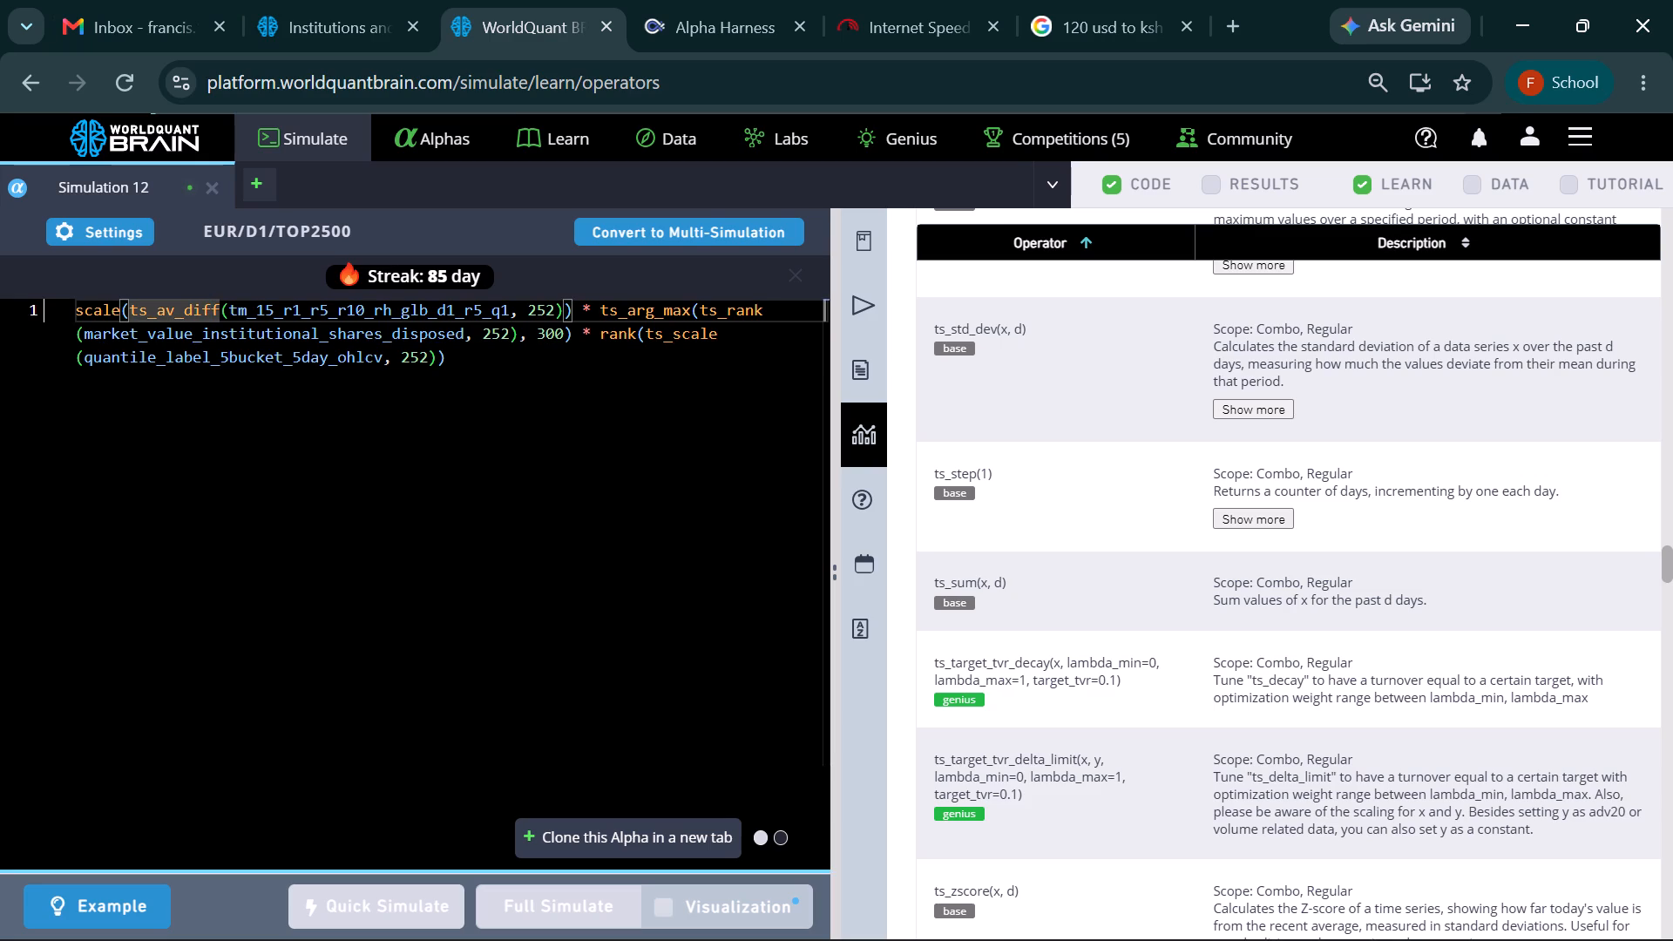
key("Right")
key("BackSpace")
key("BackSpace")
key("BackSpace")
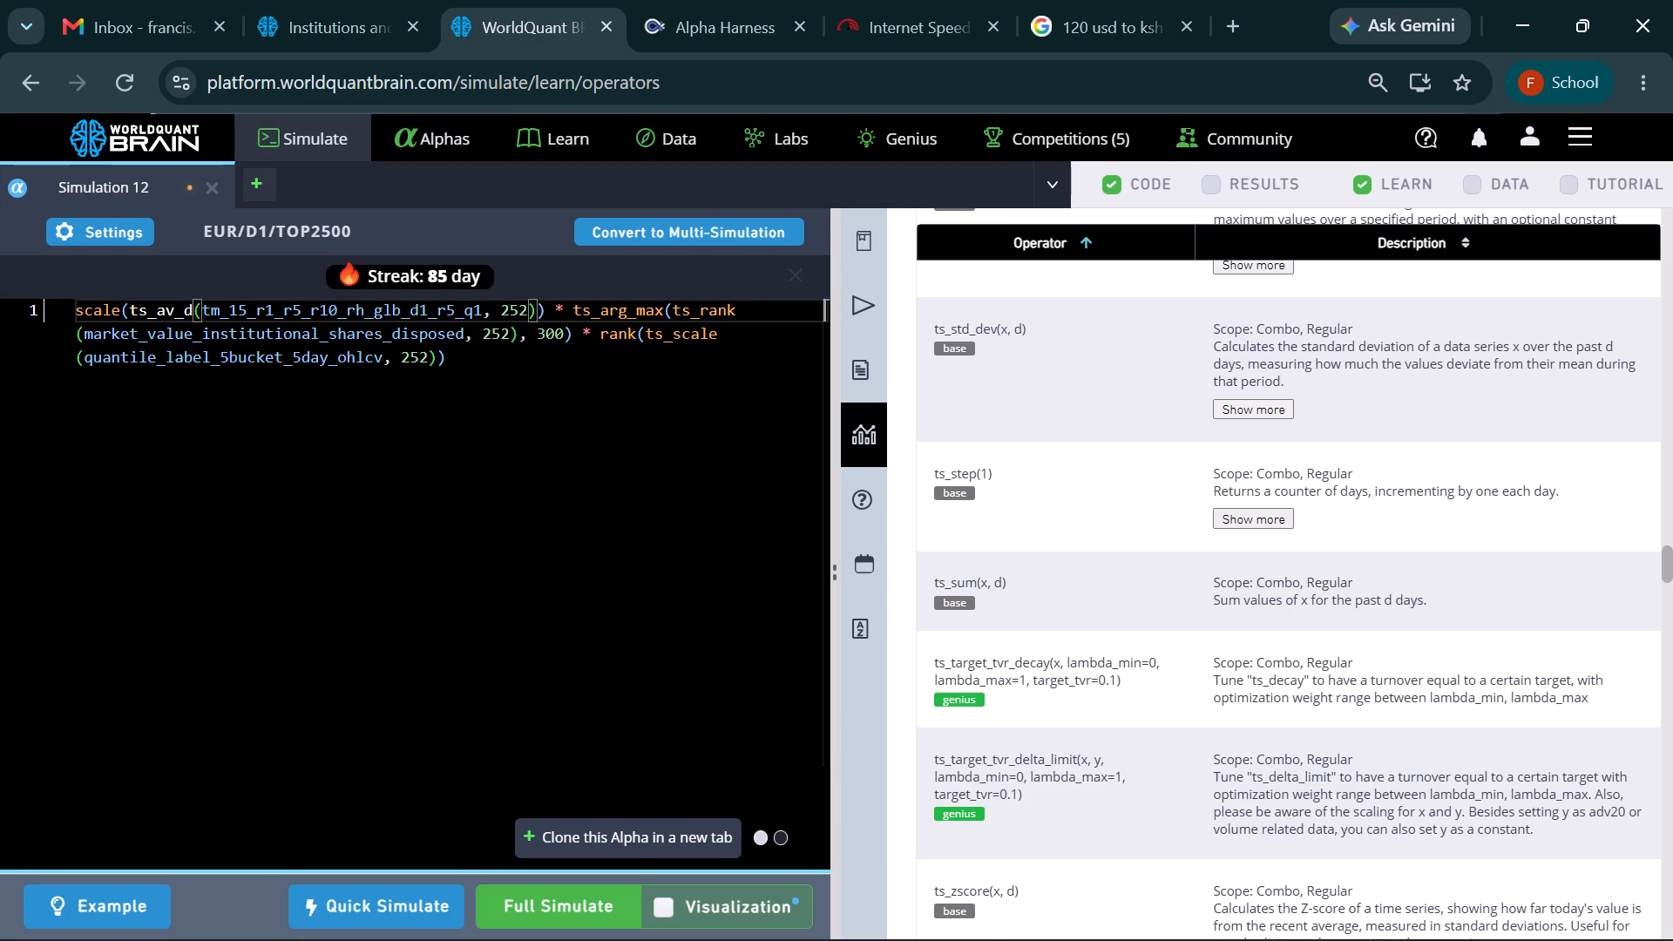
key("BackSpace")
key("BackSpace")
key("BackSpace")
key("BackSpace")
type("su")
key("m")
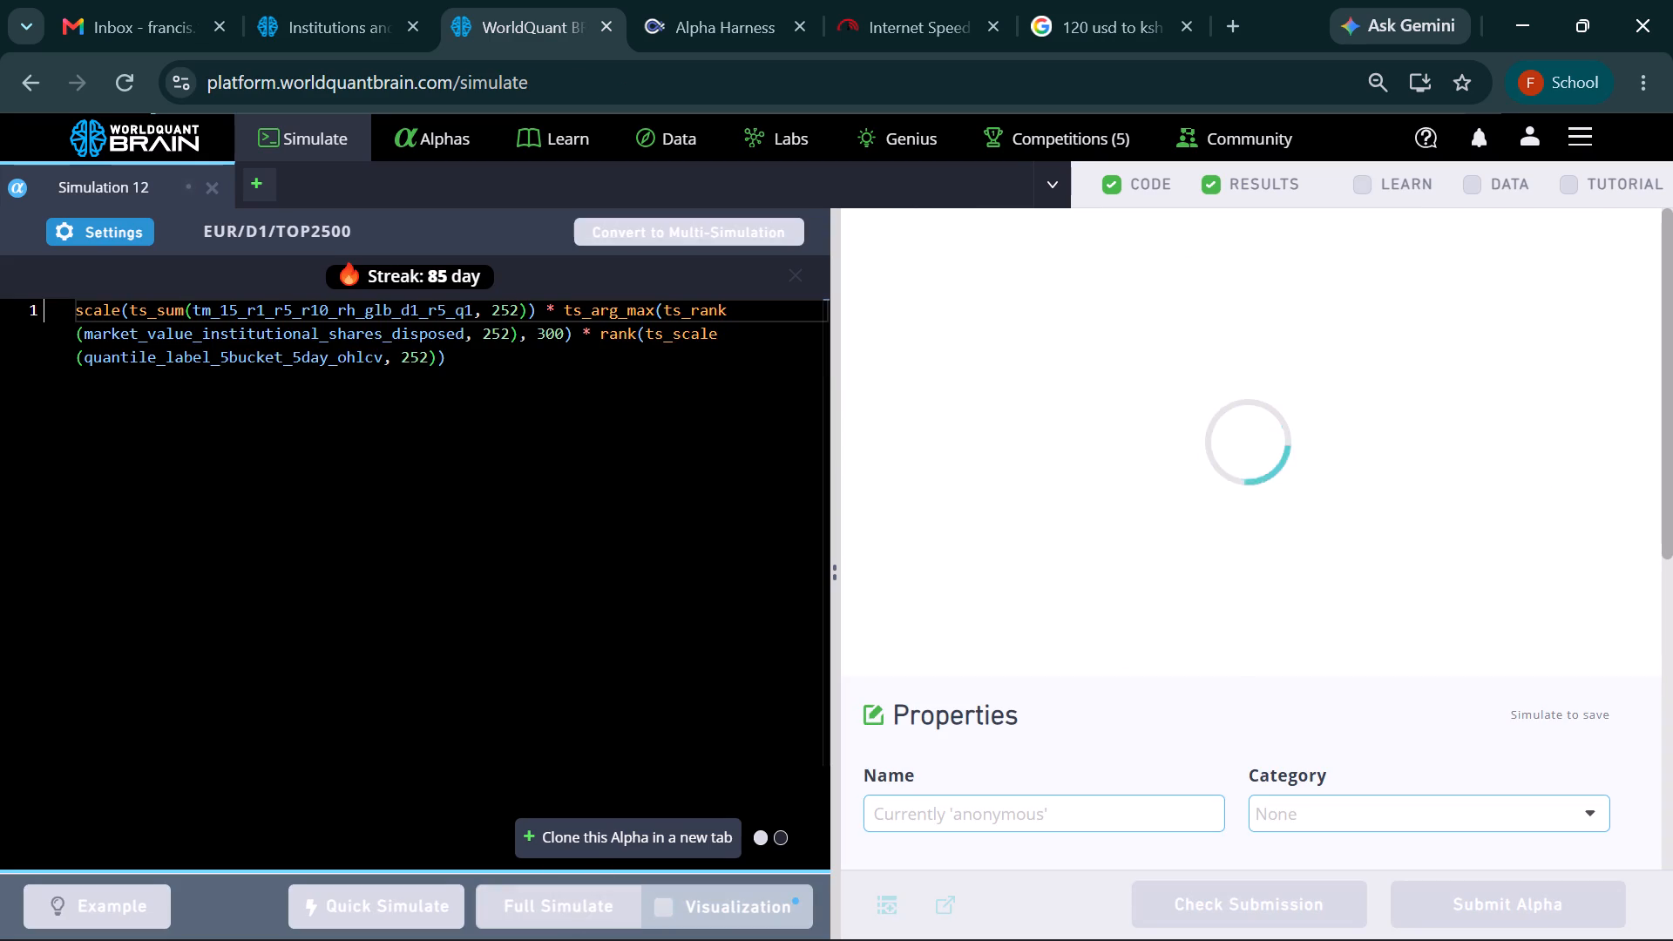
Clone the Simulation 12 alpha into a new simulation tab and replace ts_sum with ts_av_diff in the copy.
left_click(564, 832)
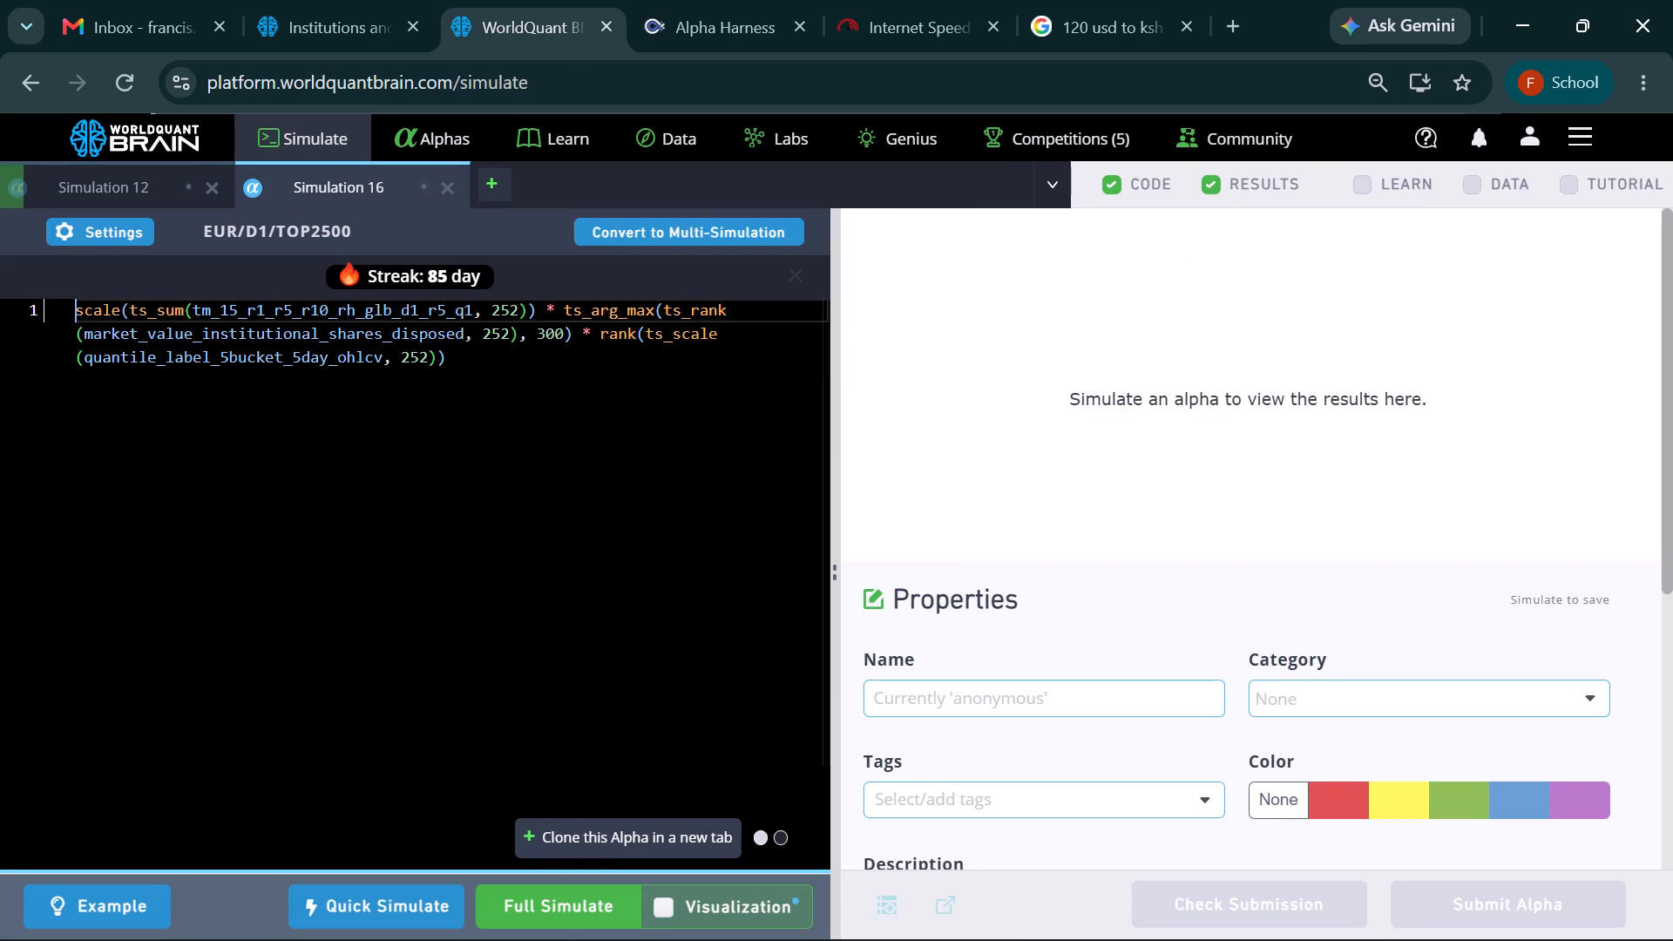
left_click(186, 311)
key("BackSpace")
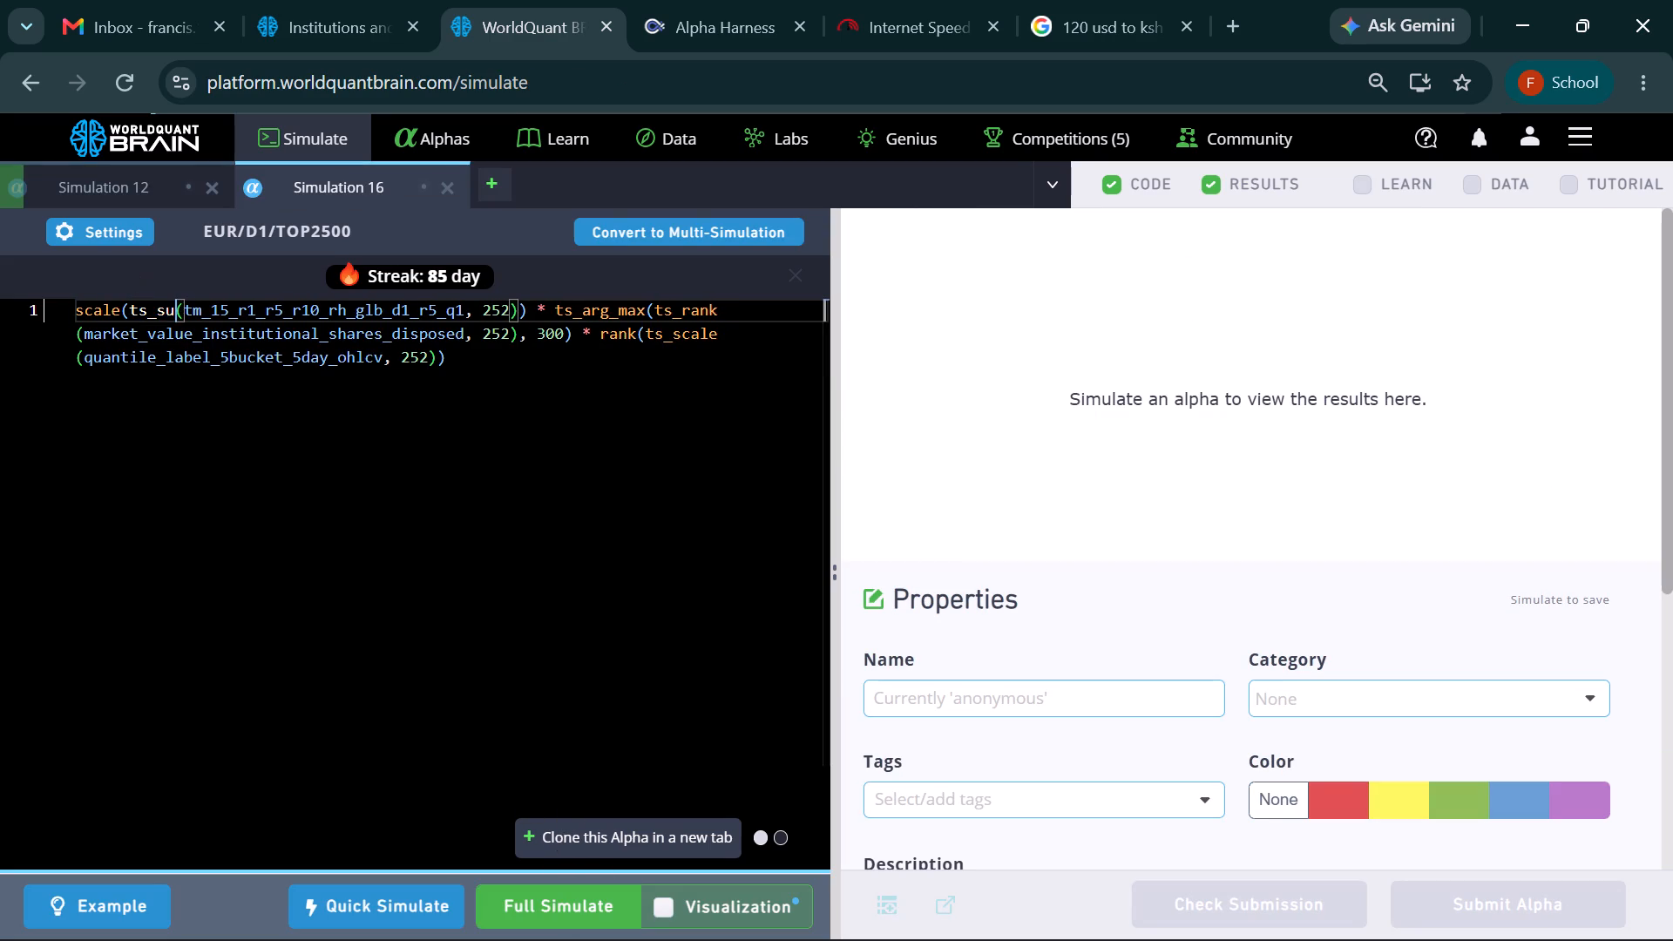
key("BackSpace")
key("BackSpace")
type("av")
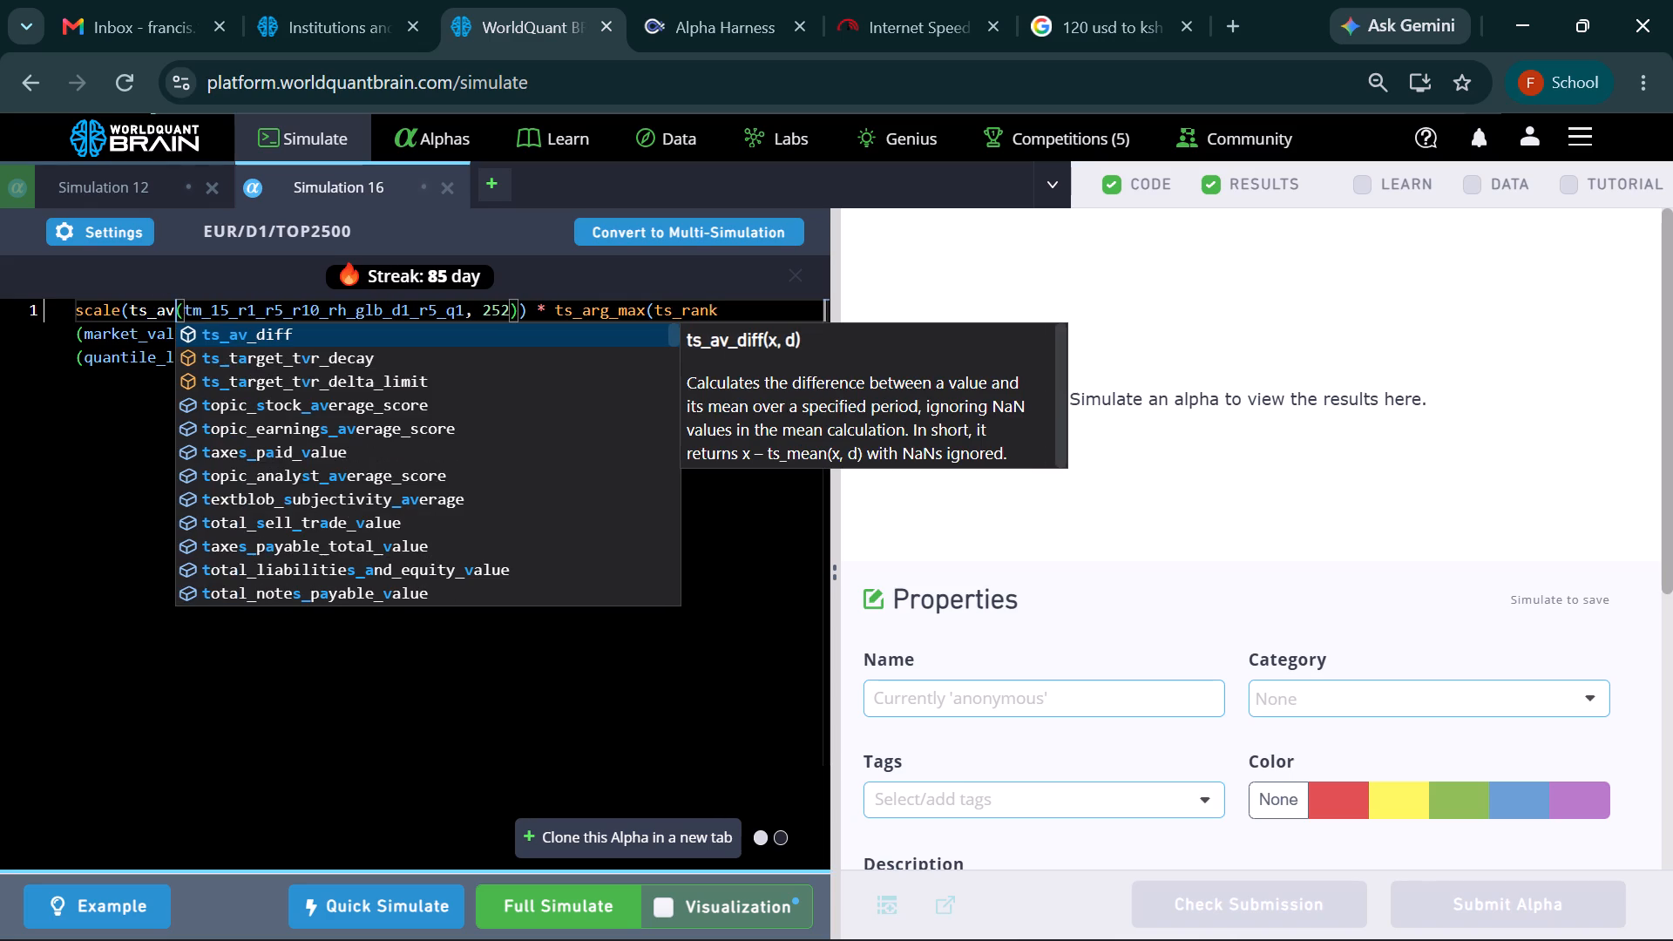
left_click(457, 343)
Reopen the operator reference beside Simulation 16 and find the Time Series operators.
left_click(1365, 186)
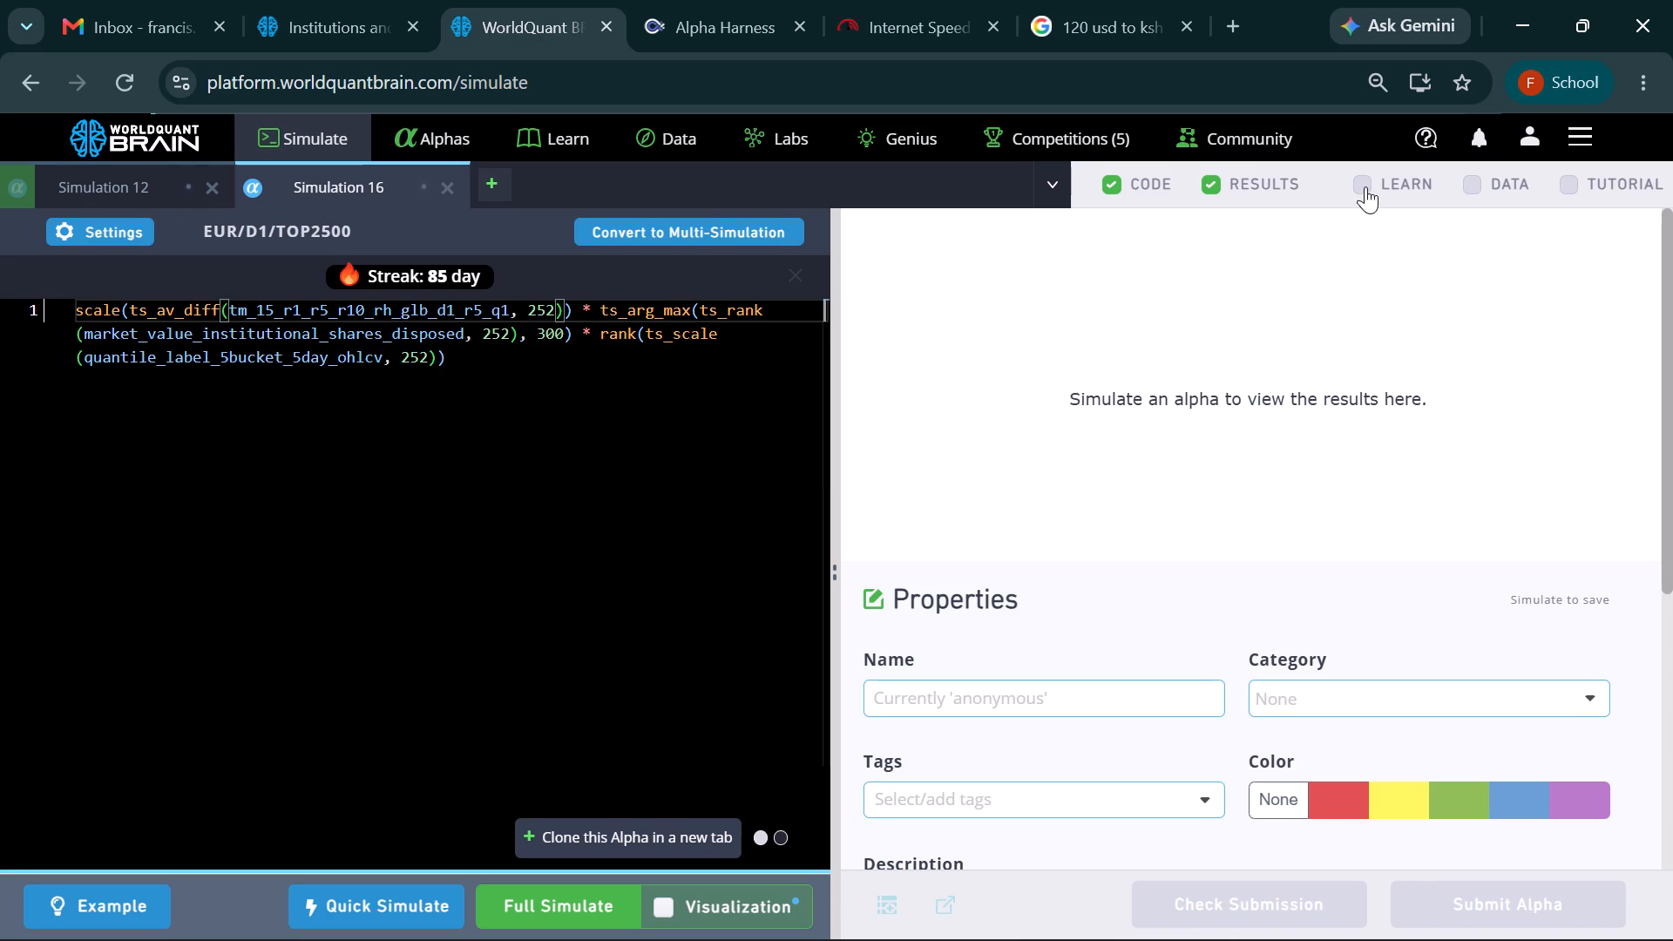
scroll(1209, 349, "down", 11)
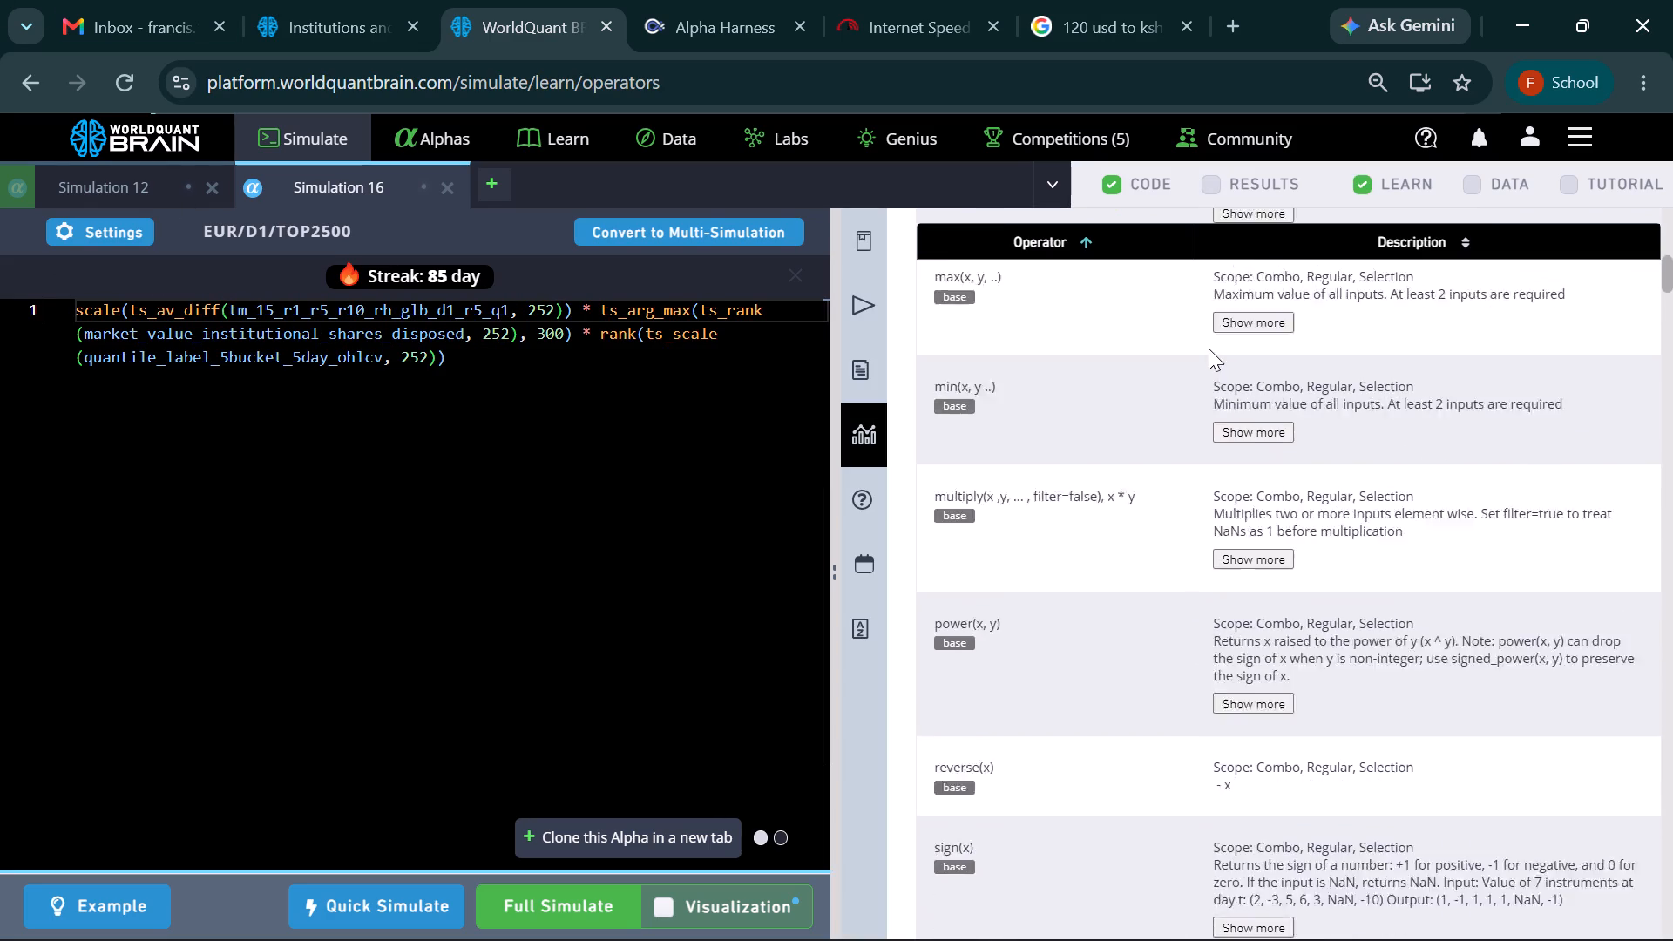
scroll(1209, 349, "down", 15)
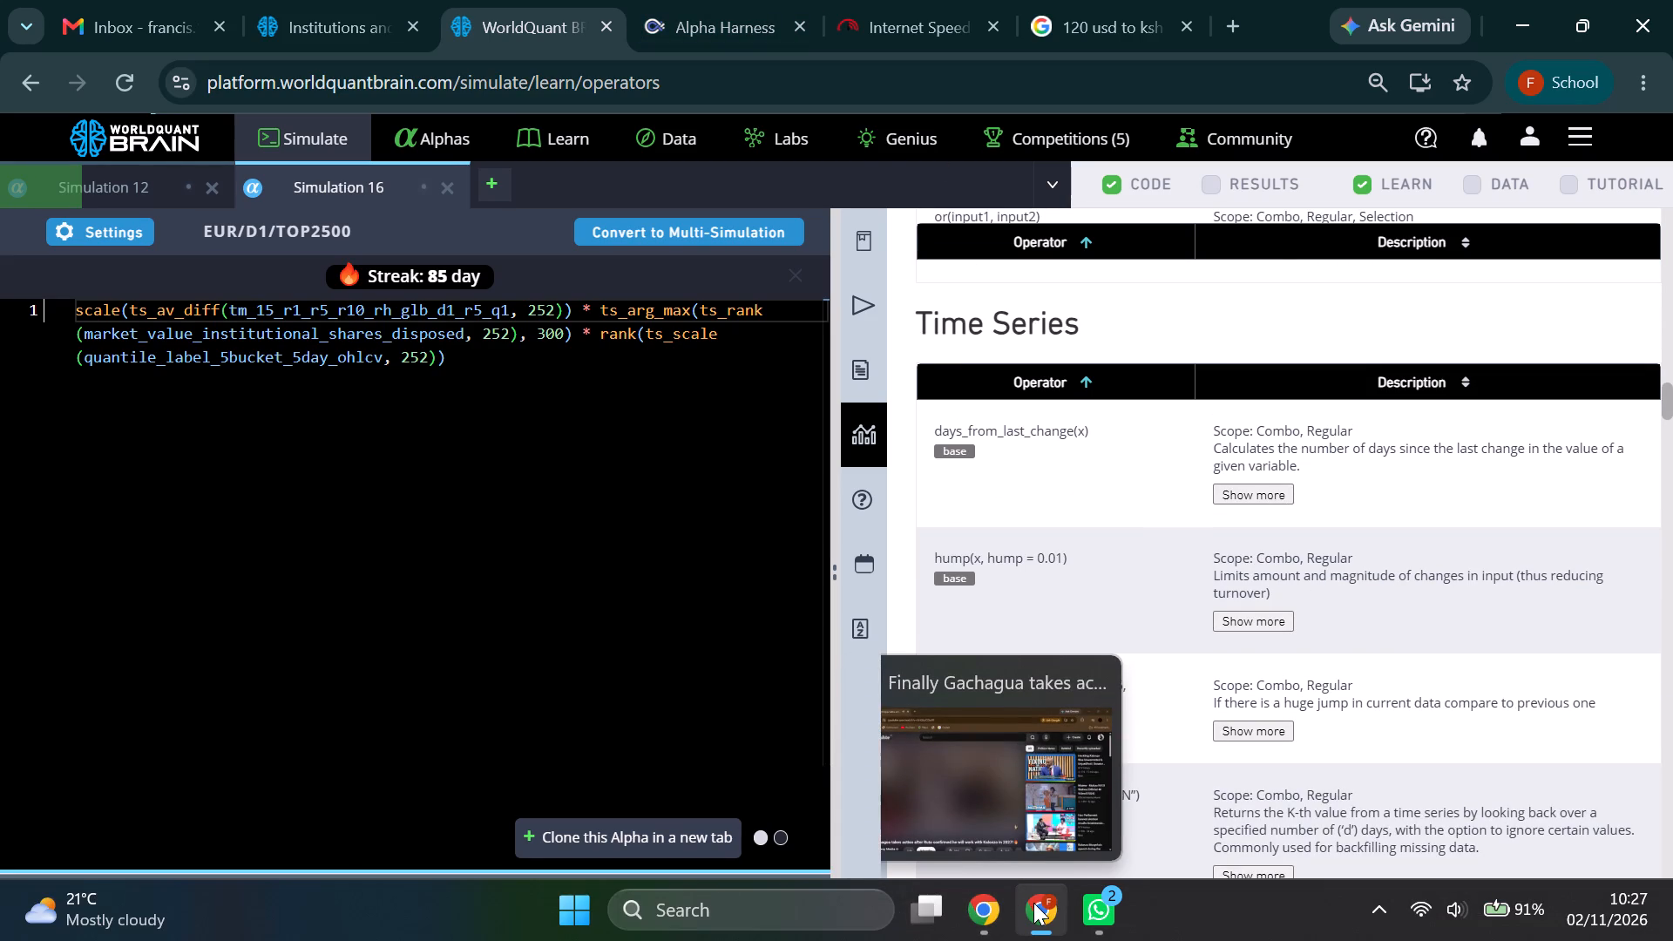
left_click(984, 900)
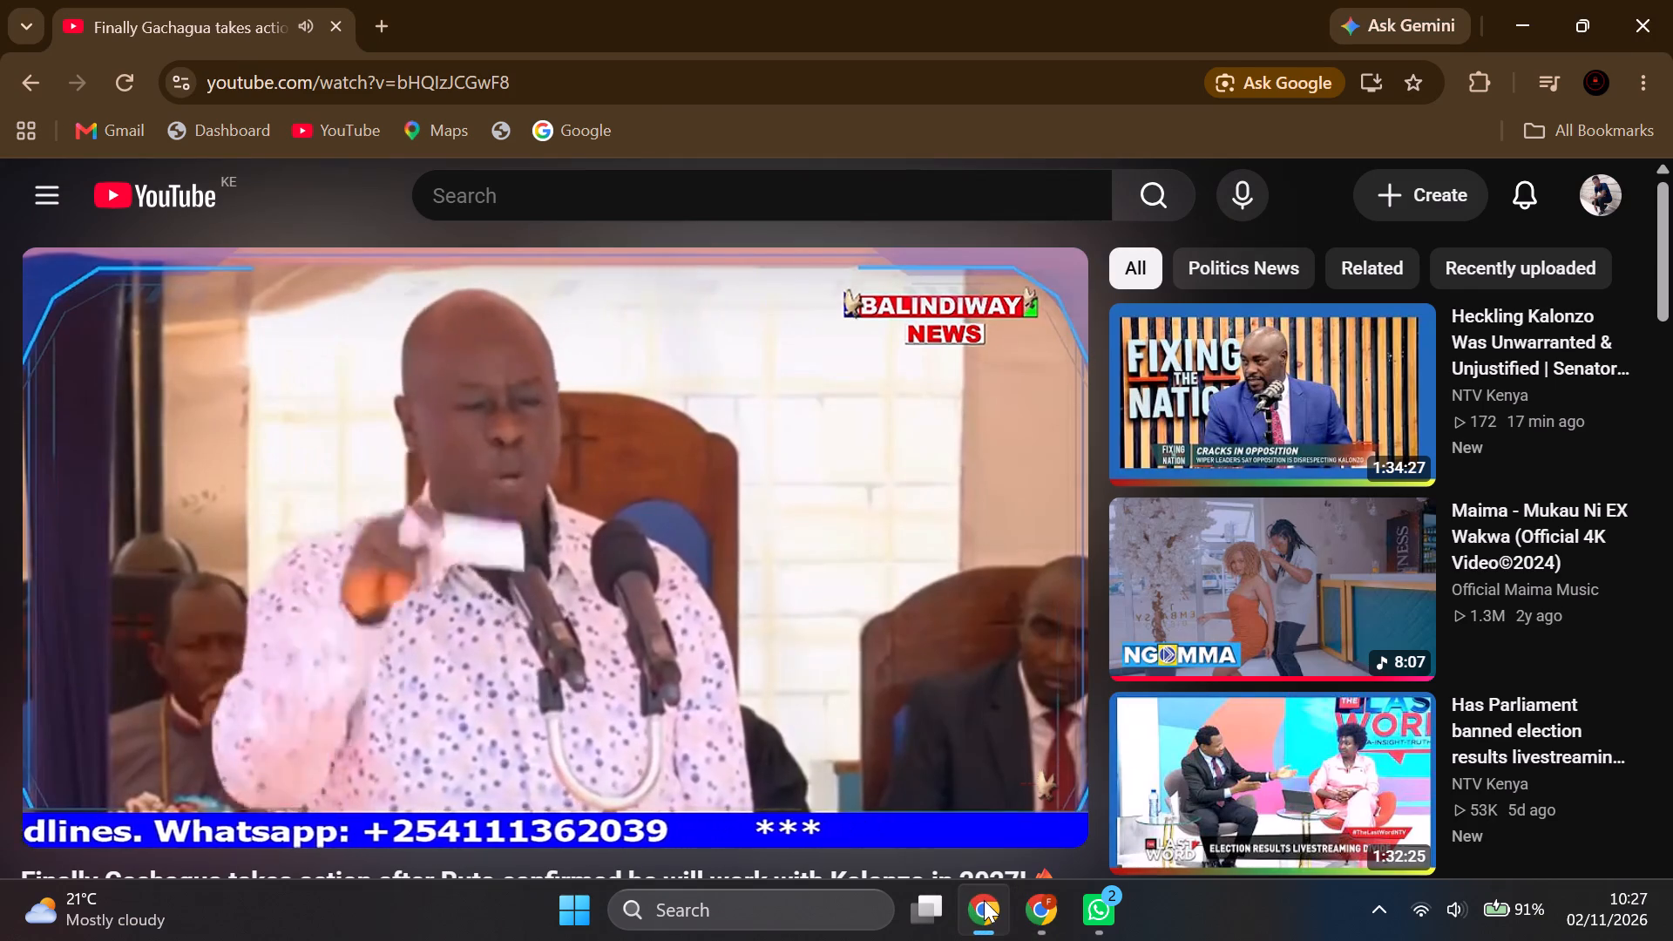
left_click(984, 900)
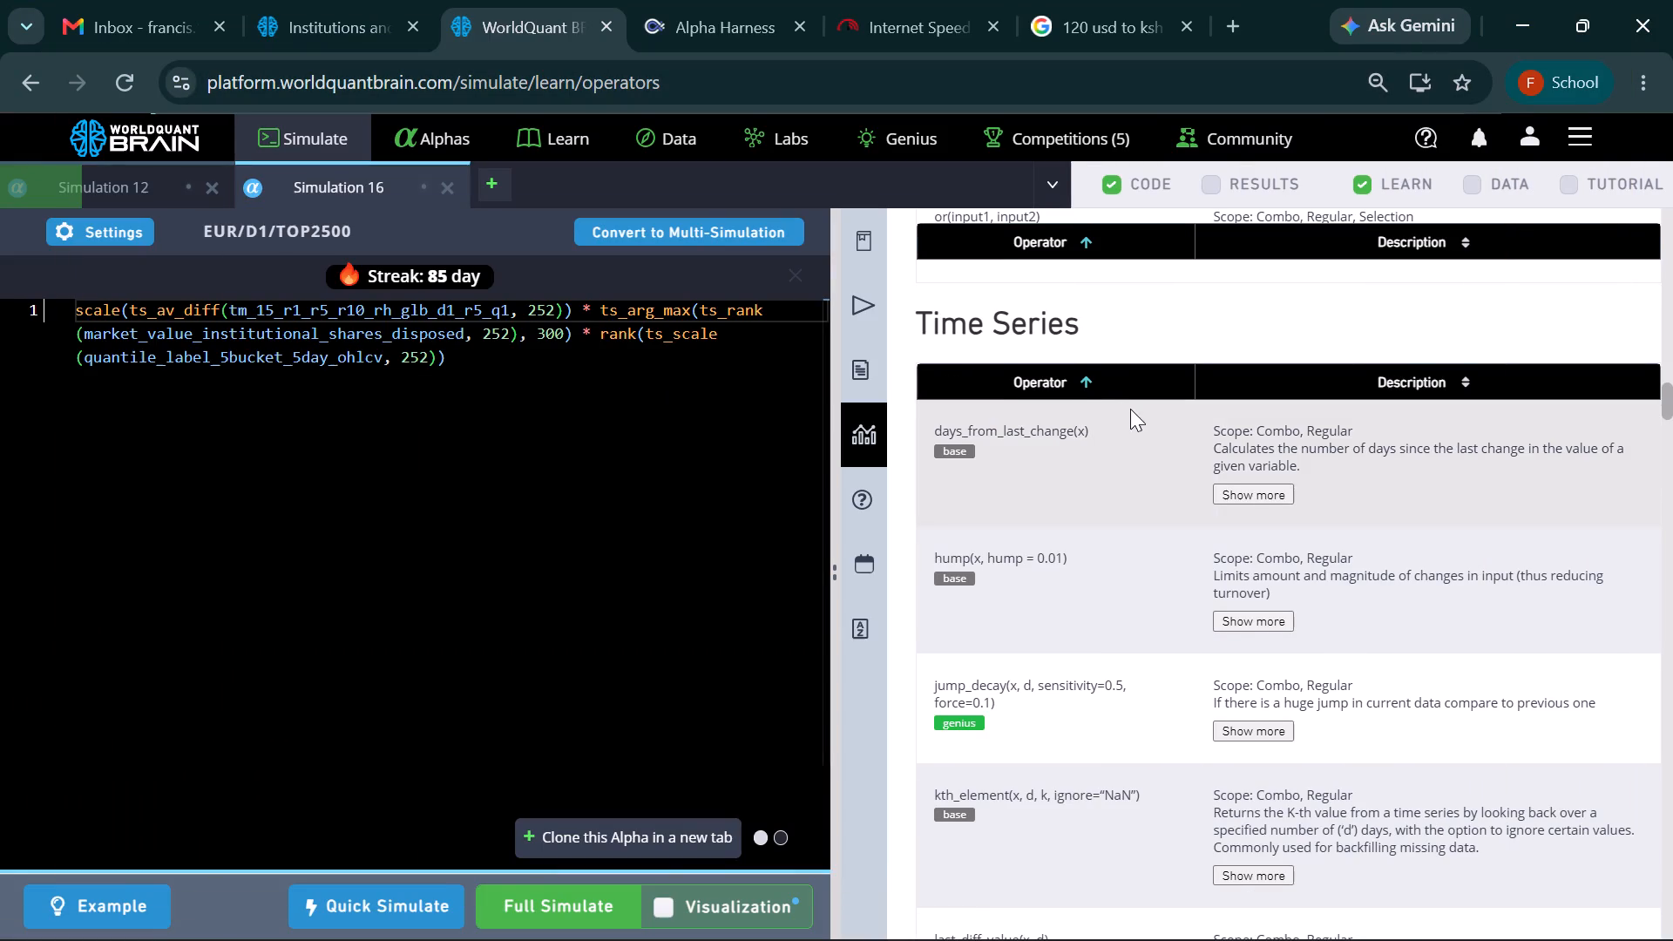
Replace ts_av_diff with ts_covariance from the Time Series operators in Simulation 16's expression and start its full simulation.
scroll(1130, 409, "down", 3)
scroll(1193, 511, "down", 1)
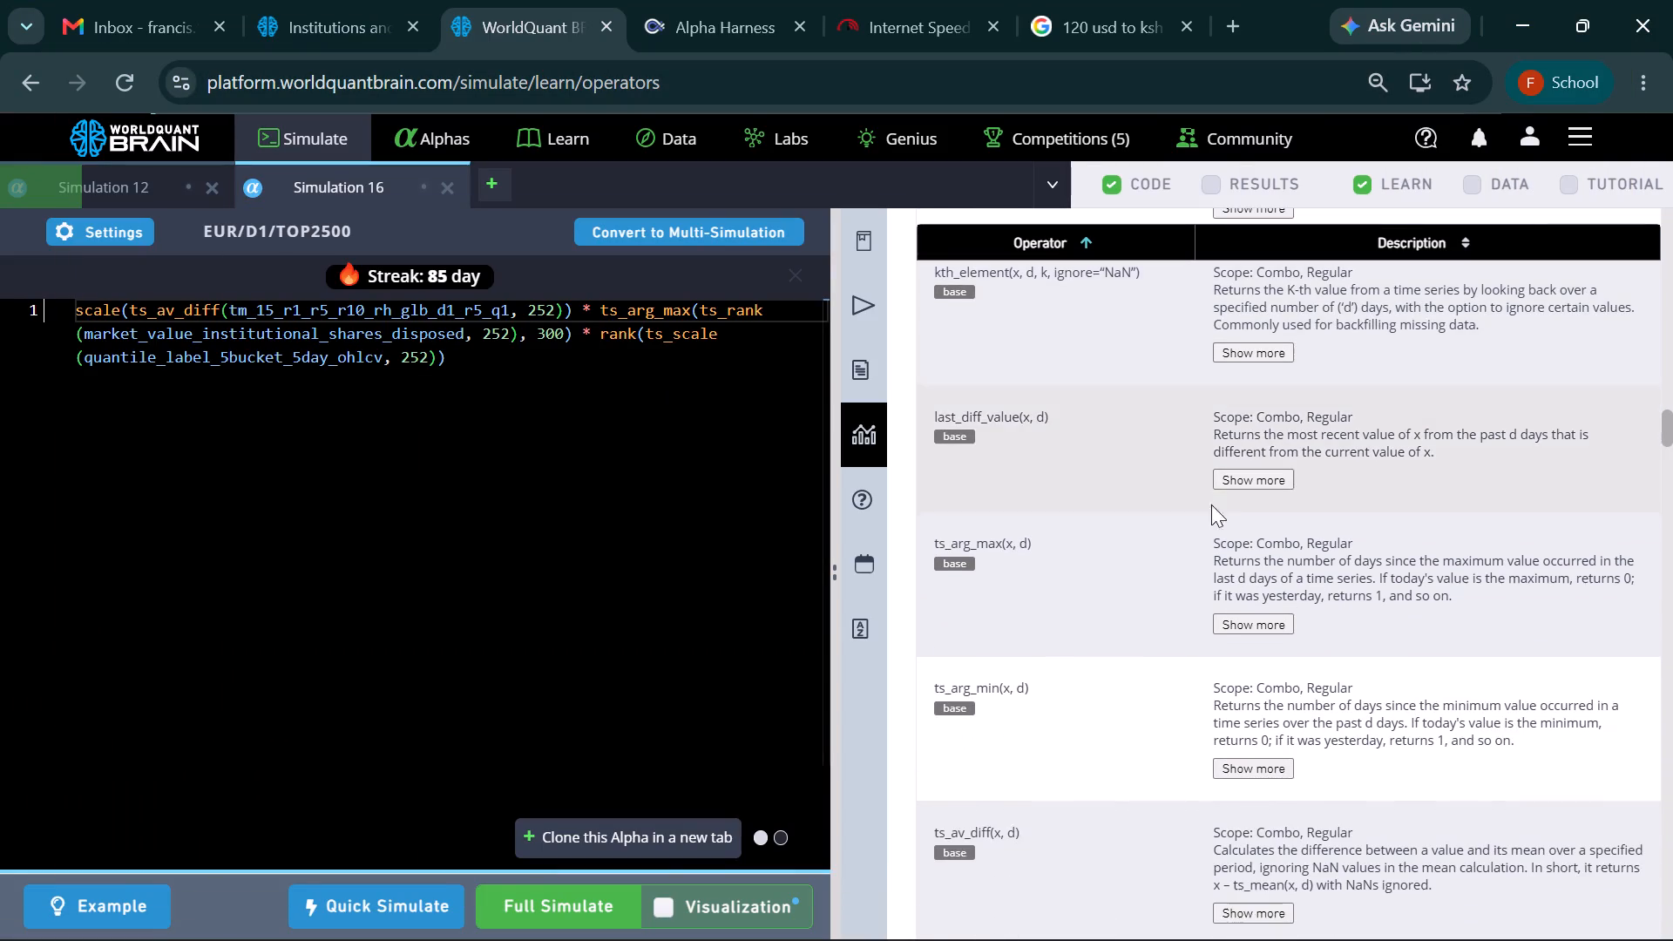
scroll(1234, 484, "down", 4)
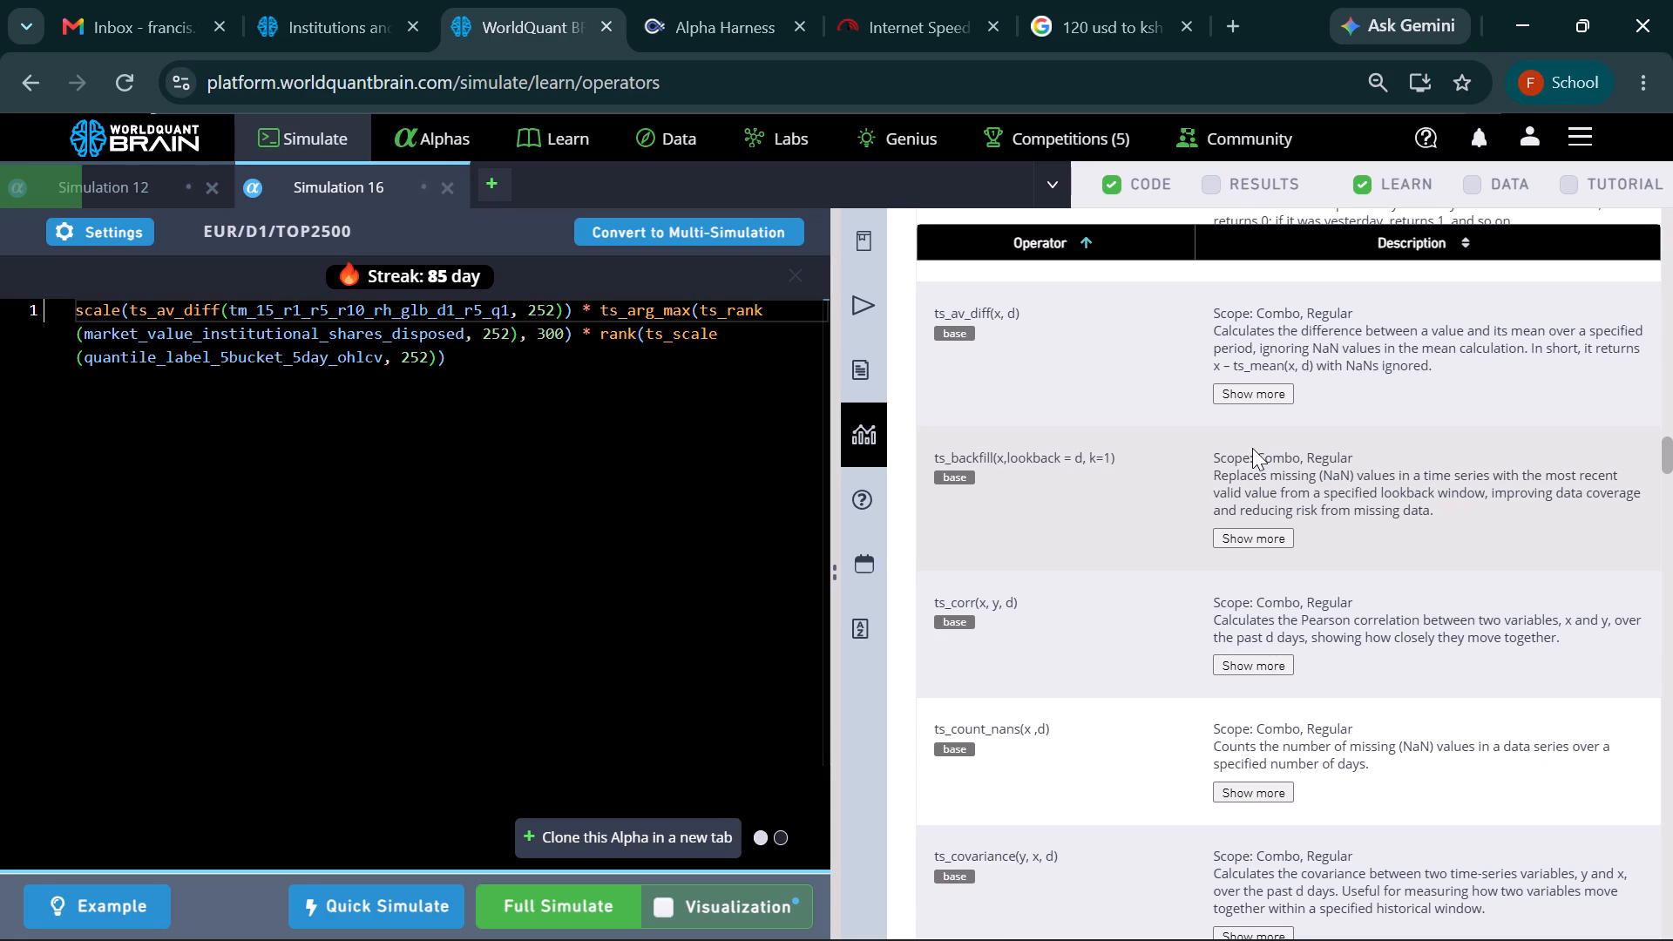
scroll(1252, 448, "down", 1)
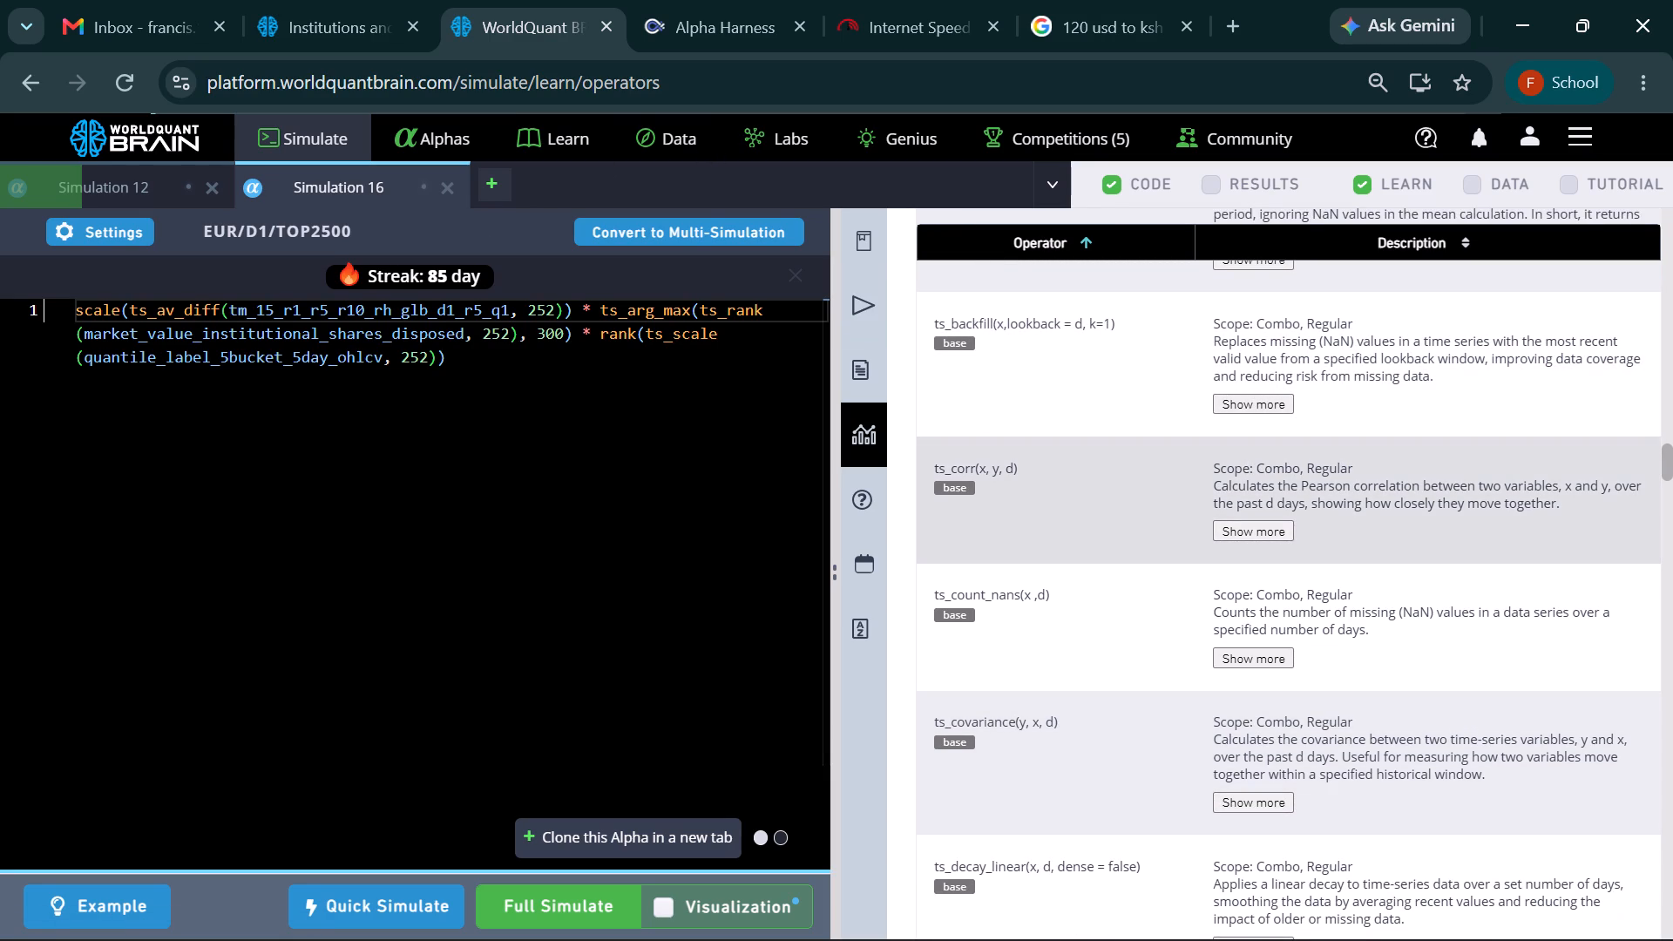
left_click(220, 311)
key("BackSpace")
key("BackSpace")
key("BackSpace")
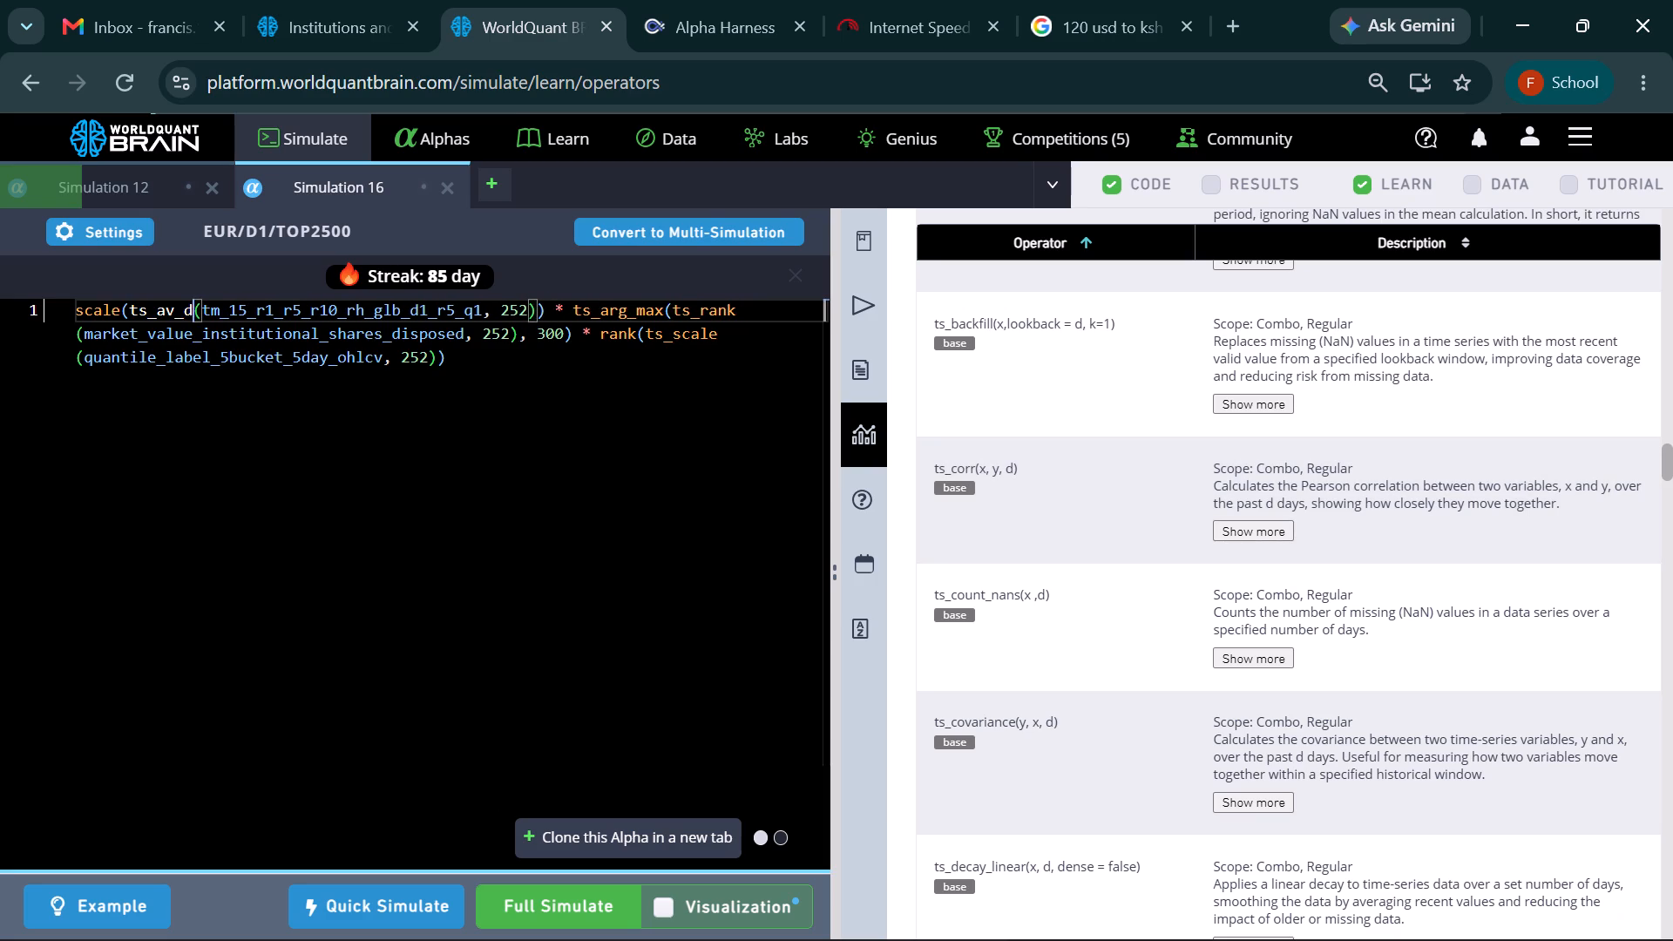
key("BackSpace")
key("BackSpace")
key("BackSpace")
key("BackSpace")
type("co")
key("n")
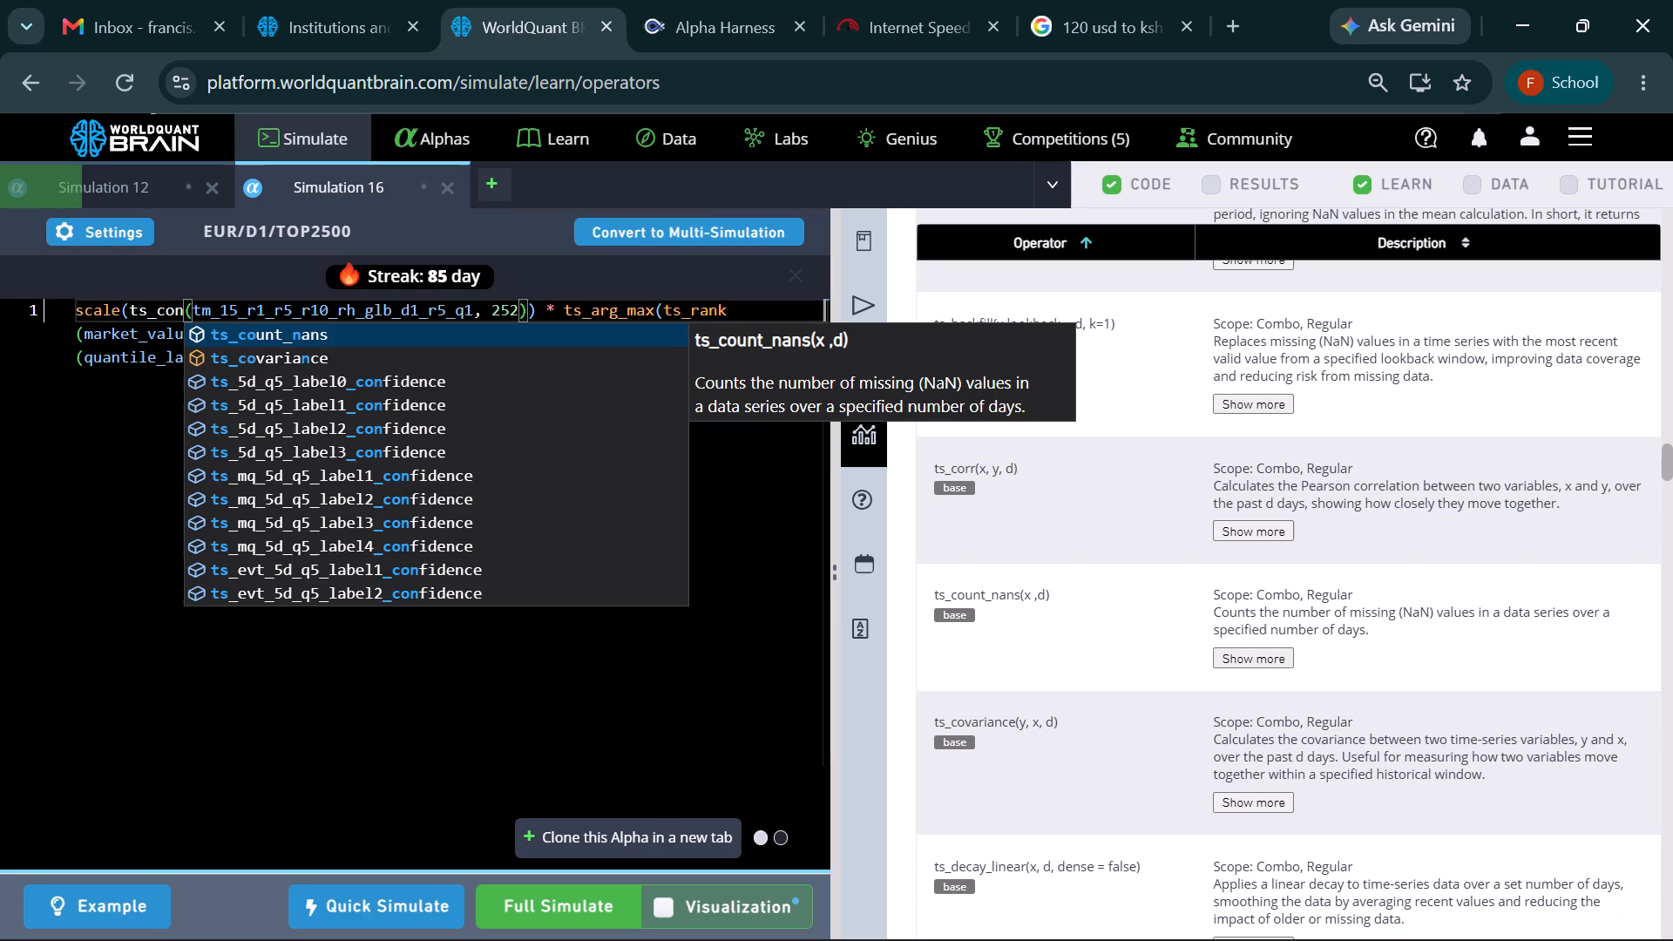
type("var")
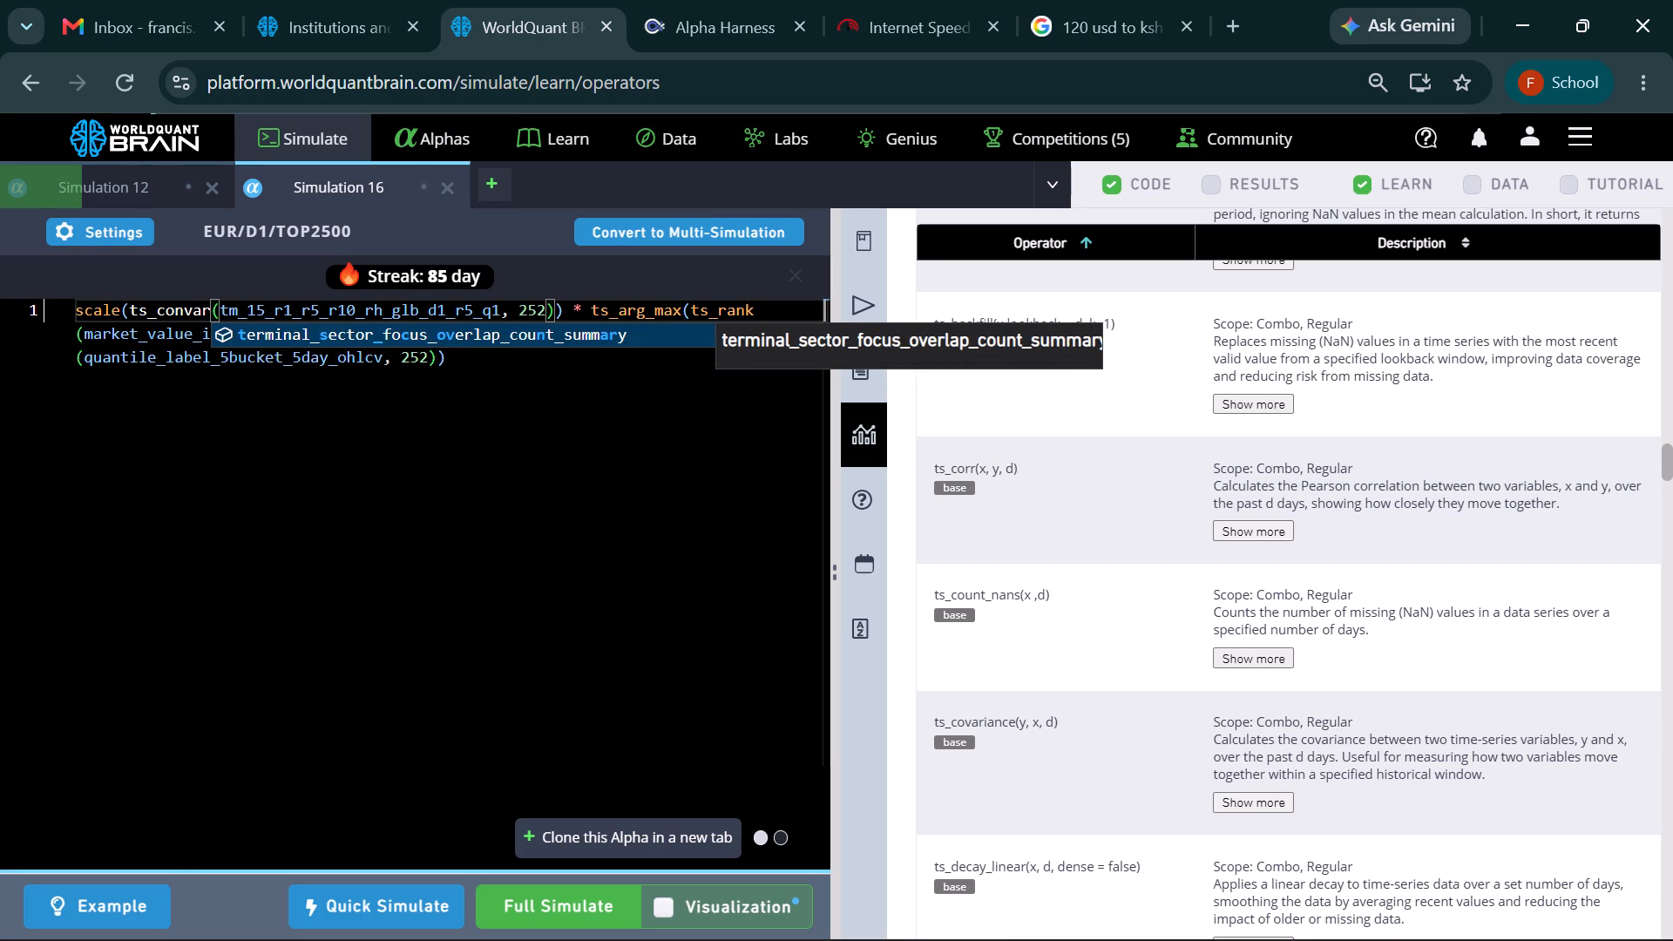
key("i")
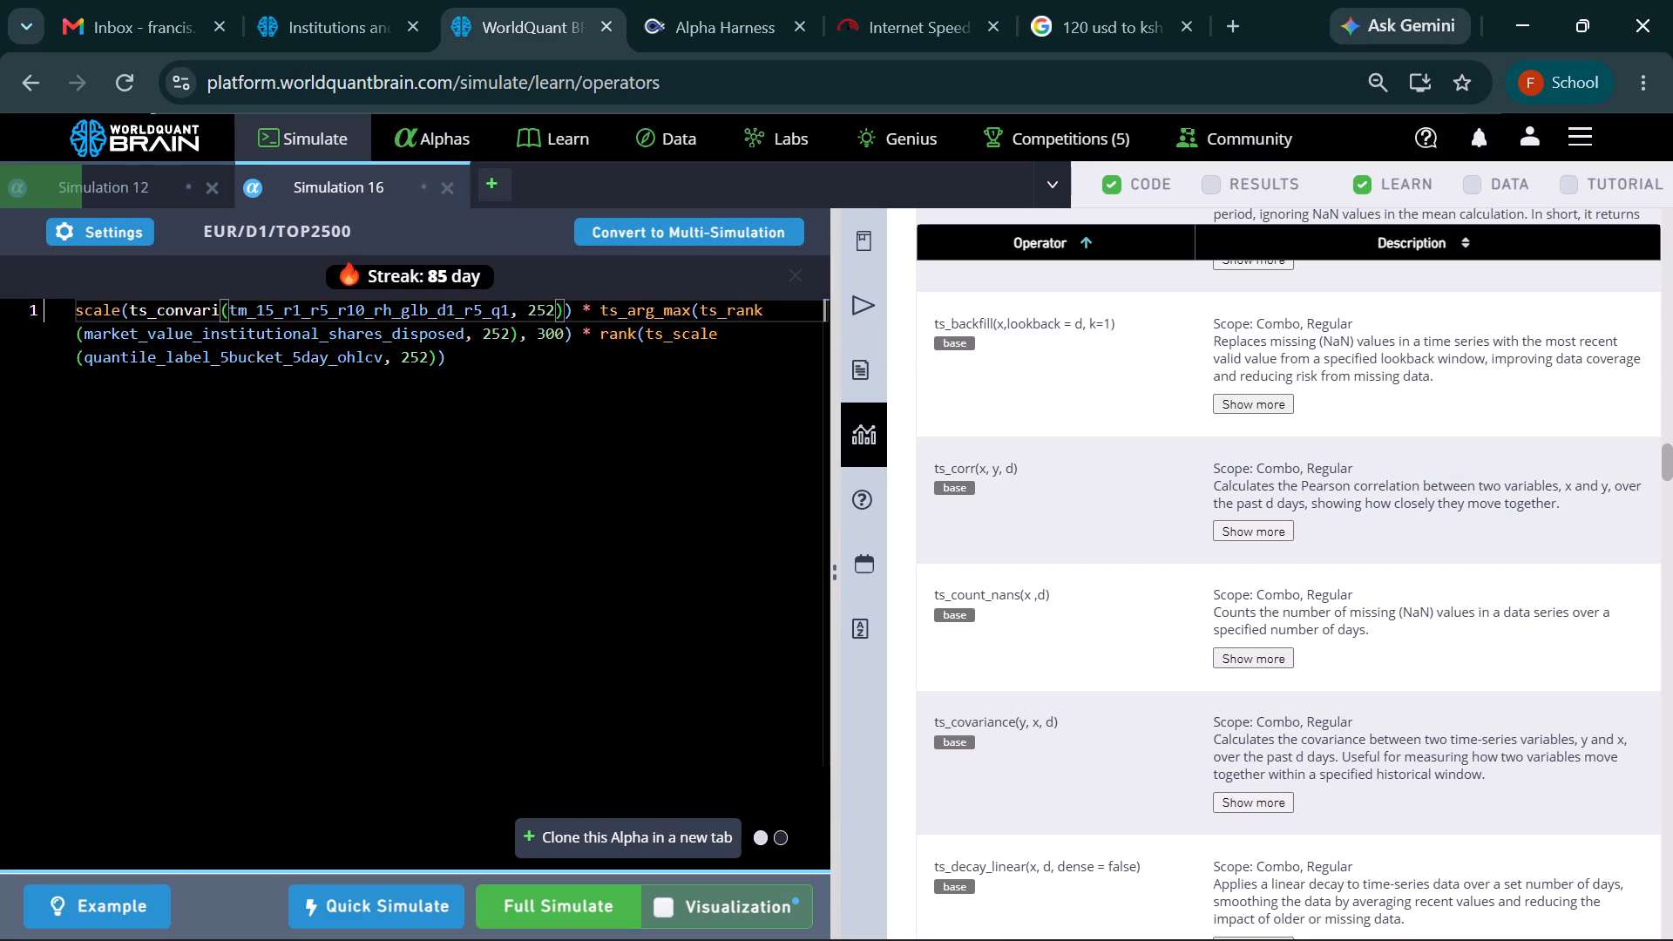
key("a")
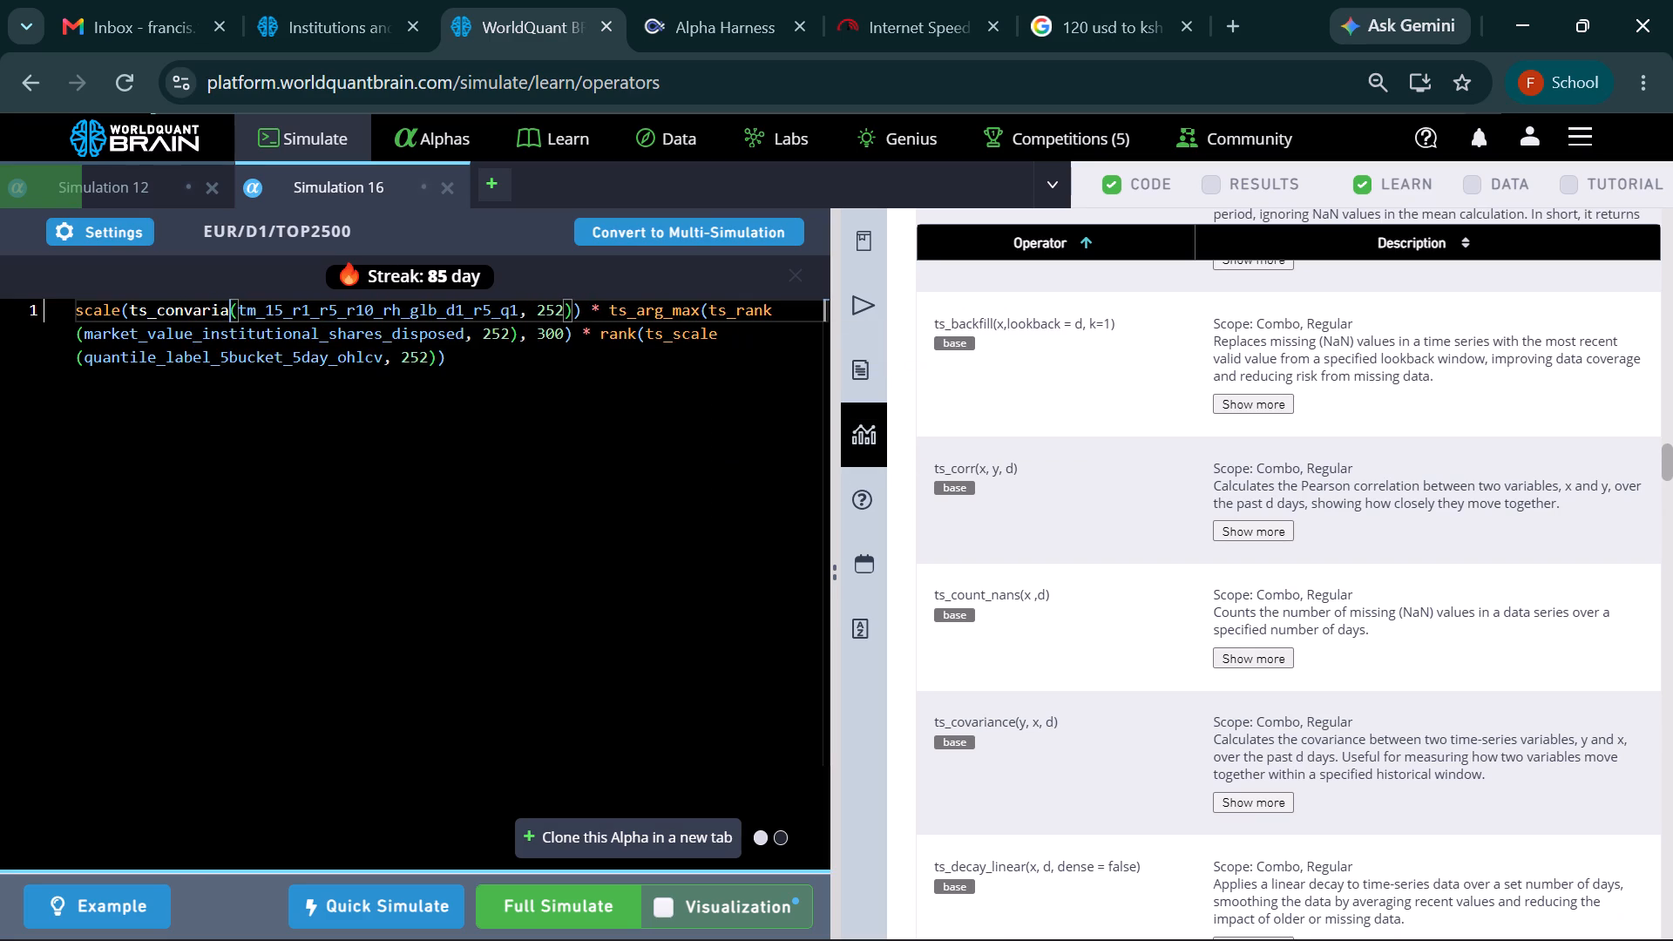
type("ncey")
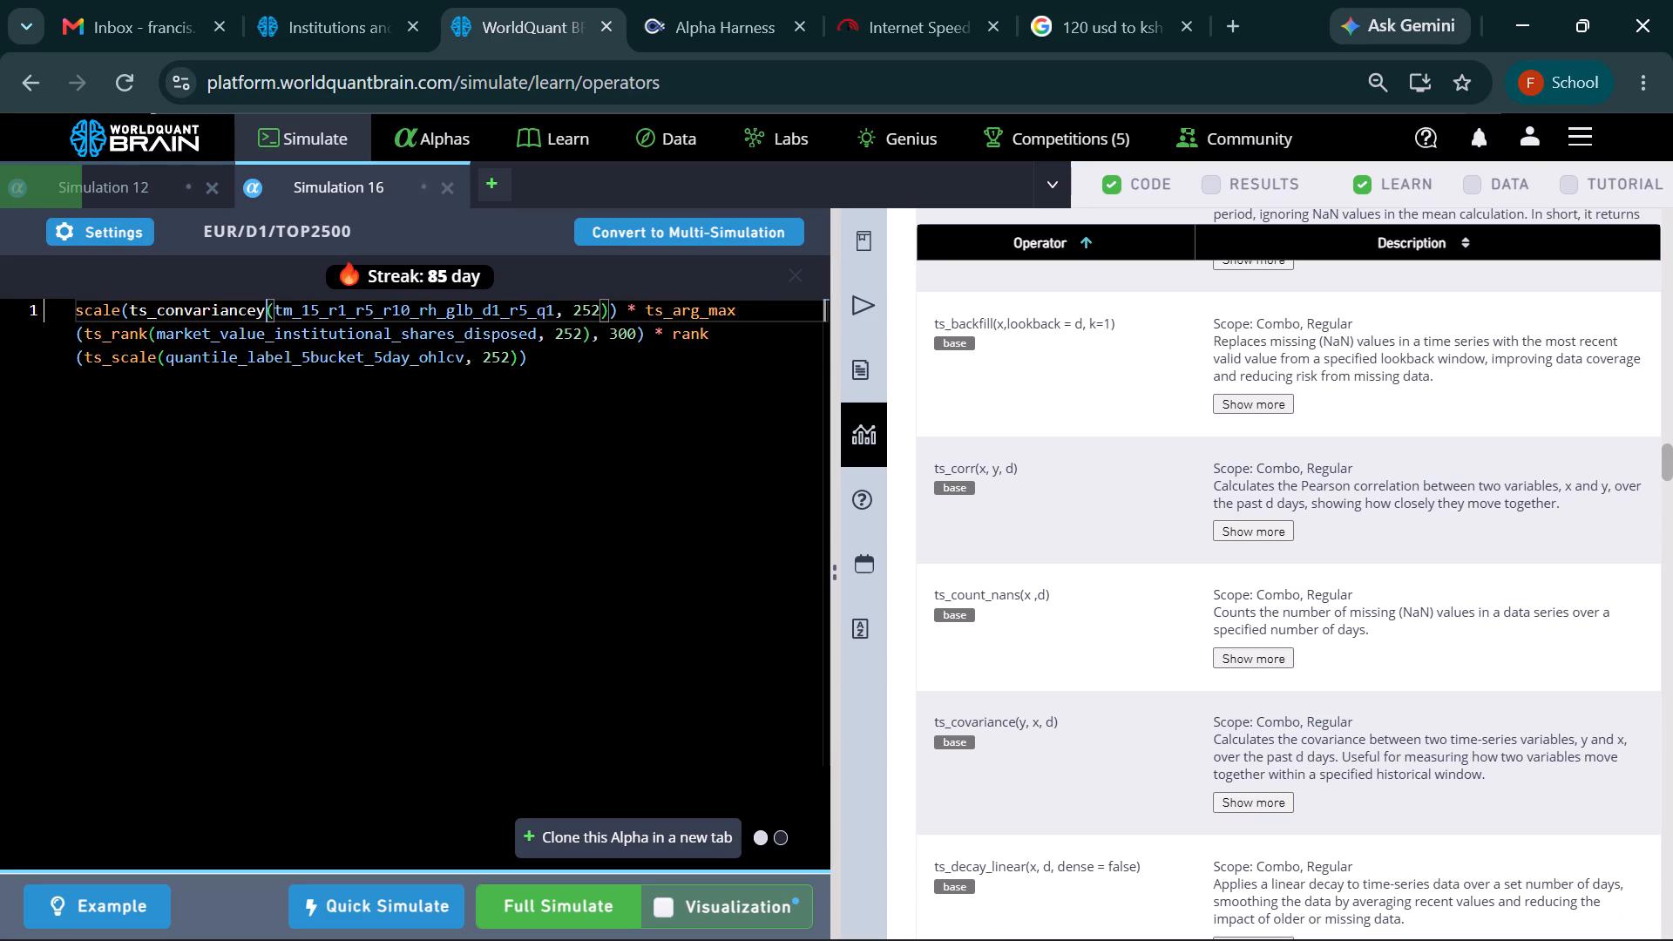
key("Left")
key("Left")
key("Left")
key("Left")
key("Left")
key("Left")
key("Left")
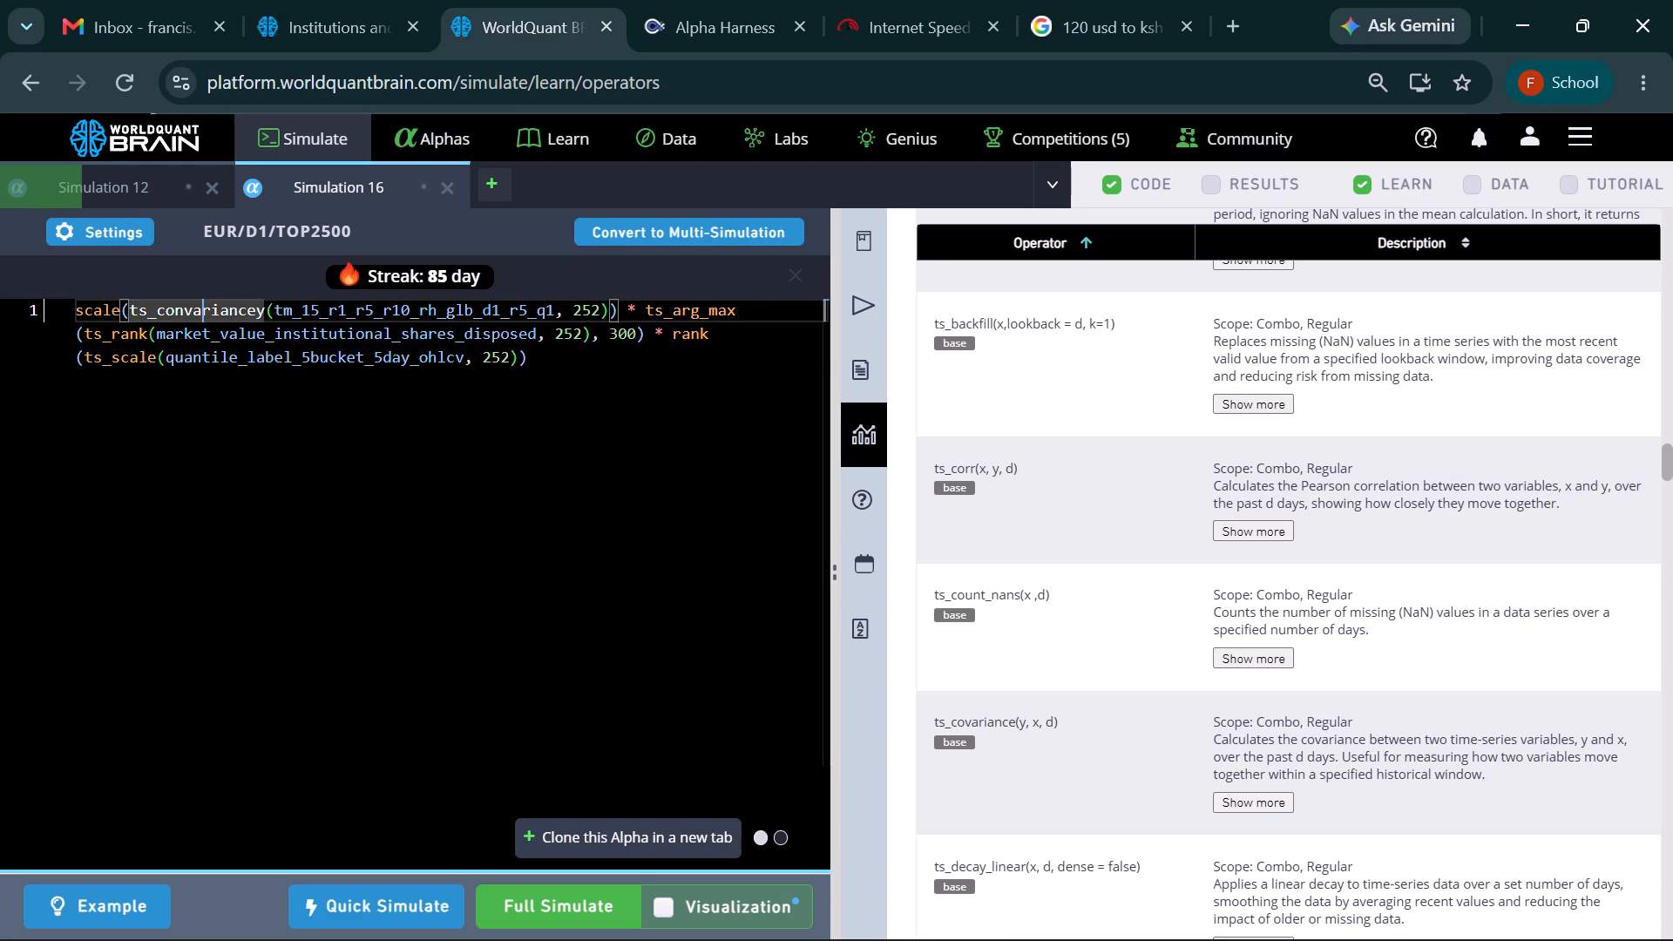
key("Left")
key("Left")
key("BackSpace")
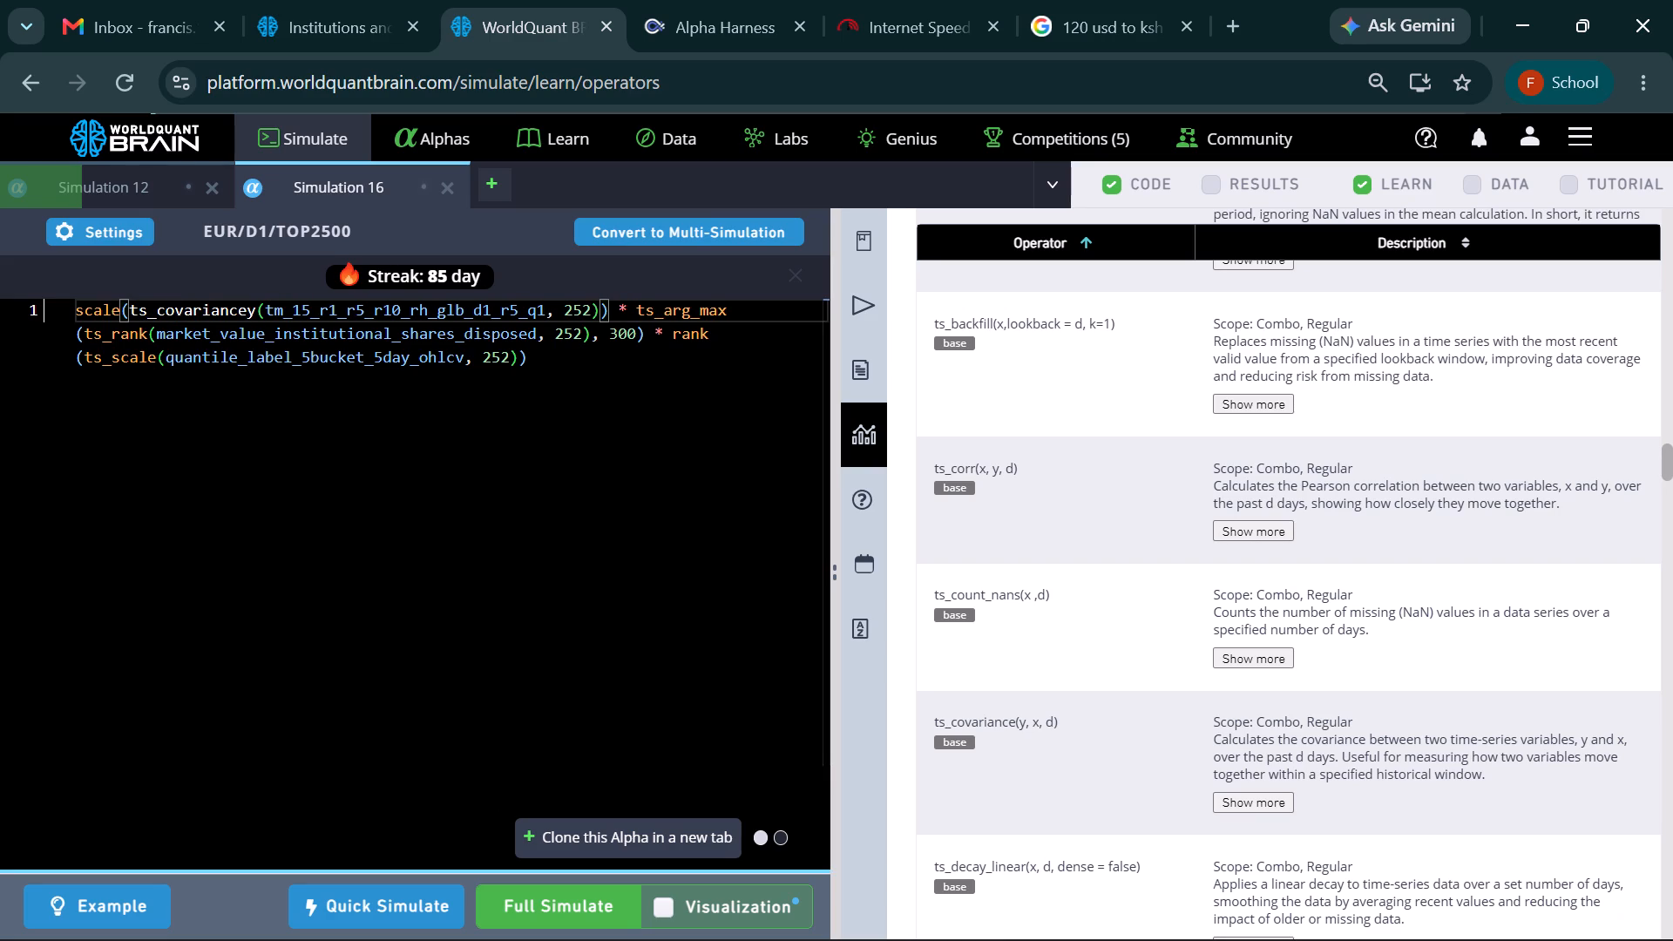
key("Right")
key("Right")
key("Right")
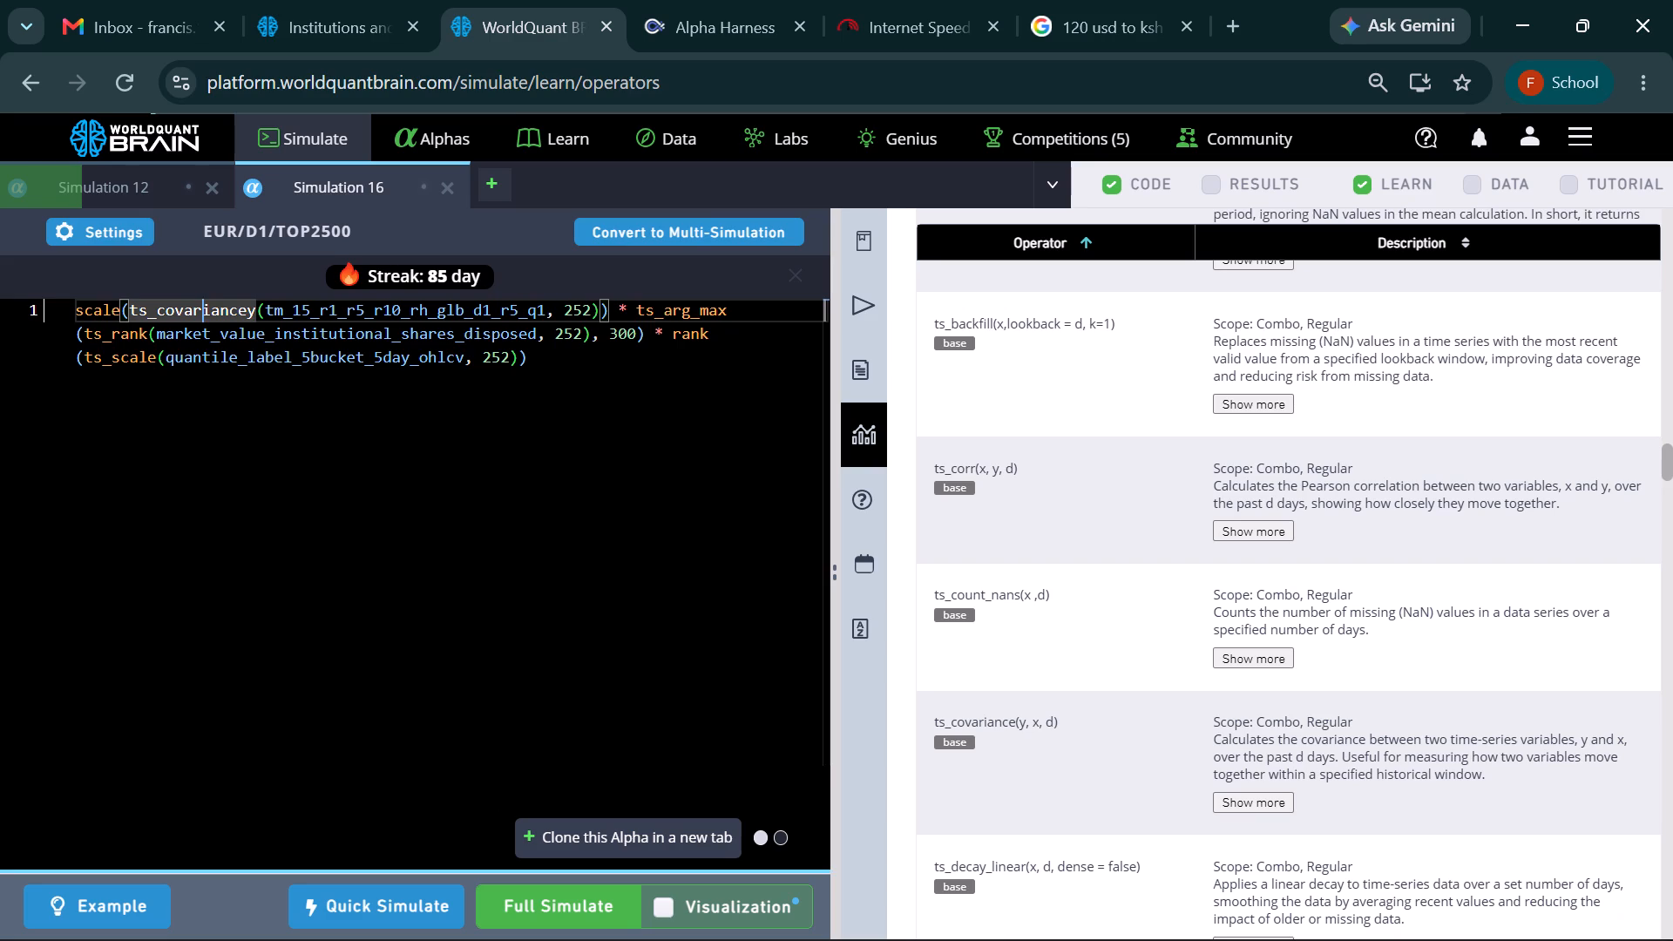
key("Right")
key("Right")
key("Right")
key("Right")
key("Right")
key("Right")
key("BackSpace")
key("BackSpace")
key("BackSpace")
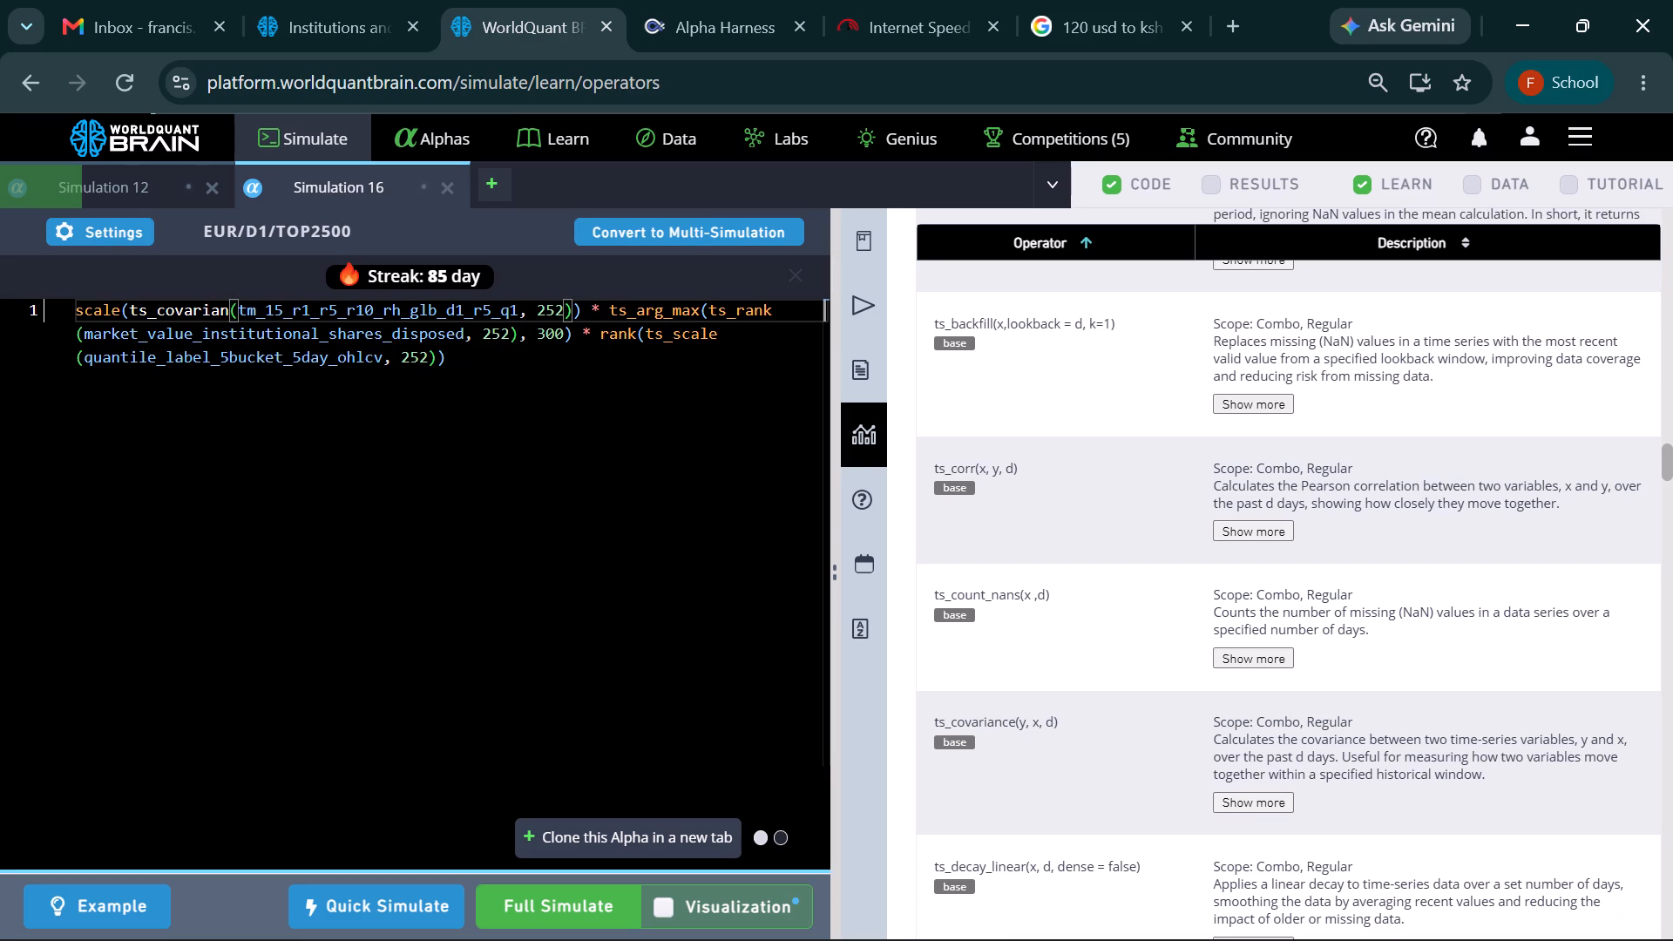
type("cey")
key("BackSpace")
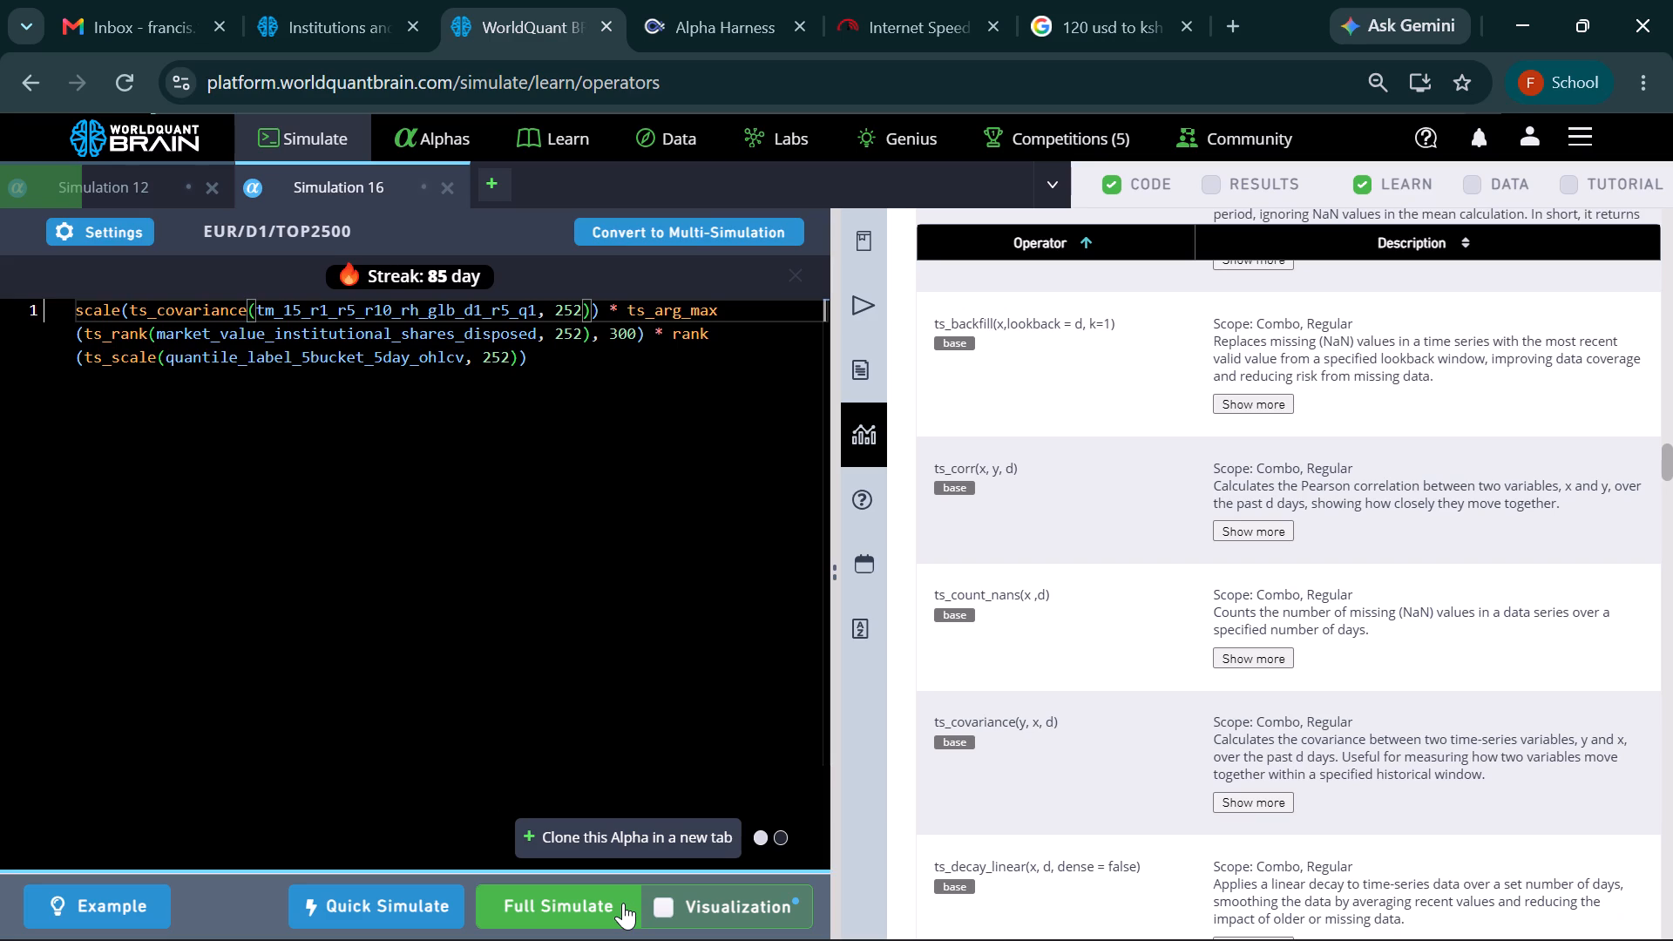
left_click(581, 905)
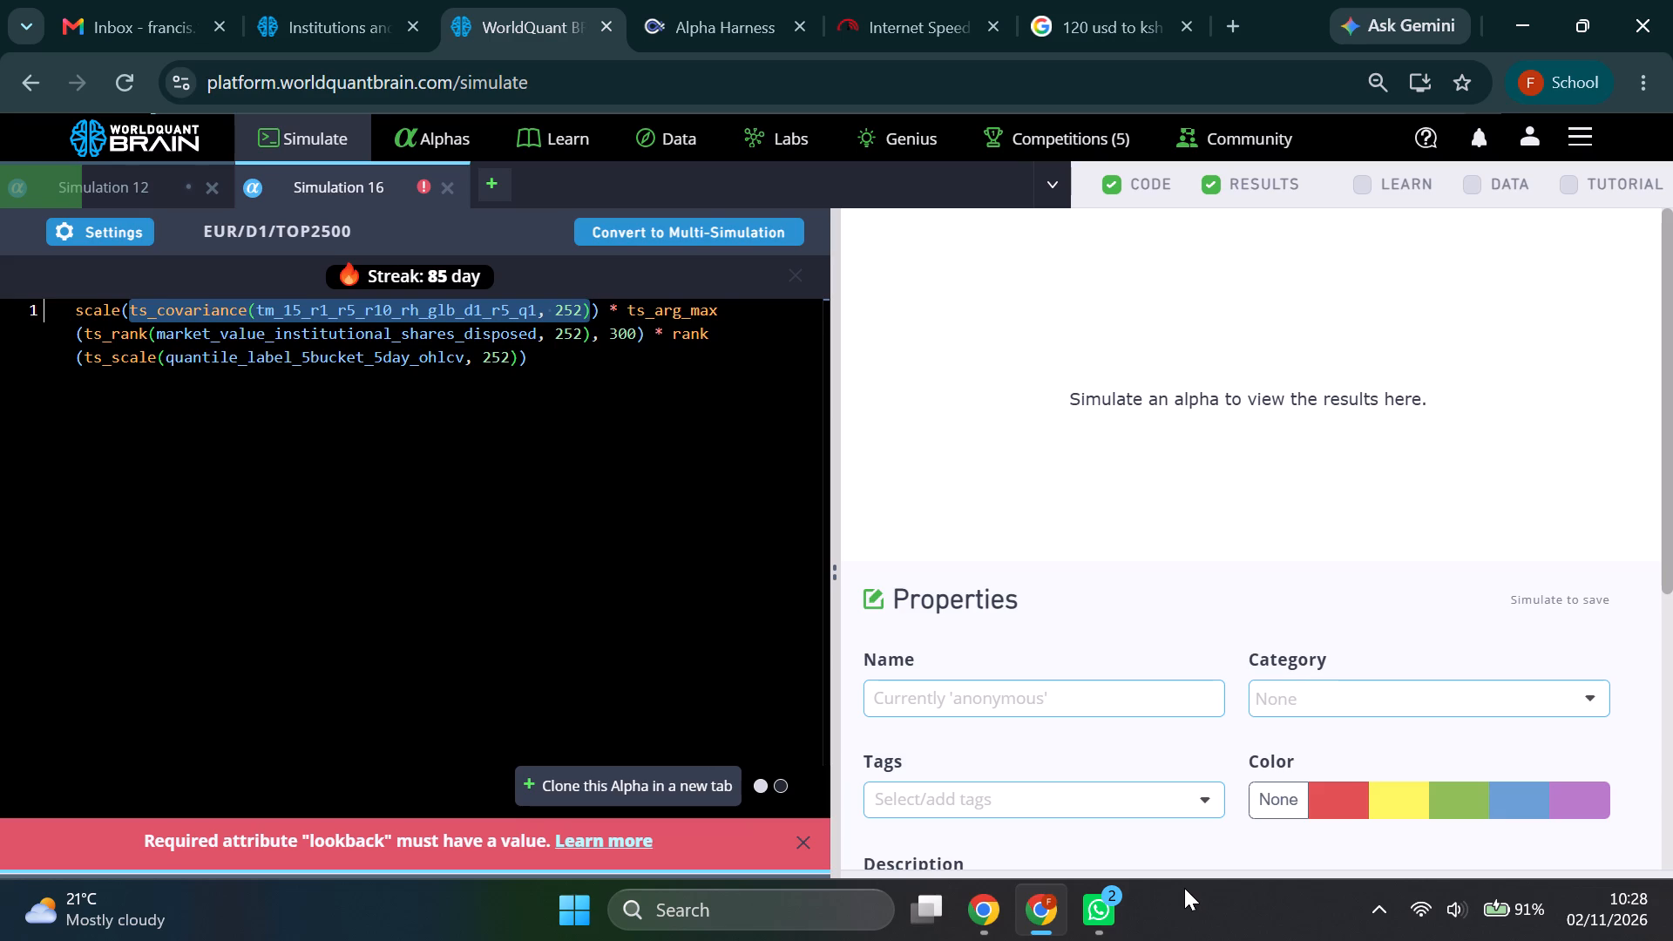
Add 6 as a further argument of scale, after the ts_covariance term, and try the full simulation again.
key("comma")
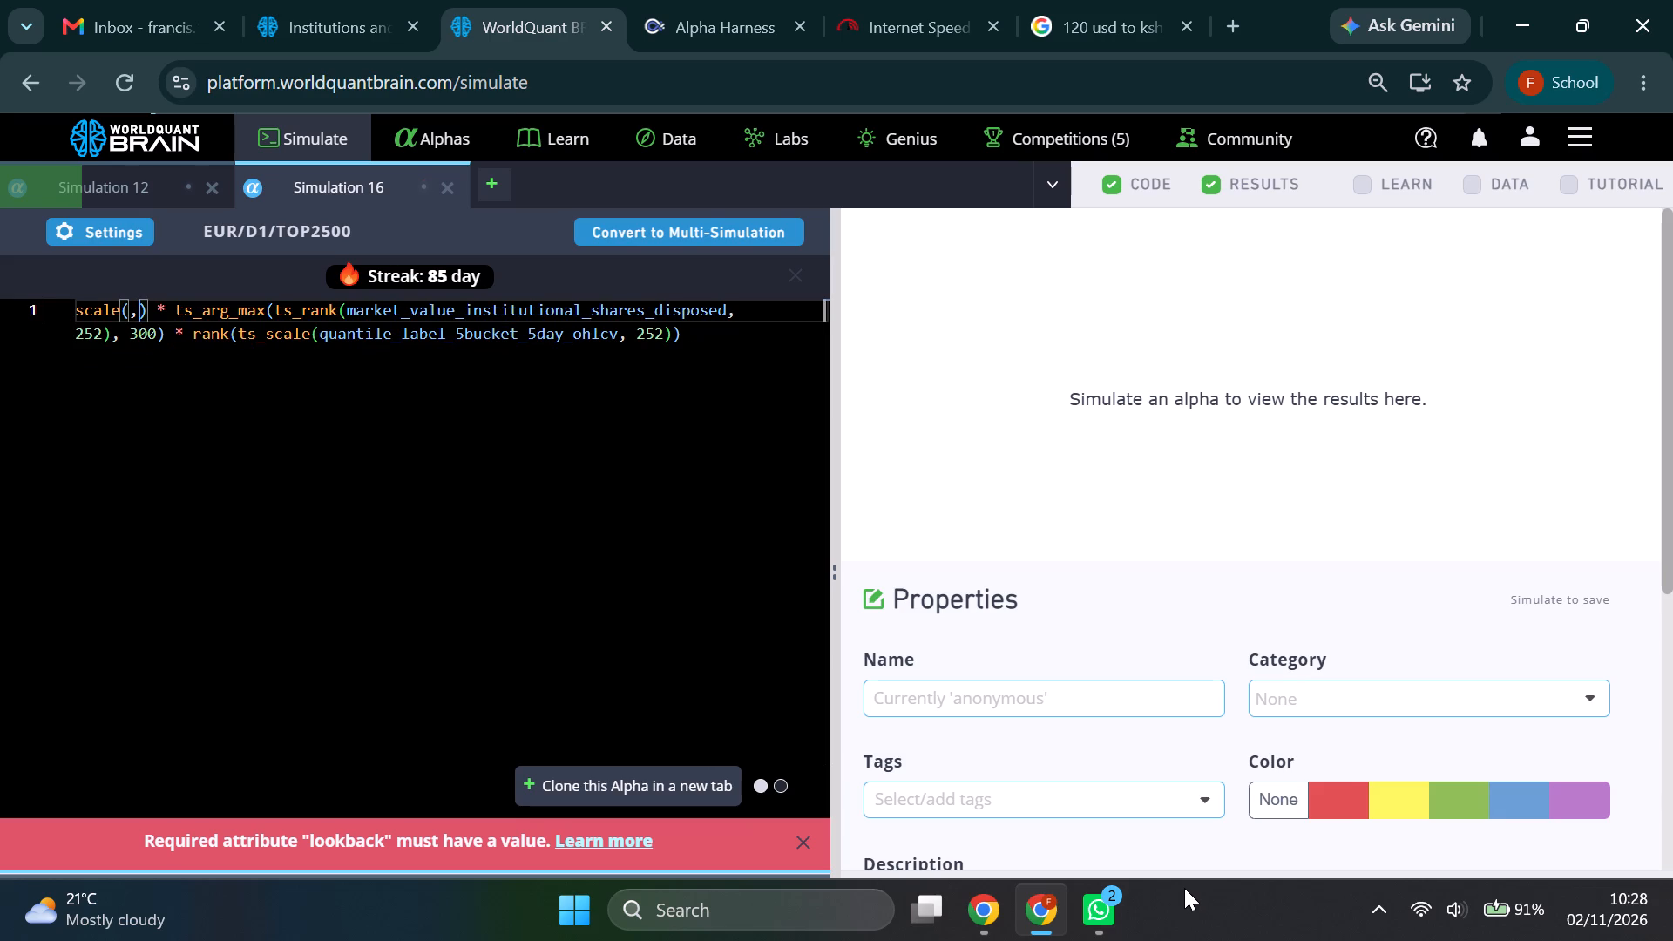
key("ctrl+z")
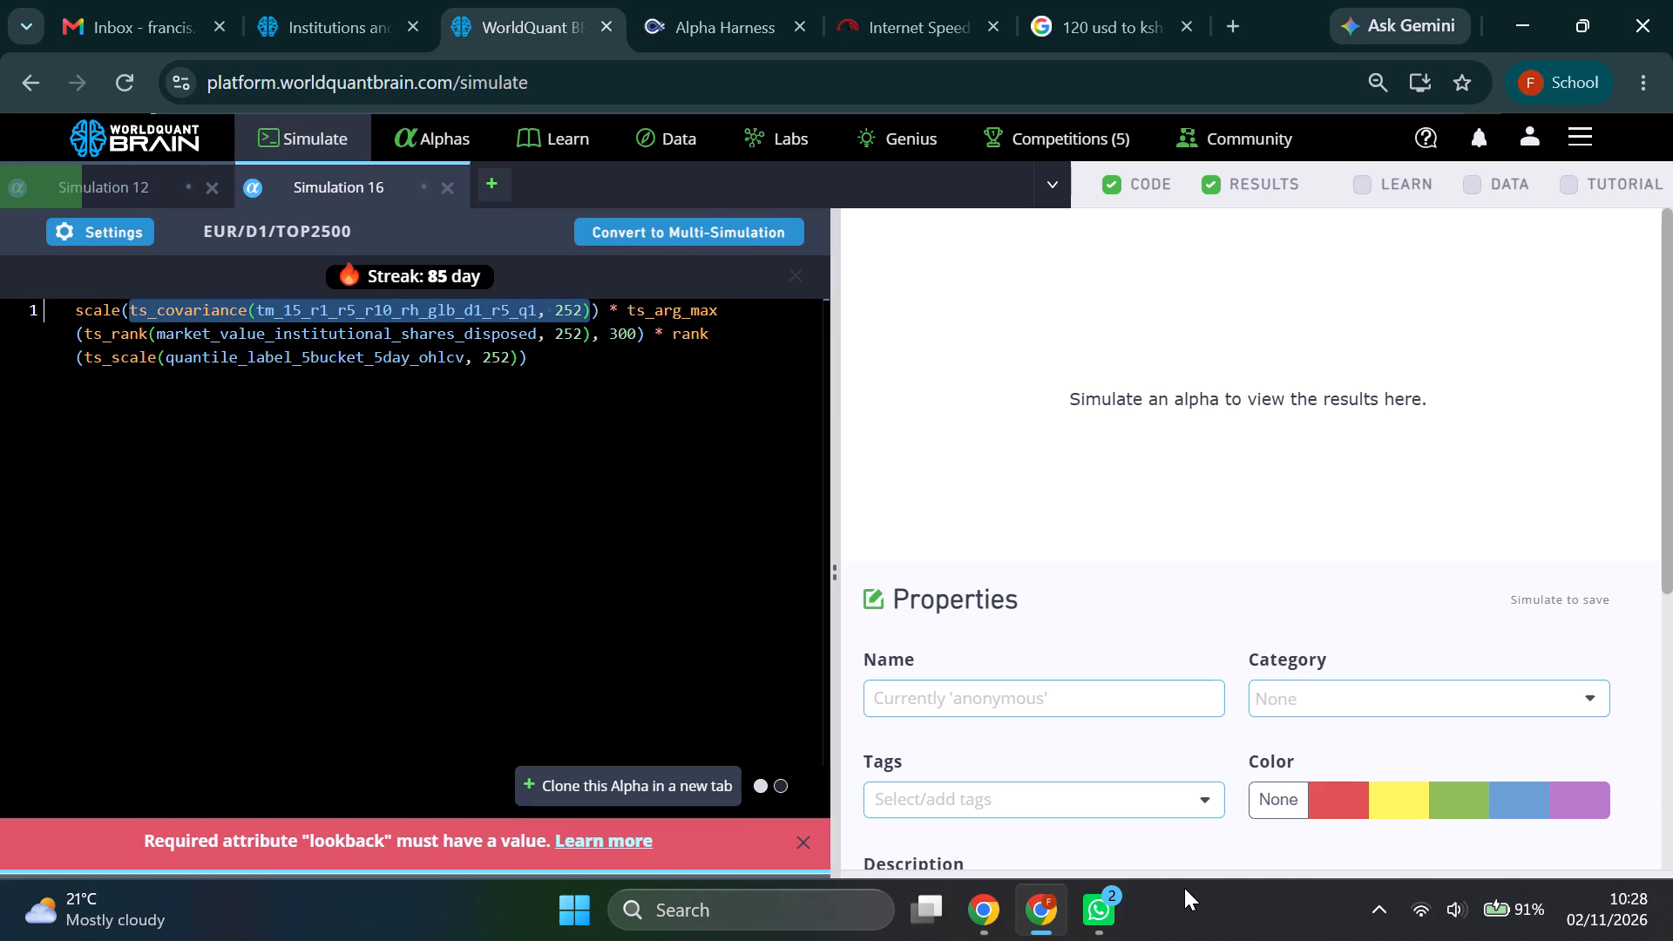
left_click(588, 308)
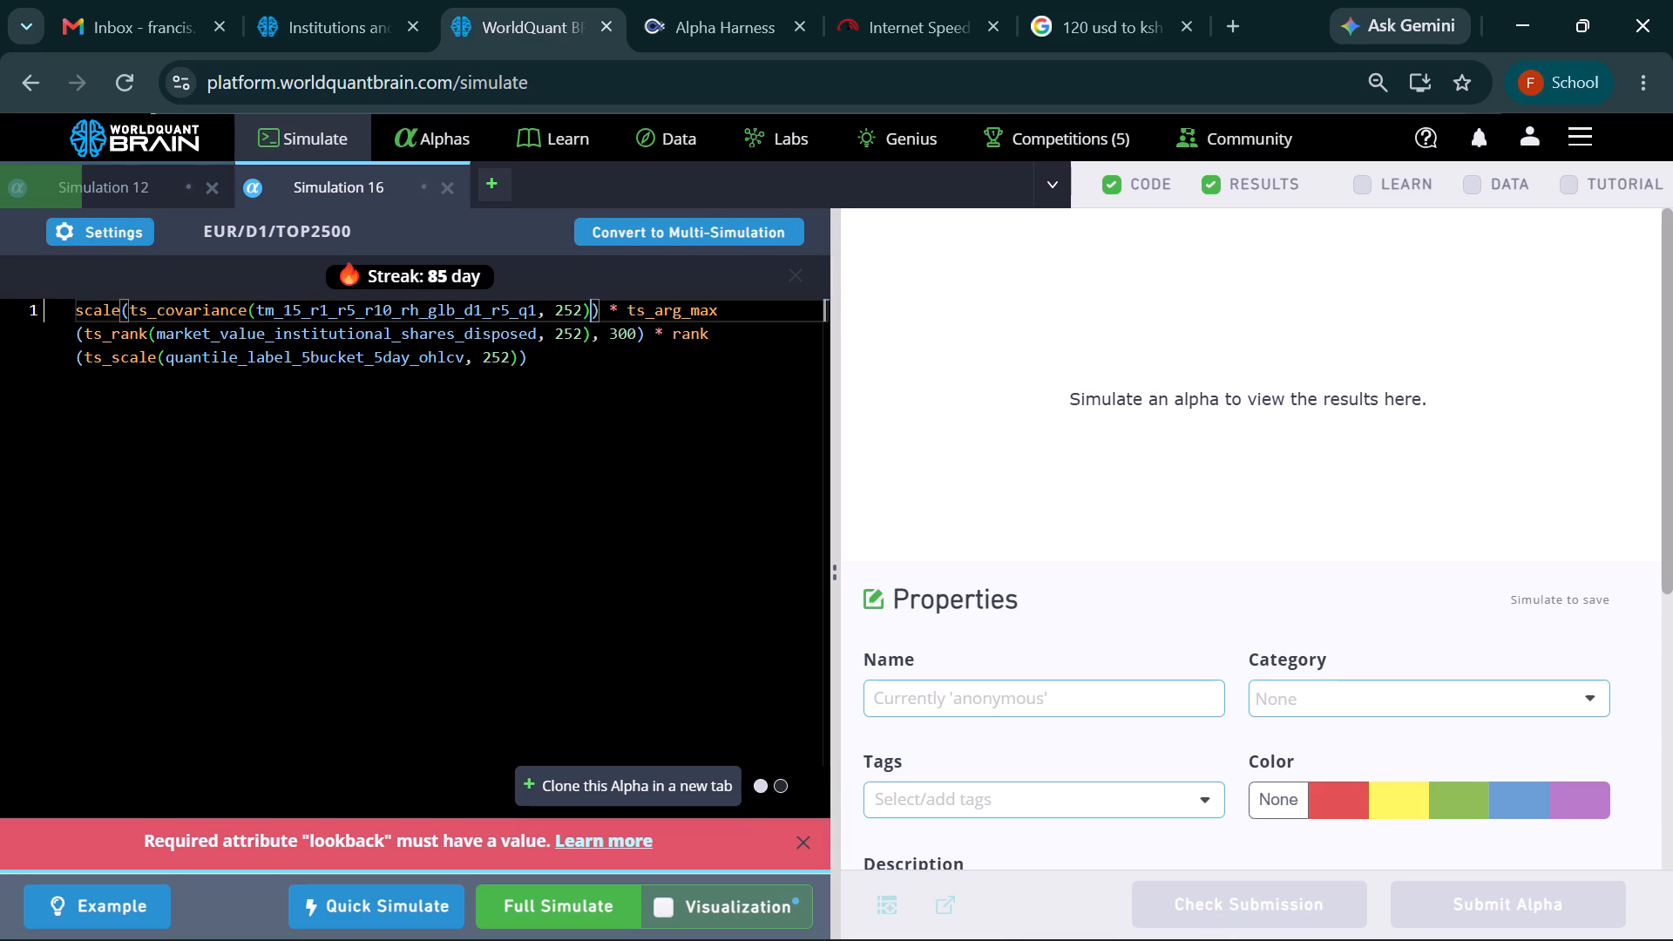
key("comma")
key("6")
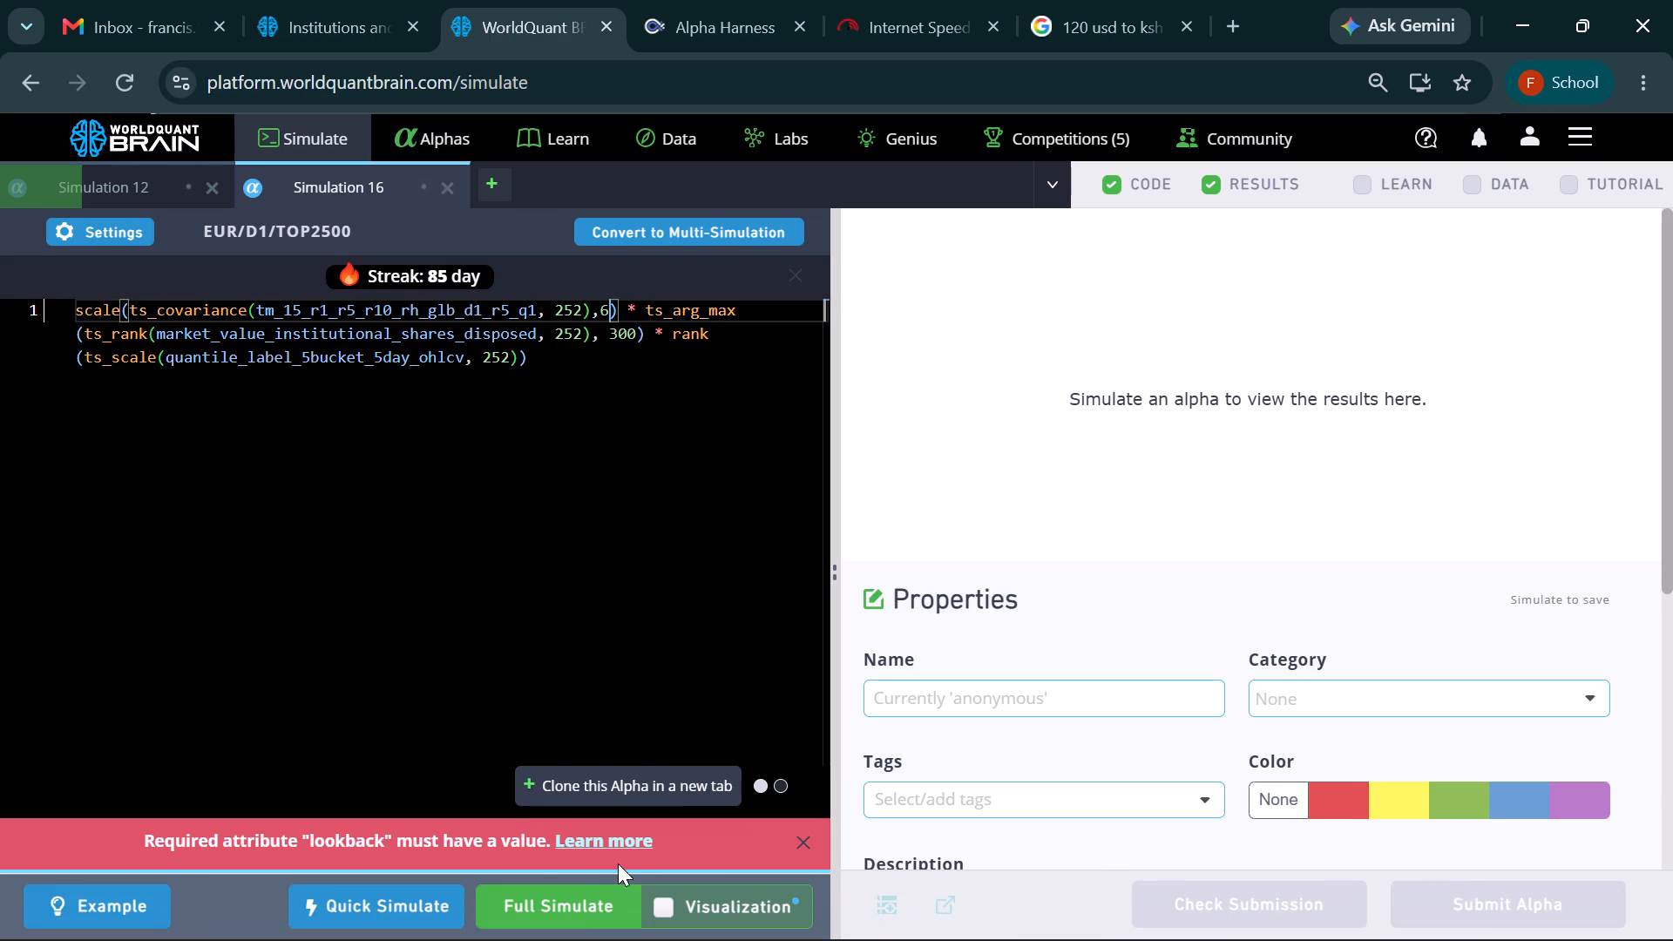
left_click(573, 905)
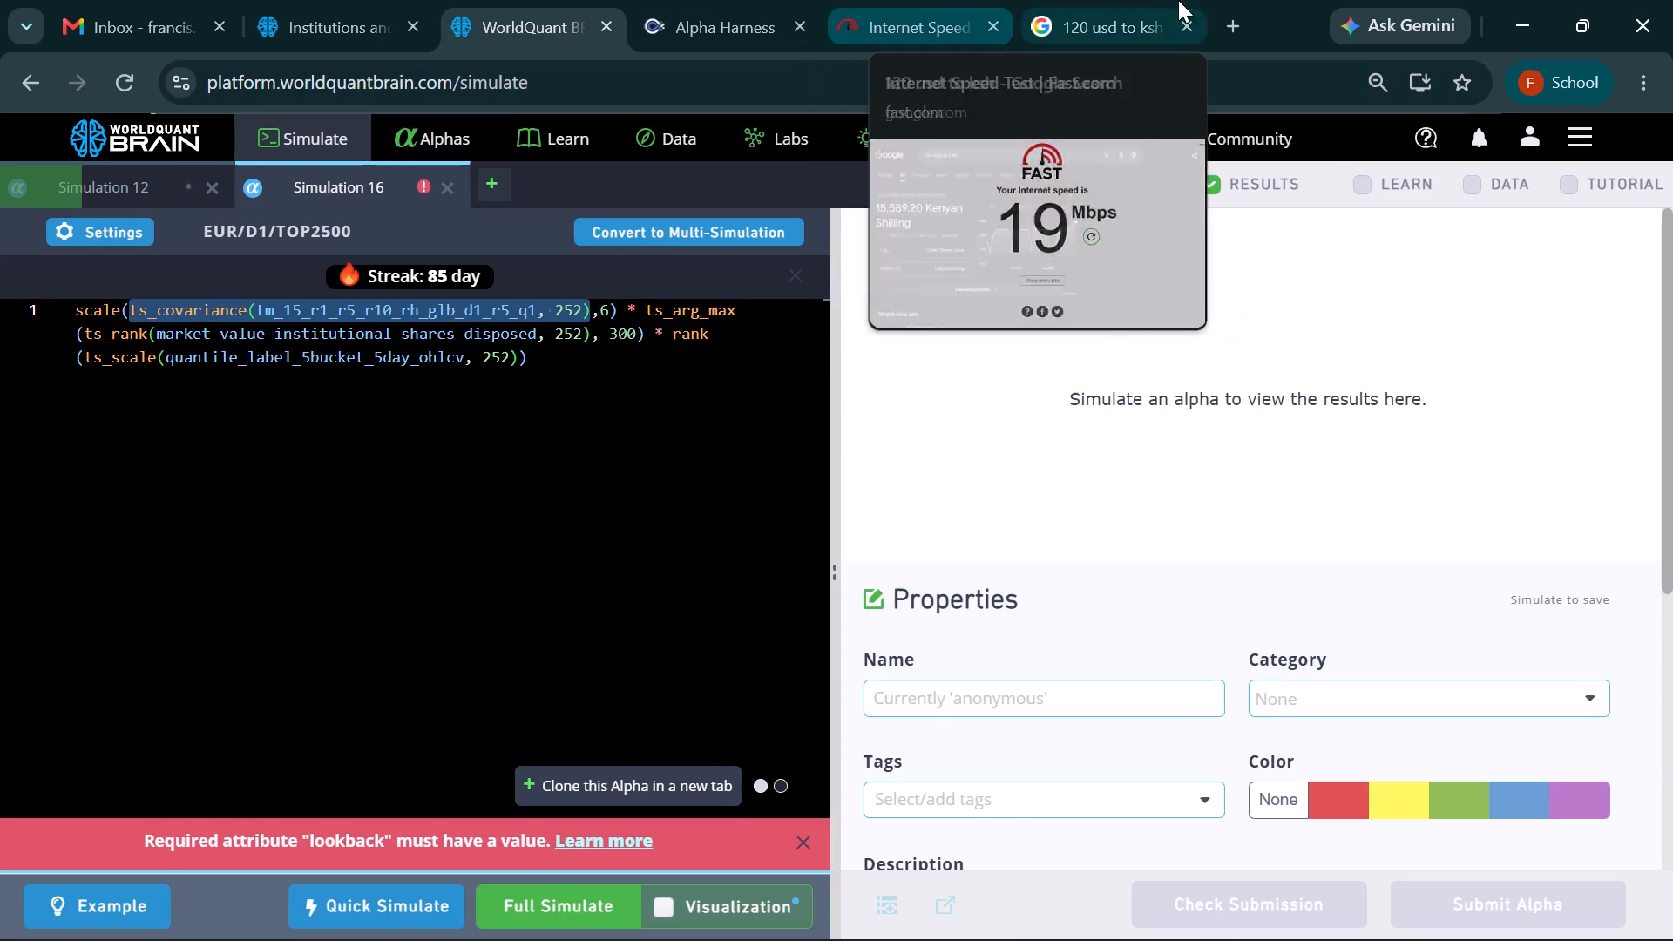
Switch to the Google currency search and look up the conversion of 84 usd to ksh.
left_click(1094, 25)
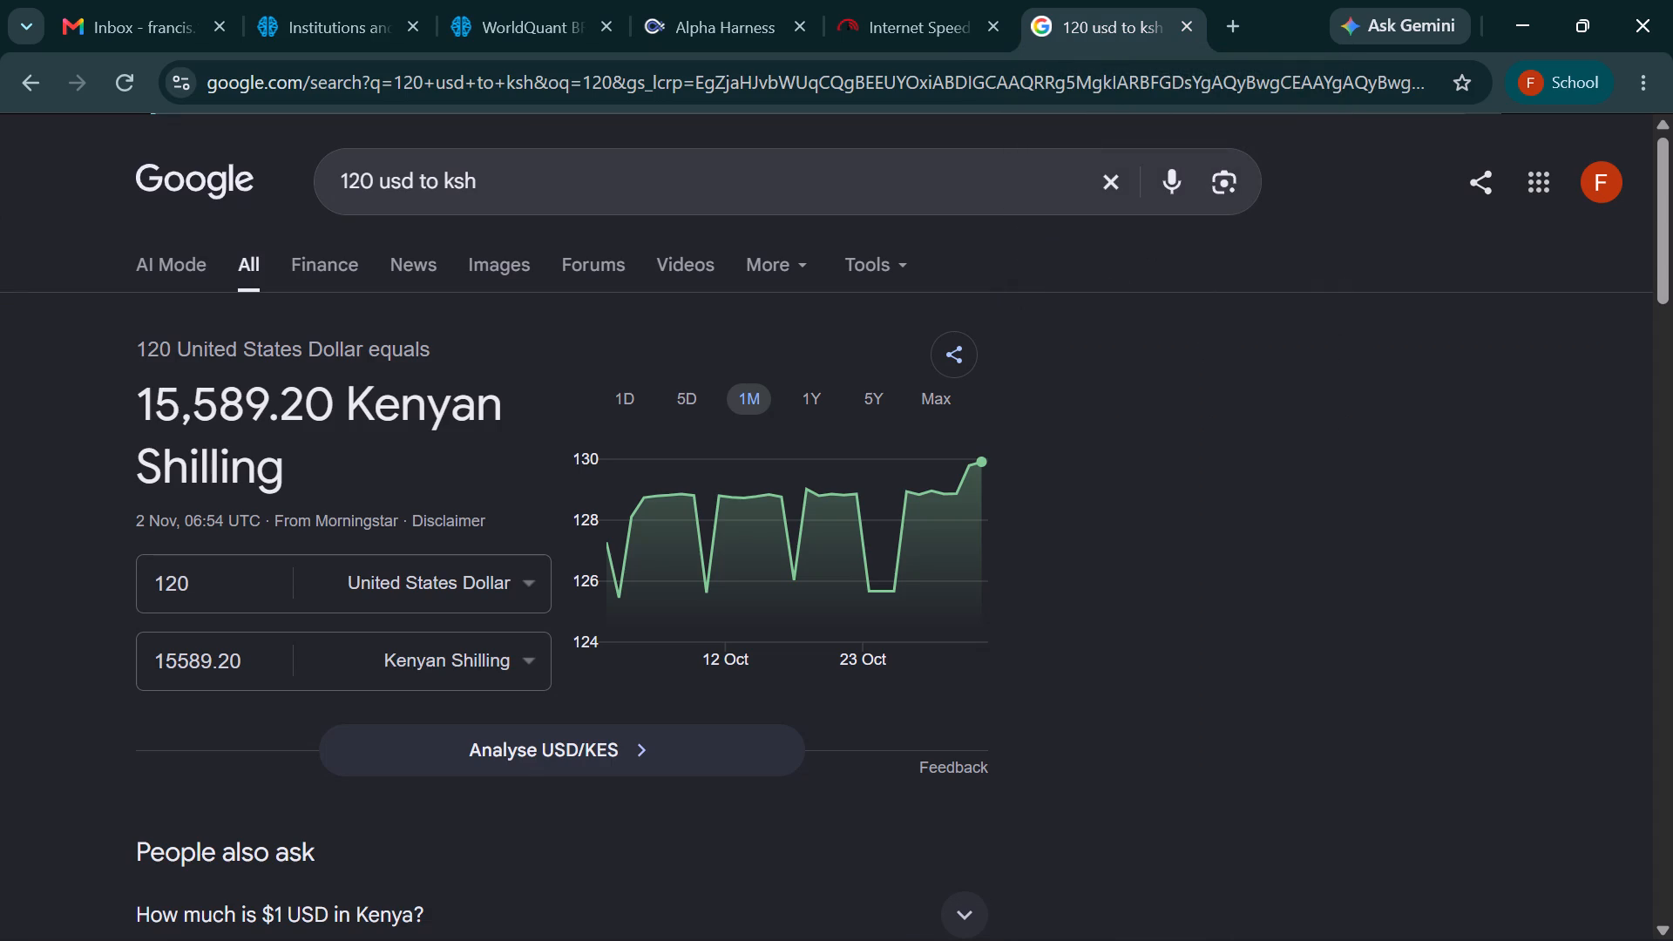
left_click(367, 183)
key("BackSpace")
key("BackSpace")
key("BackSpace")
key("BackSpace")
key("BackSpace")
key("BackSpace")
key("BackSpace")
key("BackSpace")
key("BackSpace")
key("BackSpace")
key("BackSpace")
key("BackSpace")
key("BackSpace")
key("BackSpace")
key("BackSpace")
key("BackSpace")
key("BackSpace")
key("BackSpace")
key("BackSpace")
key("BackSpace")
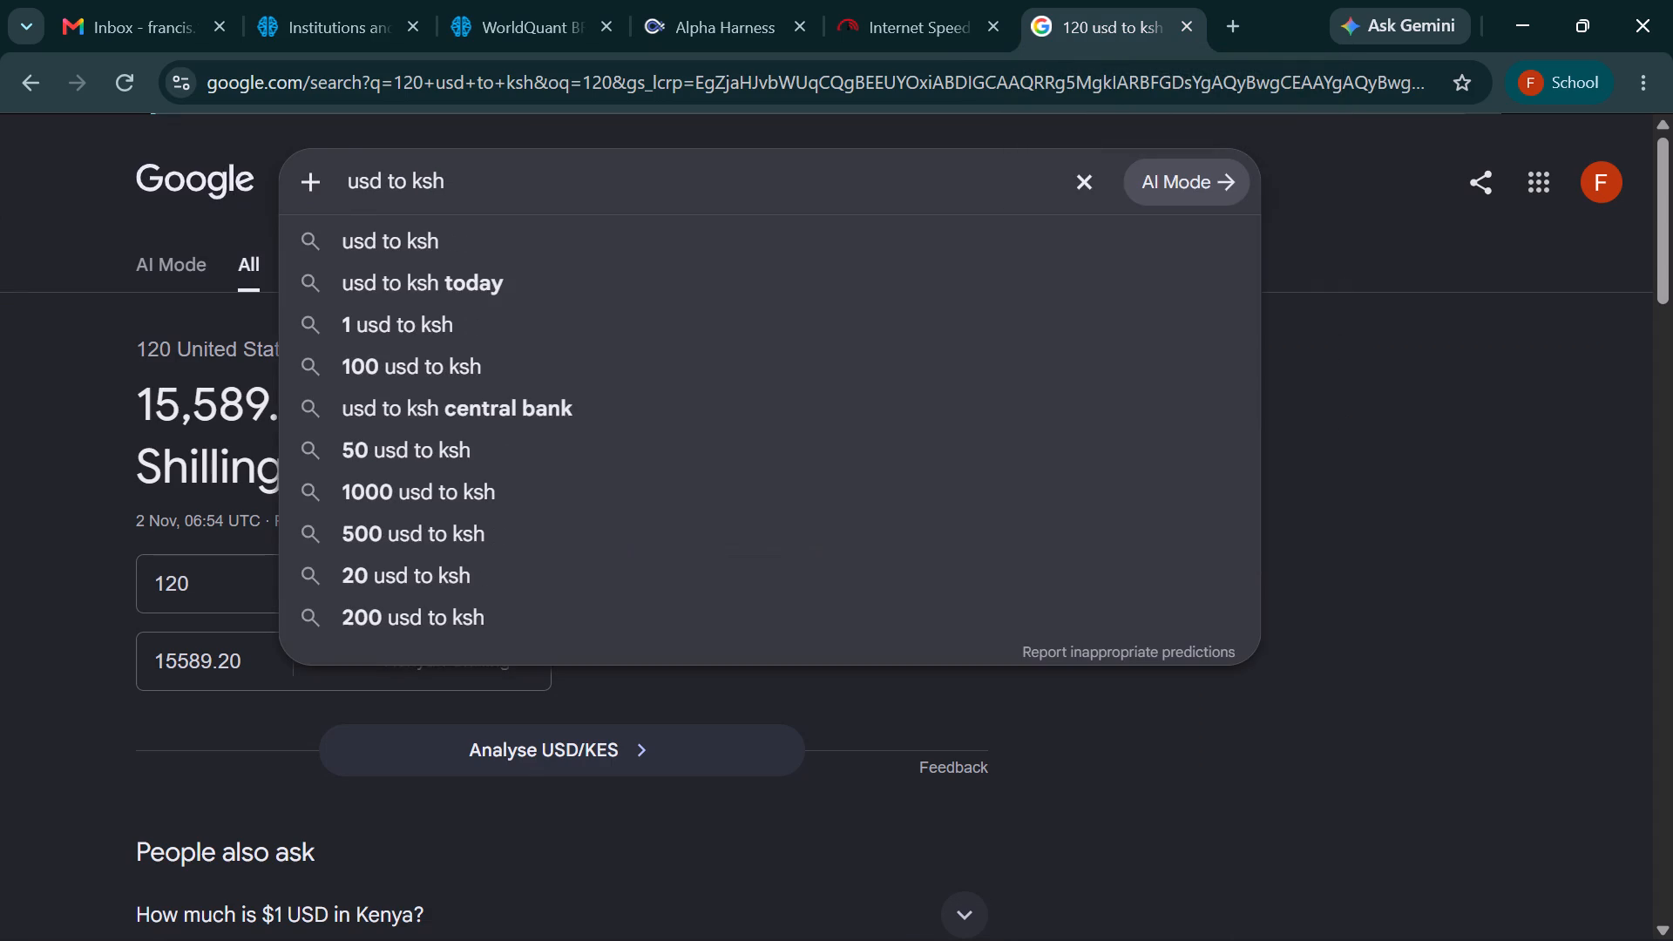
type("84")
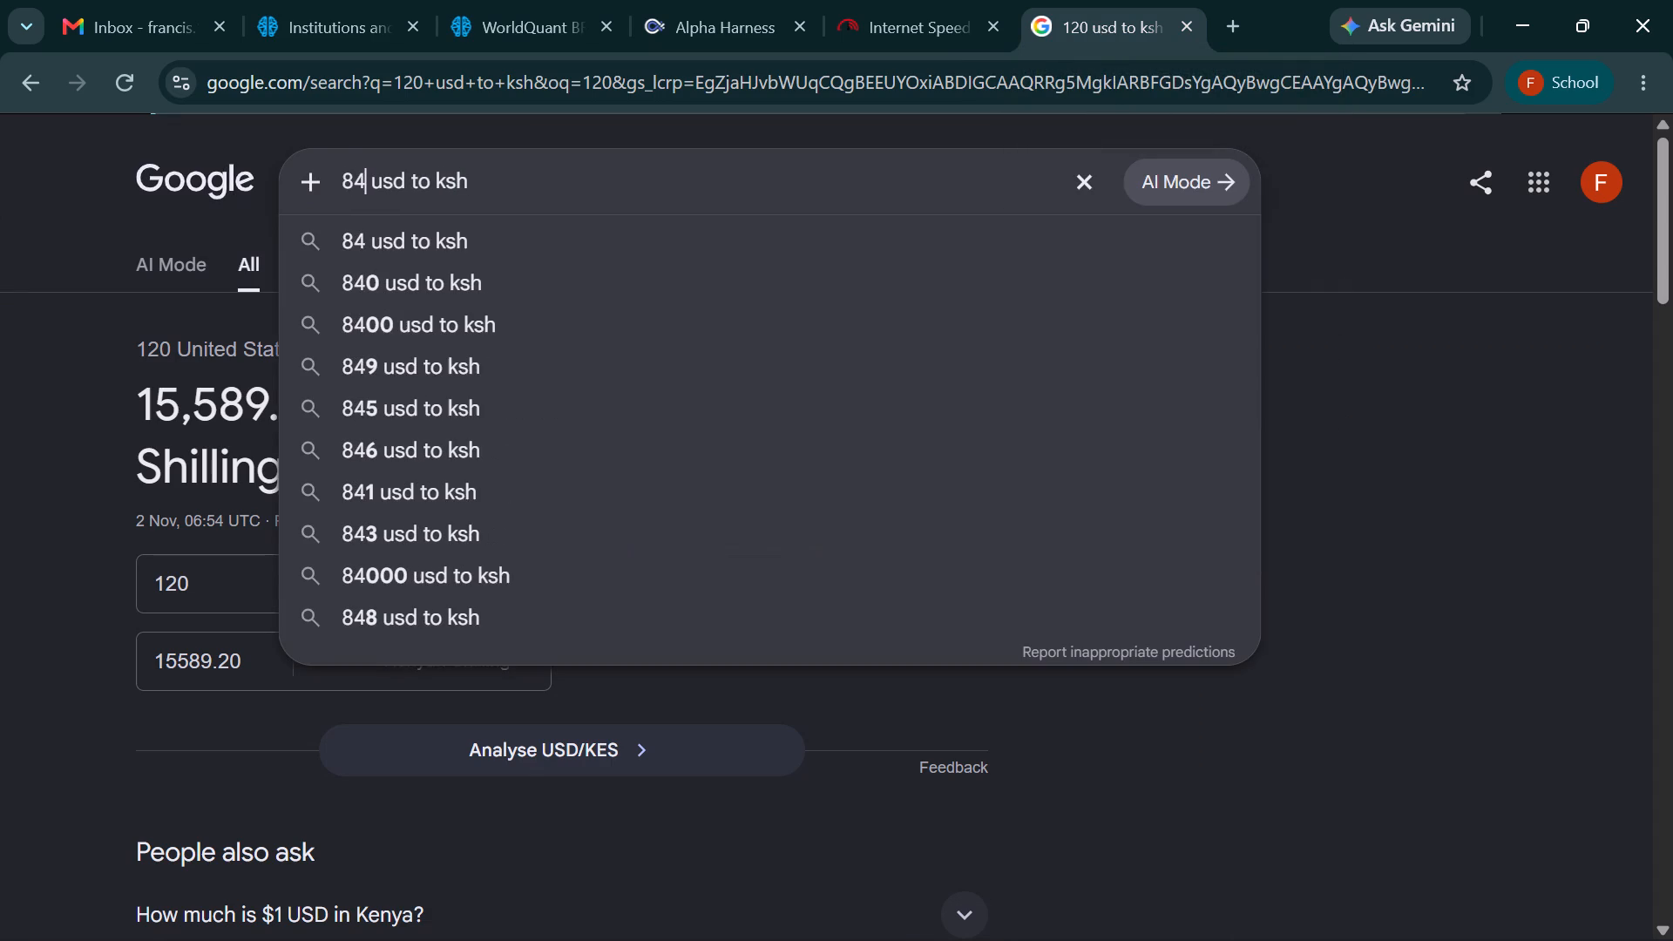
left_click(394, 234)
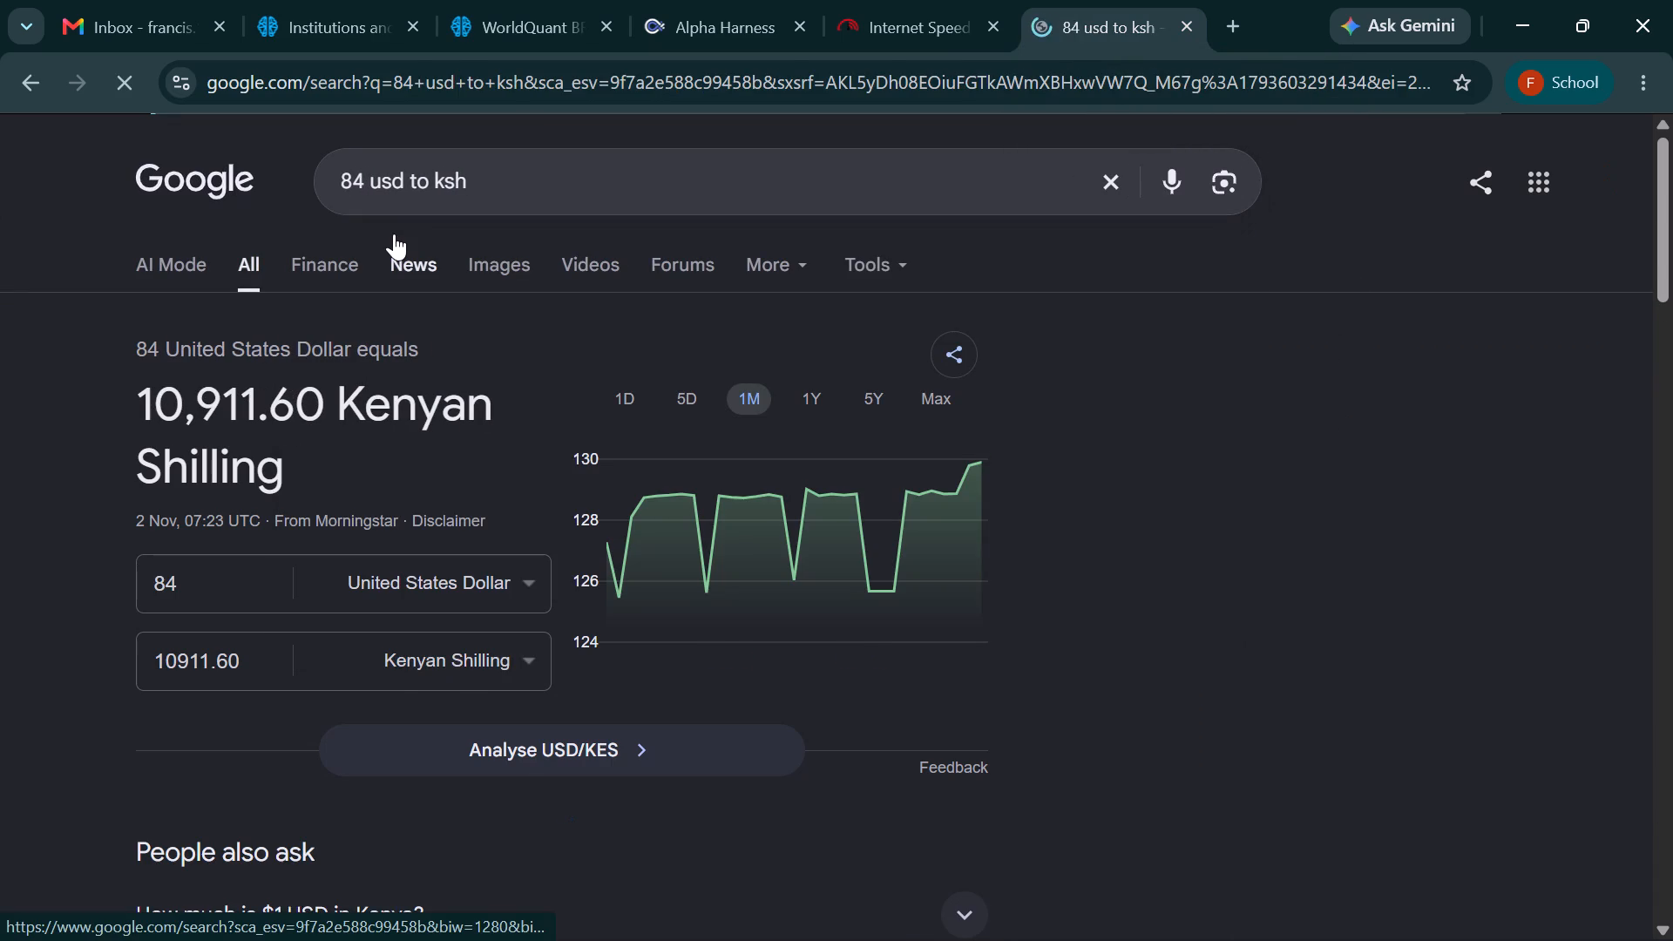
Return to the Institutions and Beneficial Stake Ownership dataset's field list.
left_click(299, 0)
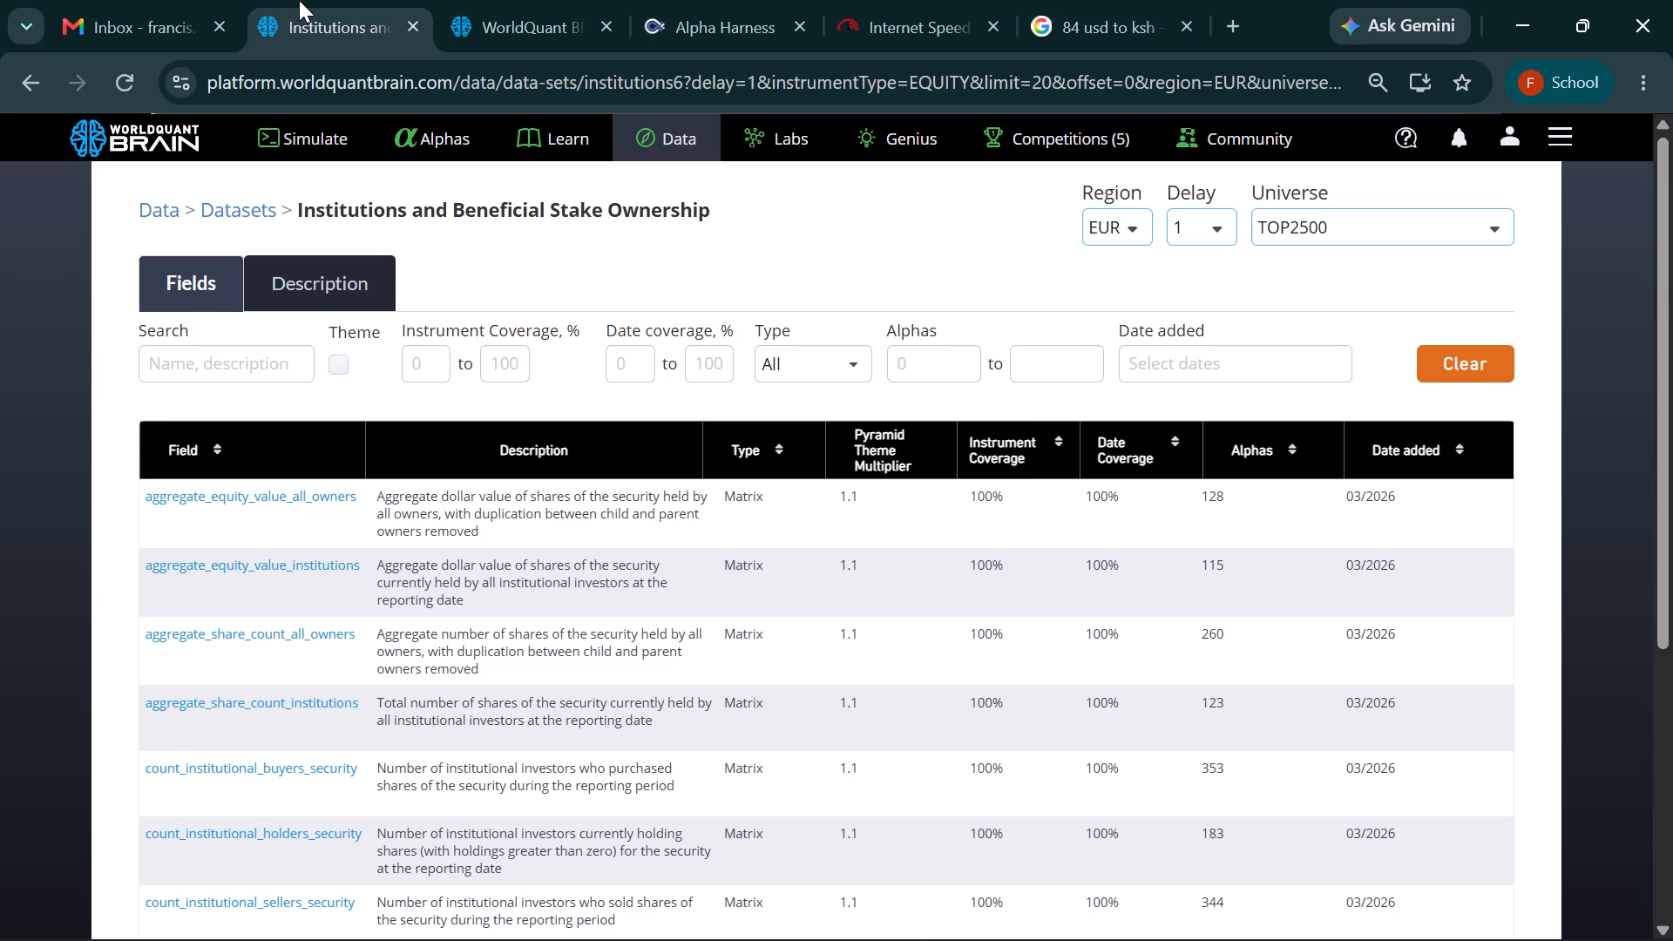
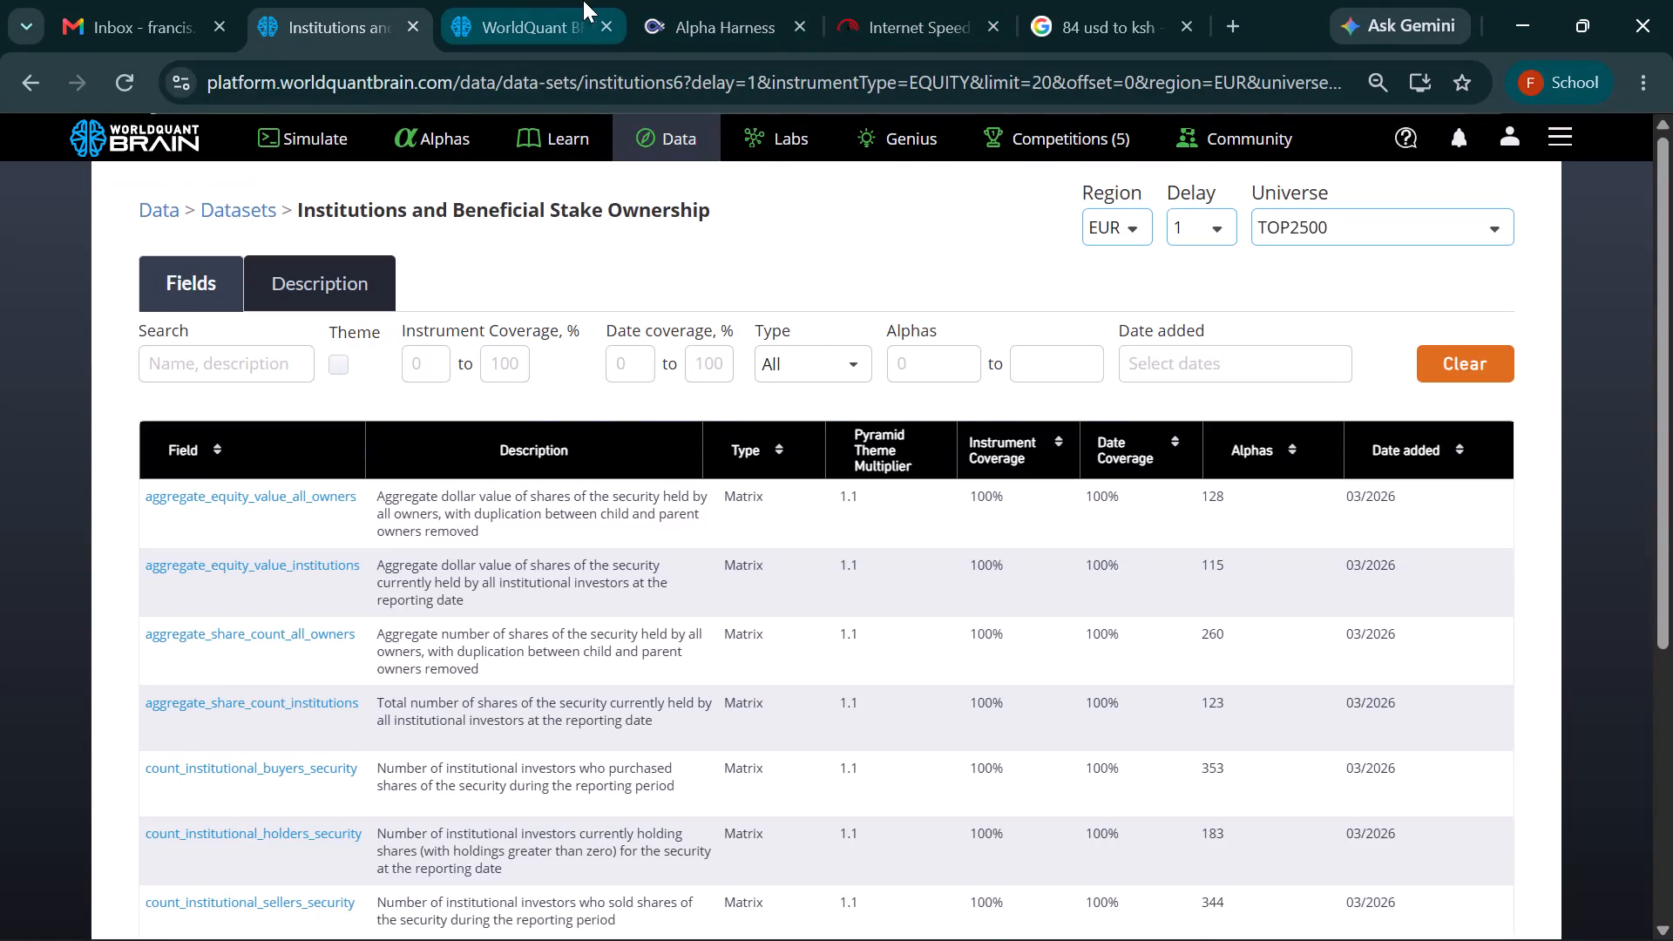
Close the Simulation 16 tab in BRAIN's simulator, discarding its unsimulated code.
left_click(561, 0)
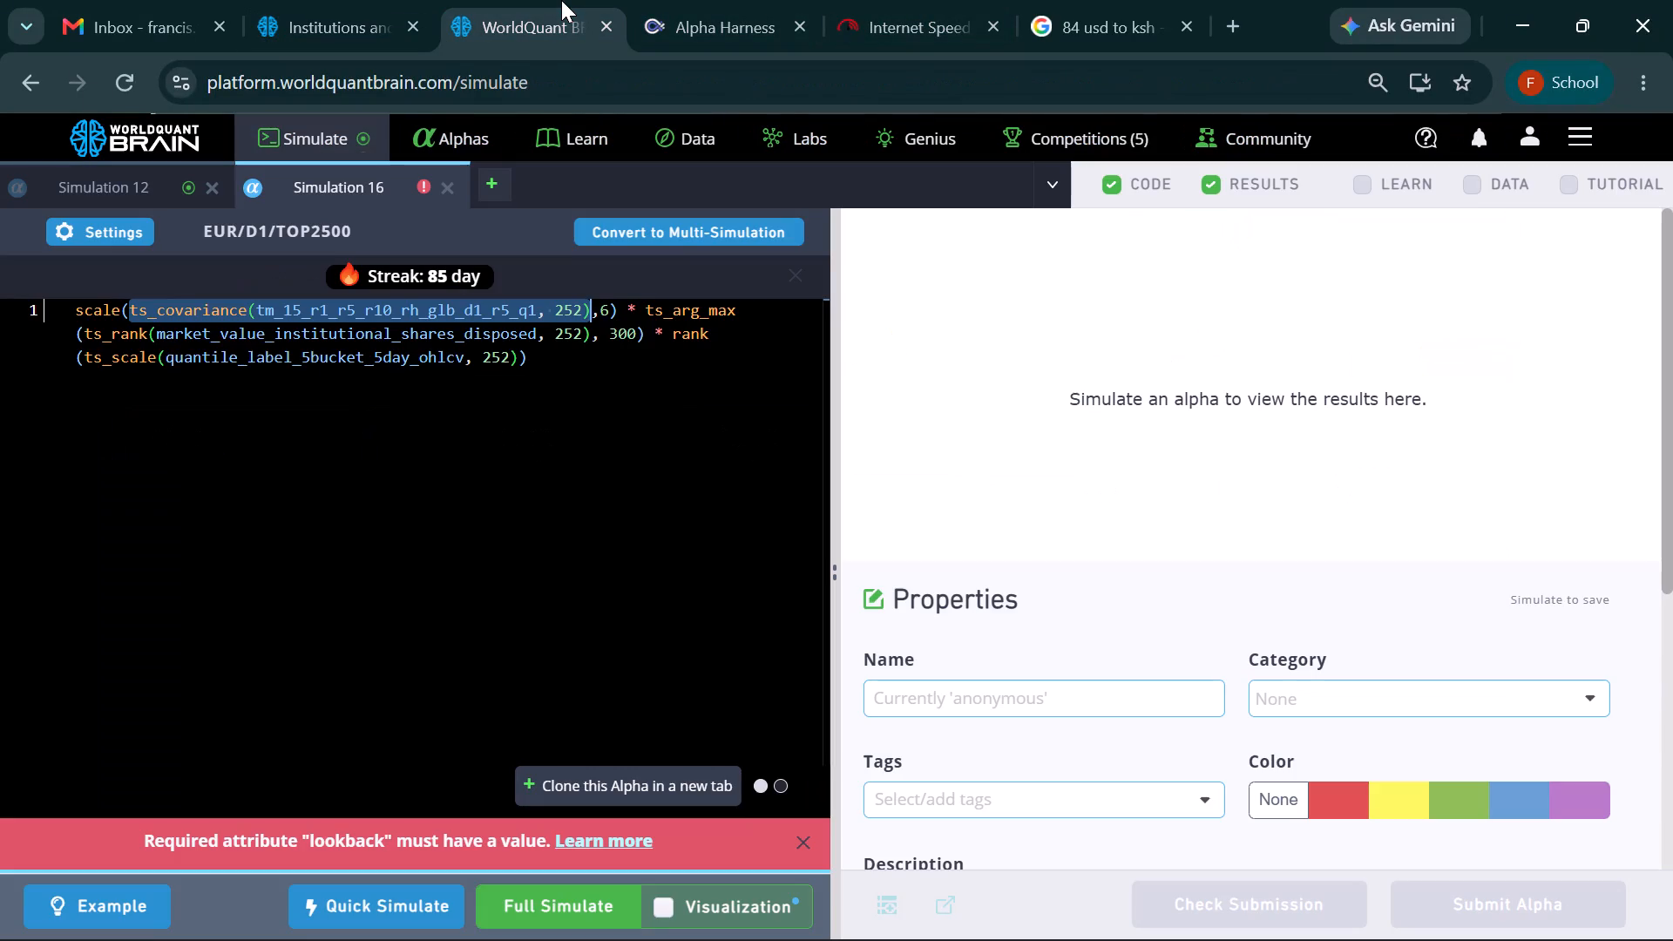
left_click(452, 186)
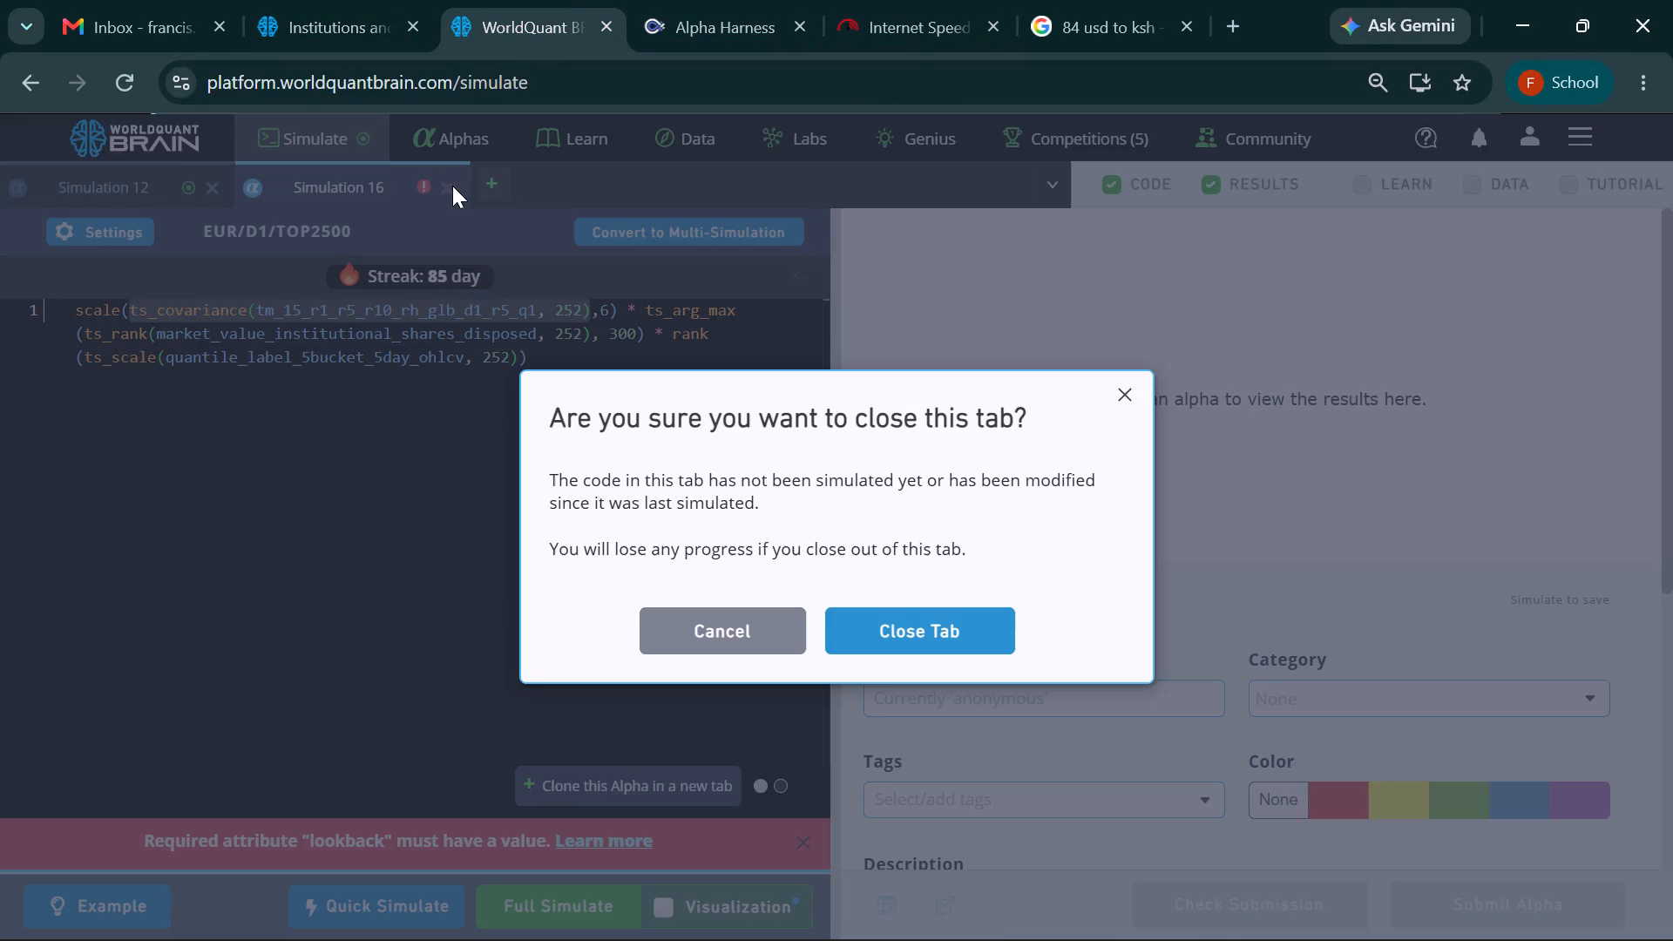
left_click(897, 620)
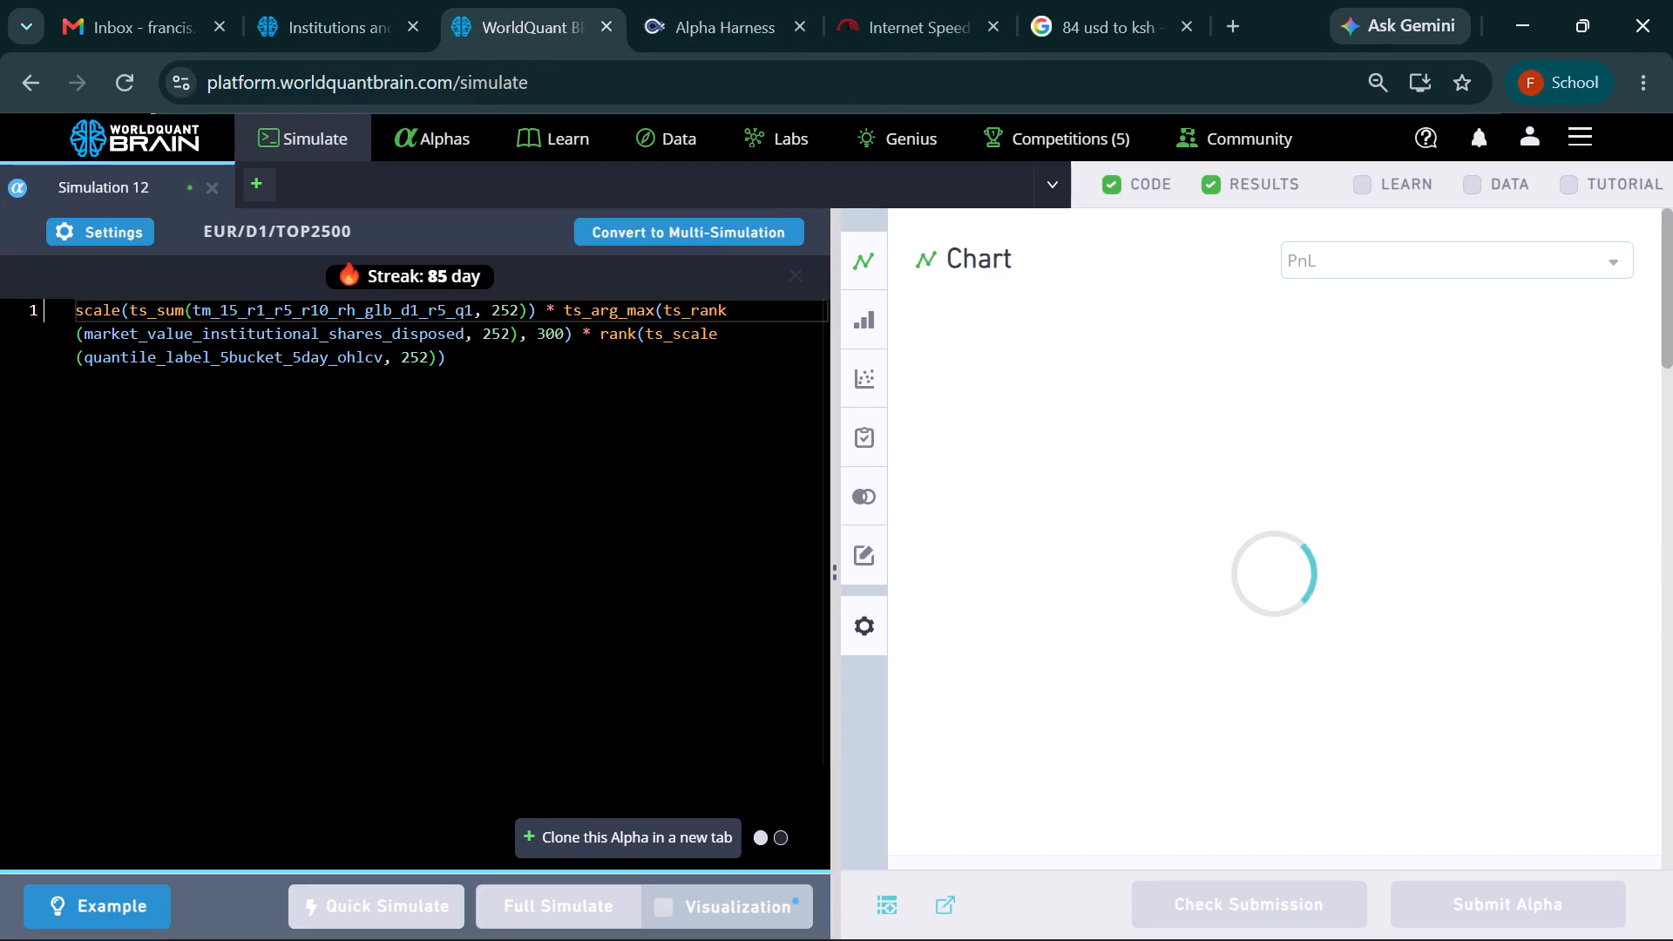
left_click(748, 0)
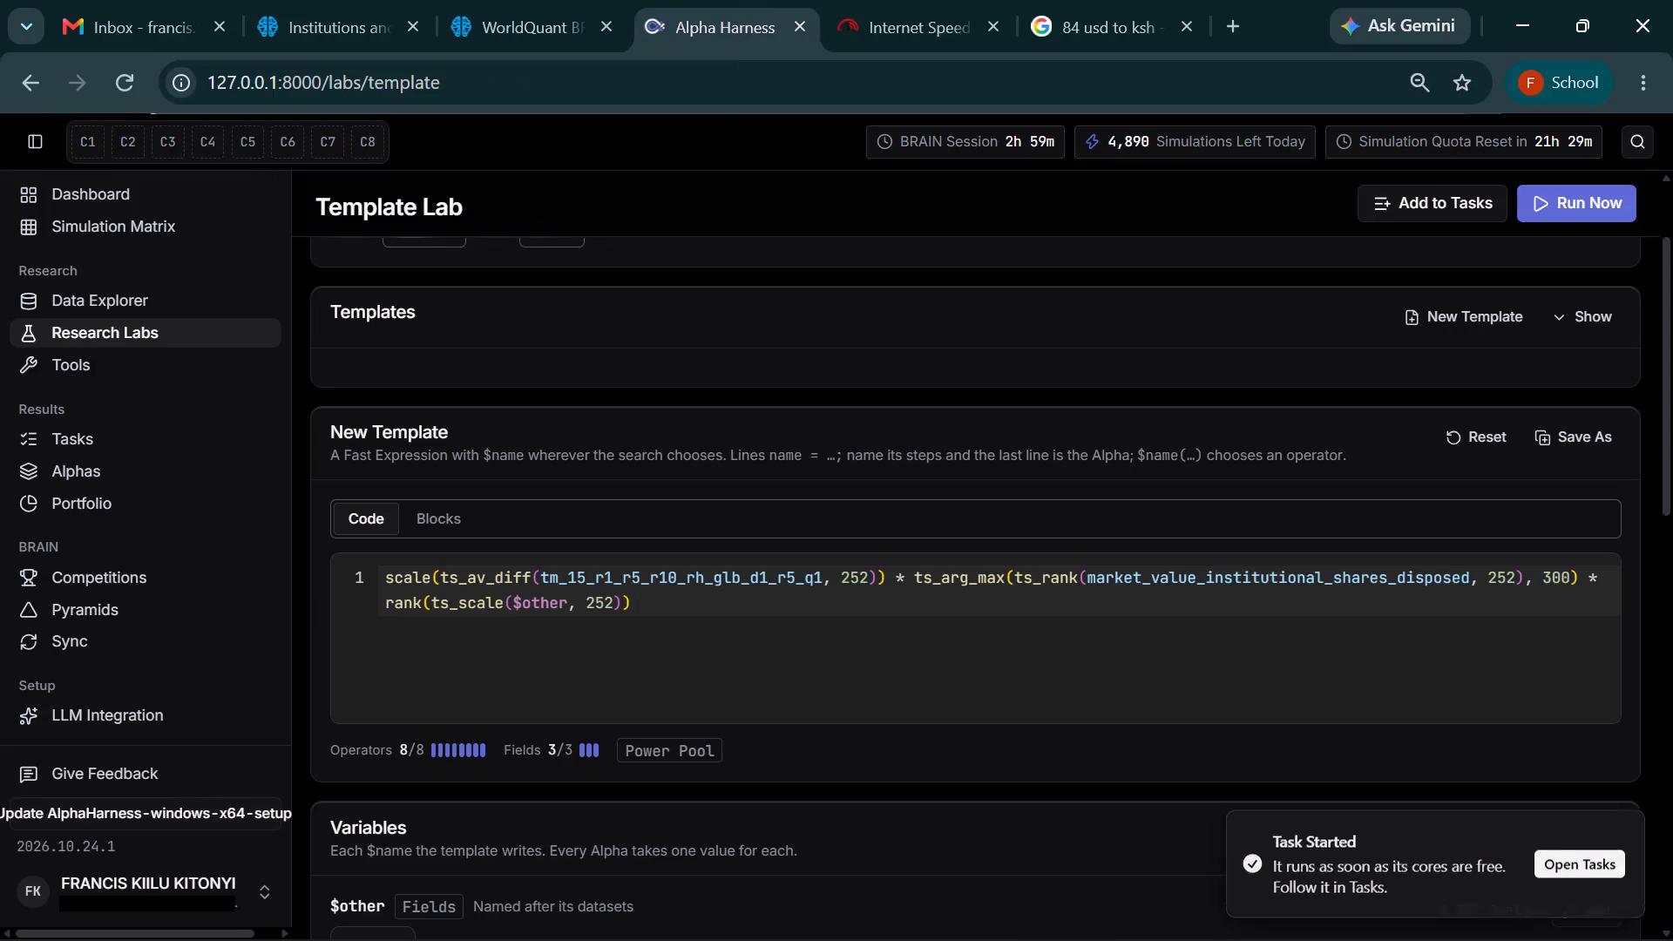
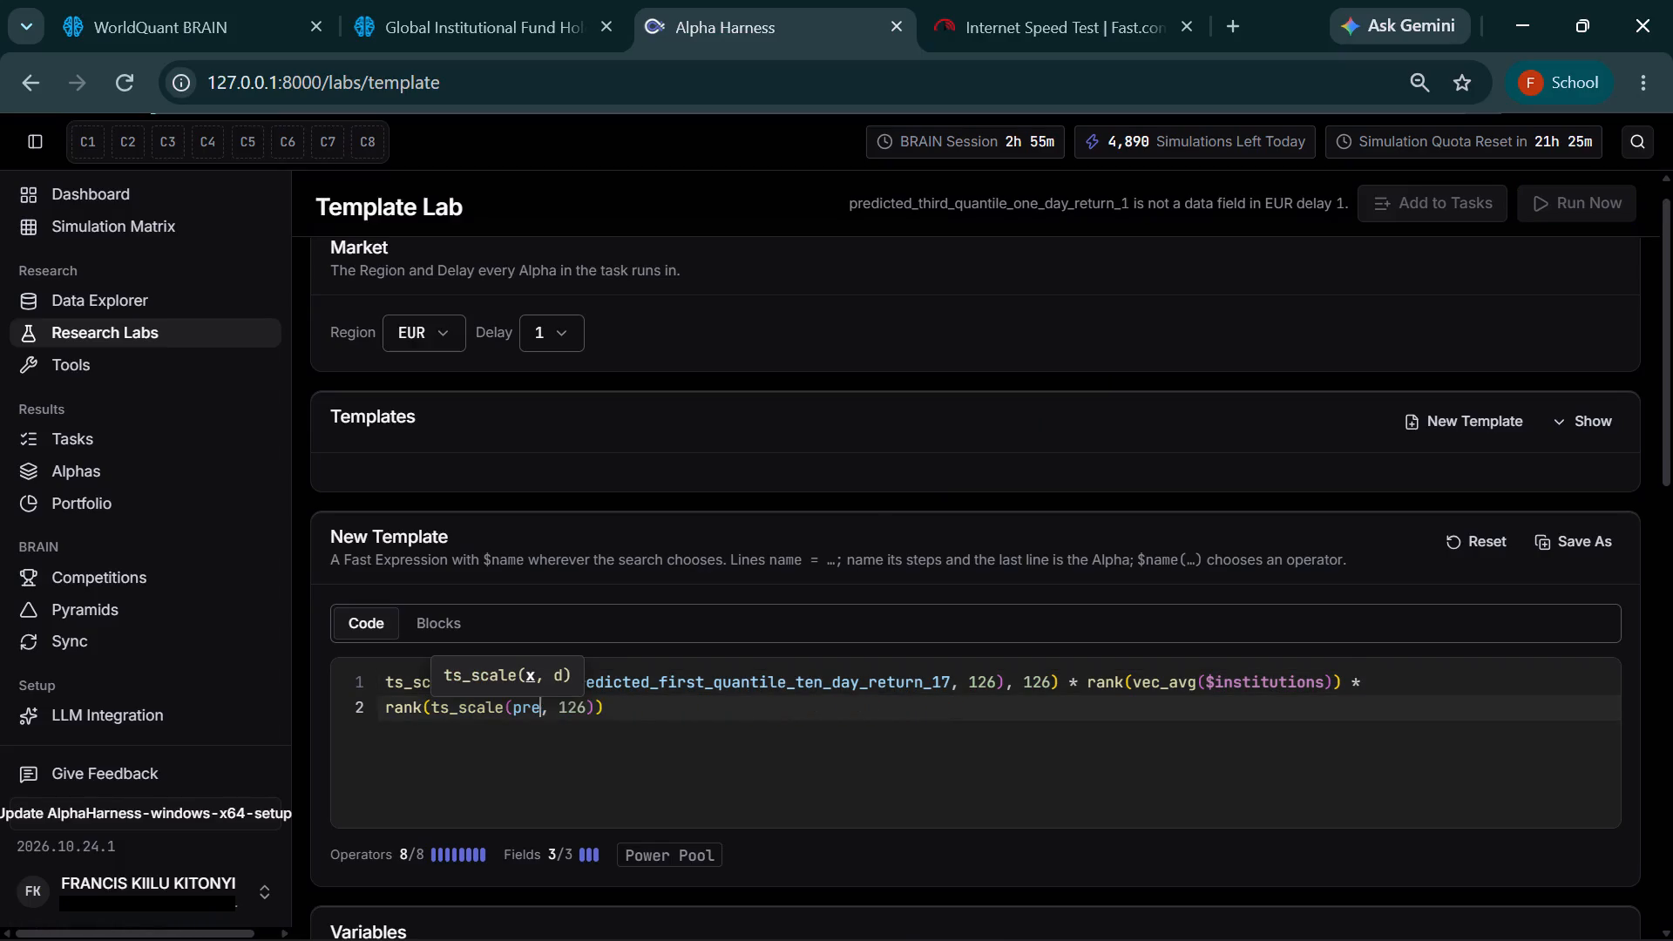
key("BackSpace")
key("BackSpace")
key("BackSpace")
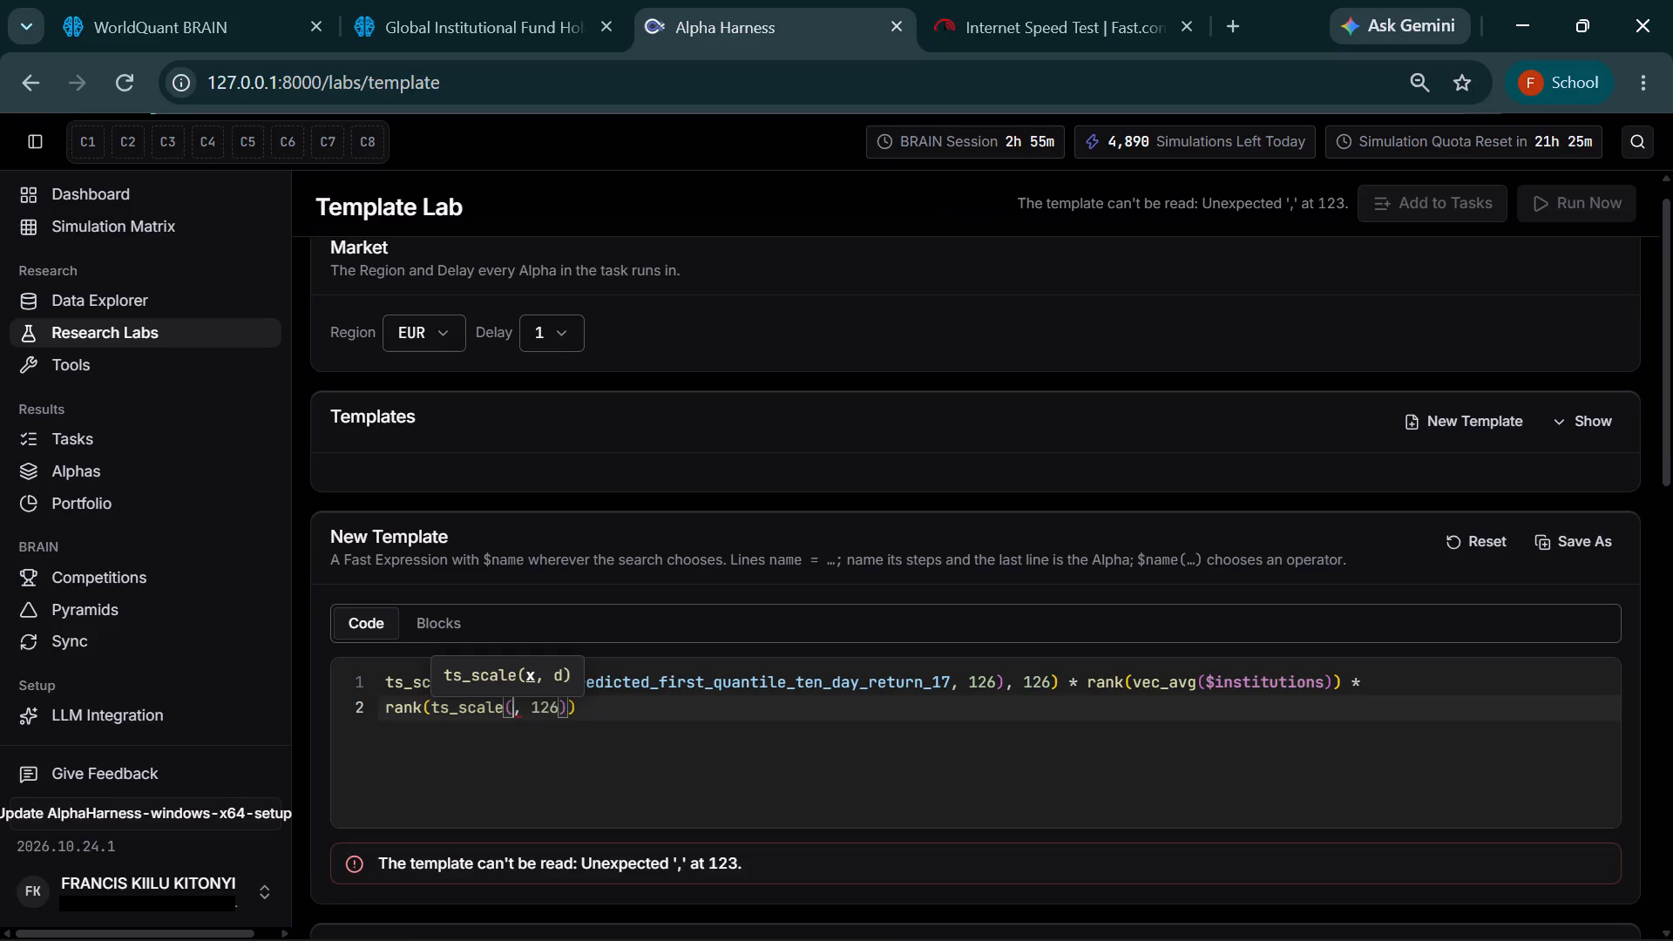
key("shift+ampersand")
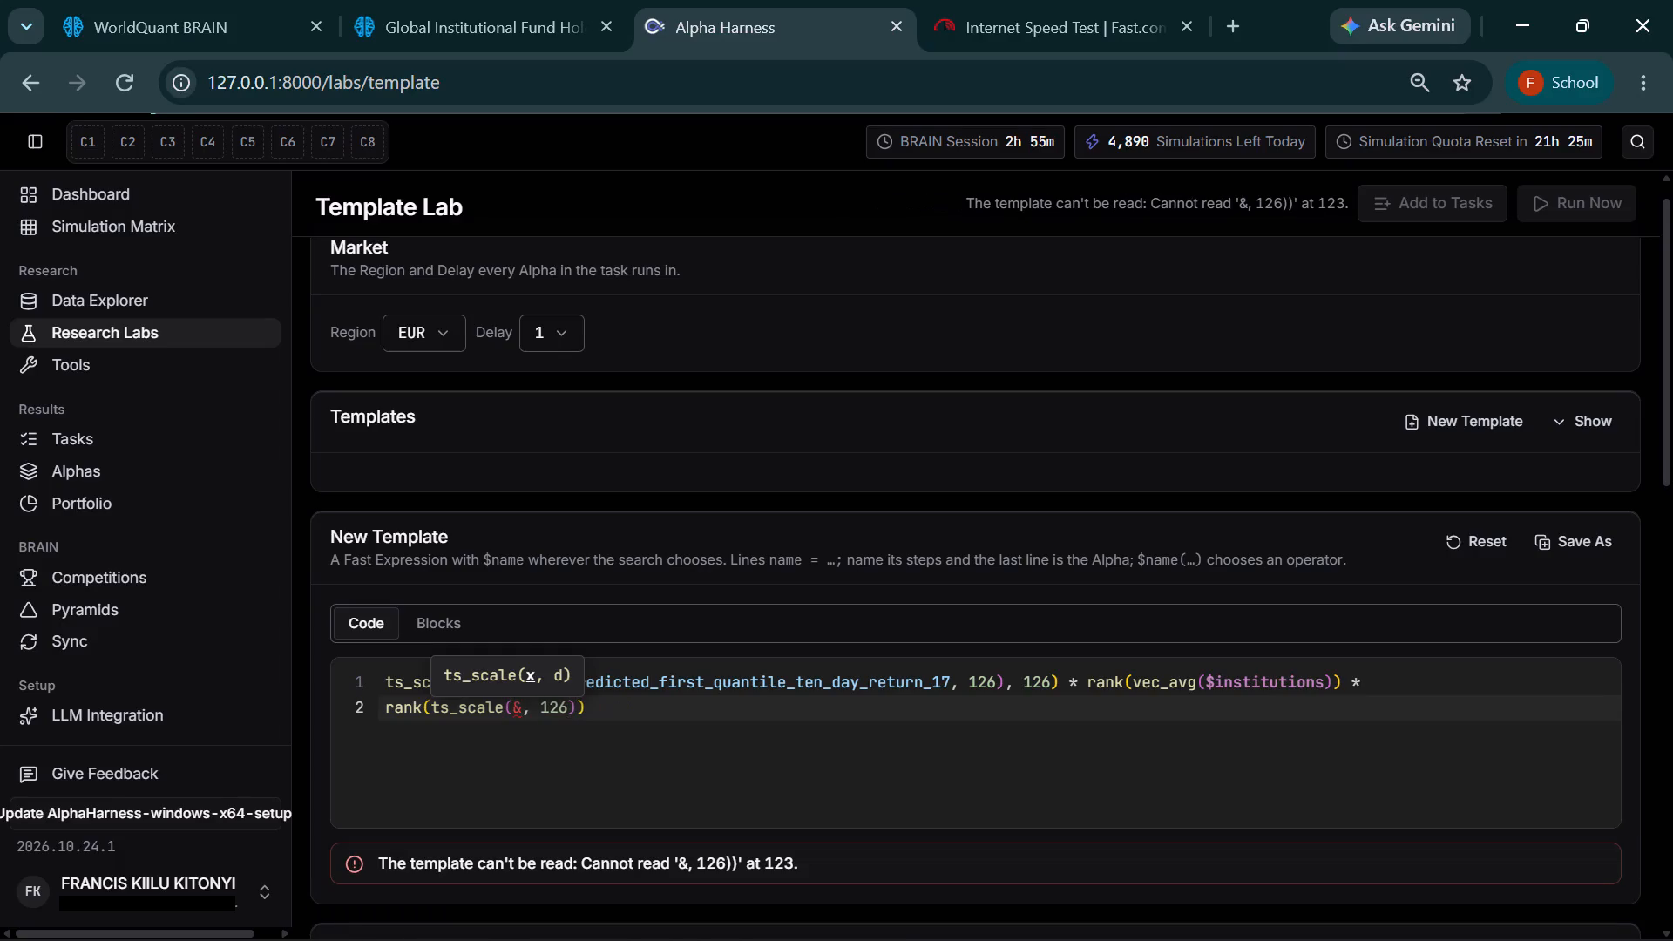
key("BackSpace")
key("shift+dollar")
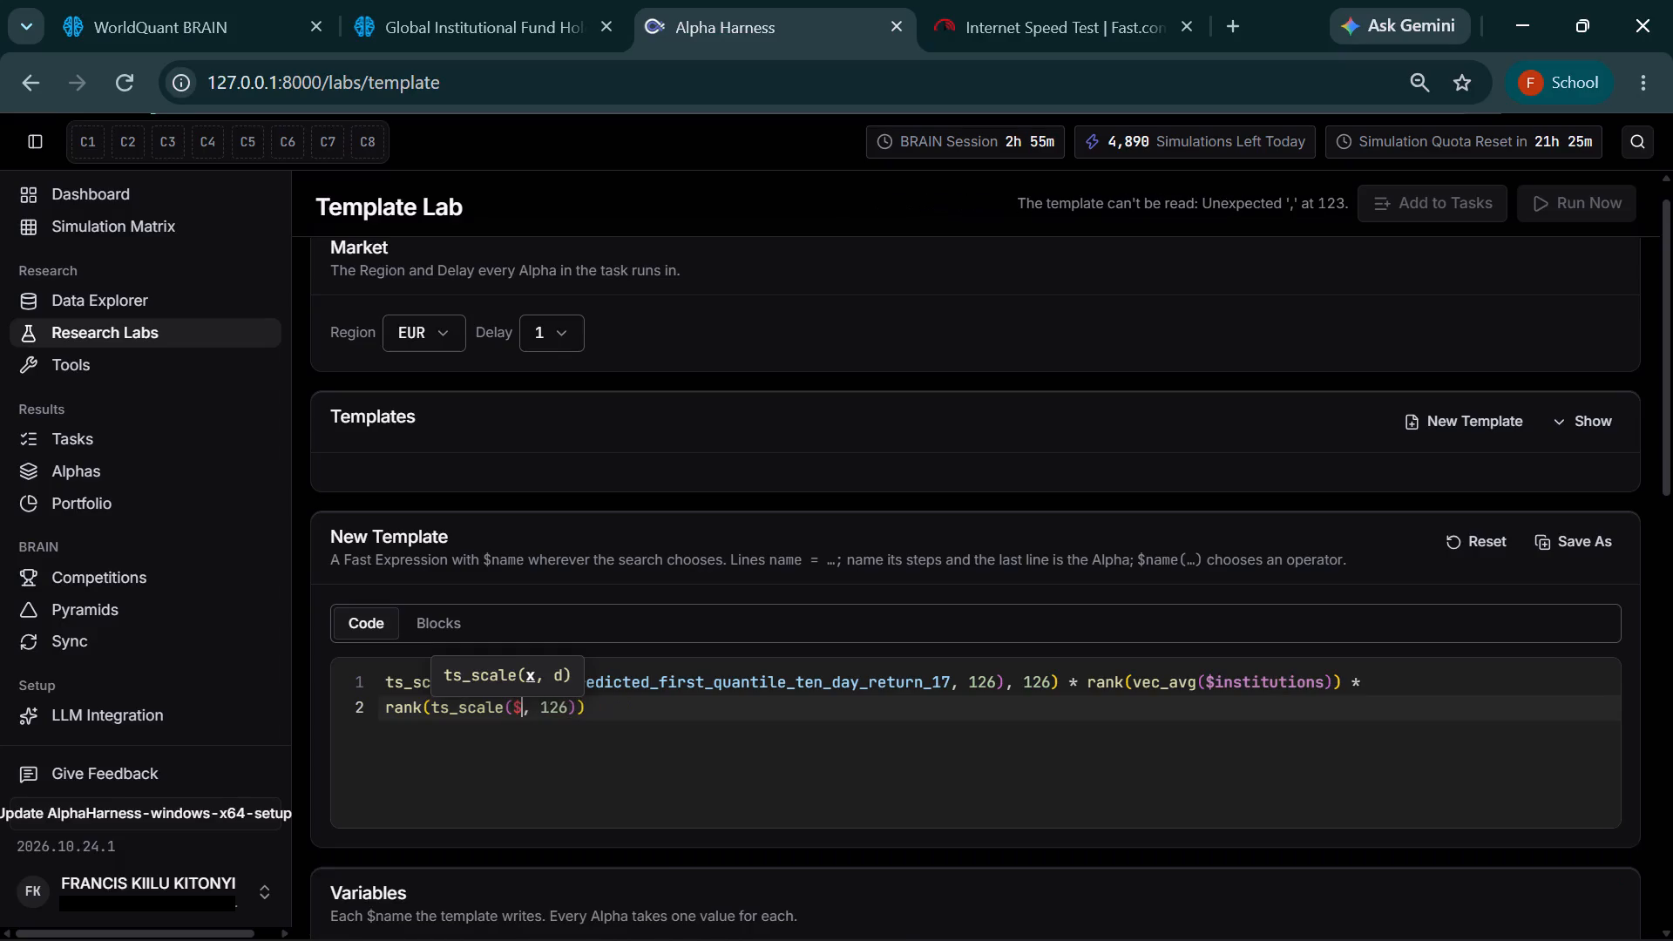
key("o")
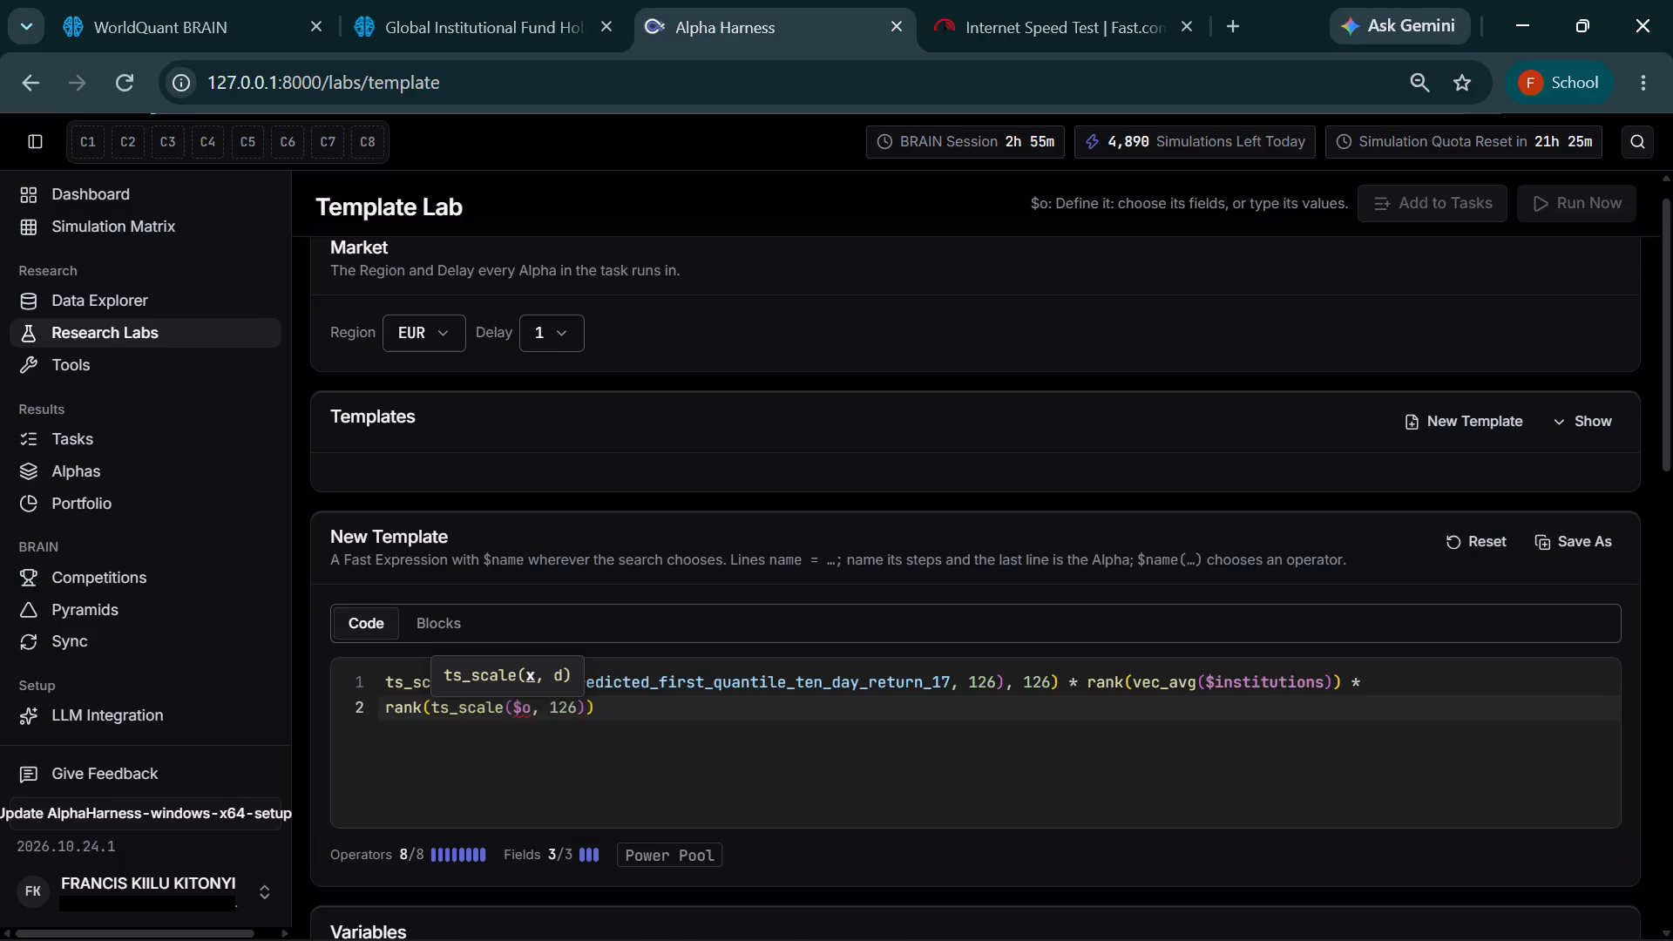
type("ther")
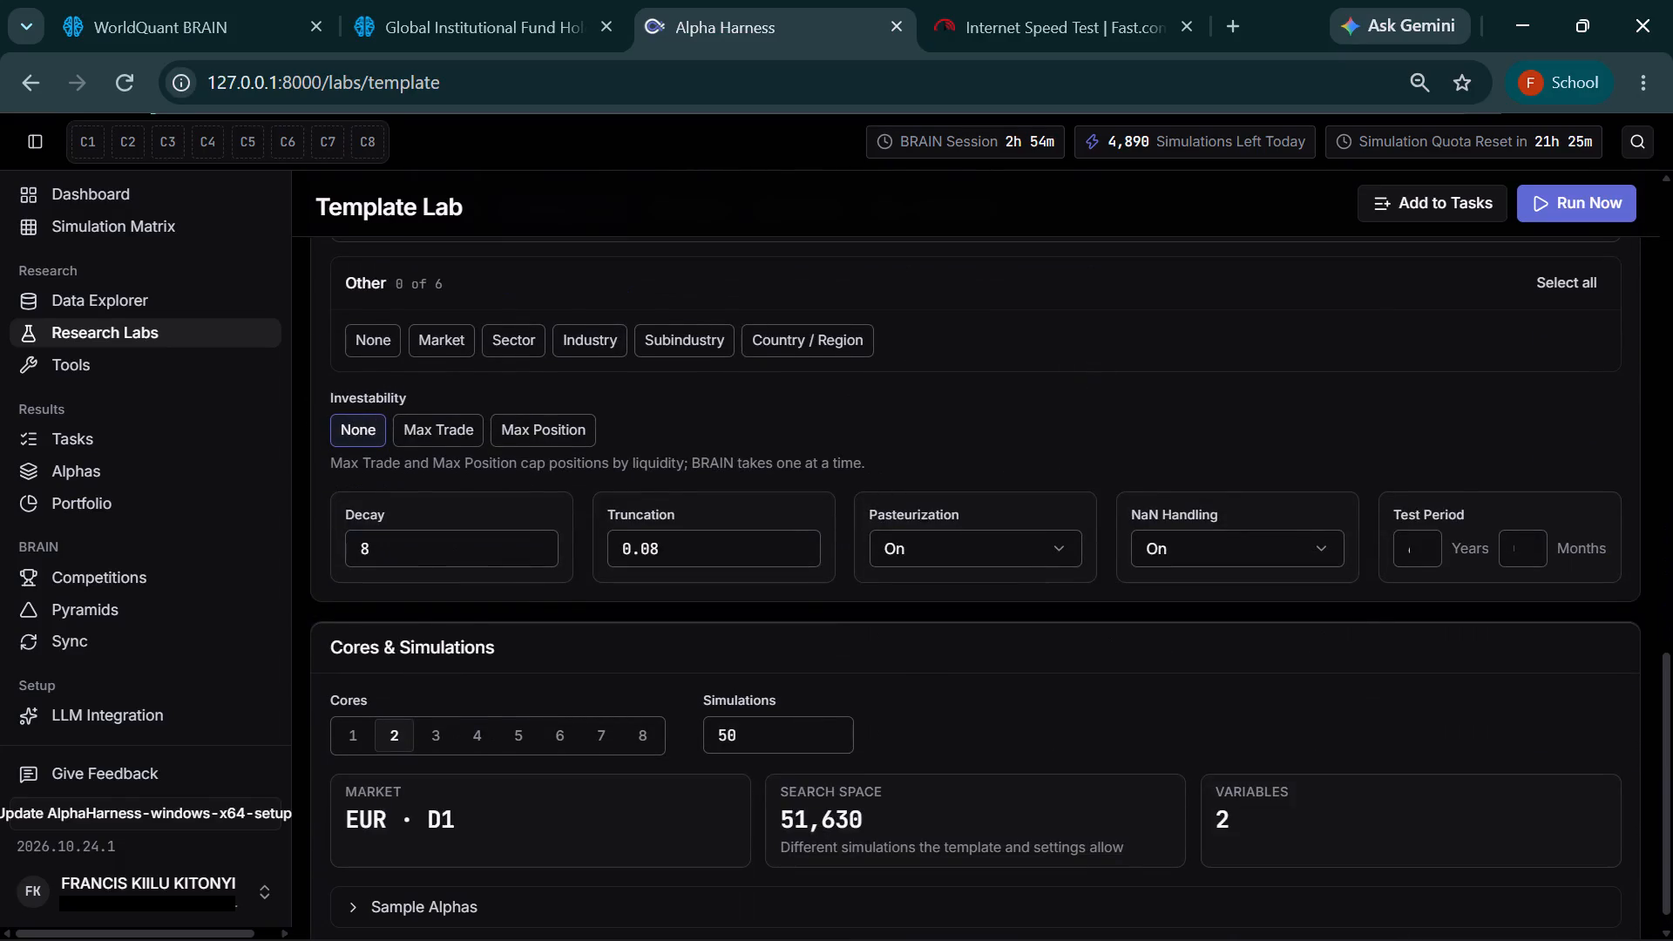
Set the number of simulations to 10 and run the template immediately.
key("Left")
key("BackSpace")
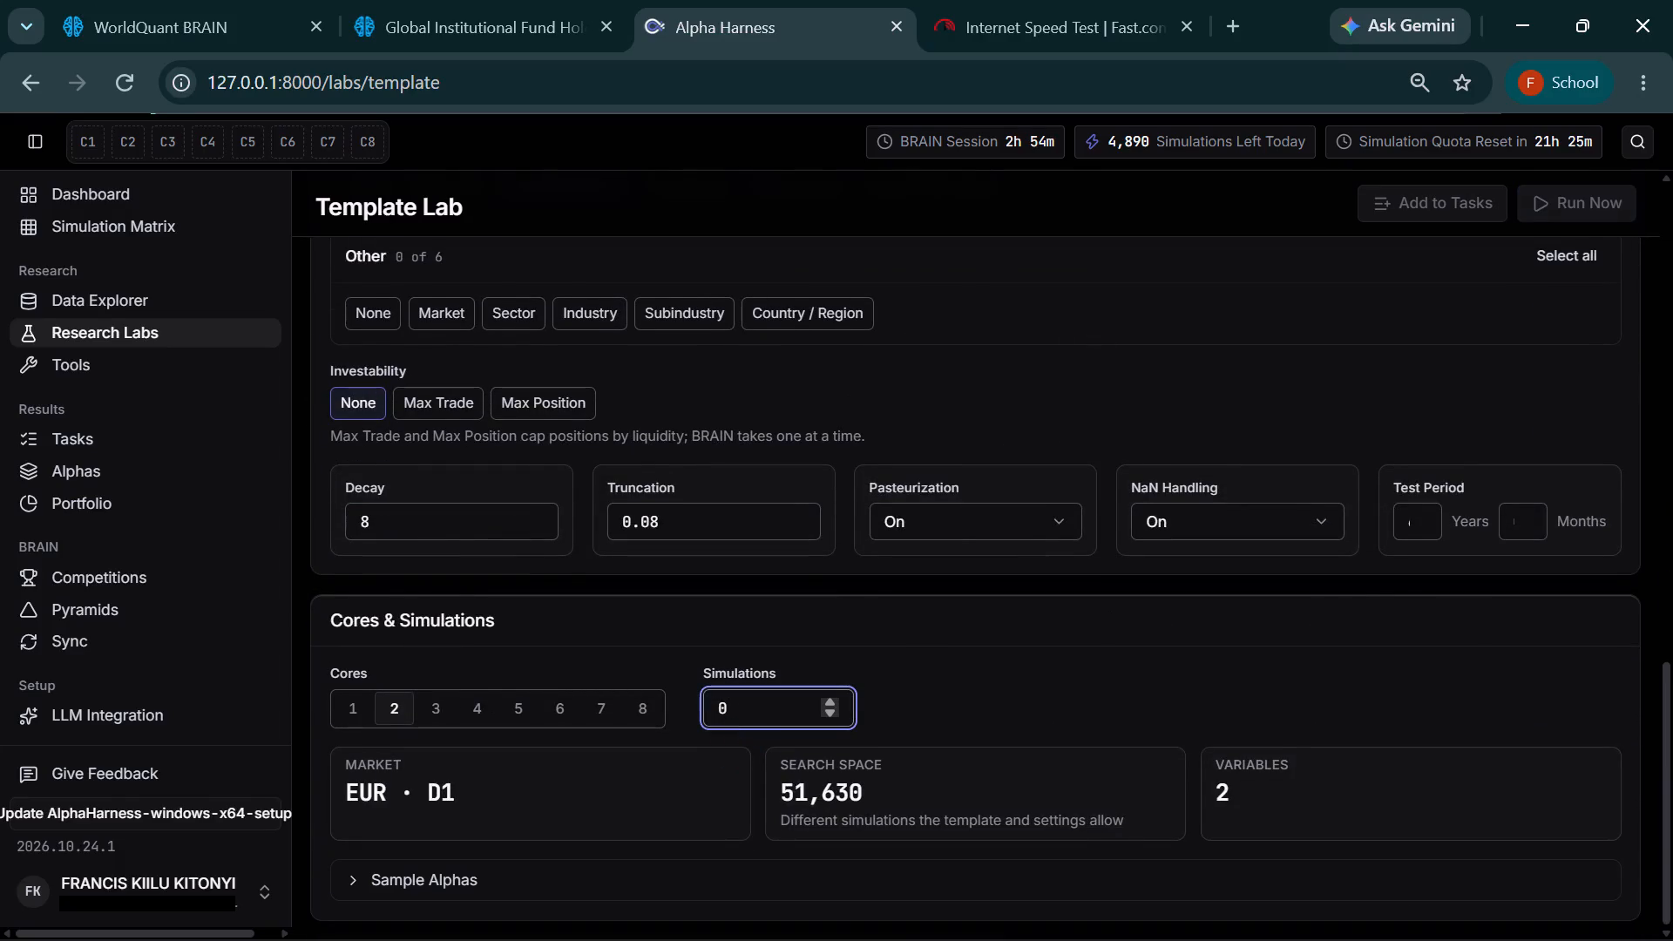
key("1")
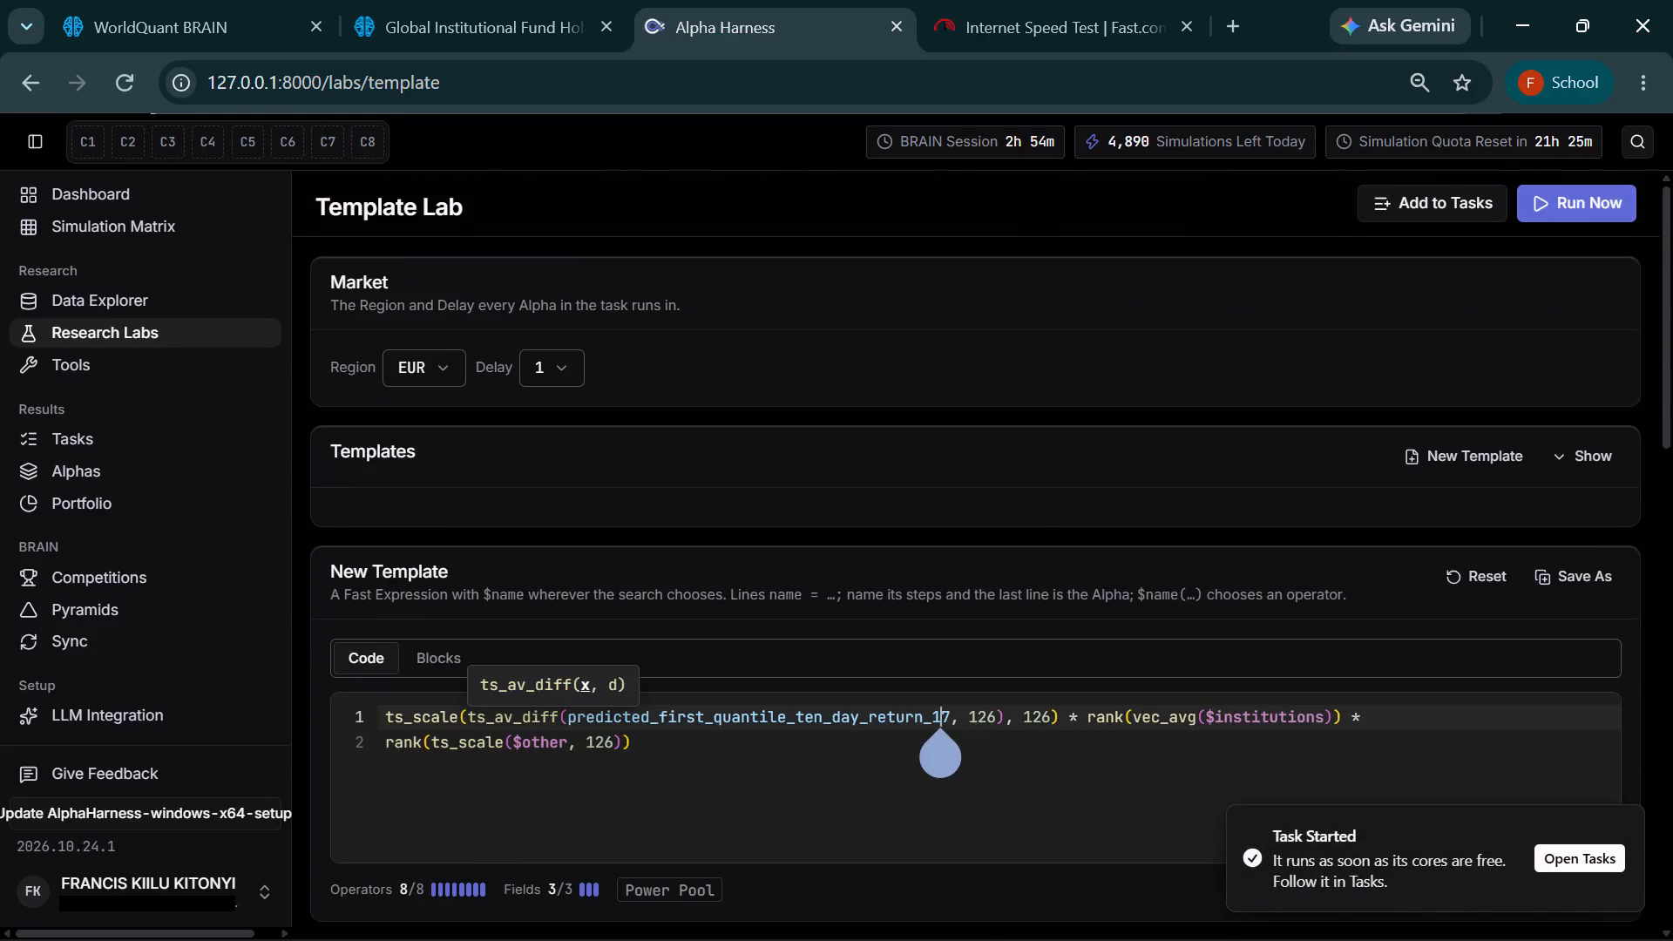
Replace the field predicted_first_quantile_ten_day_return_17 in the template with $other and run this version too.
key("Right")
key("BackSpace")
key("BackSpace")
key("BackSpace")
key("BackSpace")
key("BackSpace")
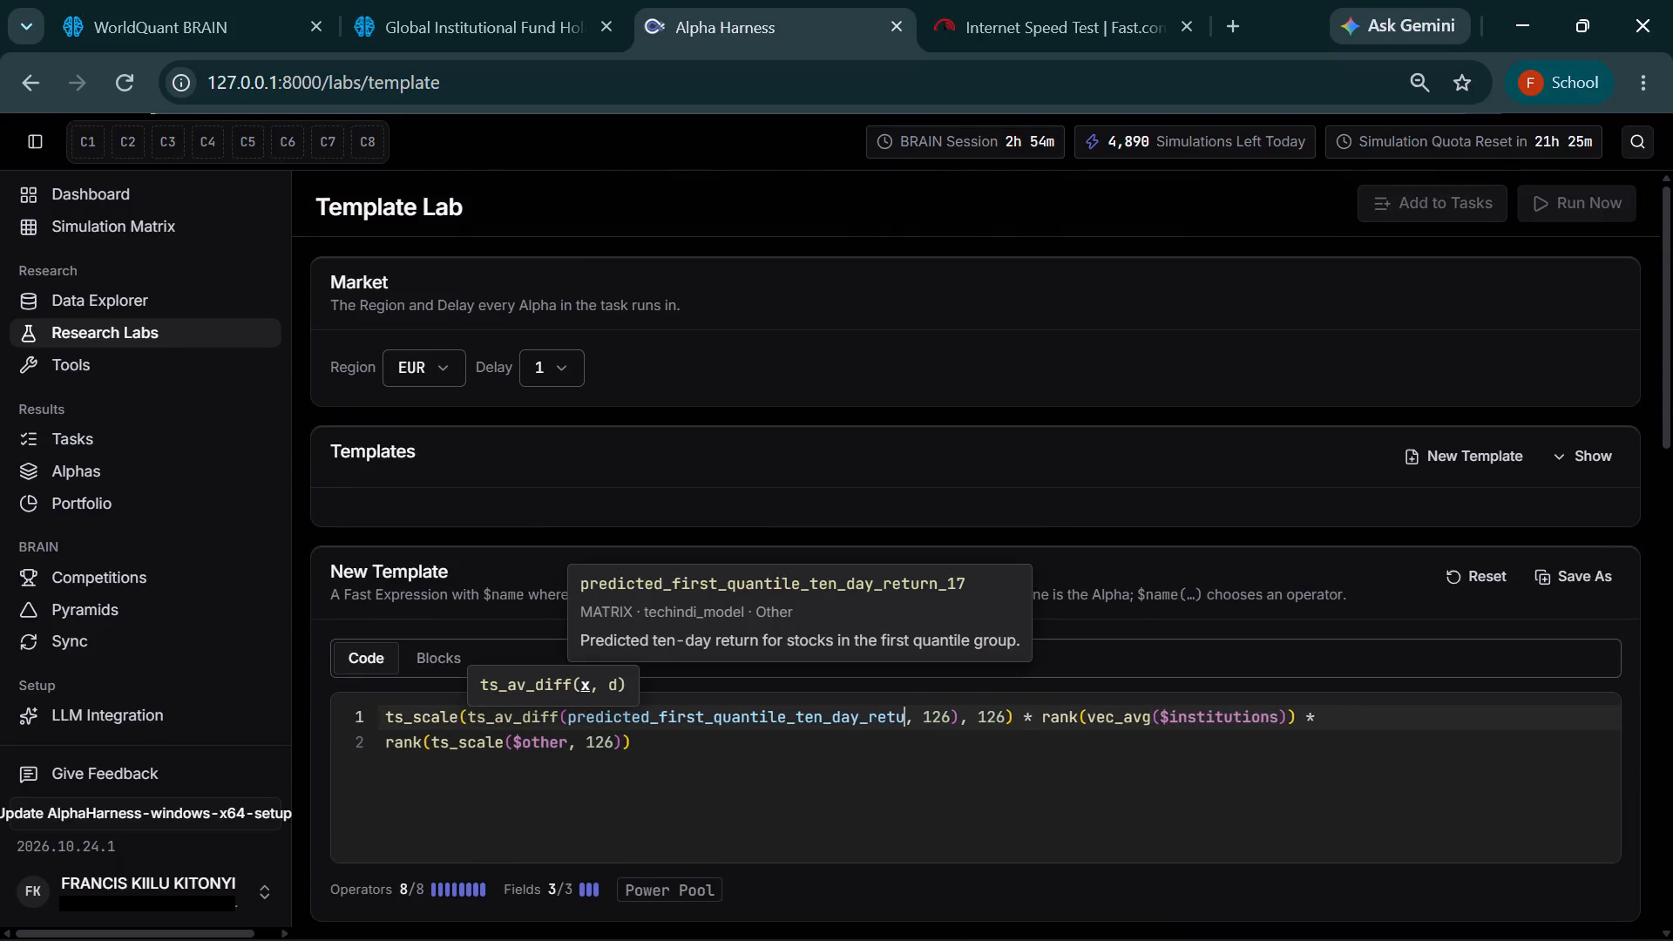
key("BackSpace")
key("BackSpace")
key("BackSpace")
key("BackSpace")
key("BackSpace")
key("BackSpace")
key("BackSpace")
key("BackSpace")
key("BackSpace")
key("BackSpace")
key("BackSpace")
key("BackSpace")
key("BackSpace")
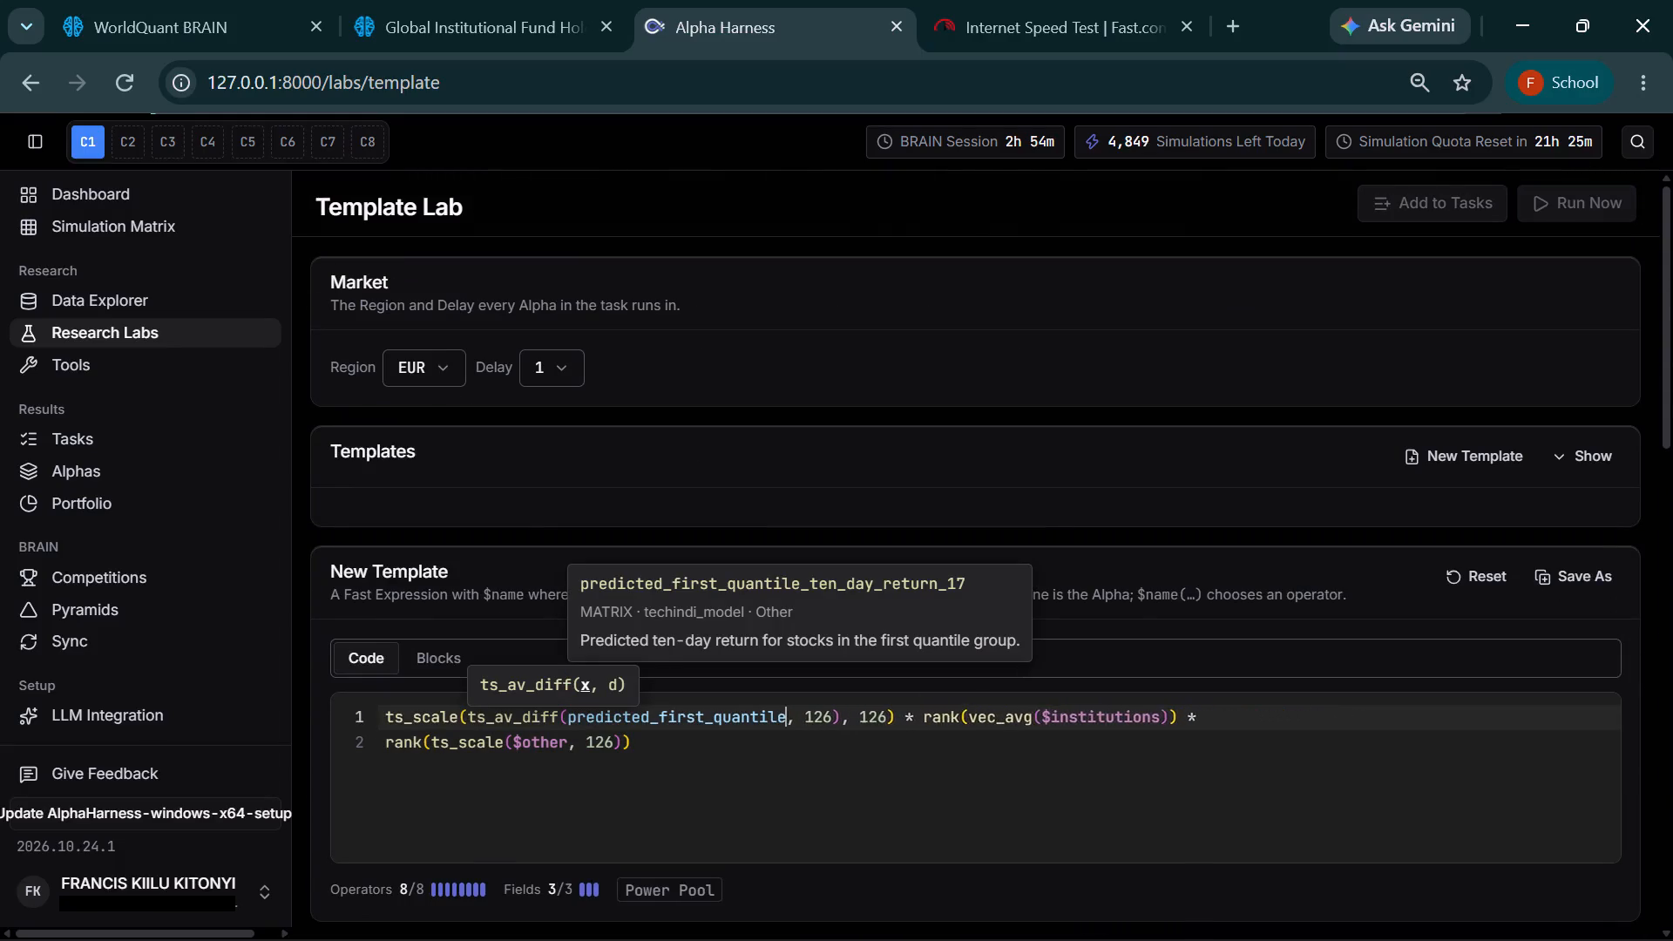
key("BackSpace")
key("BackSpace")
key("BackSpace")
key("BackSpace")
key("BackSpace")
key("BackSpace")
key("BackSpace")
key("BackSpace")
key("BackSpace")
key("BackSpace")
key("BackSpace")
key("BackSpace")
key("BackSpace")
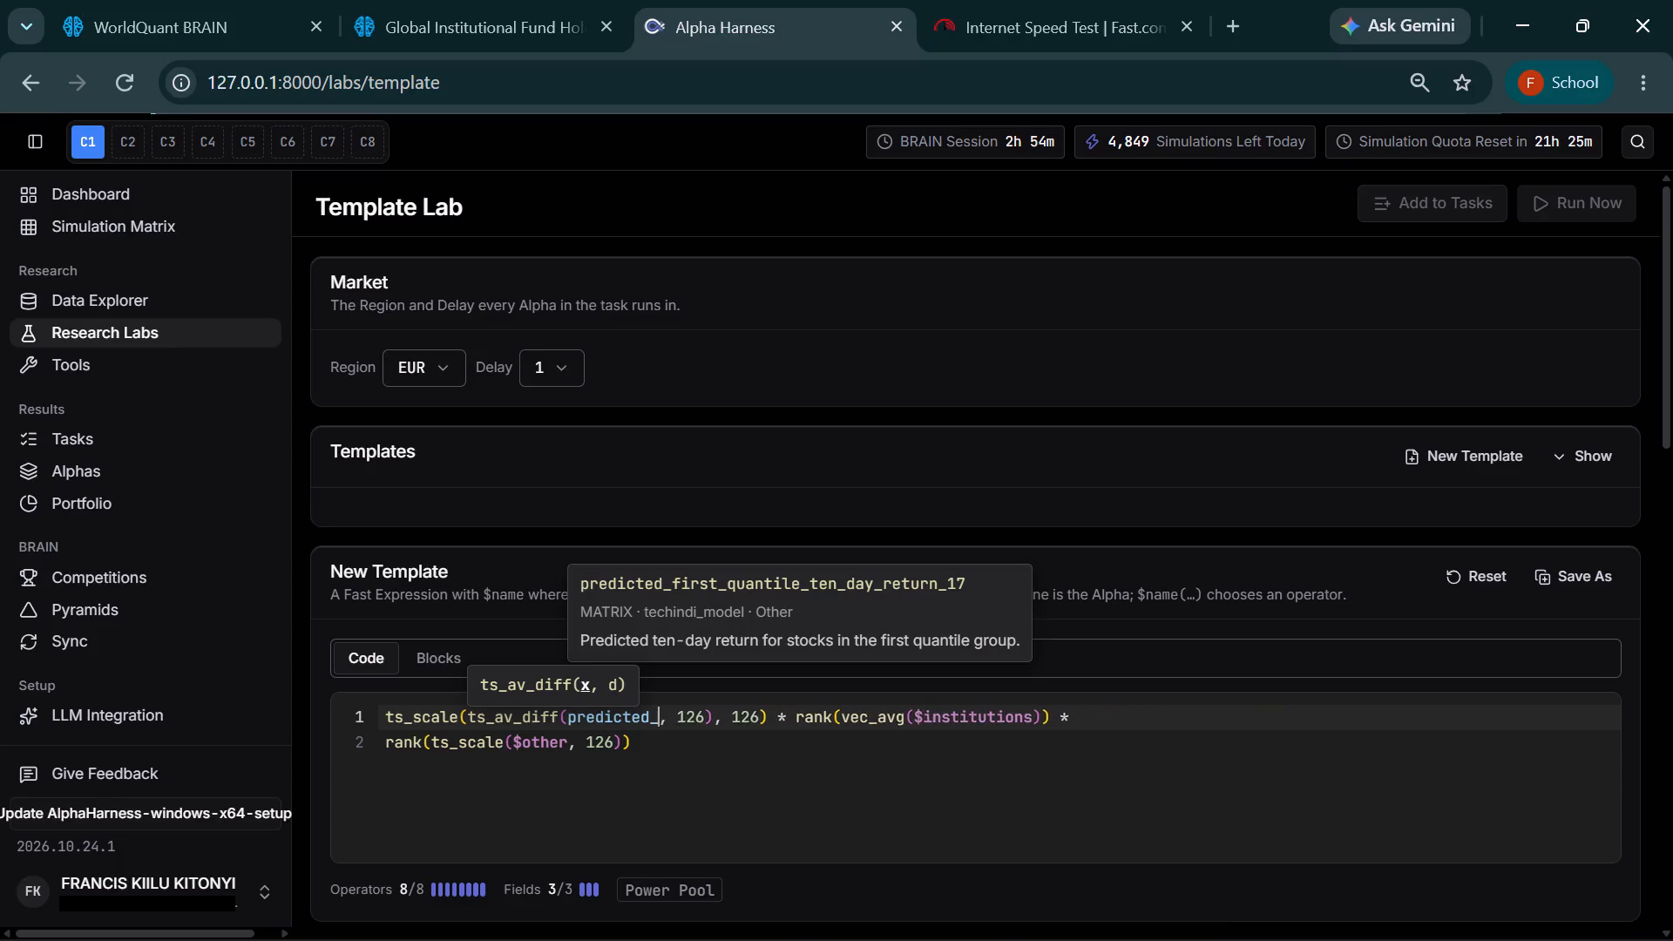
key("BackSpace")
key("BackSpace")
key("BackSpace")
key("BackSpace")
key("BackSpace")
key("BackSpace")
key("BackSpace")
key("BackSpace")
key("BackSpace")
key("BackSpace")
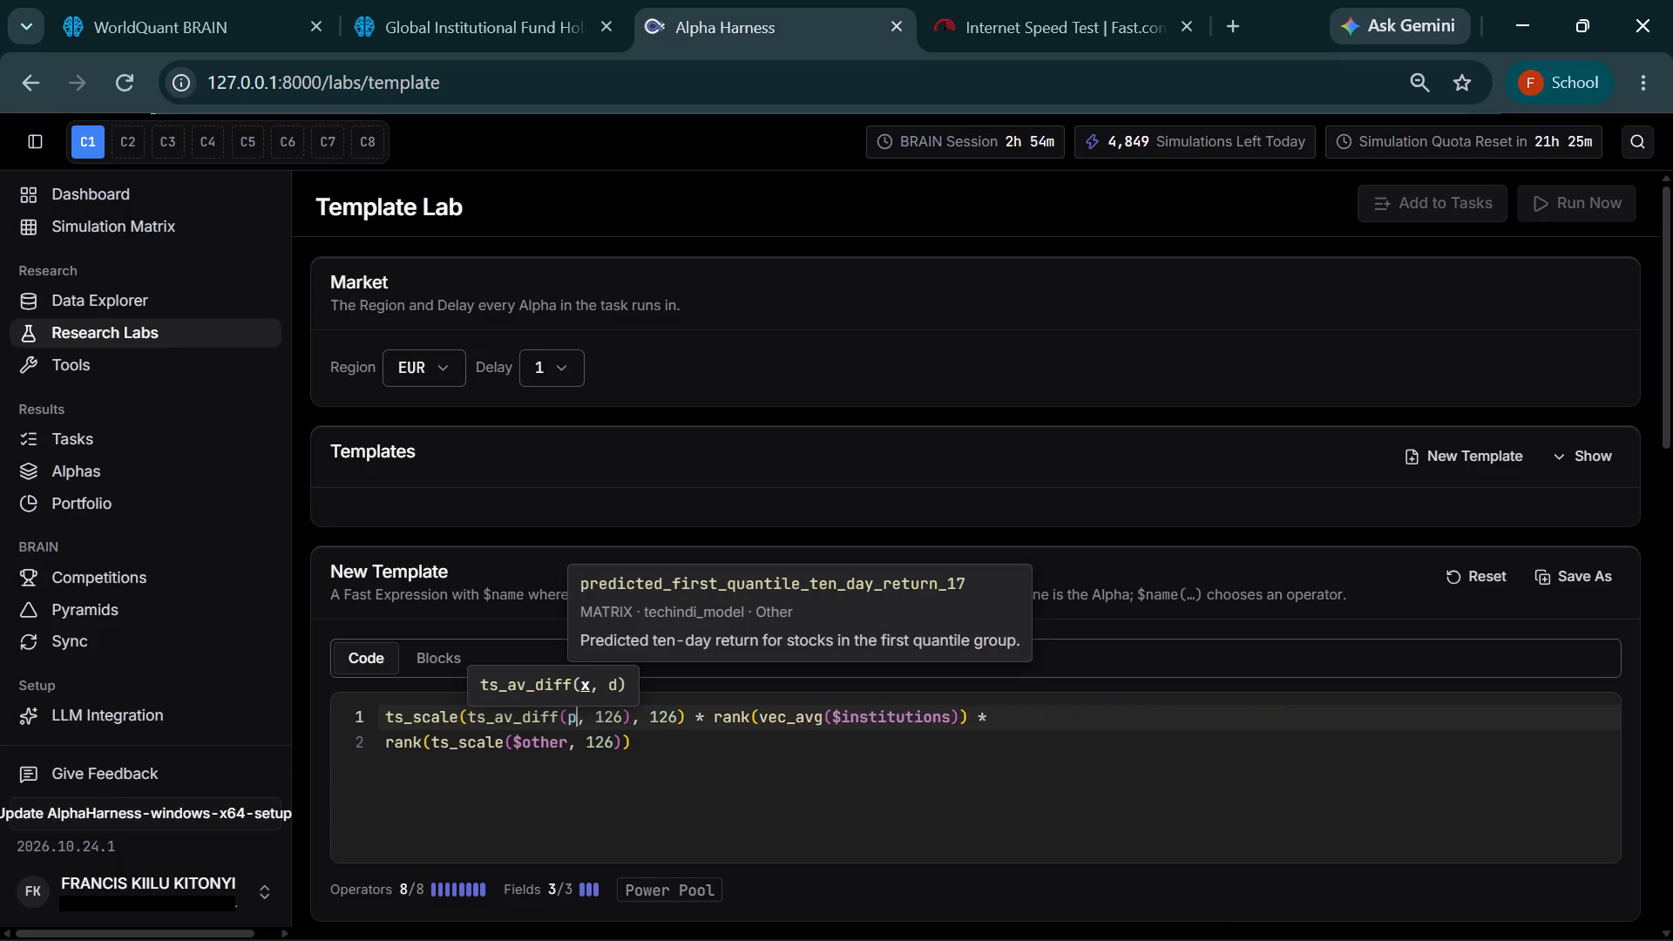
key("BackSpace")
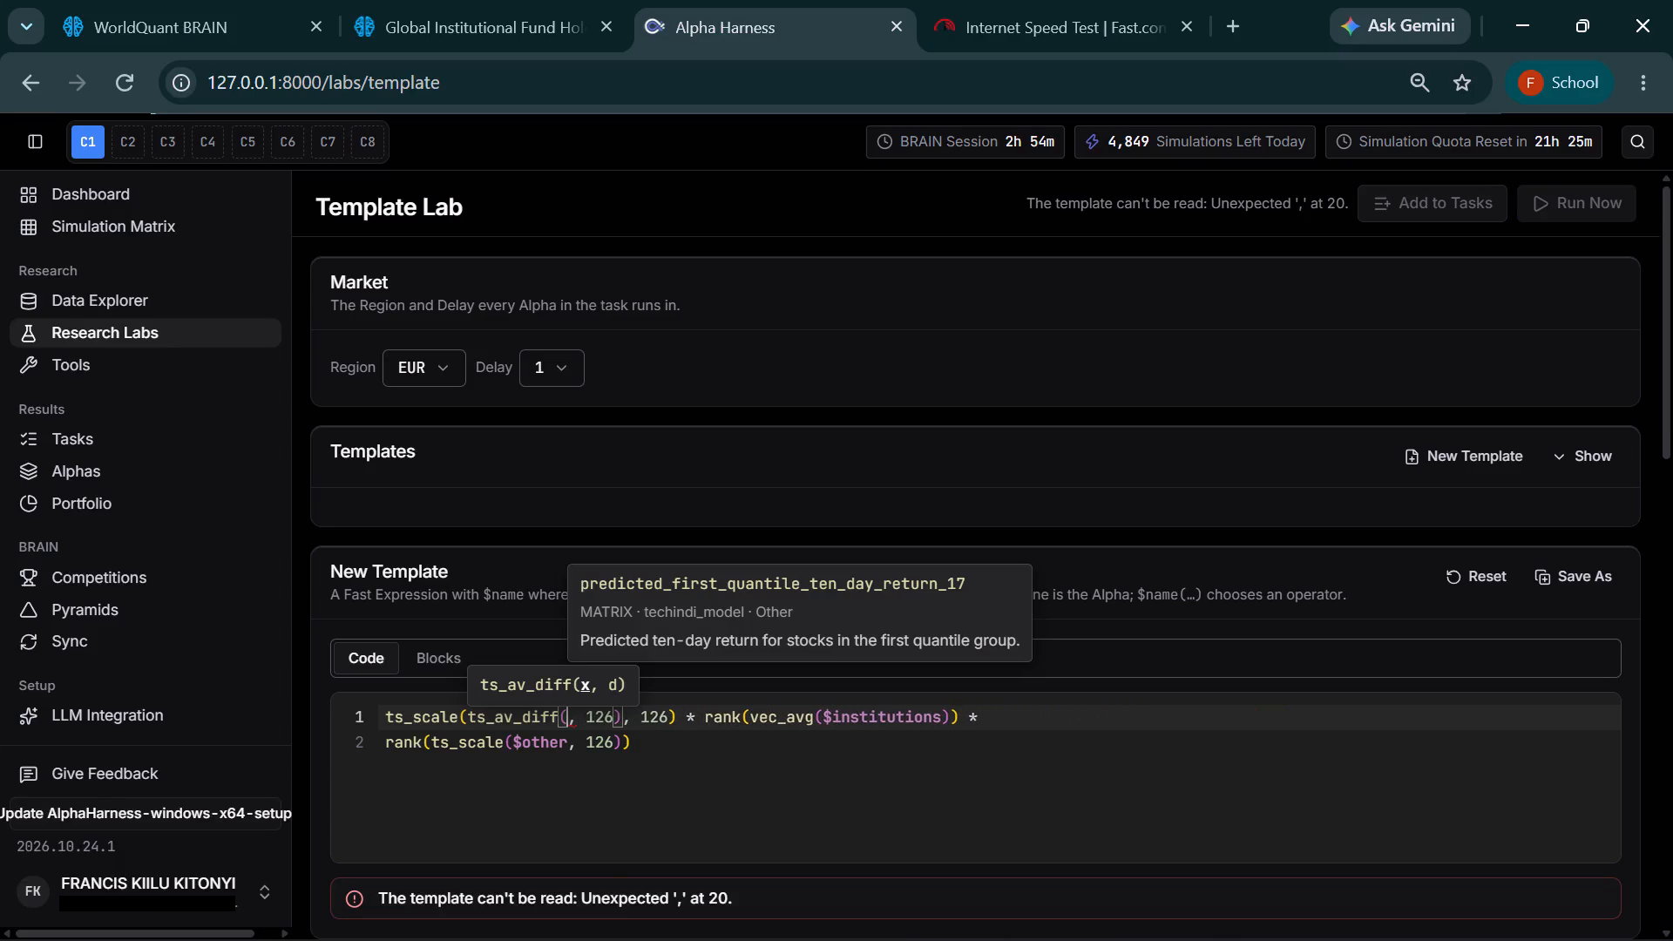
type("$other")
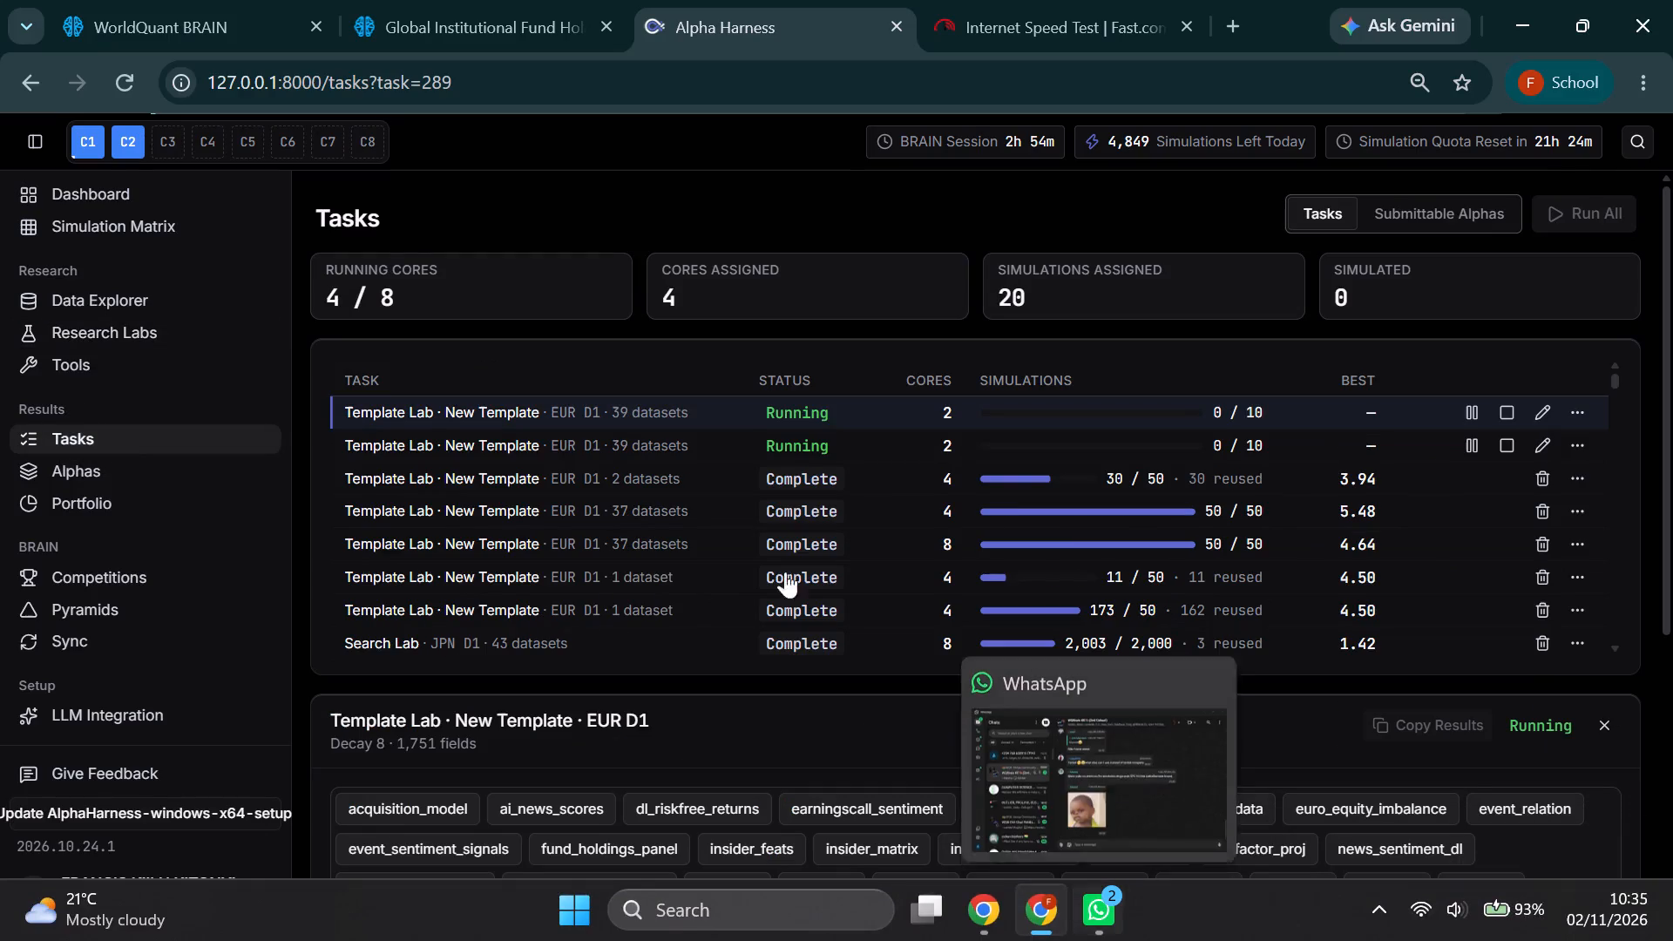
left_click(847, 479)
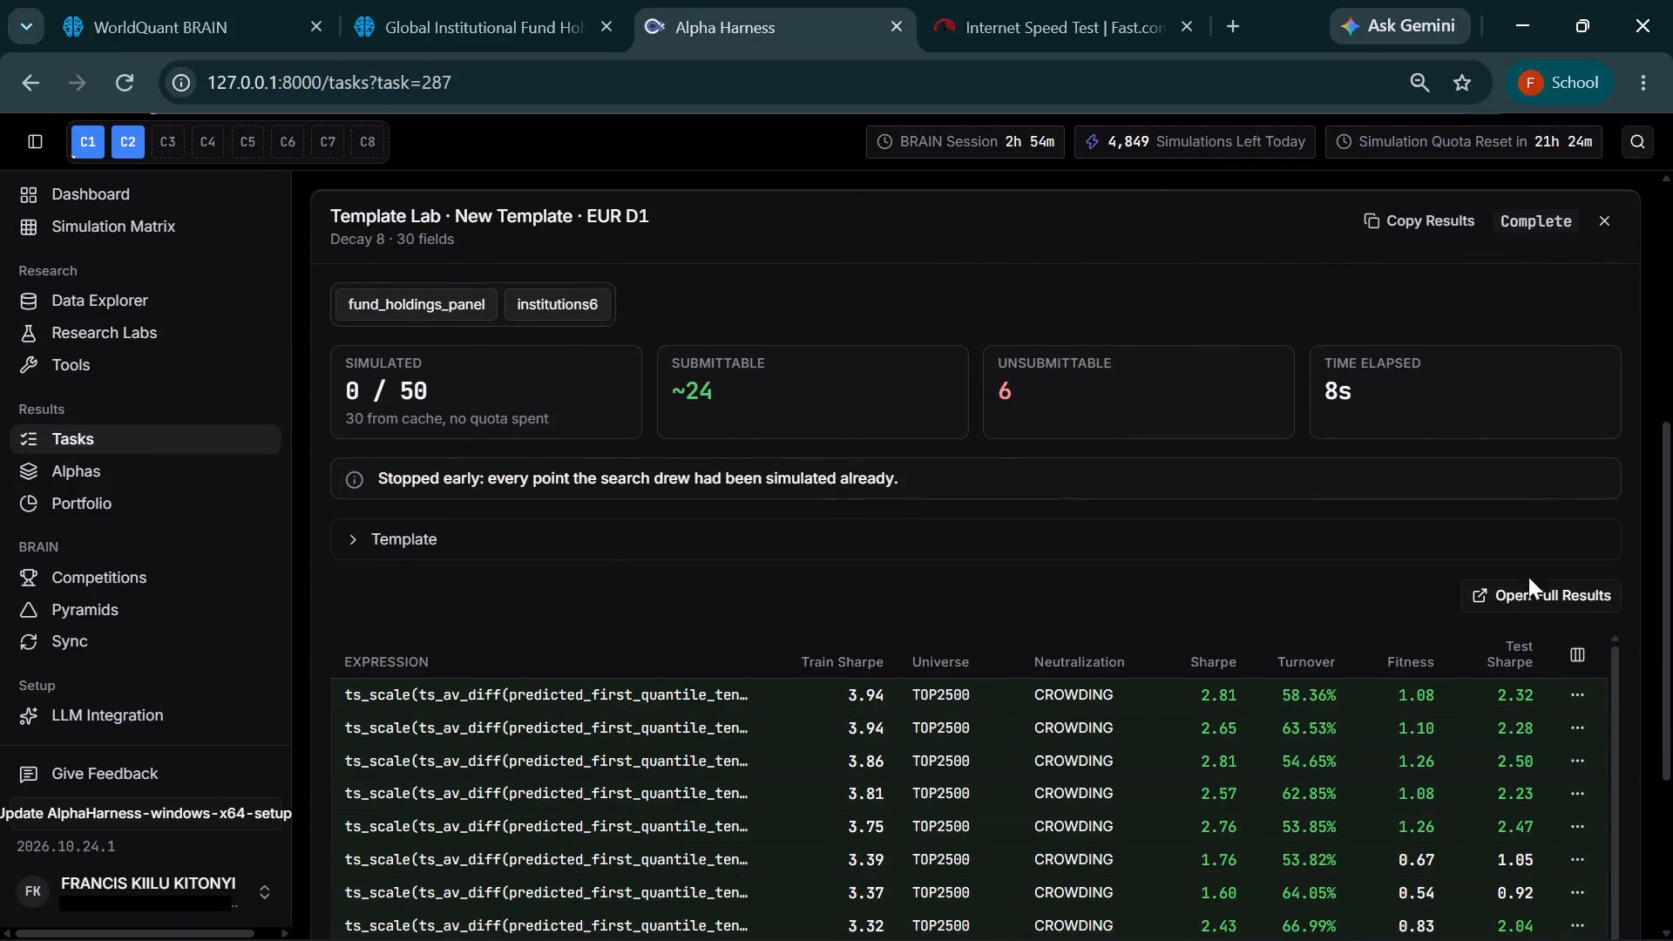
left_click(1525, 587)
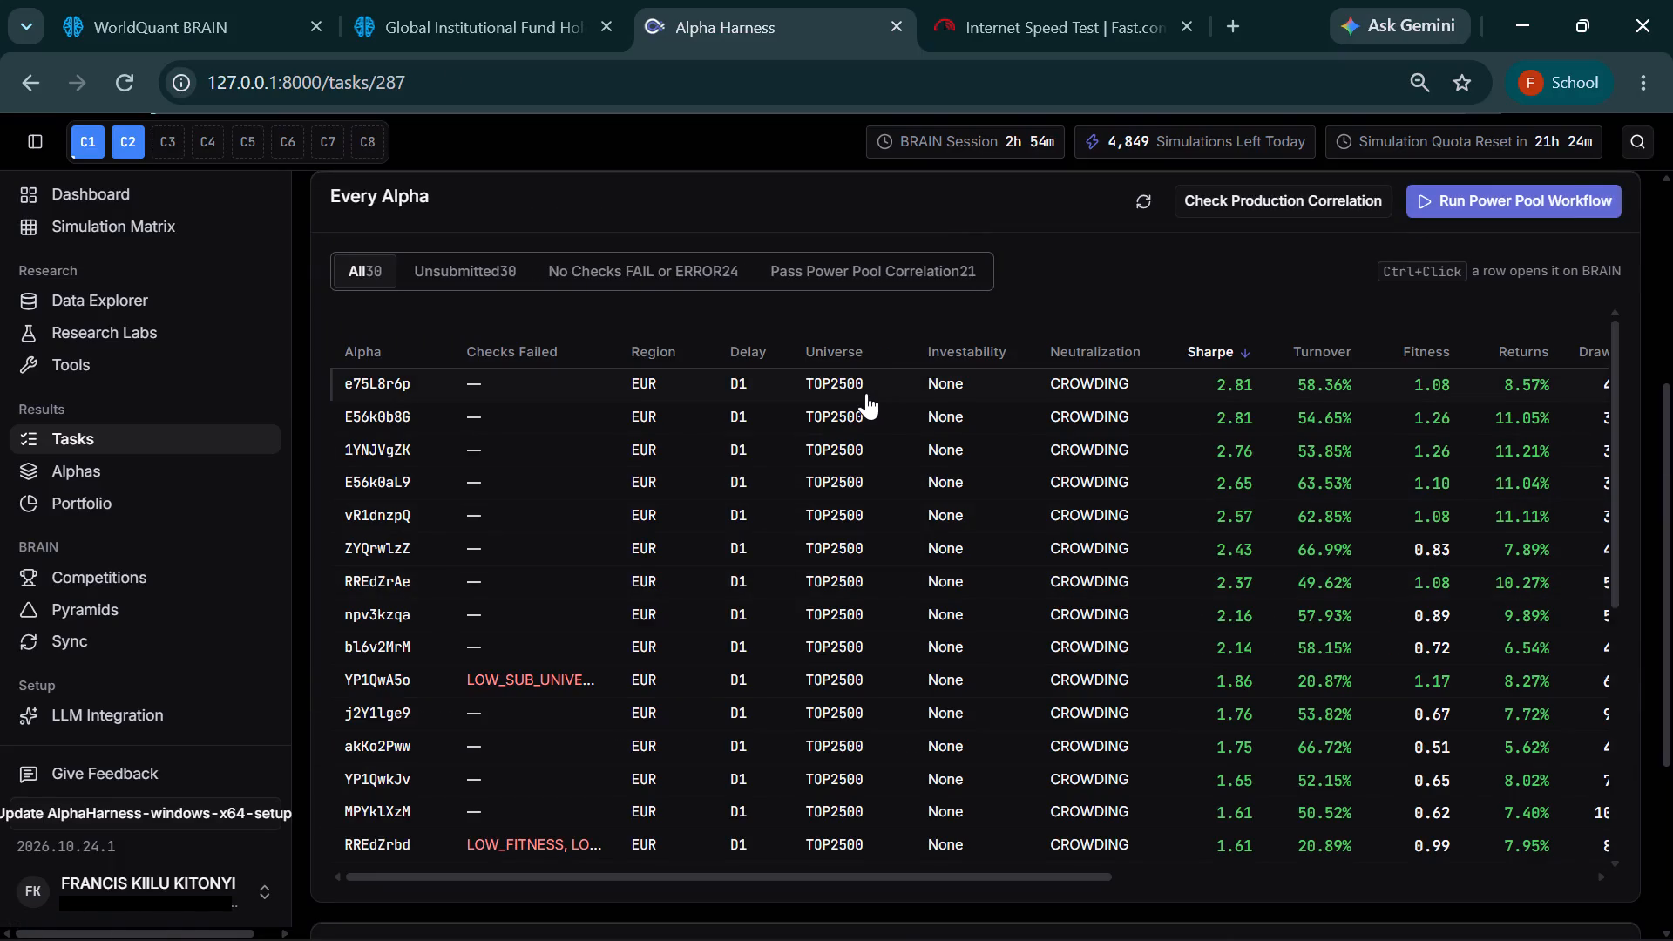
scroll(866, 393, "left", 2)
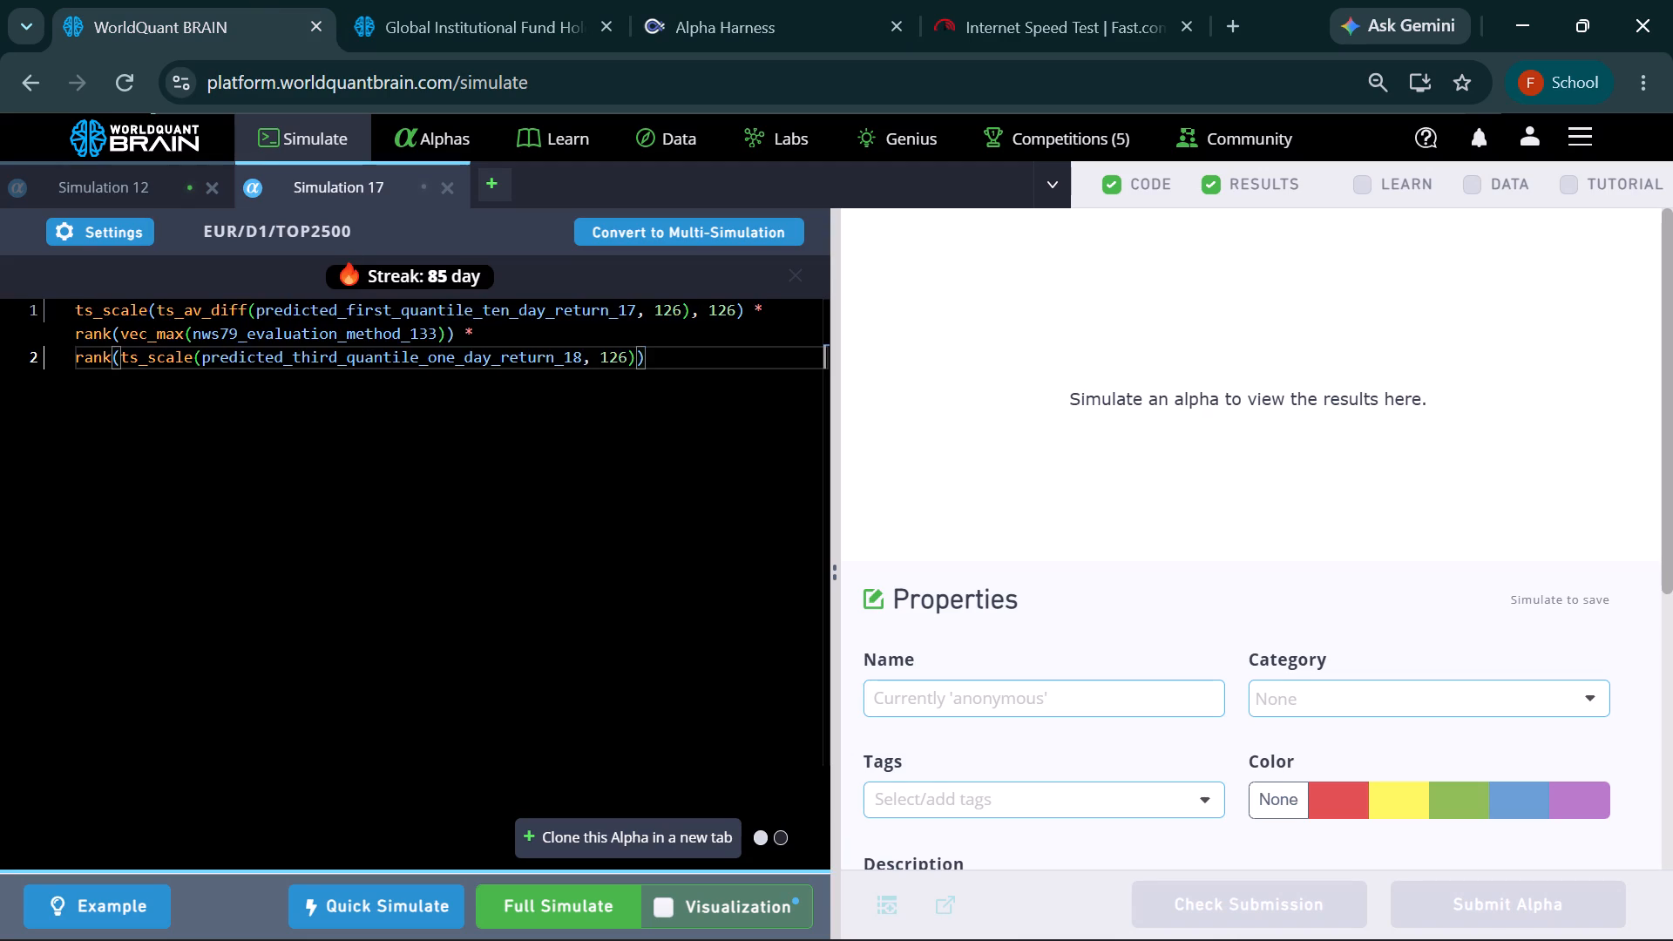
key("ctrl+a")
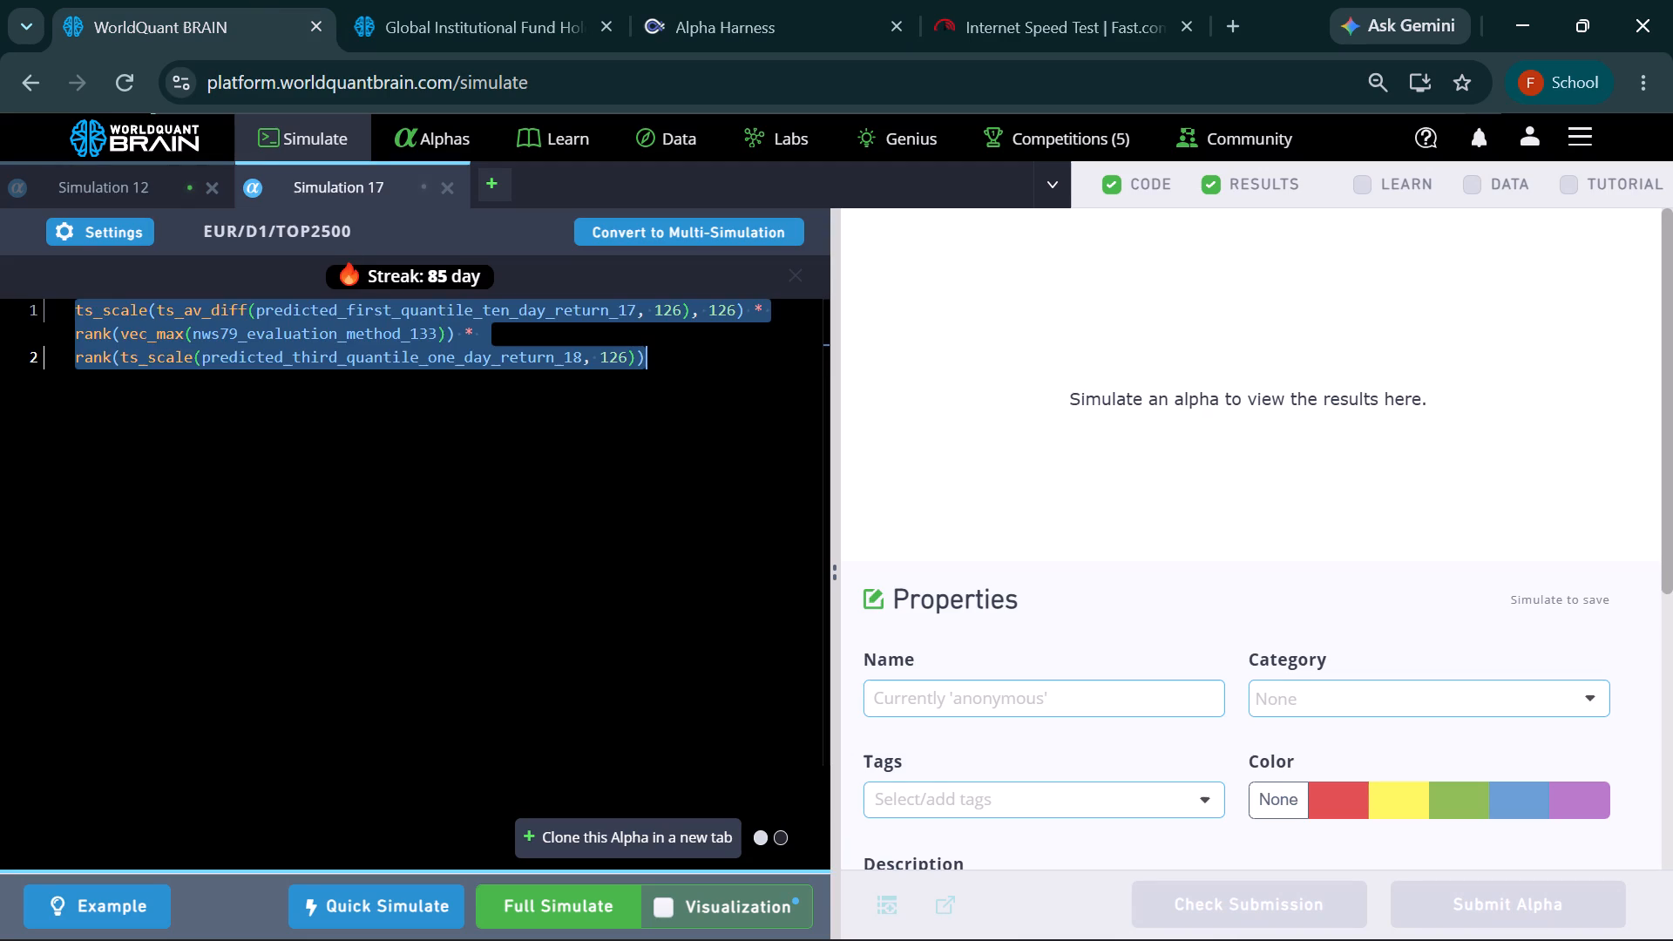
key("BackSpace")
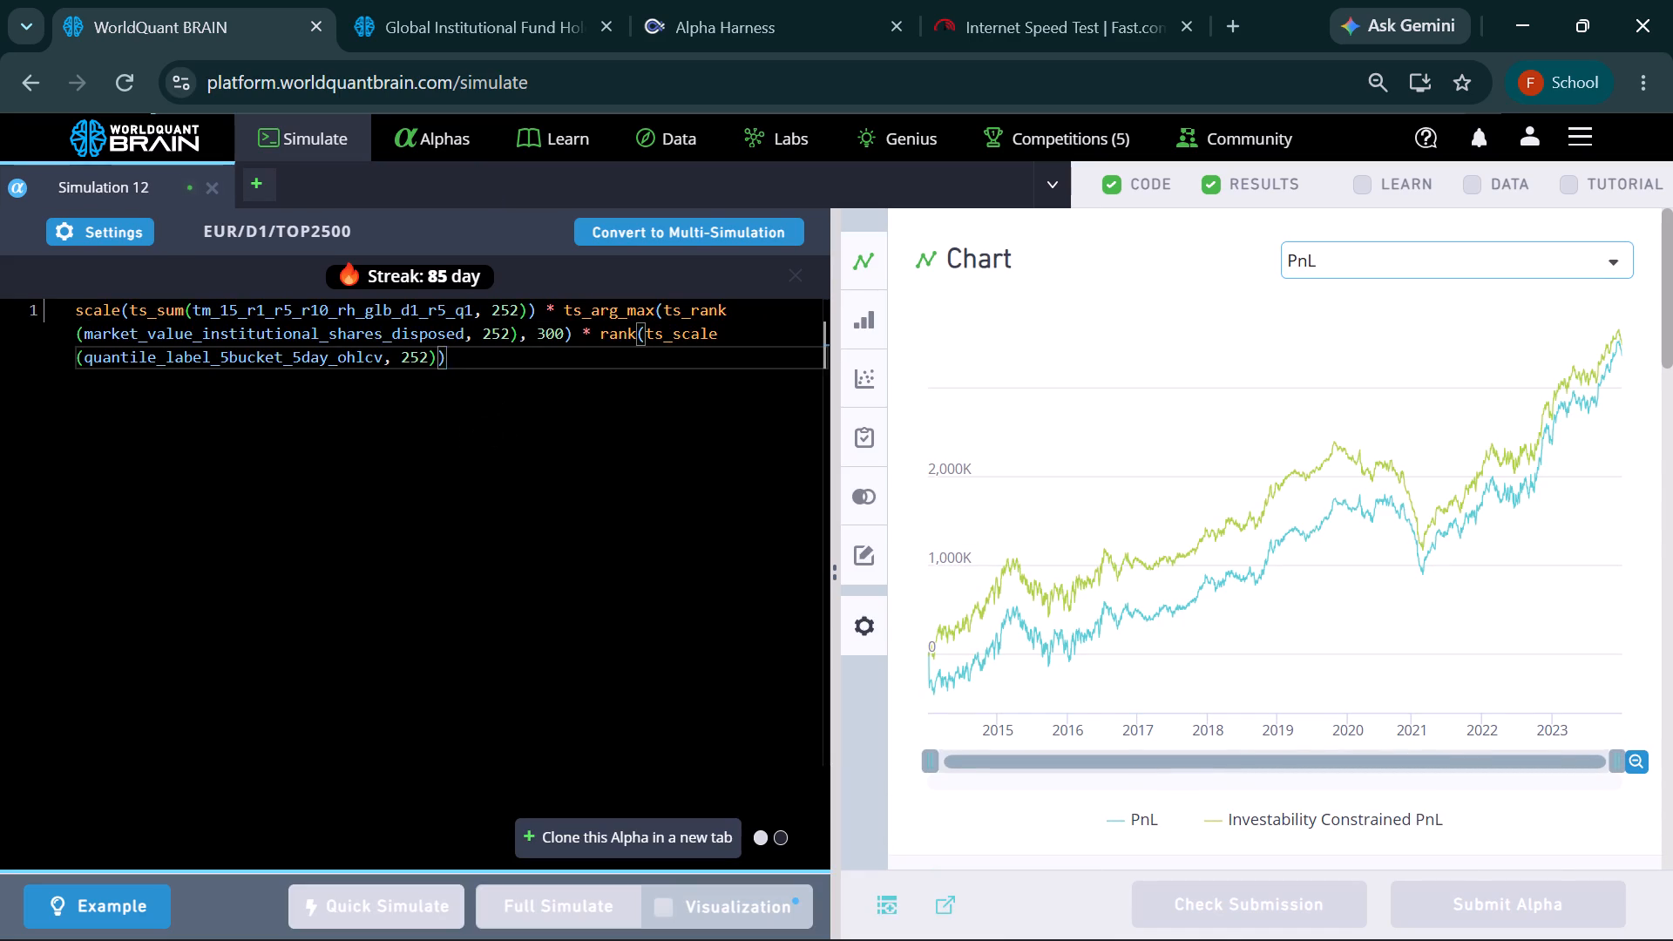
key("ctrl+a")
key("BackSpace")
key("ctrl+v")
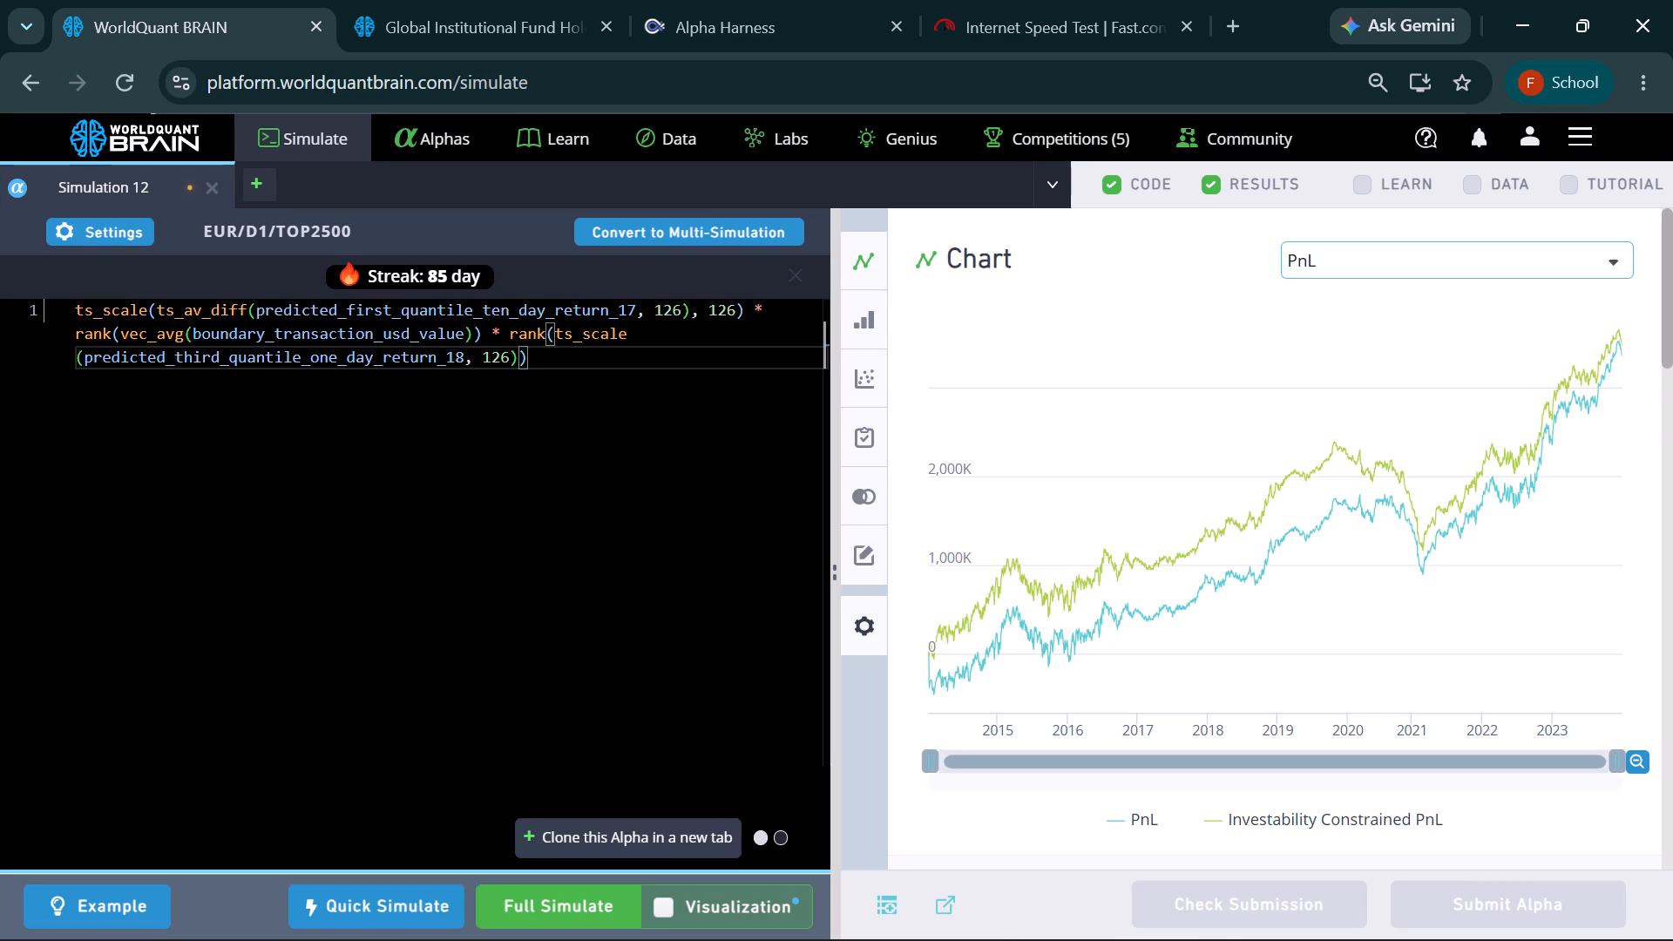
Change the operator around boundary_transaction_usd_value to vec_max and start a full simulation.
left_click(182, 332)
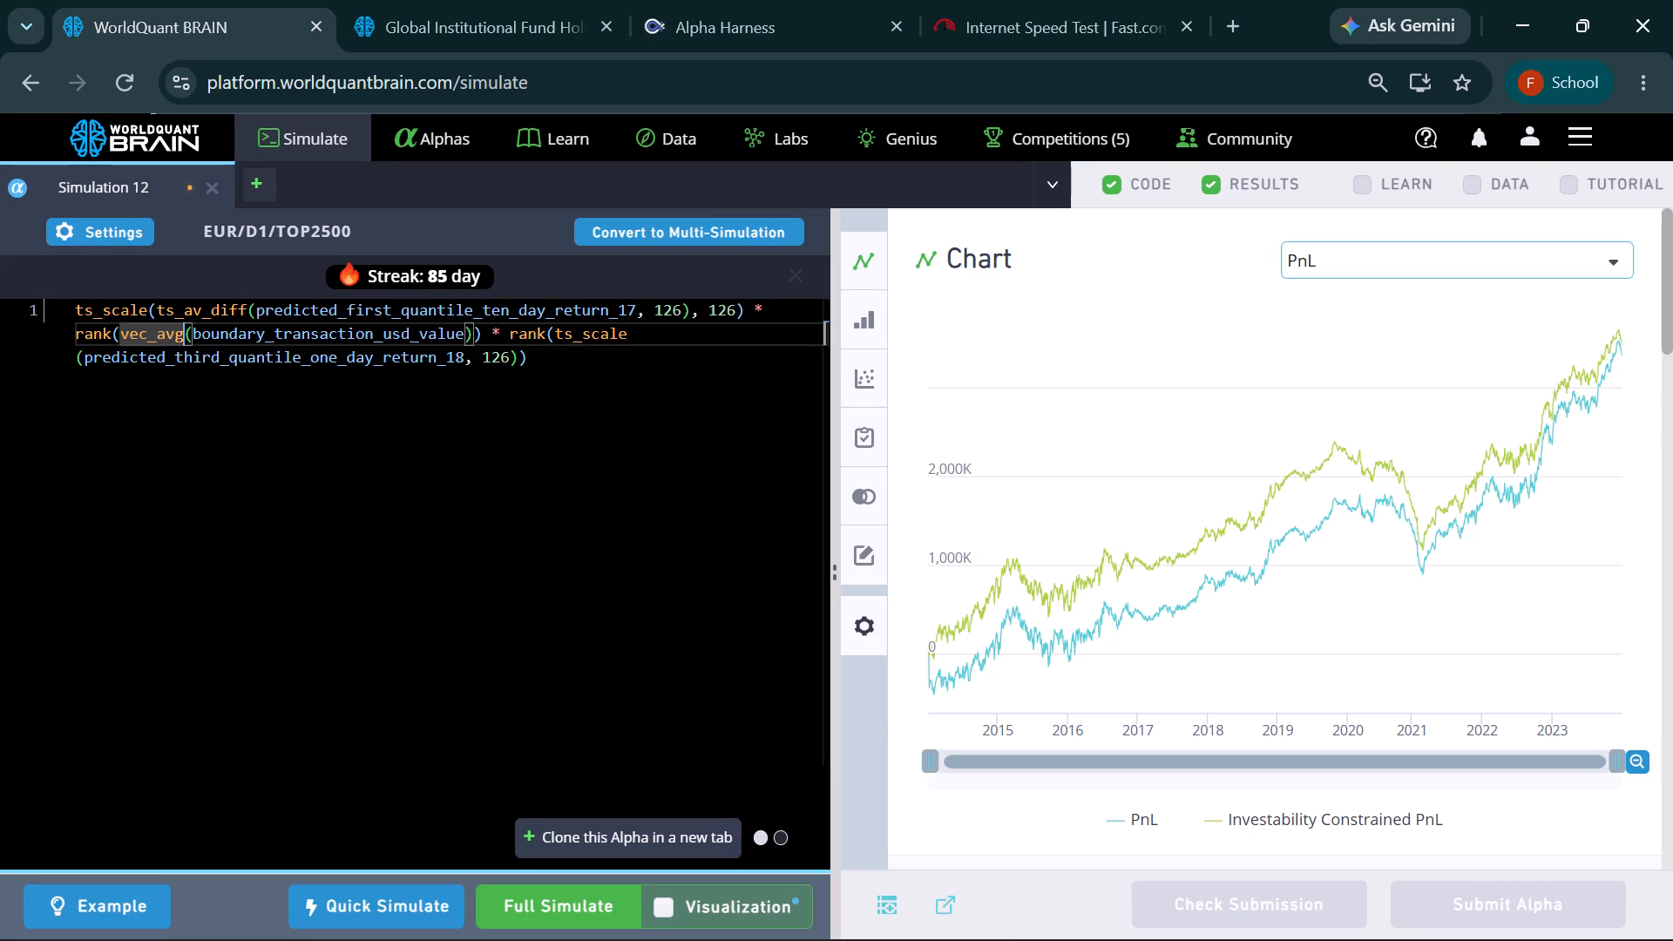
key("BackSpace")
key("BackSpace")
key("BackSpace")
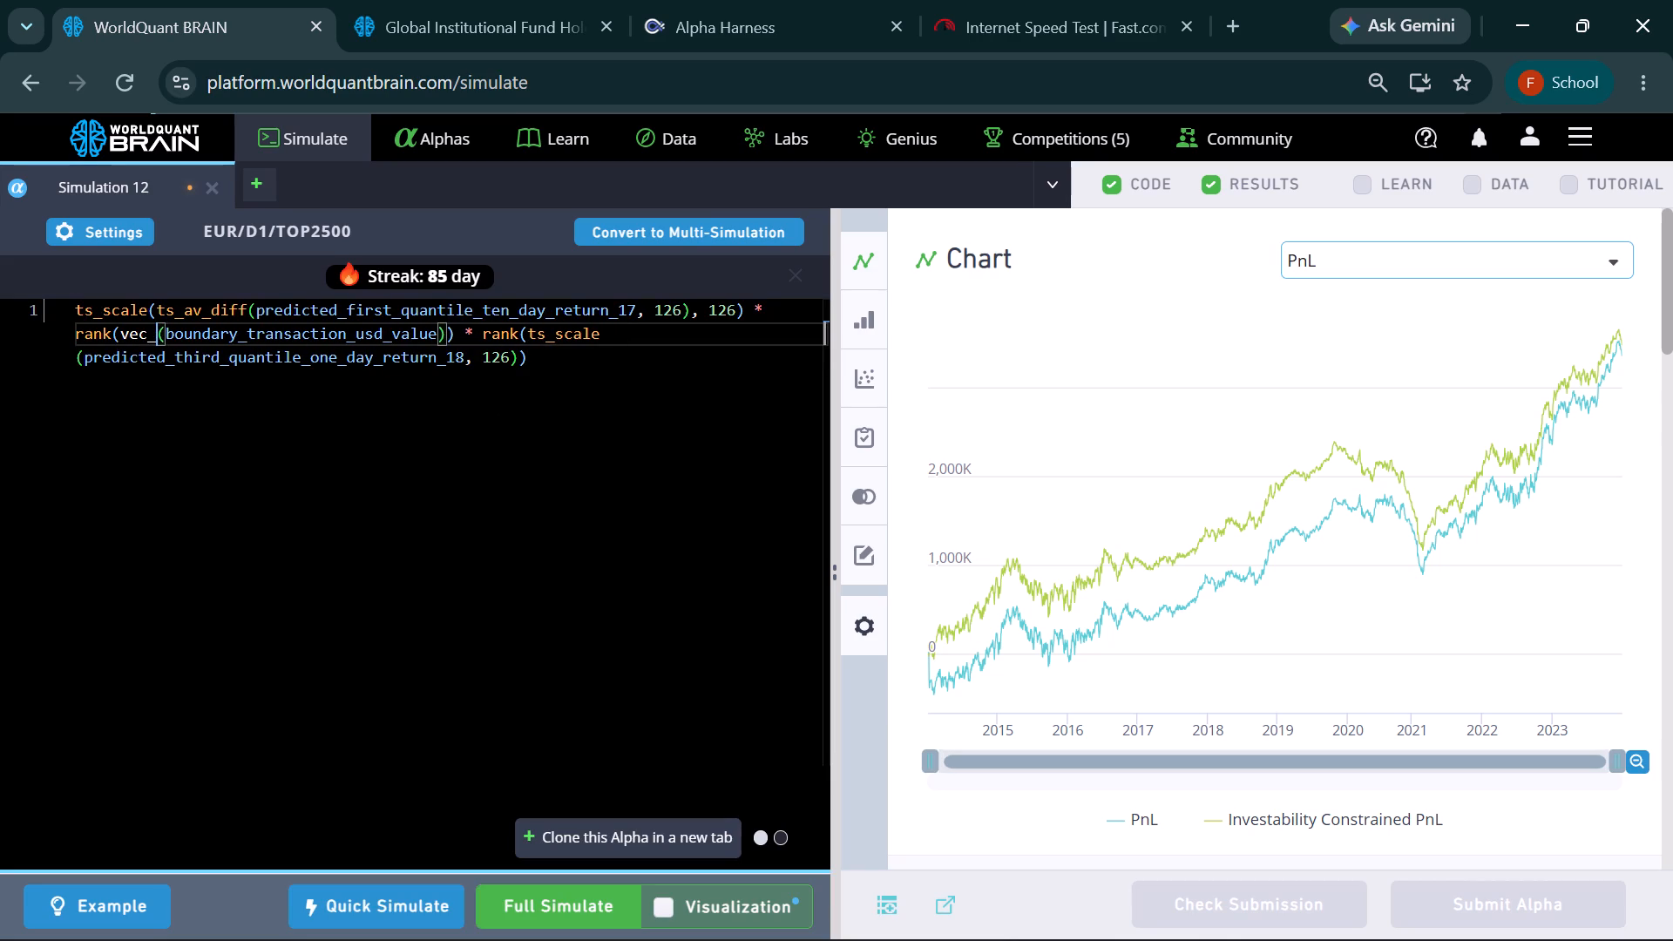
type("ma")
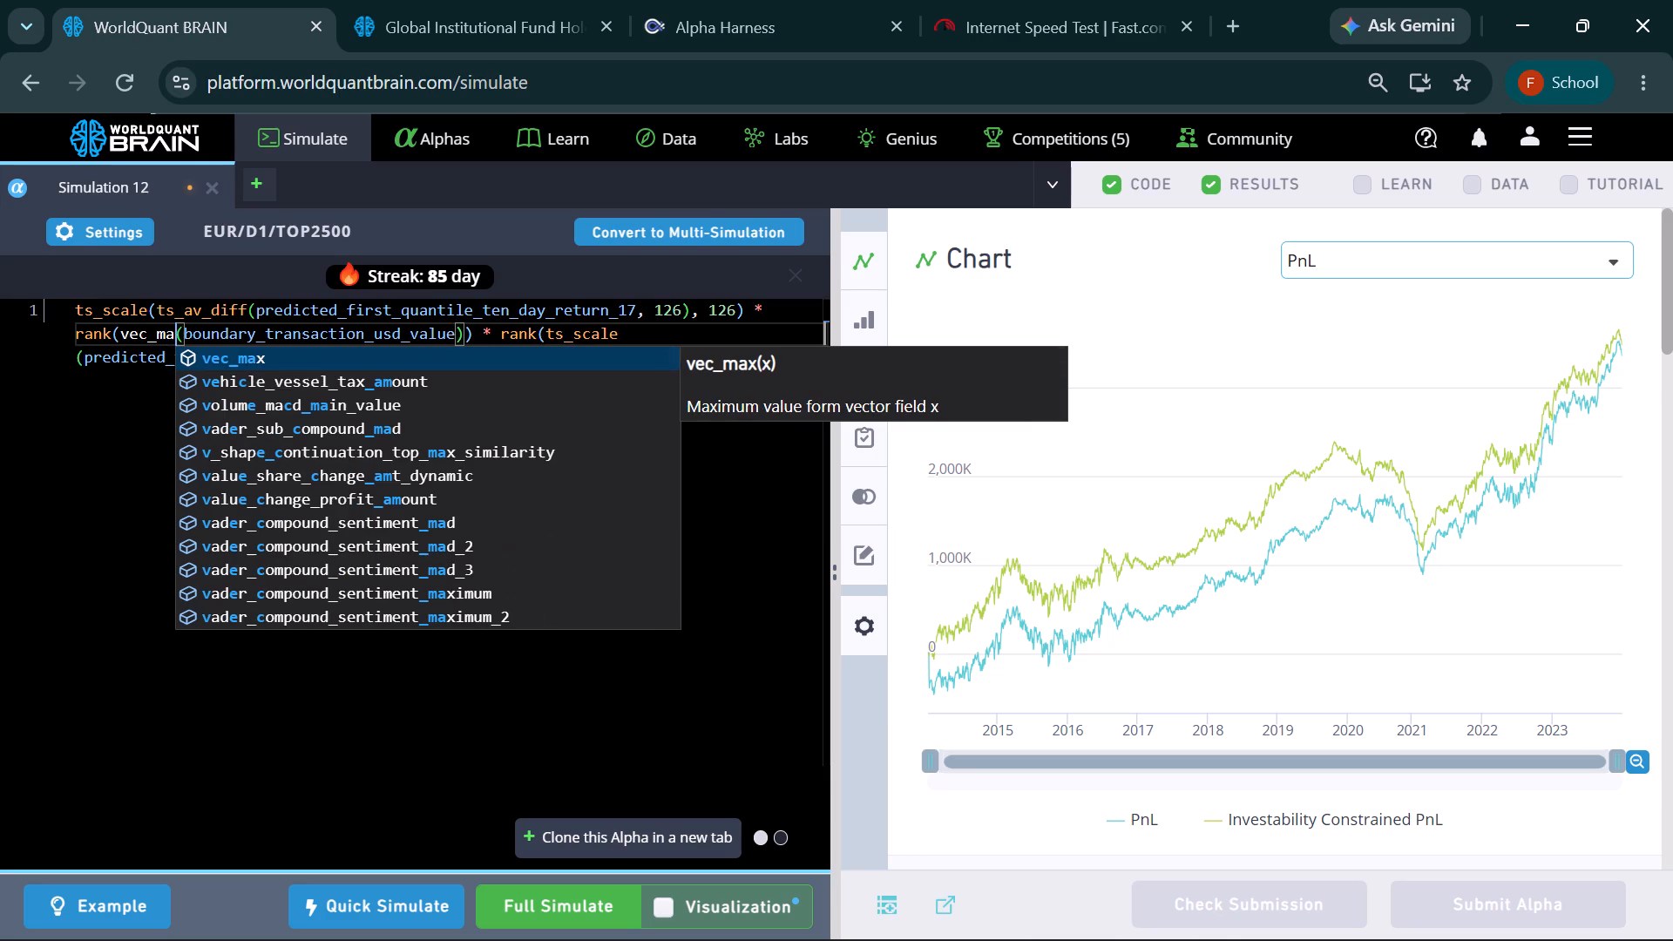
key("x")
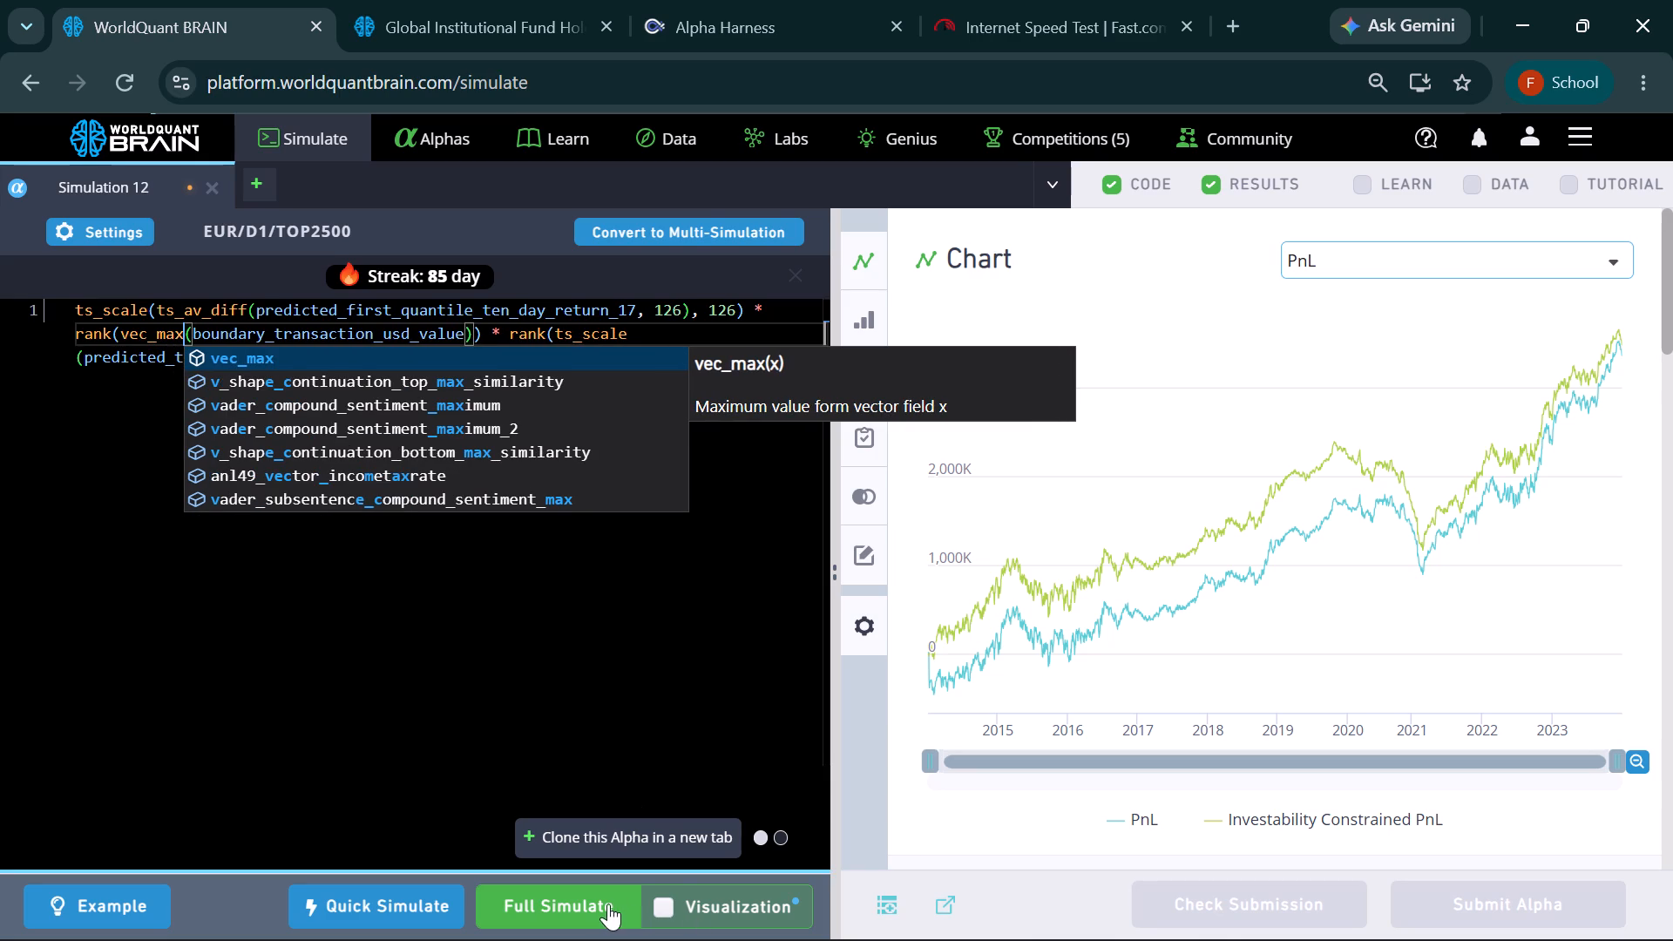
left_click(599, 904)
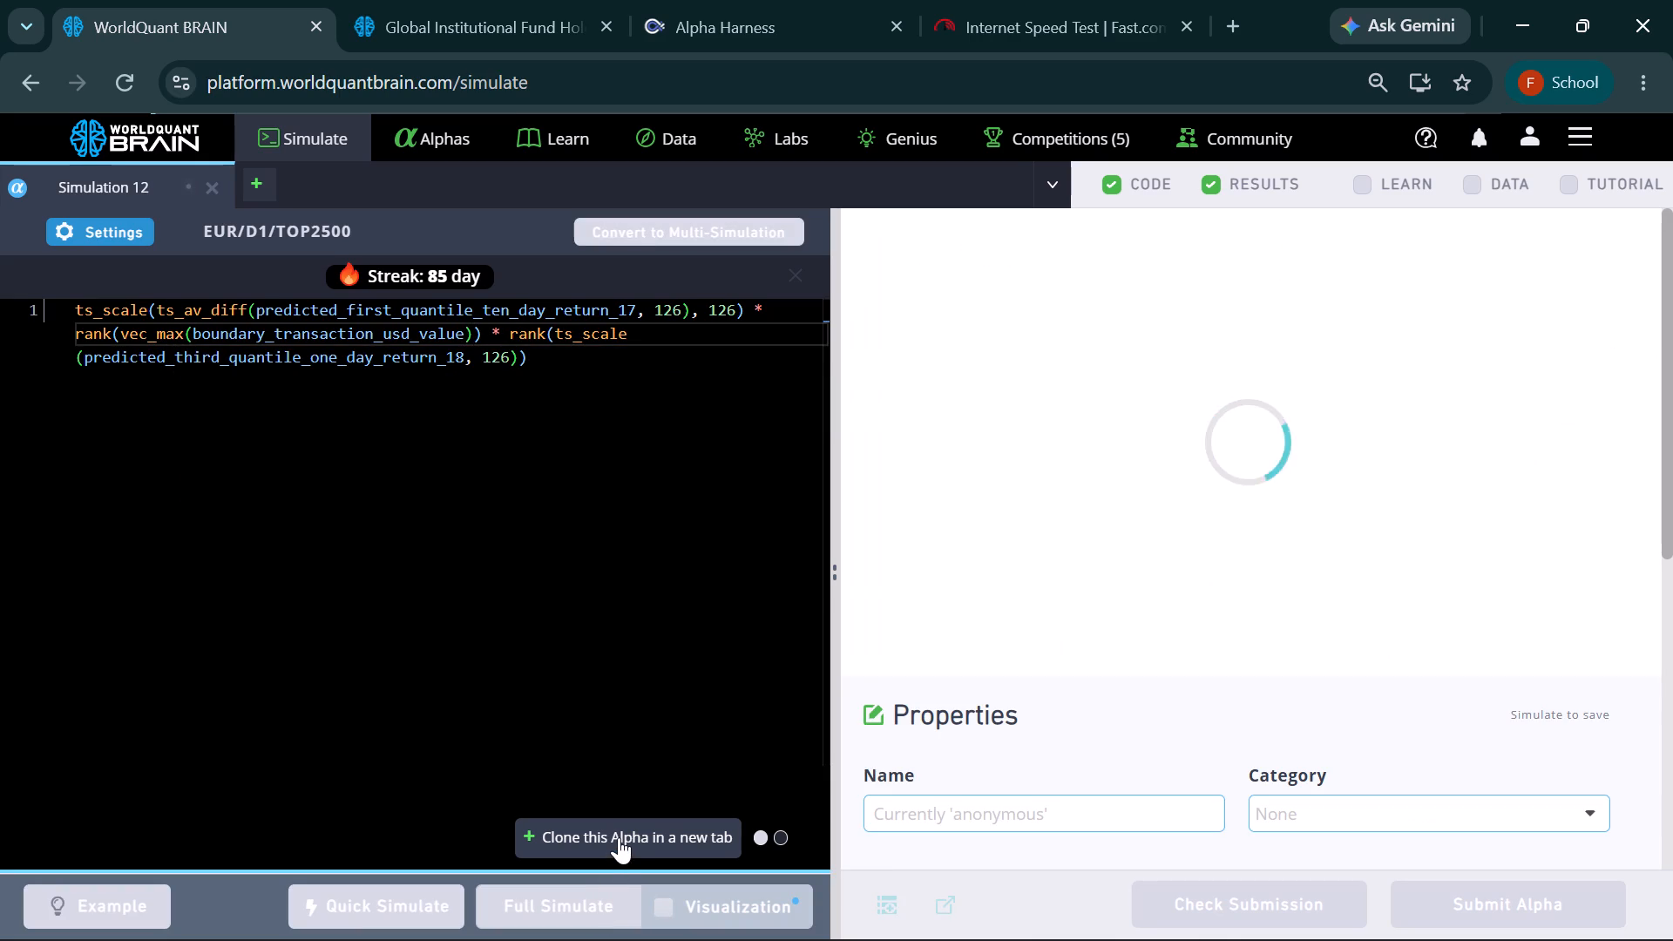
Clone the alpha into a new simulation and replace its code with the copied vec_avg expression.
left_click(619, 837)
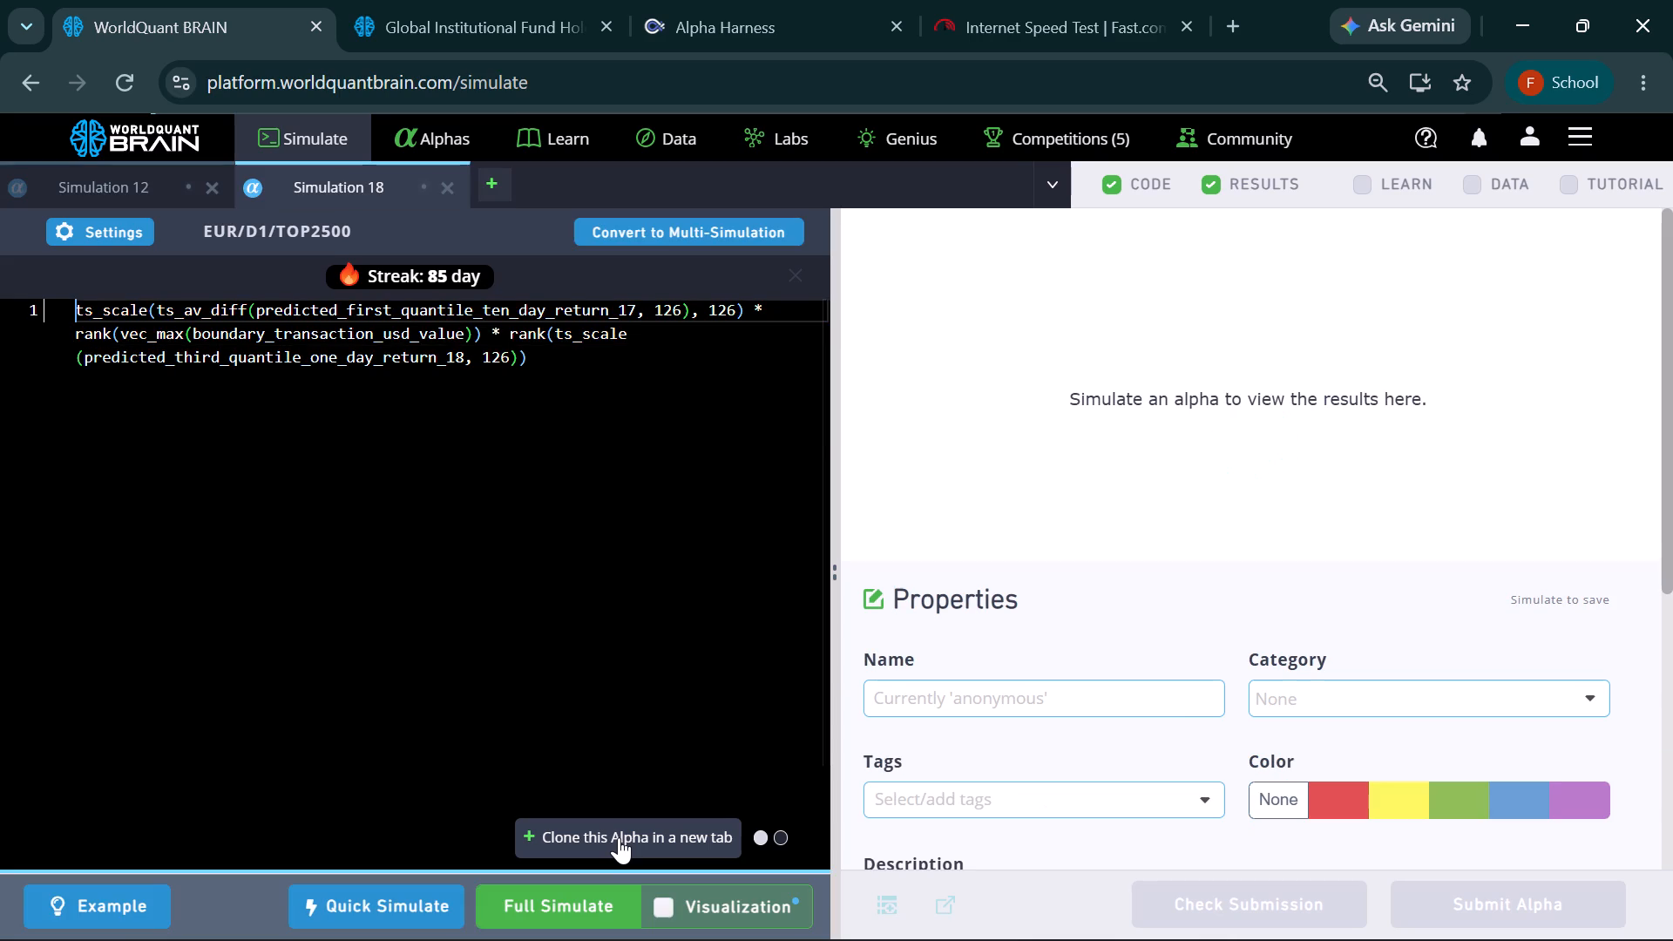
left_click(482, 667)
key("ctrl+a")
key("BackSpace")
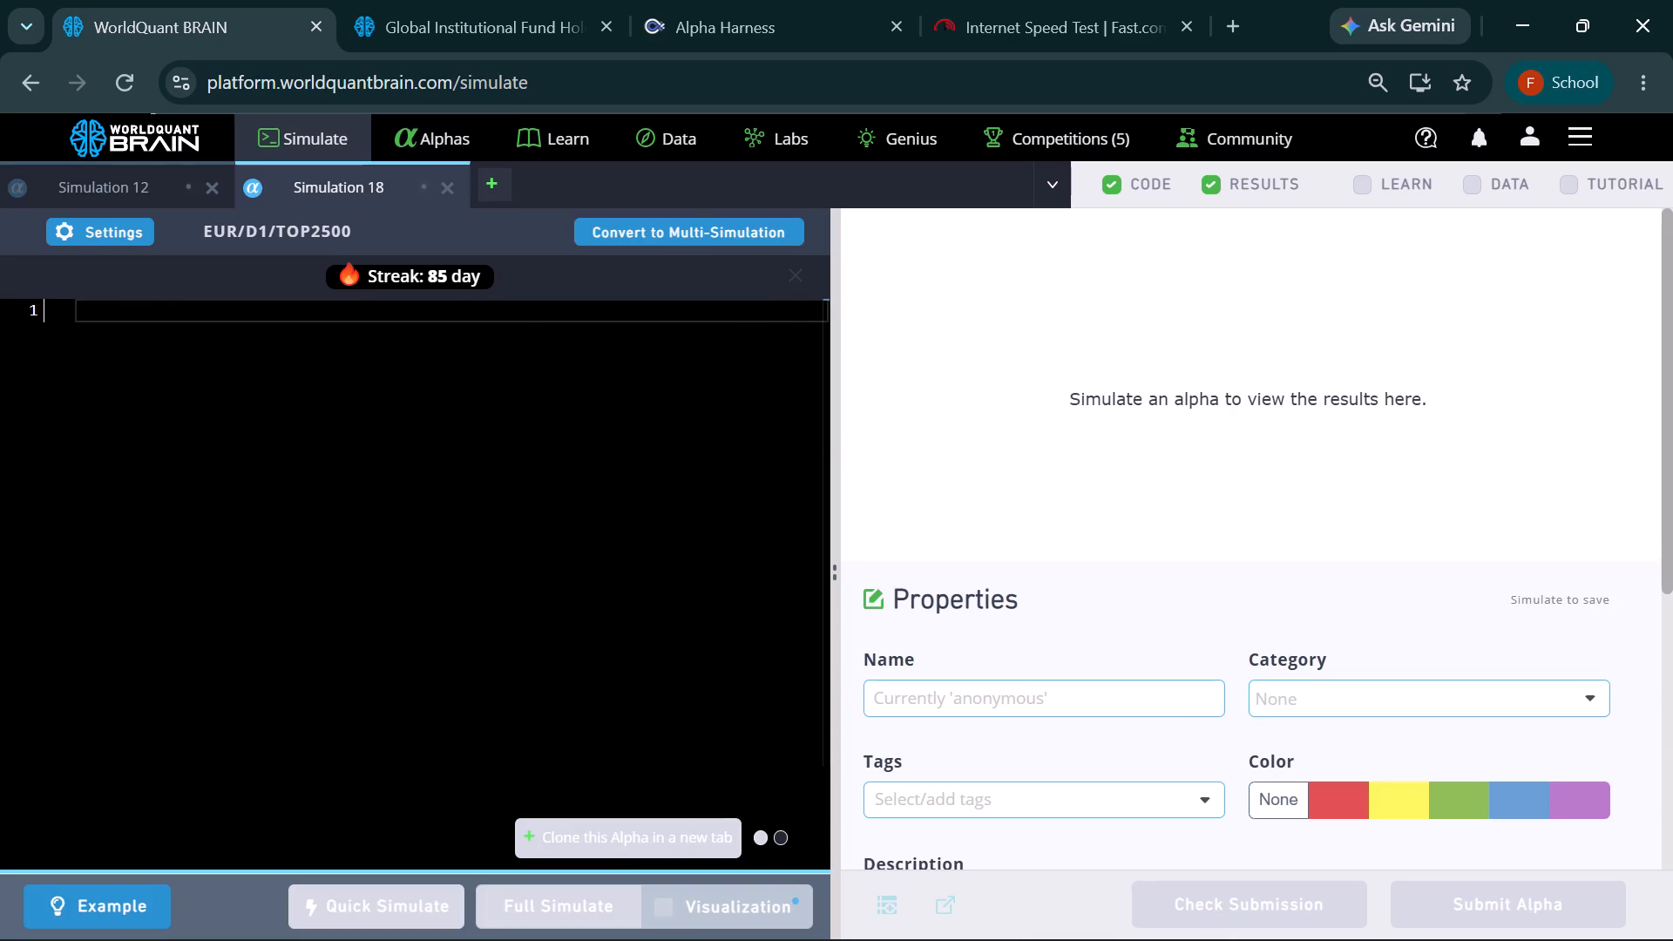
key("ctrl+v")
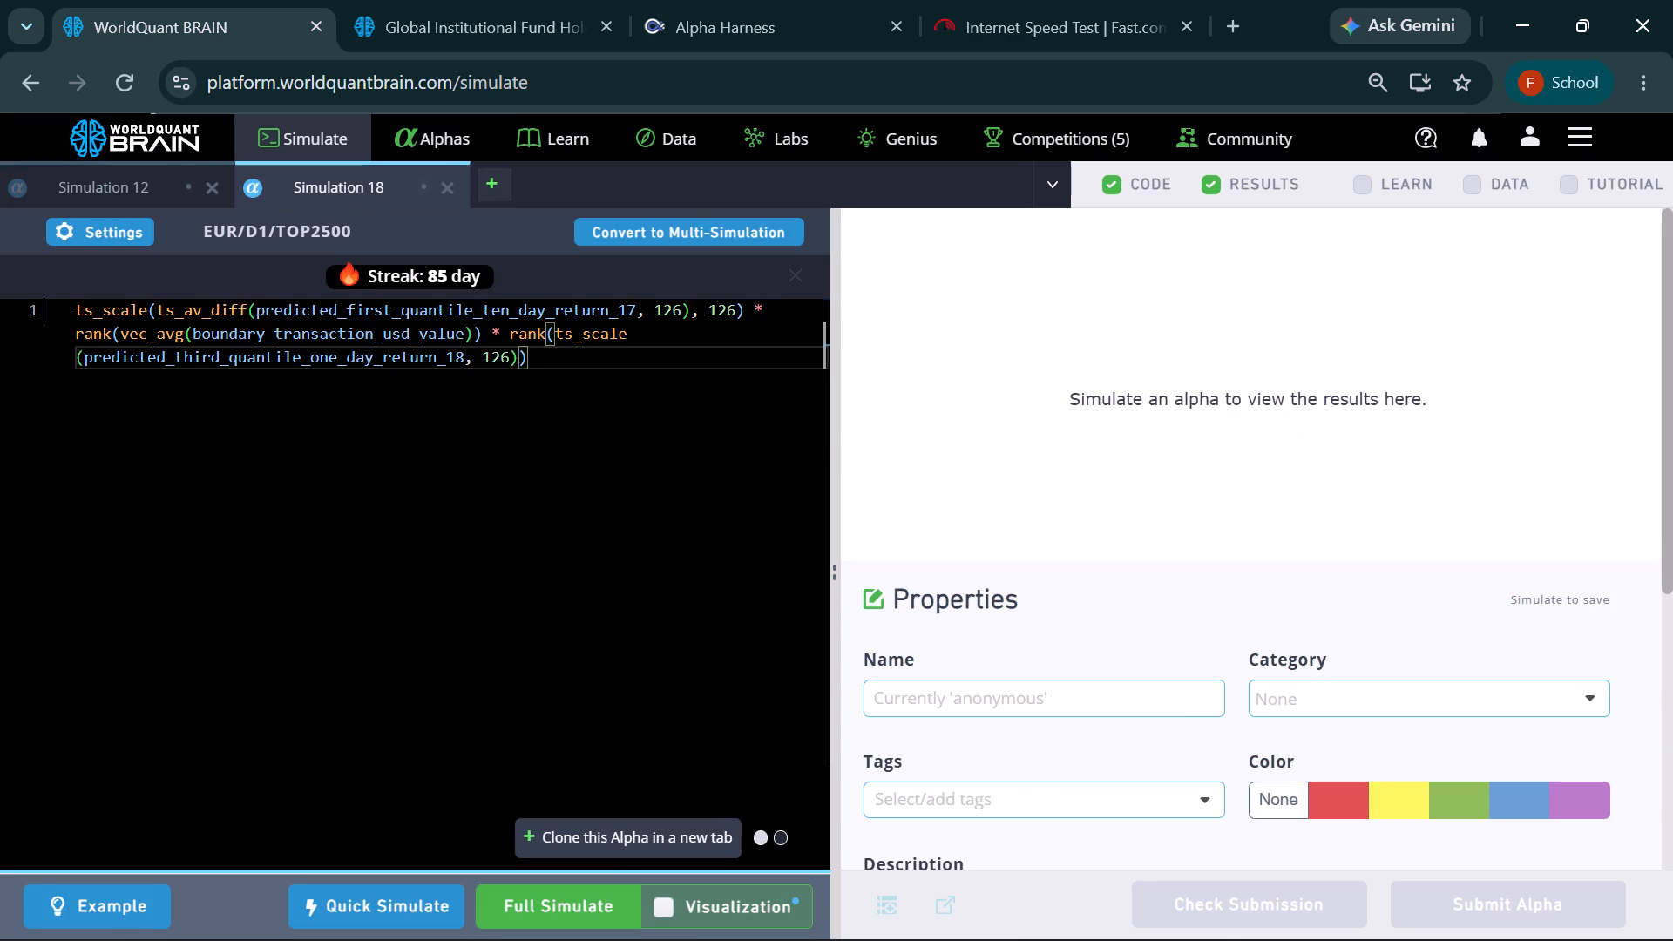
Replace the outer ts_scale around ts_av_diff with rank in the cloned alpha and try a full simulation.
left_click(144, 308)
key("Right")
key("BackSpace")
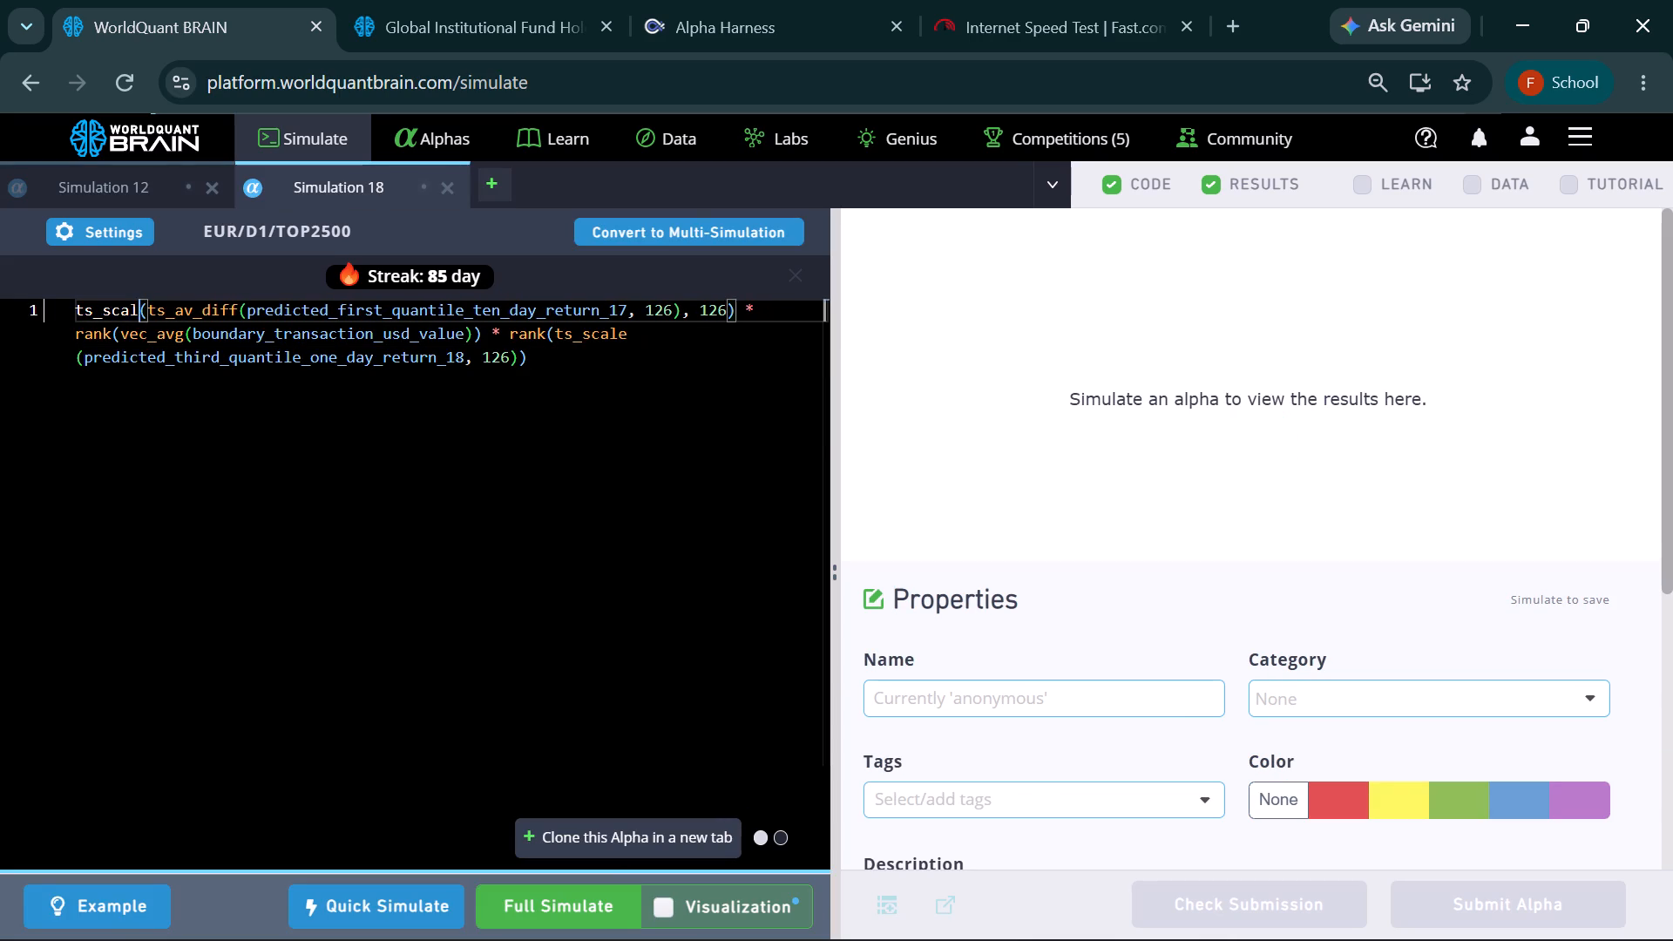
key("BackSpace")
key("BackSpace")
key("BackSpace")
key("BackSpace")
key("BackSpace")
key("BackSpace")
key("BackSpace")
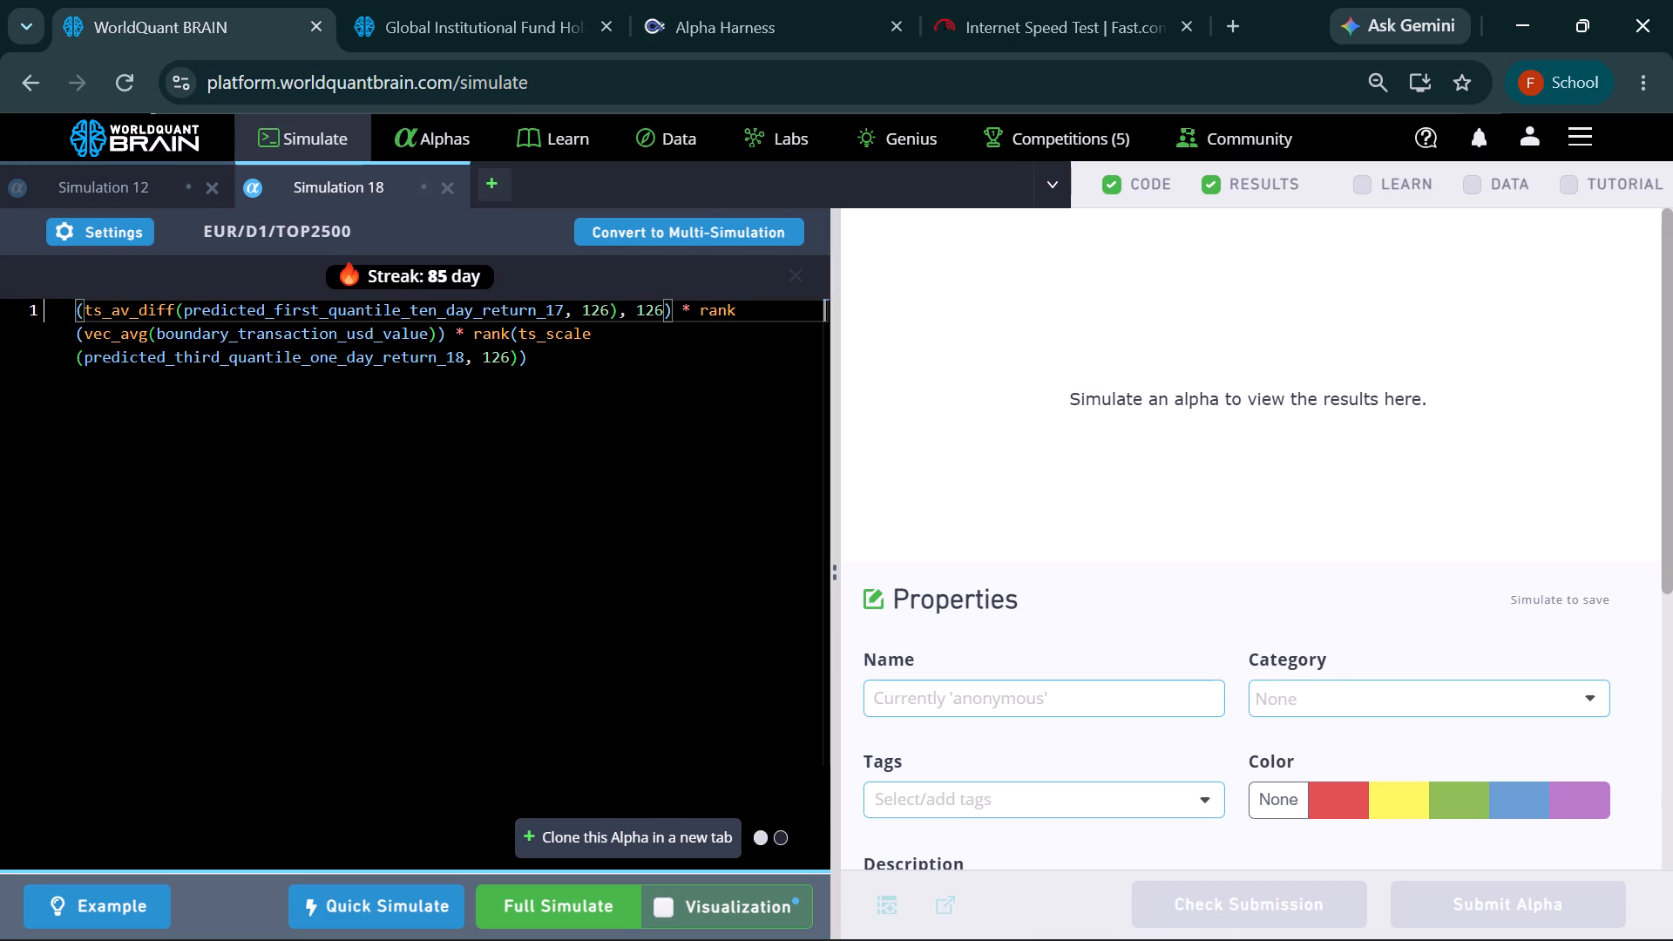
type("rank")
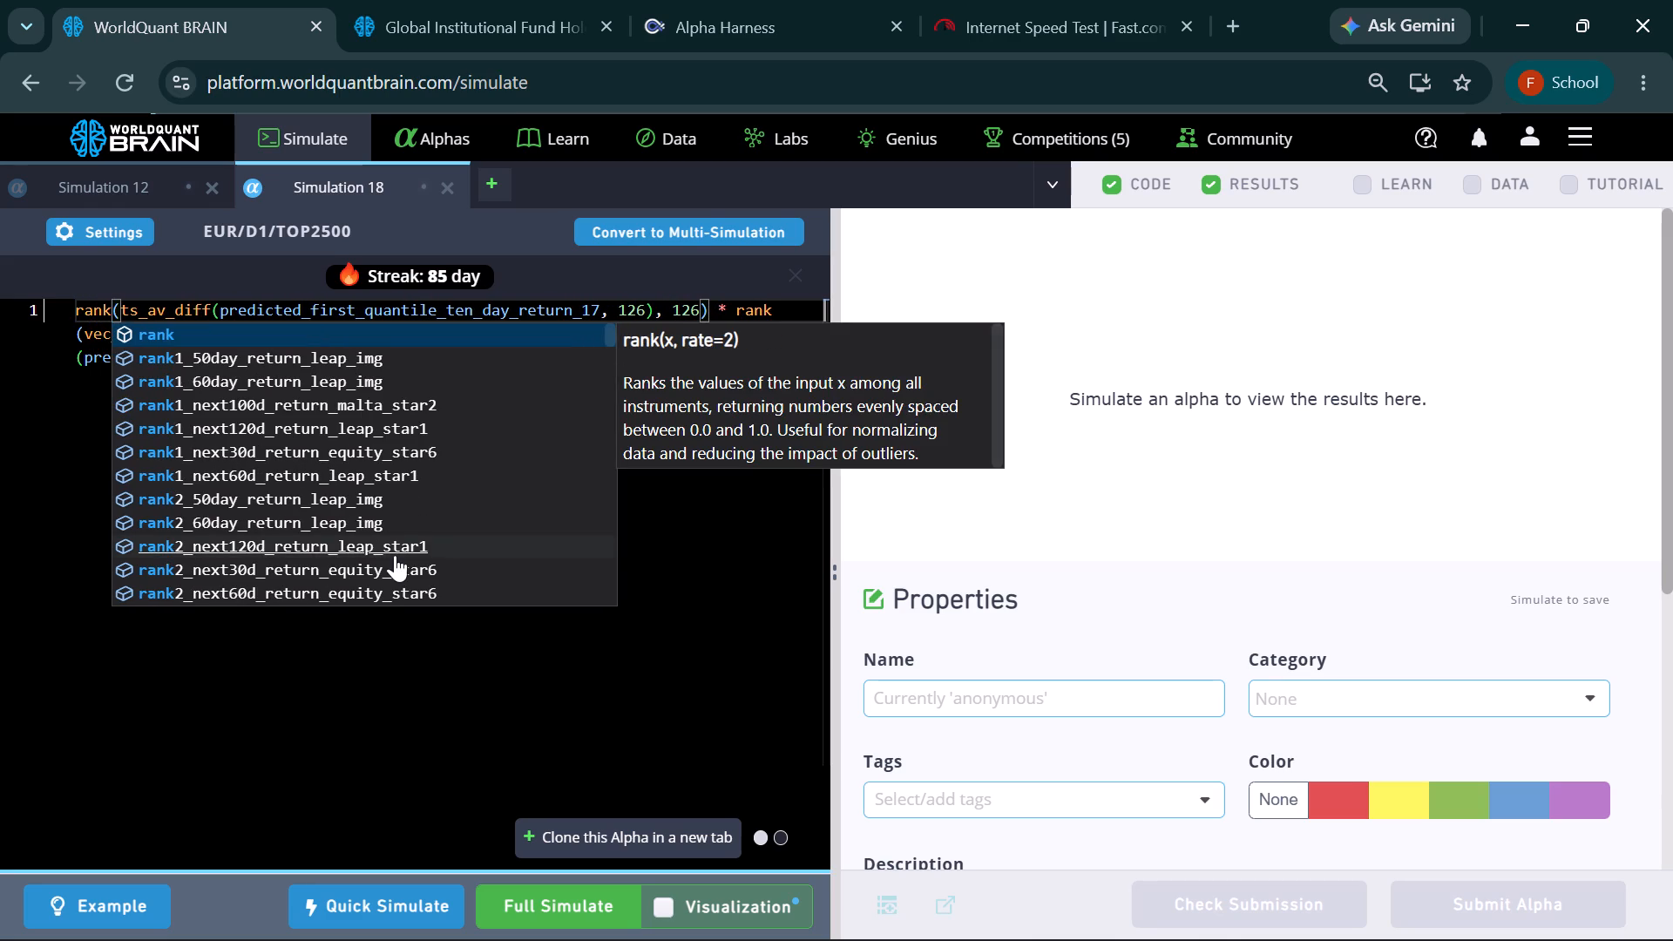
left_click(537, 911)
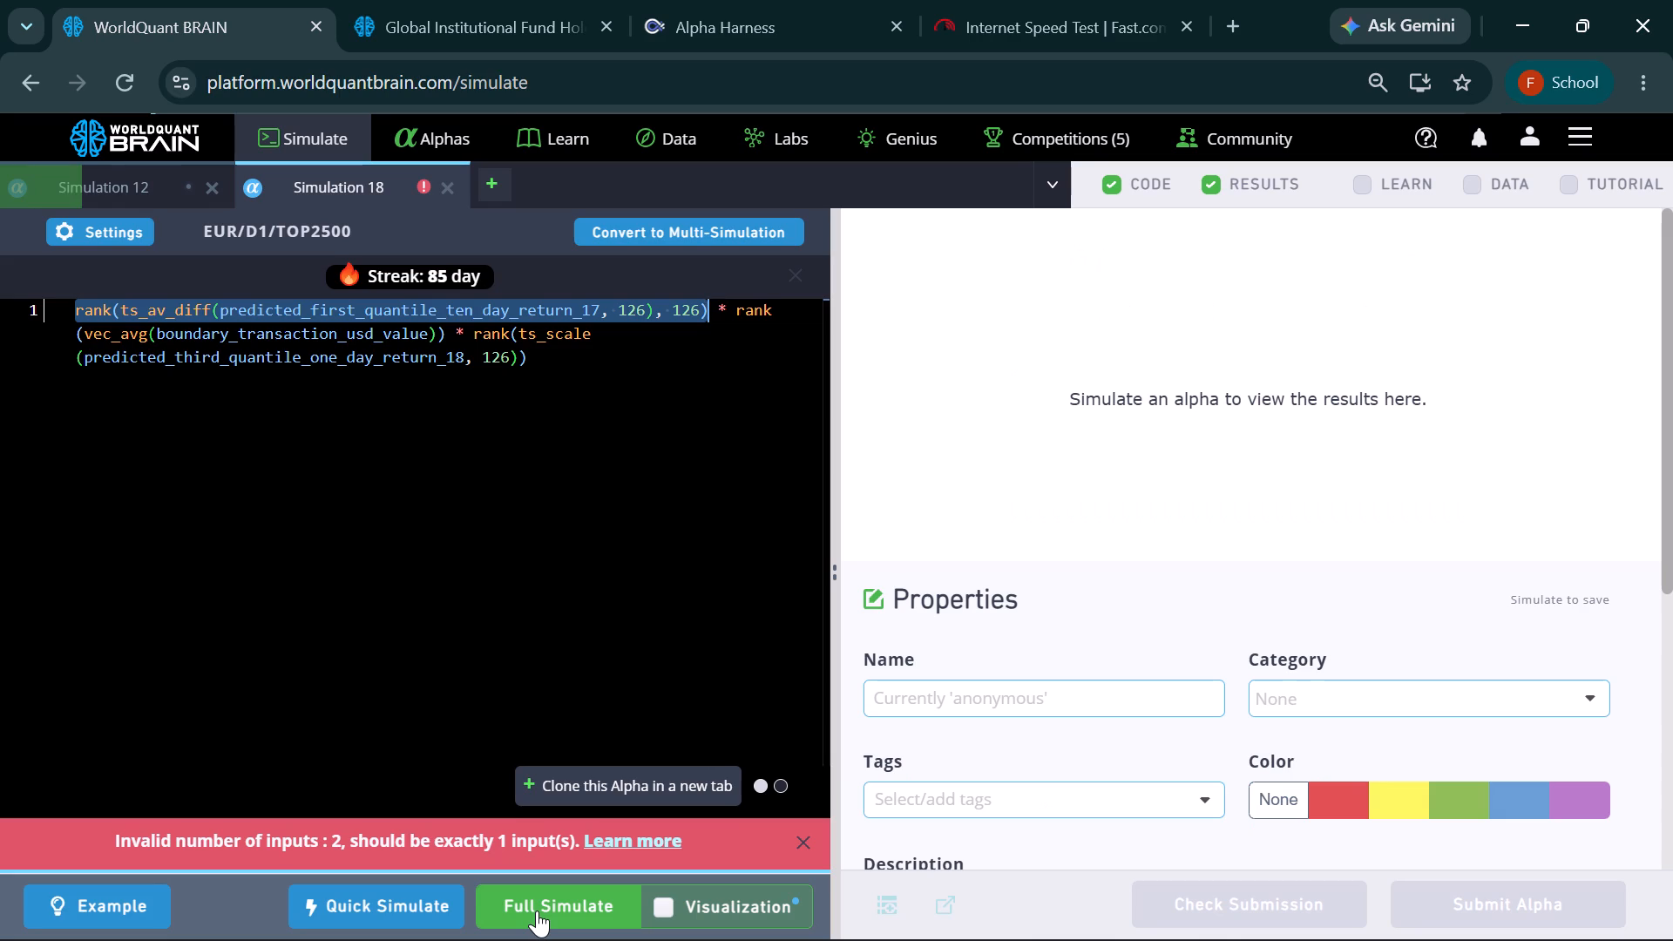
Remove the extra 126 argument from the first rank around ts_av_diff and start a full simulation.
left_click(700, 309)
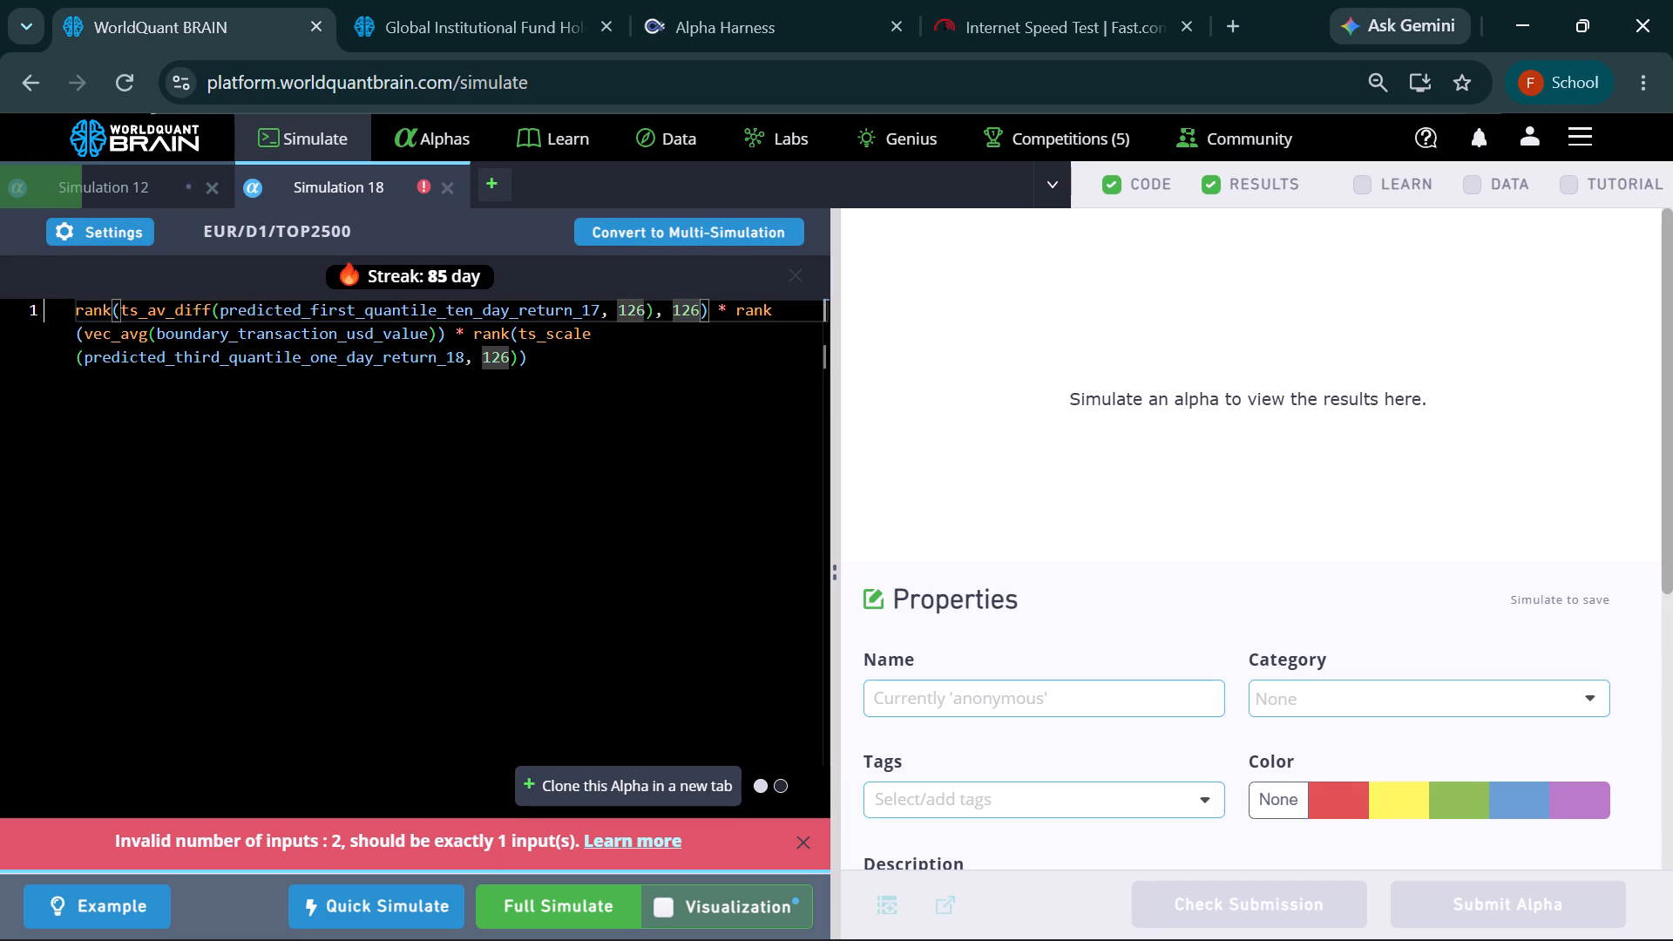
key("BackSpace")
key("BackSpace")
key("BackSpace")
key("BackSpace")
key("BackSpace")
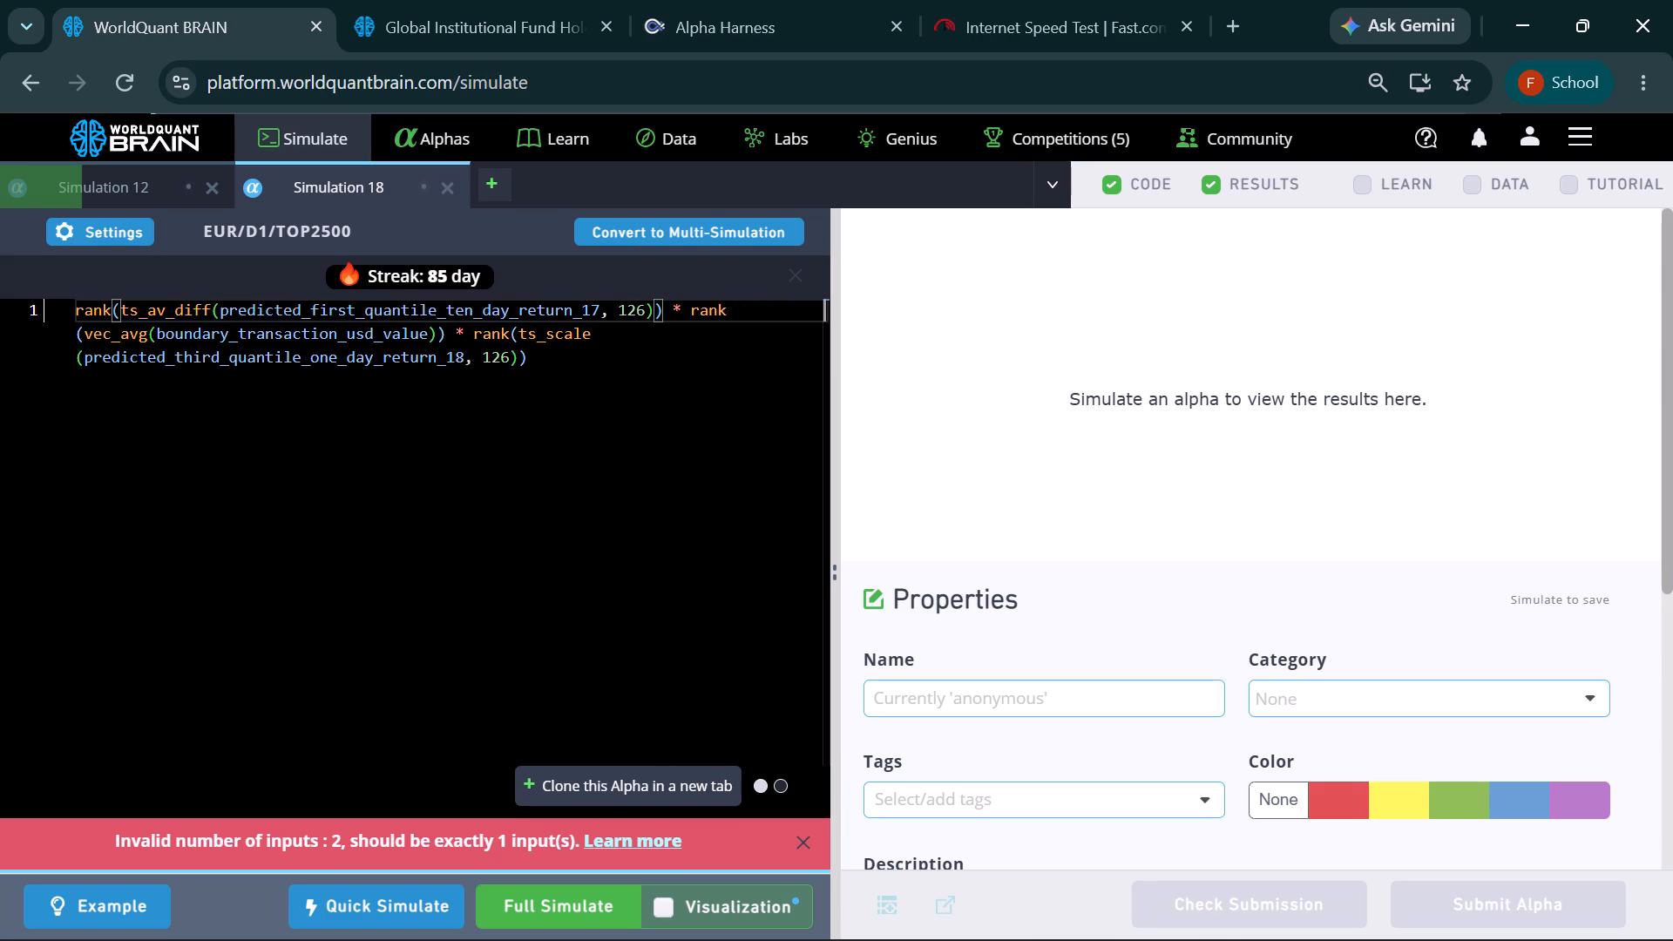
left_click(588, 902)
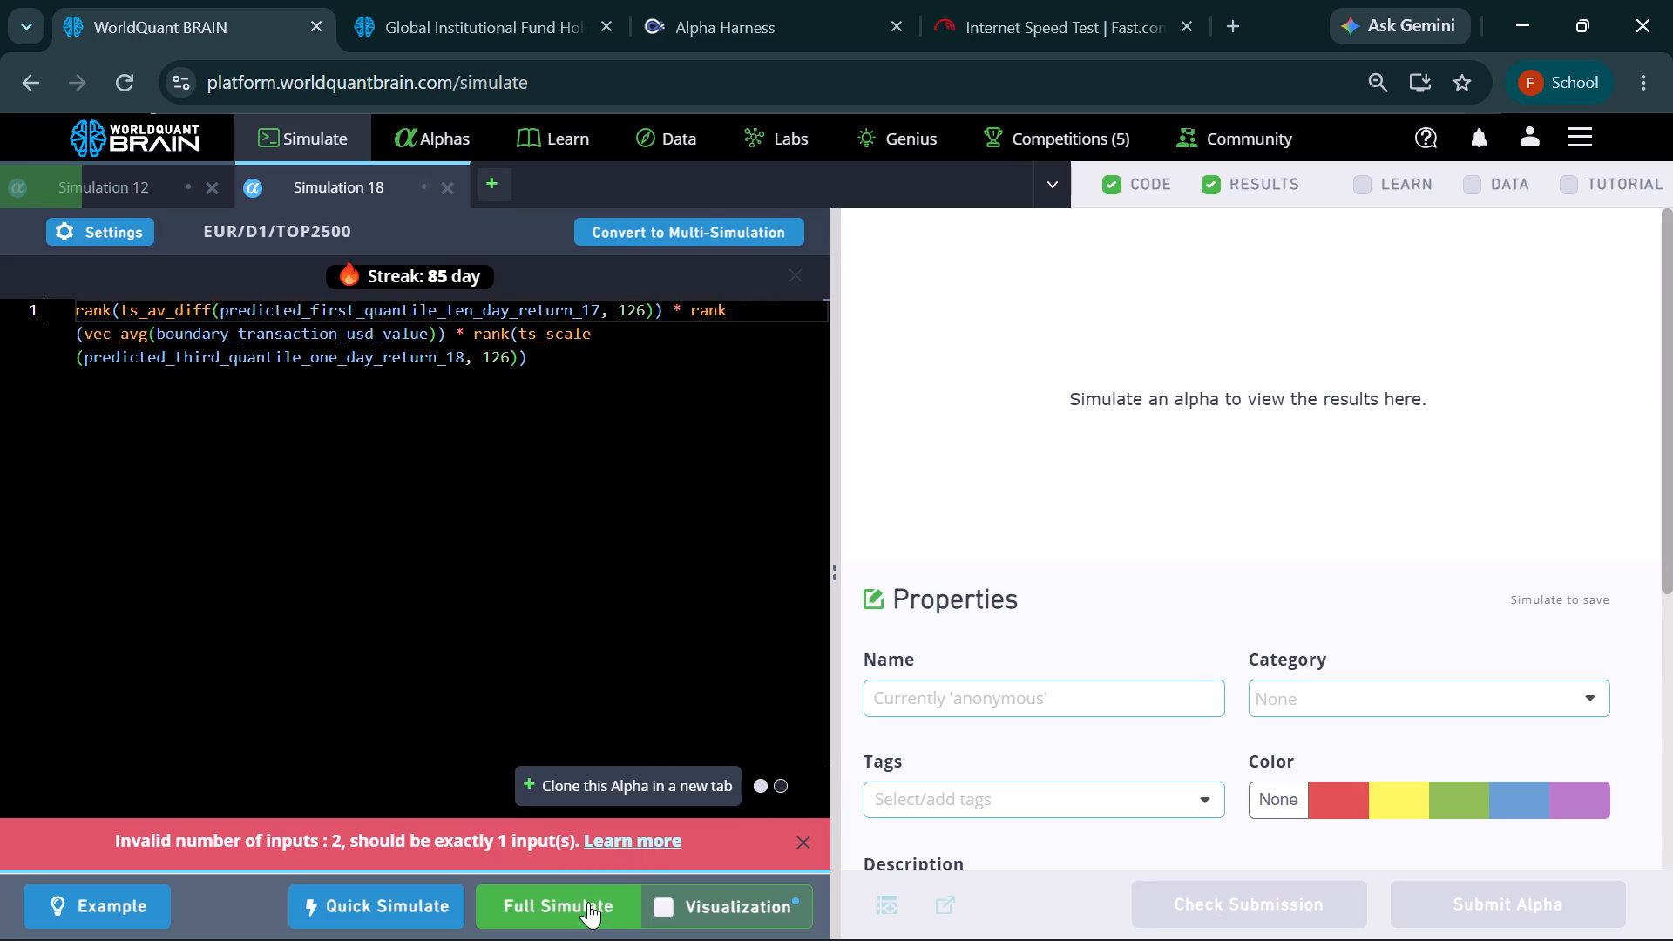